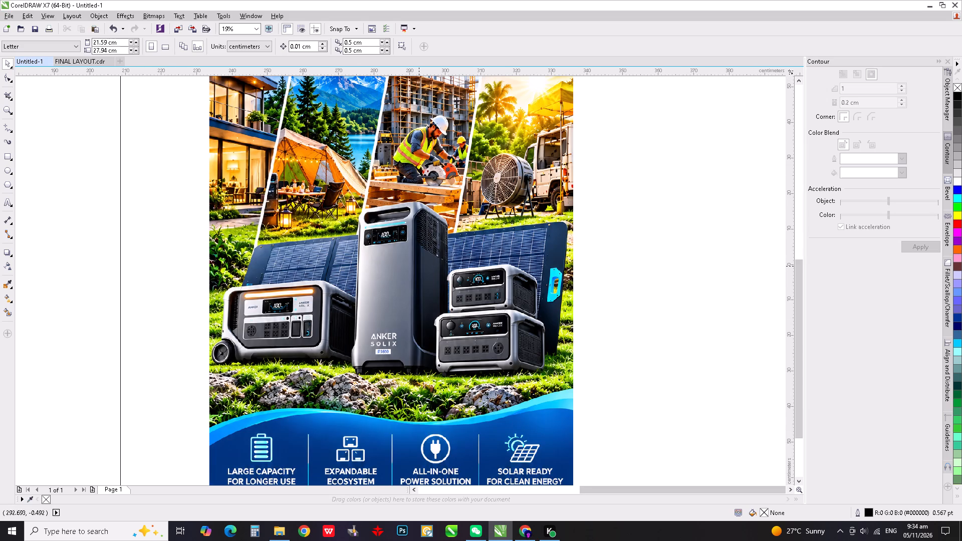
# Switch to ChatGPT in Chrome and save the generated text-free background image to the Desktop as a PNG.
pyautogui.hotkey('alt', 'Tab')
pyautogui.scroll(-3, 425, 270)
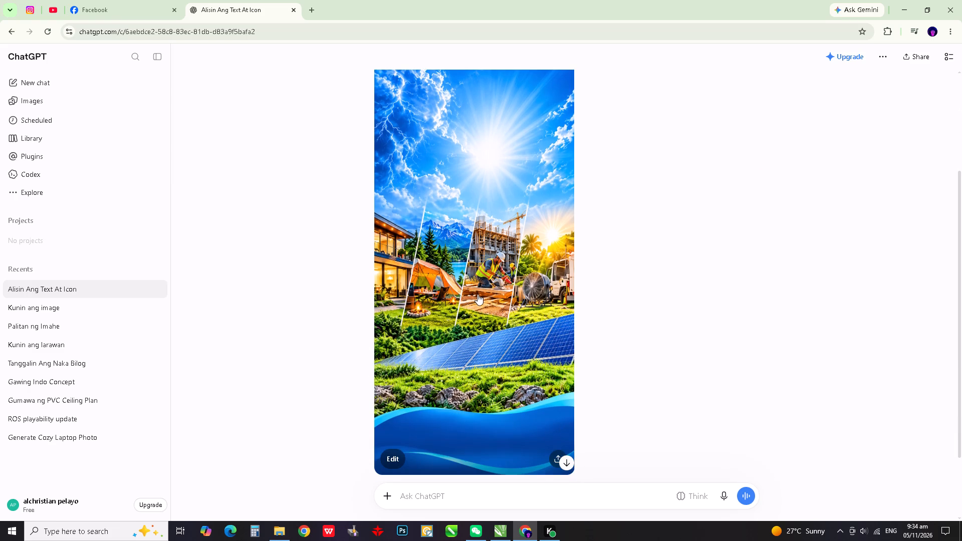
pyautogui.click(456, 292)
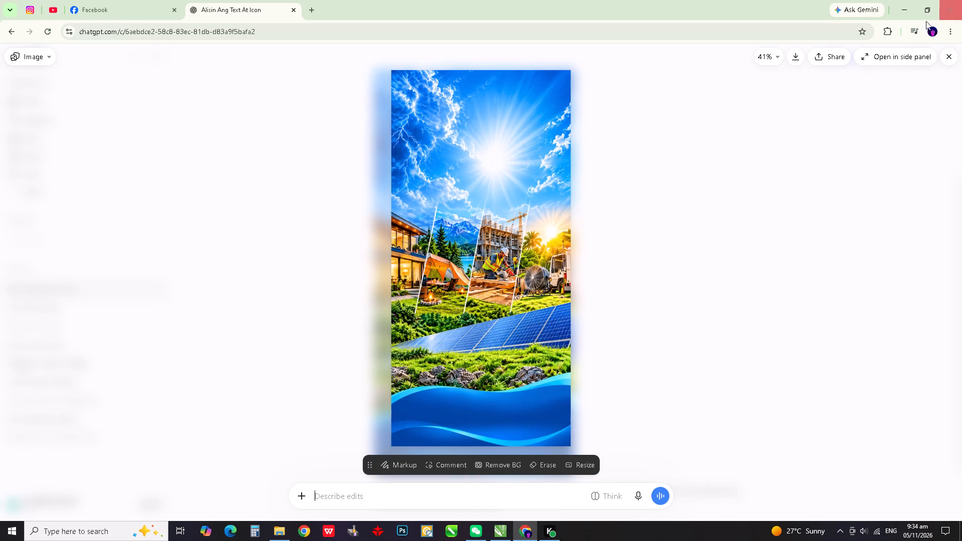
pyautogui.click(791, 58)
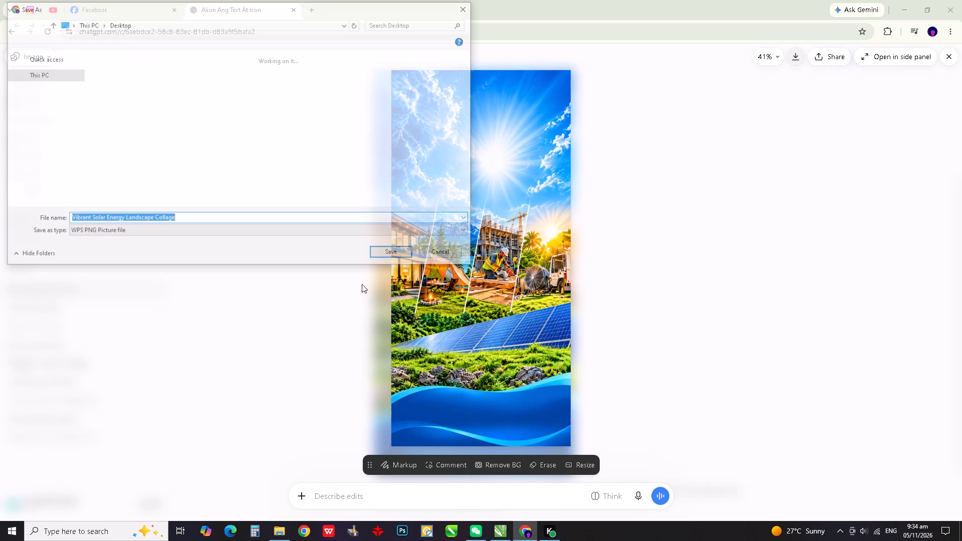
pyautogui.click(400, 252)
# Bring the saved solar landscape image from the Desktop into the open CorelDRAW drawing.
pyautogui.press('super+d')
pyautogui.rightClick(132, 287)
pyautogui.click(154, 316)
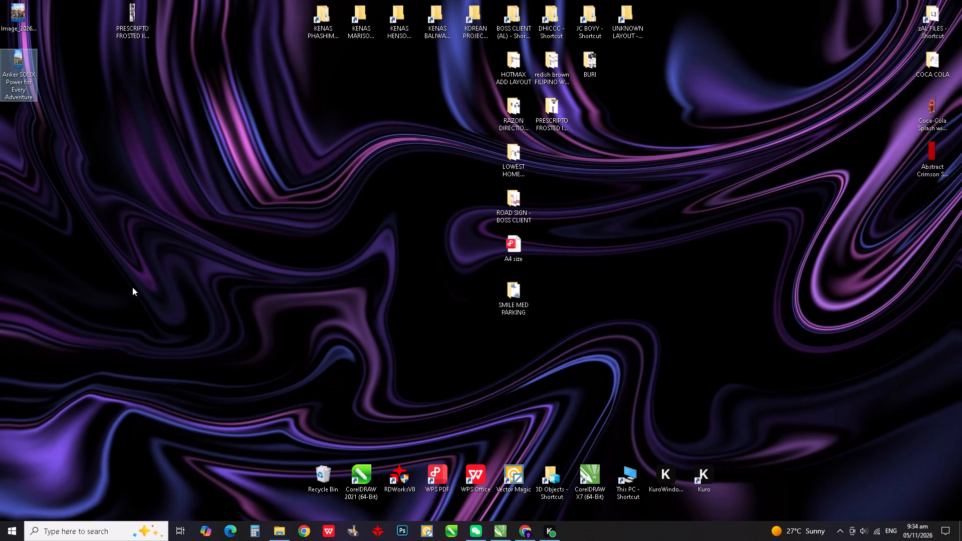
pyautogui.moveTo(28, 119); pyautogui.dragTo(510, 534)
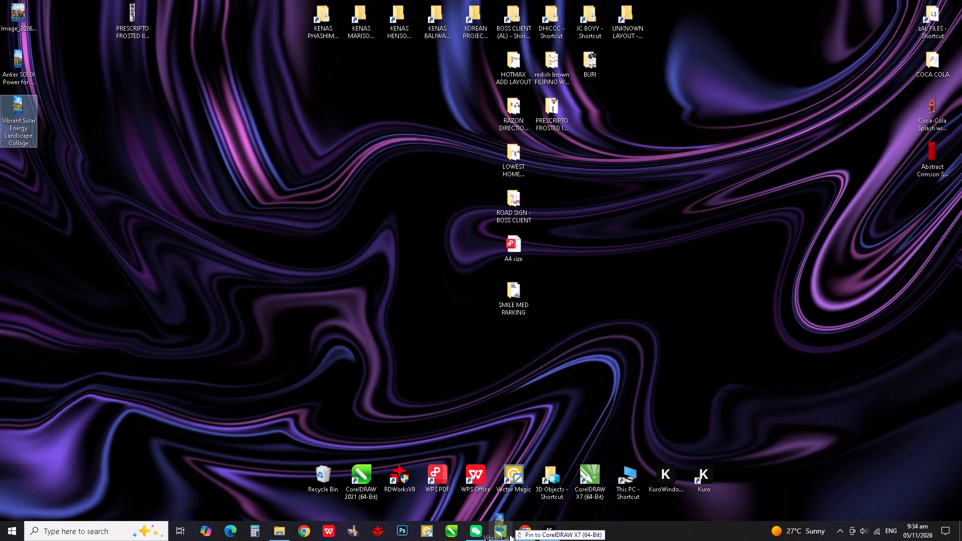
pyautogui.moveTo(510, 534); pyautogui.dragTo(163, 220)
pyautogui.scroll(-2, 313, 222)
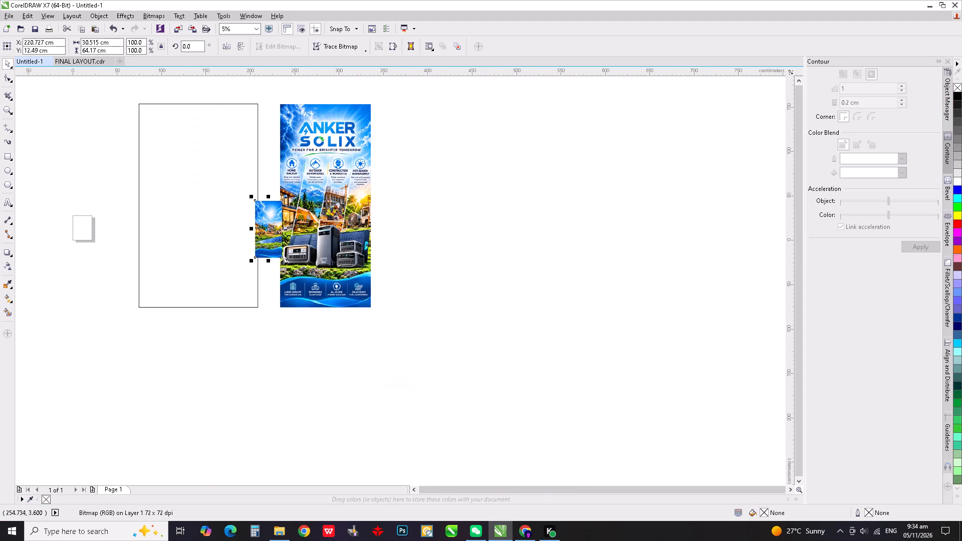
# Enlarge the imported background proportionally to about 92.7 × 194.9 cm and align its top-left corner with the blank frame's.
pyautogui.moveTo(285, 262); pyautogui.dragTo(355, 335)
pyautogui.scroll(2, 263, 215)
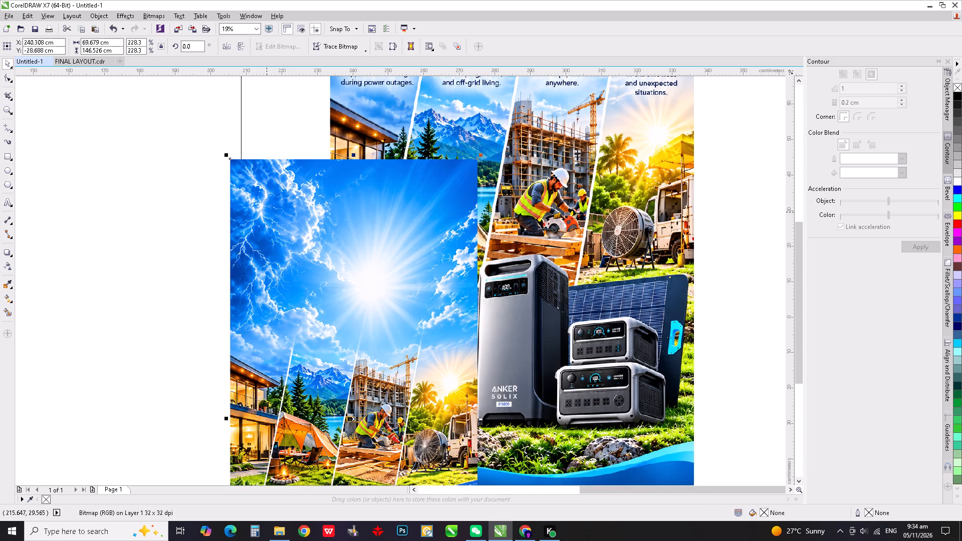
pyautogui.scroll(1, 267, 212)
pyautogui.scroll(-6, 375, 255)
pyautogui.moveTo(348, 232); pyautogui.dragTo(348, 229)
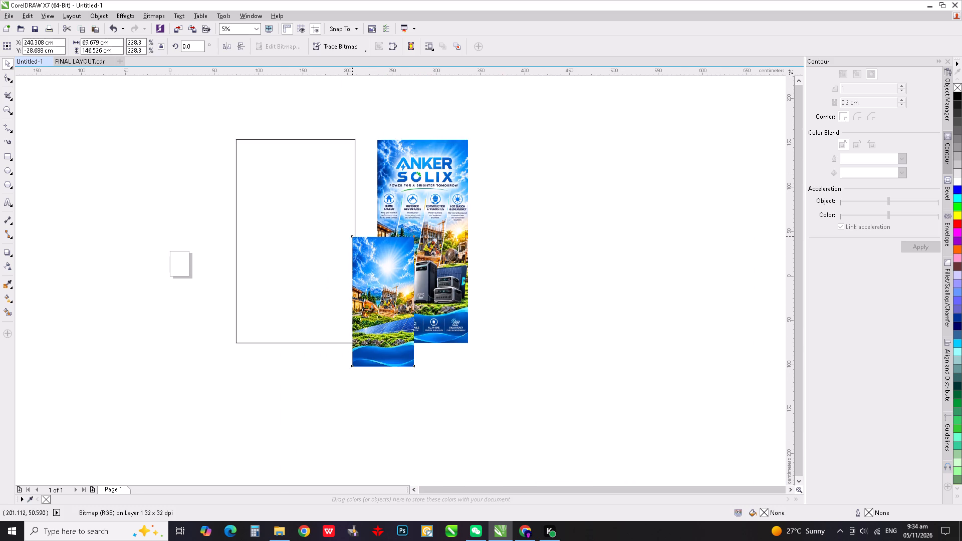
pyautogui.moveTo(348, 229); pyautogui.dragTo(326, 189)
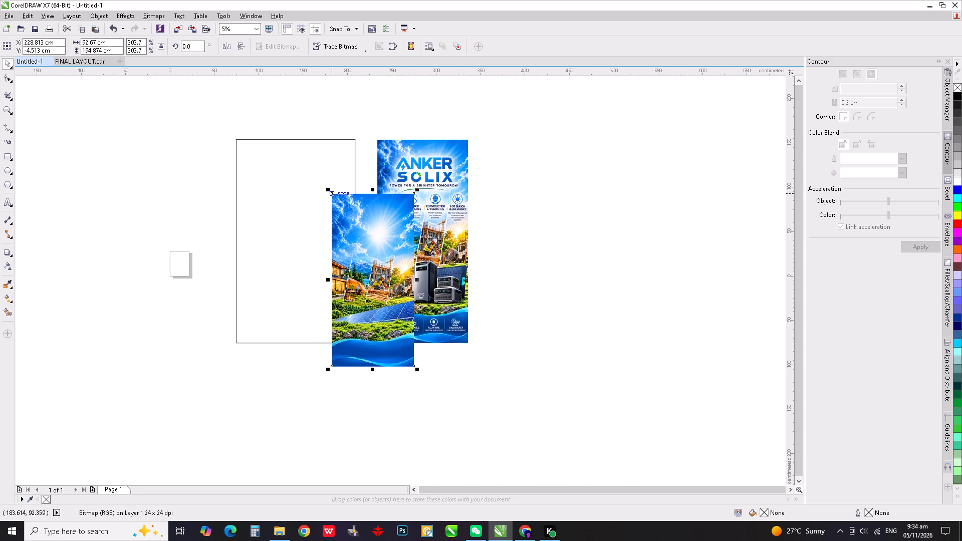
pyautogui.moveTo(332, 194); pyautogui.dragTo(234, 139)
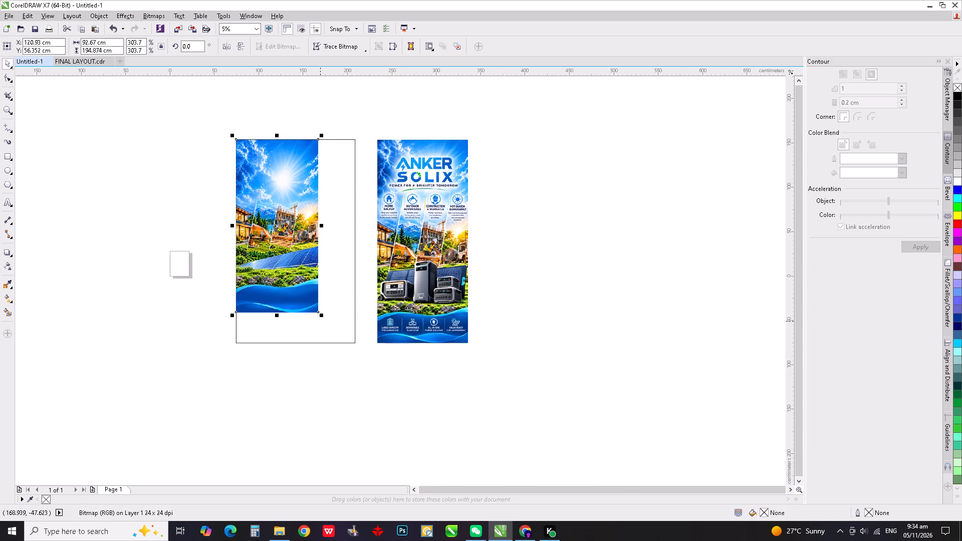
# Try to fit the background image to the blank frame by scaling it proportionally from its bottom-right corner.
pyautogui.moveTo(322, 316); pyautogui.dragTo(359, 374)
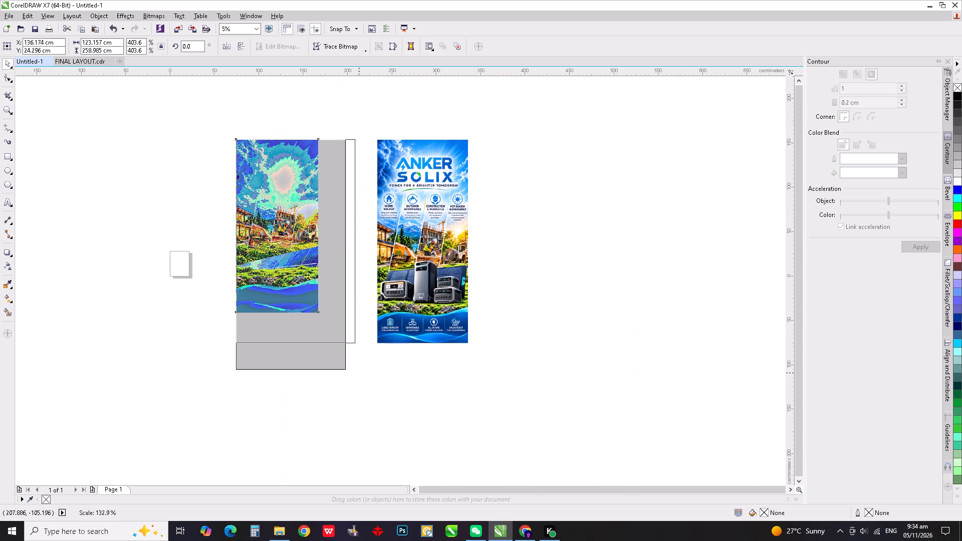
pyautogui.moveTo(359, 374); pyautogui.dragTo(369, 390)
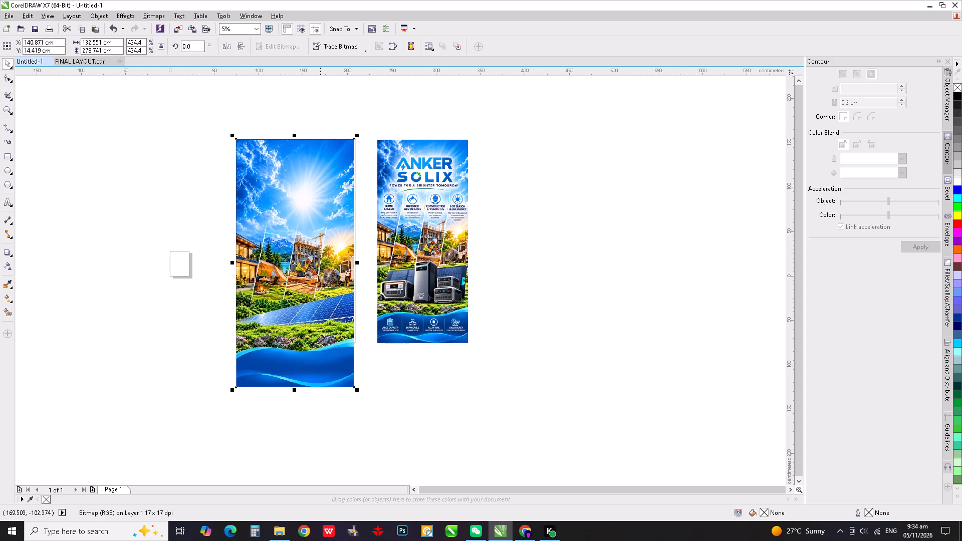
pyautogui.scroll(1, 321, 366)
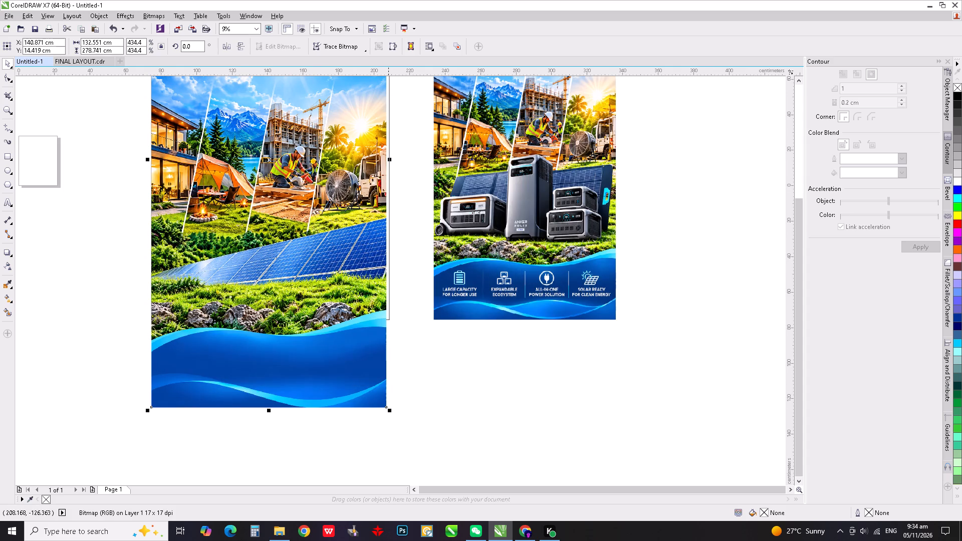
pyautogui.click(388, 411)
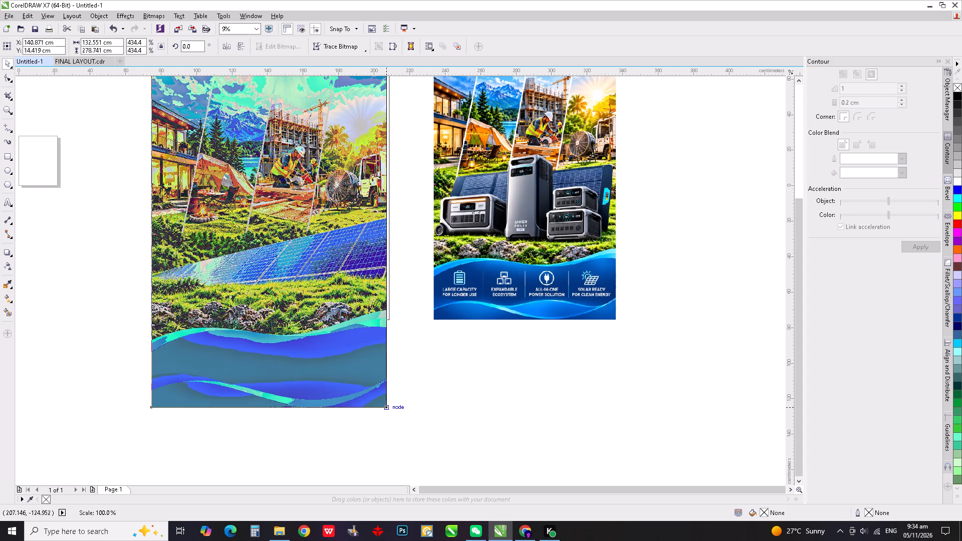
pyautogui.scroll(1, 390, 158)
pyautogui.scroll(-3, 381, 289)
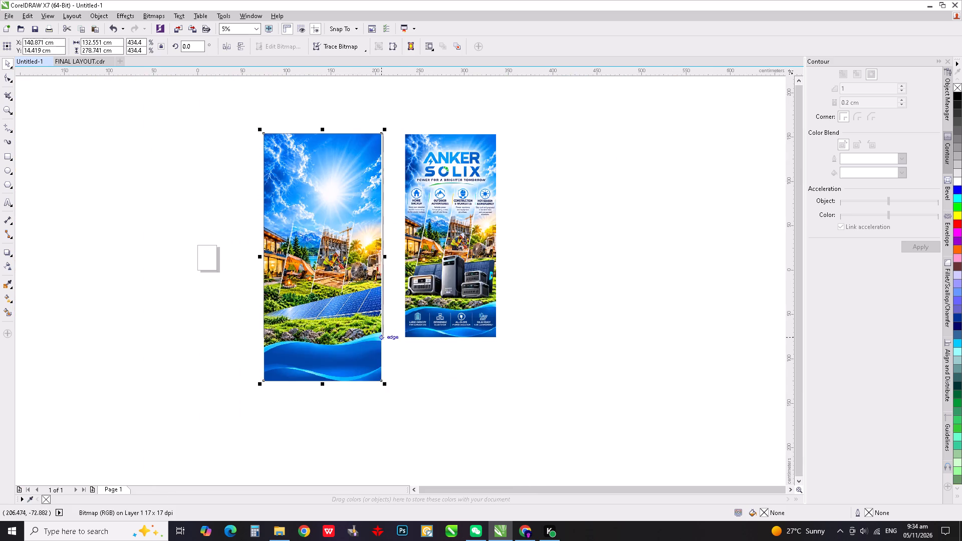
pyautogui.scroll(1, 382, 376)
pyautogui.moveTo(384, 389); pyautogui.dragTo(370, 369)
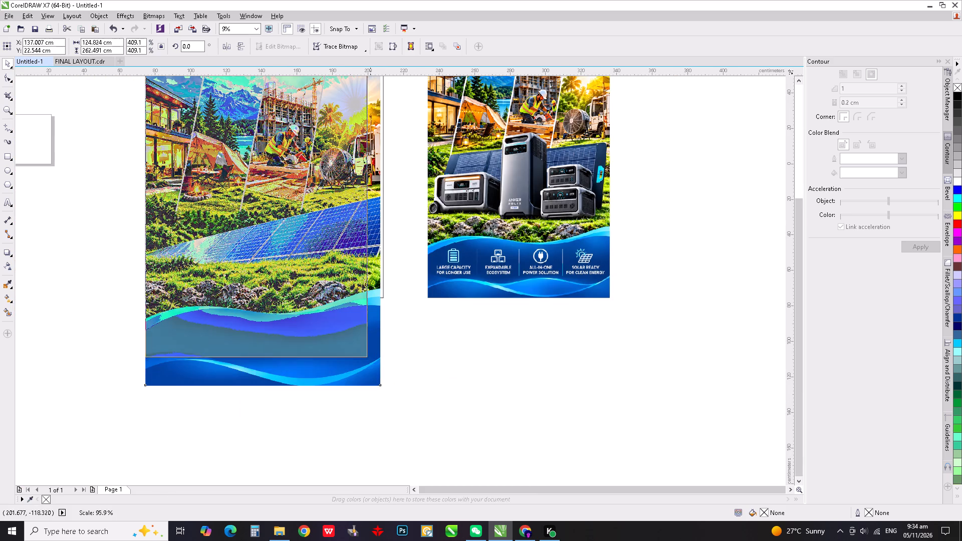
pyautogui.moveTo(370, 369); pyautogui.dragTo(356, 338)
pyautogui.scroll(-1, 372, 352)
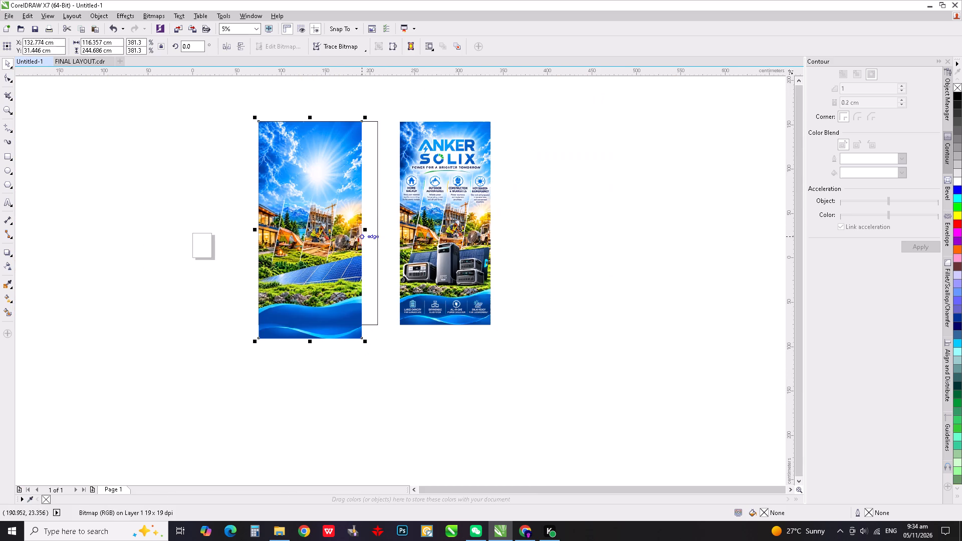
# Stretch the background image to 134 cm wide and adjust its height to meet the blank frame's bottom edge.
pyautogui.moveTo(365, 229); pyautogui.dragTo(380, 228)
pyautogui.scroll(1, 332, 236)
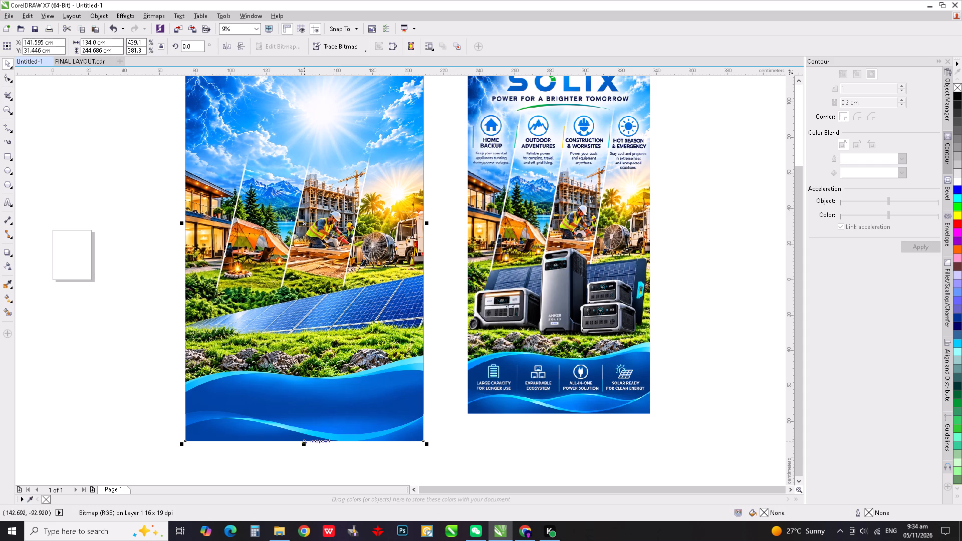
pyautogui.moveTo(306, 445); pyautogui.dragTo(320, 372)
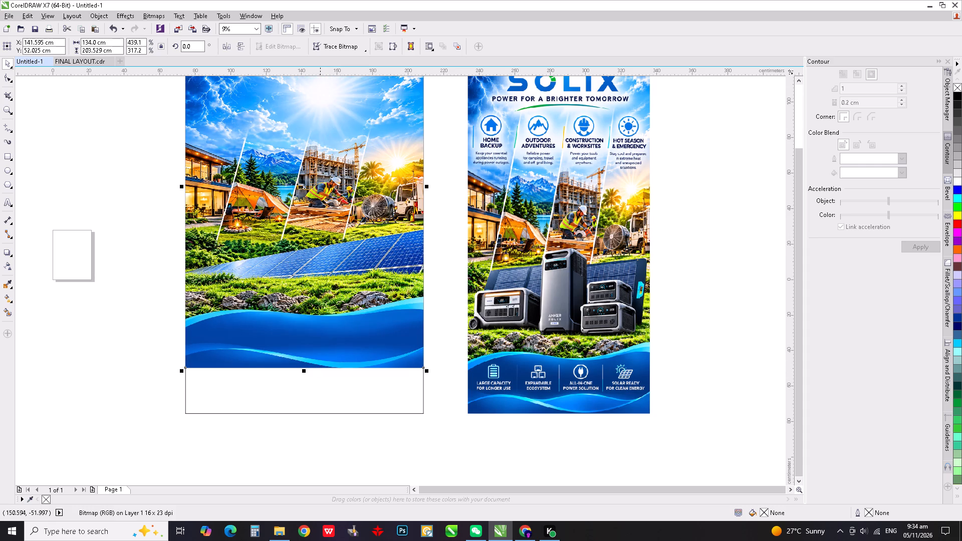
pyautogui.moveTo(306, 372); pyautogui.dragTo(301, 420)
pyautogui.click(339, 444)
# Examine the fitted background image as a whole and up close, including the lightning sky and the construction worker scene.
pyautogui.scroll(-1, 318, 291)
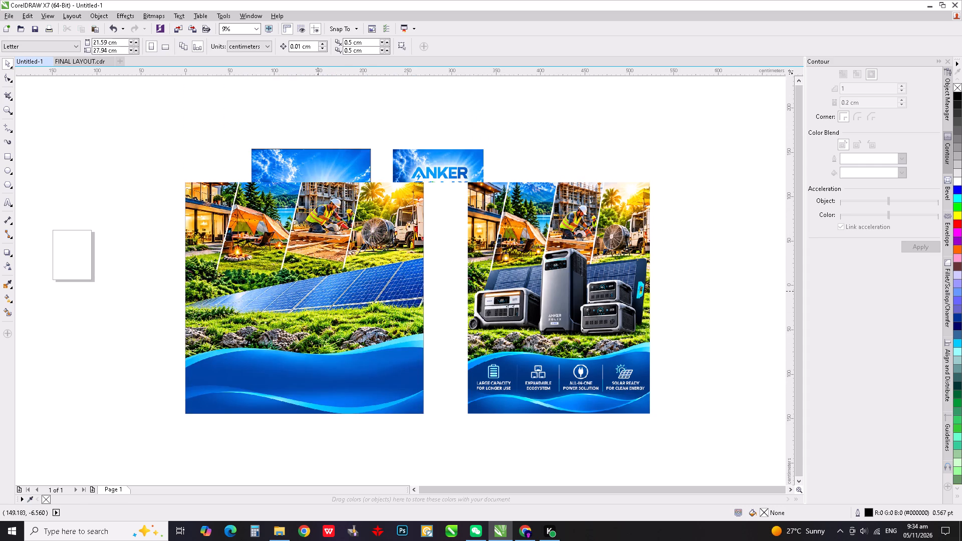
pyautogui.scroll(1, 319, 238)
pyautogui.scroll(-1, 240, 237)
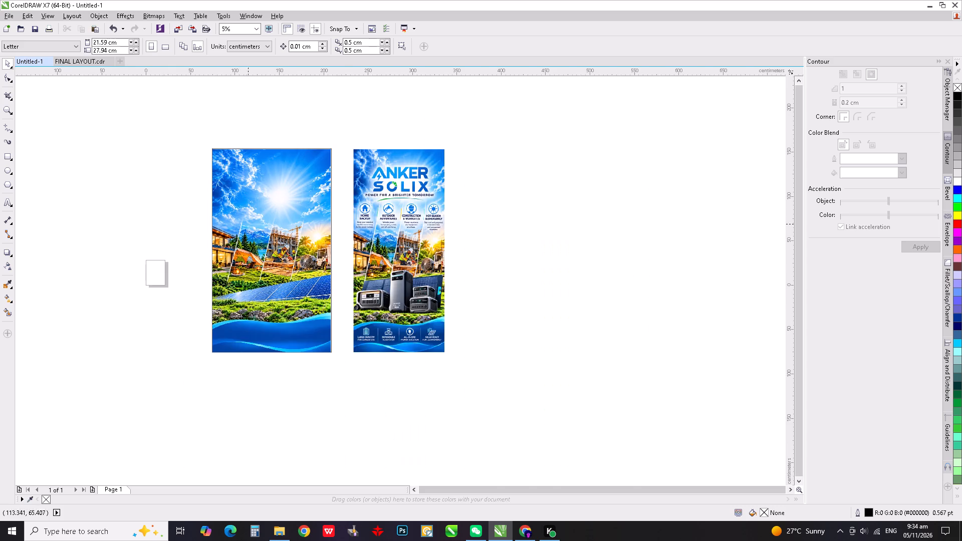
pyautogui.scroll(1, 255, 198)
pyautogui.scroll(-1, 263, 199)
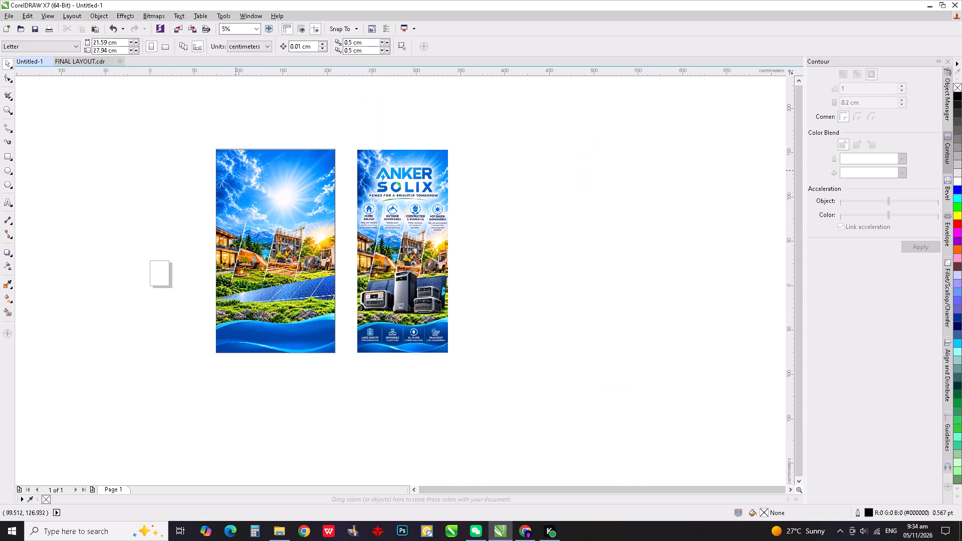
pyautogui.scroll(5, 232, 150)
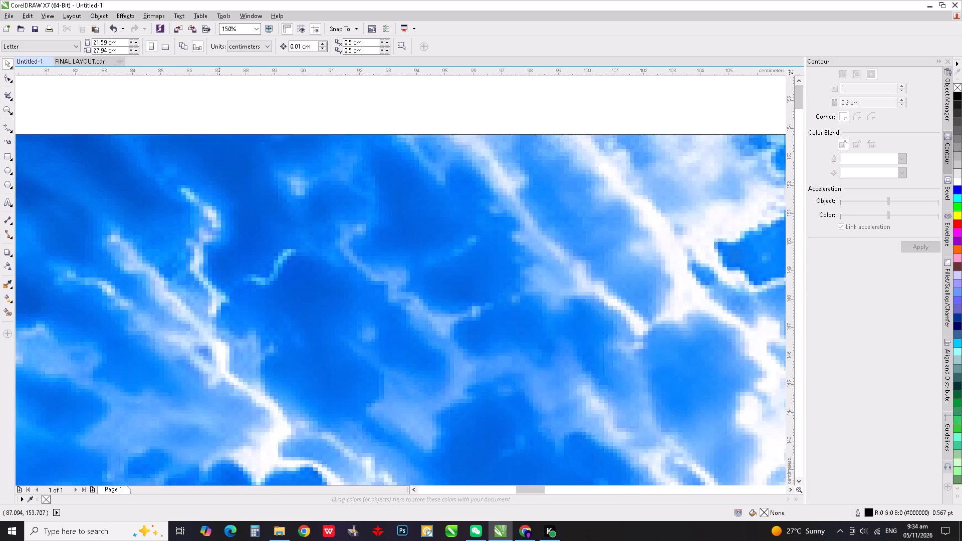
pyautogui.scroll(-11, 217, 144)
pyautogui.scroll(2, 314, 382)
pyautogui.scroll(1, 409, 290)
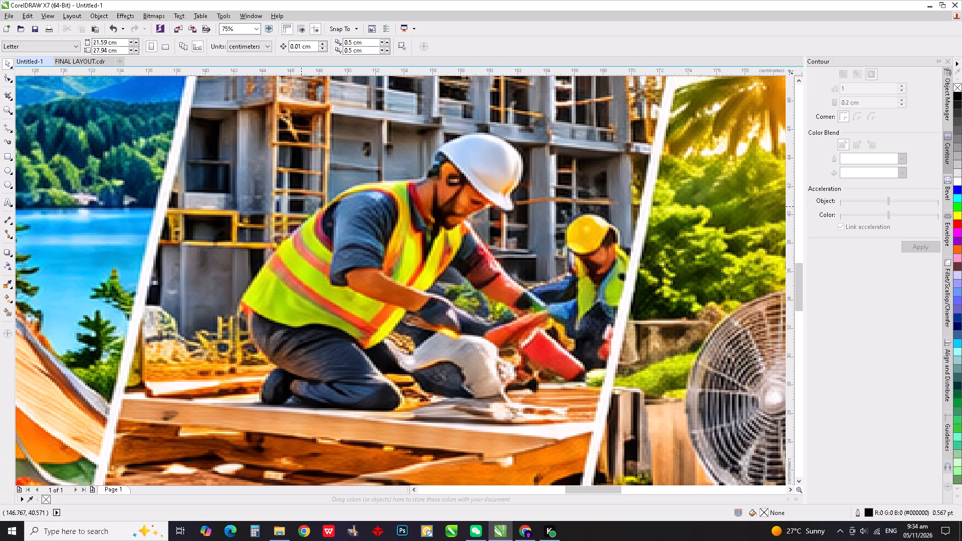
# Compare the fitted background with the original Anker Solix poster, including the poster's headline, use-case icons, scene photos and product area.
pyautogui.scroll(-7, 301, 209)
pyautogui.scroll(1, 286, 255)
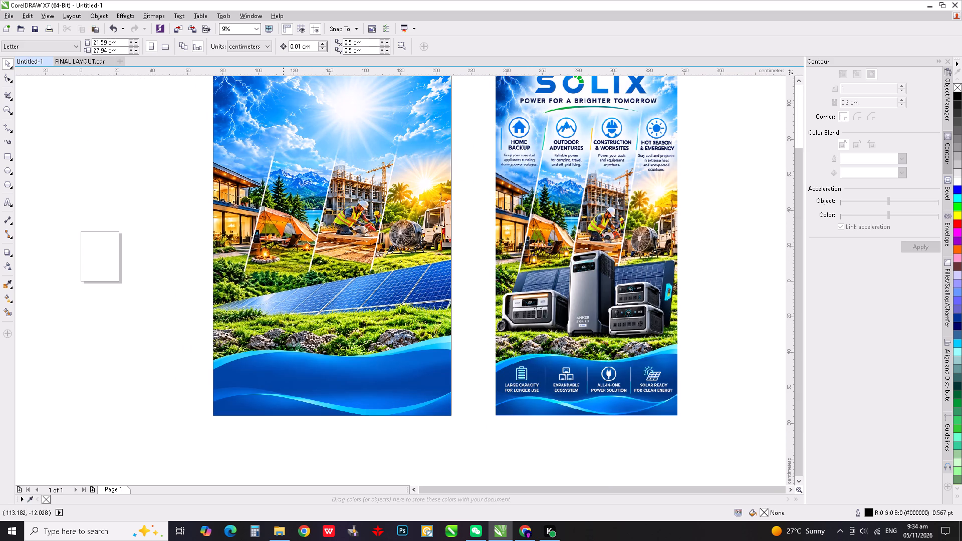
pyautogui.scroll(-1, 351, 297)
pyautogui.scroll(1, 390, 323)
pyautogui.scroll(-1, 398, 333)
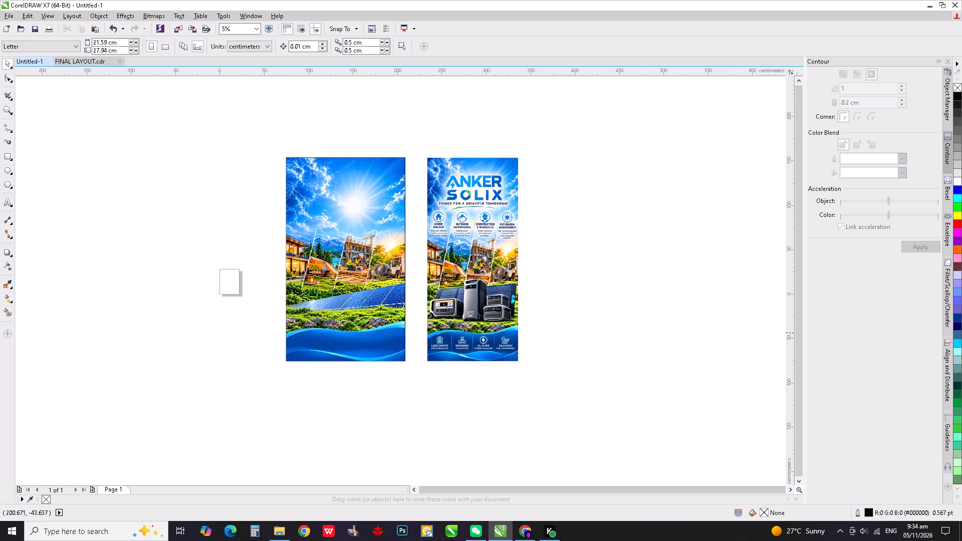
pyautogui.scroll(2, 436, 325)
pyautogui.scroll(-1, 484, 337)
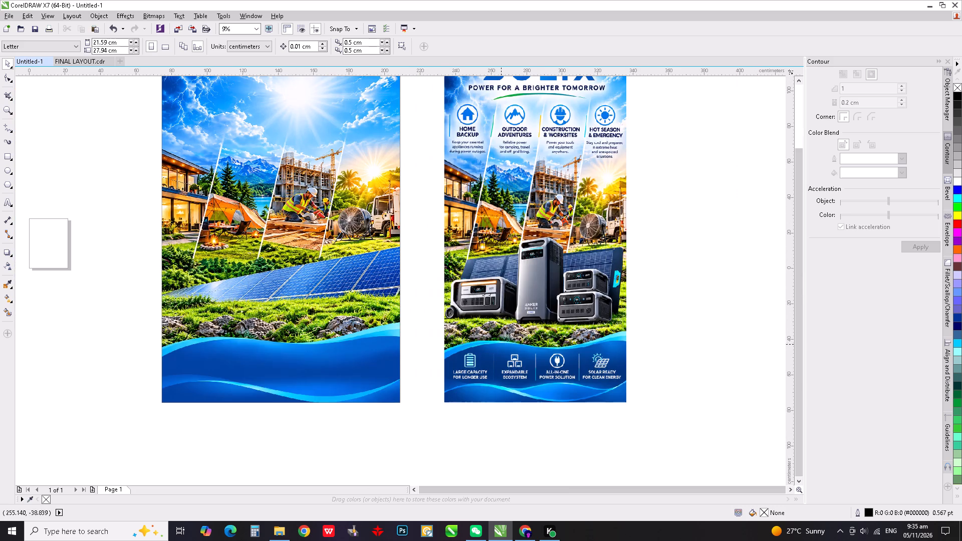
pyautogui.scroll(1, 384, 361)
pyautogui.scroll(-1, 425, 268)
pyautogui.scroll(-1, 344, 258)
pyautogui.scroll(1, 290, 98)
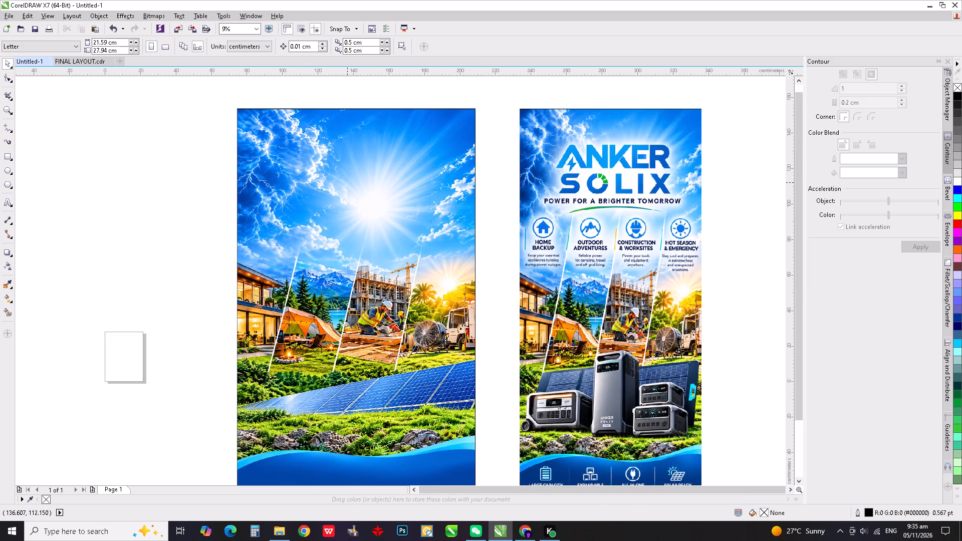
pyautogui.scroll(1, 351, 187)
pyautogui.scroll(-1, 233, 179)
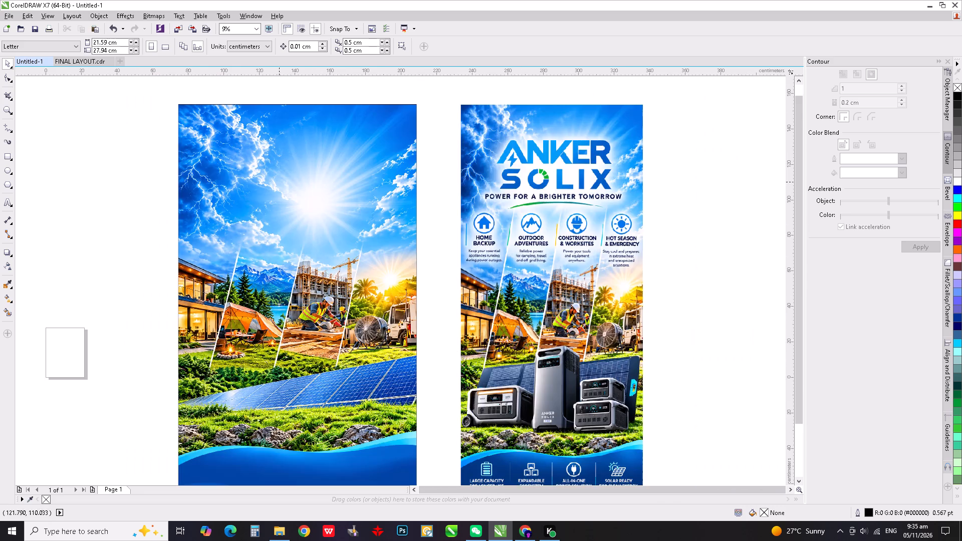
pyautogui.scroll(2, 526, 223)
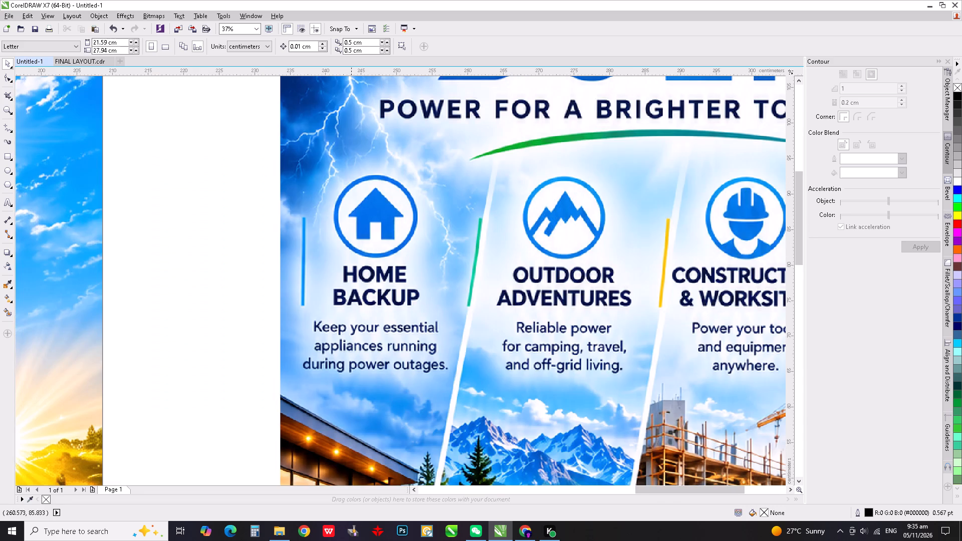
pyautogui.scroll(-1, 365, 237)
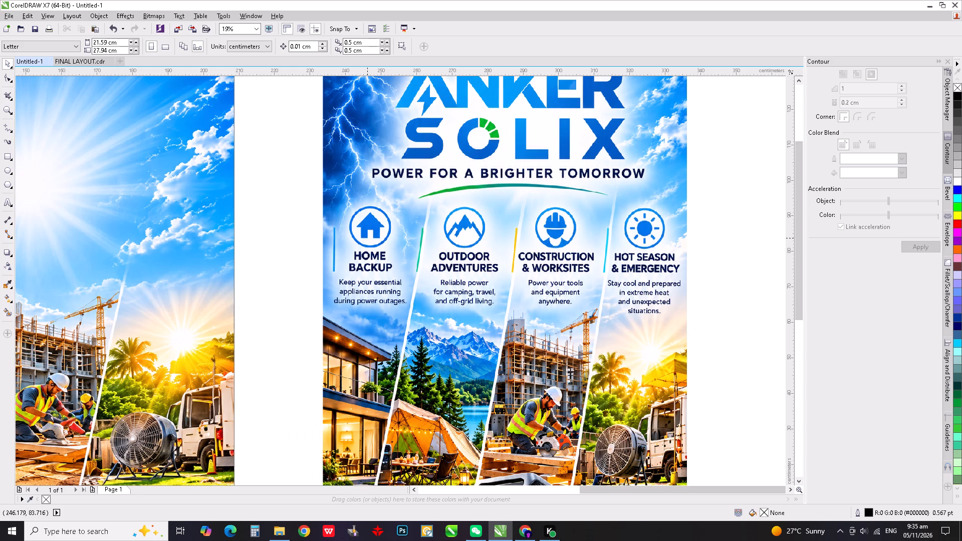
# Compare the upper part of the original Anker Solix poster, its headline and use-case columns, with the fitted background.
pyautogui.scroll(-1, 410, 251)
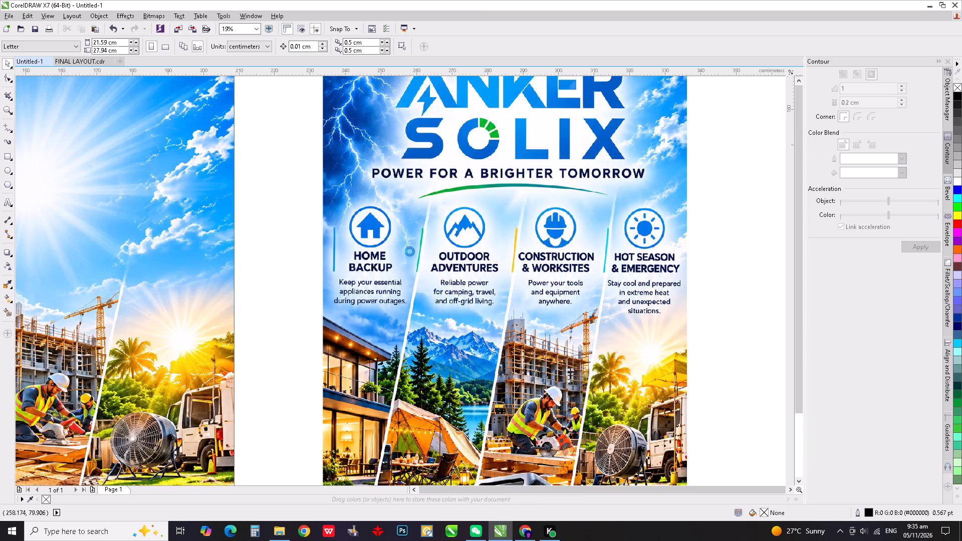
pyautogui.scroll(1, 339, 264)
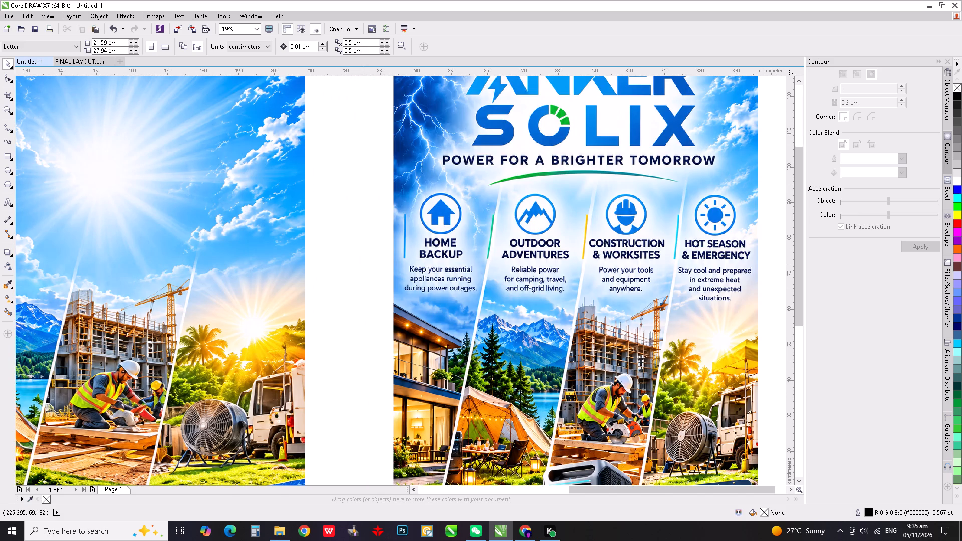
pyautogui.scroll(-1, 365, 278)
pyautogui.scroll(1, 499, 223)
pyautogui.scroll(-1, 496, 250)
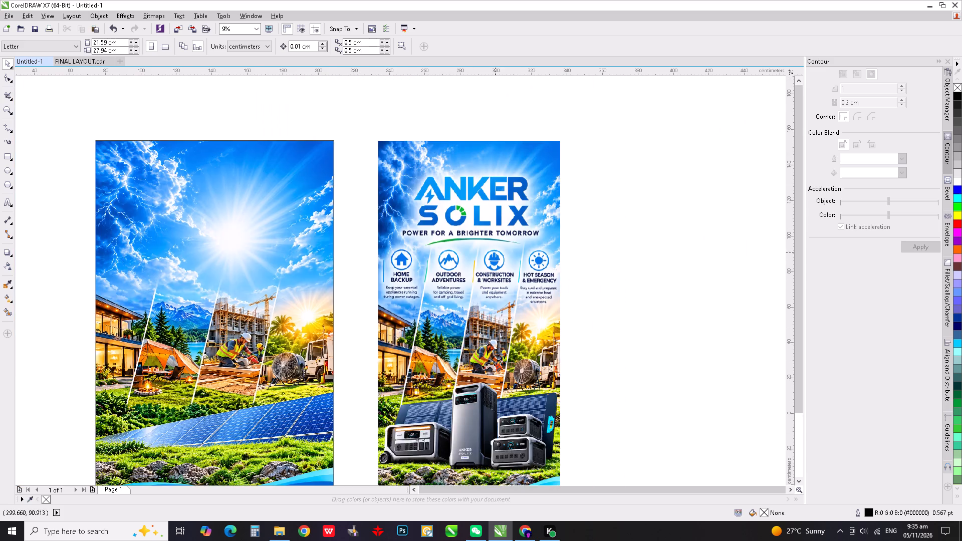
pyautogui.scroll(1, 497, 246)
pyautogui.scroll(-2, 496, 249)
pyautogui.scroll(2, 494, 251)
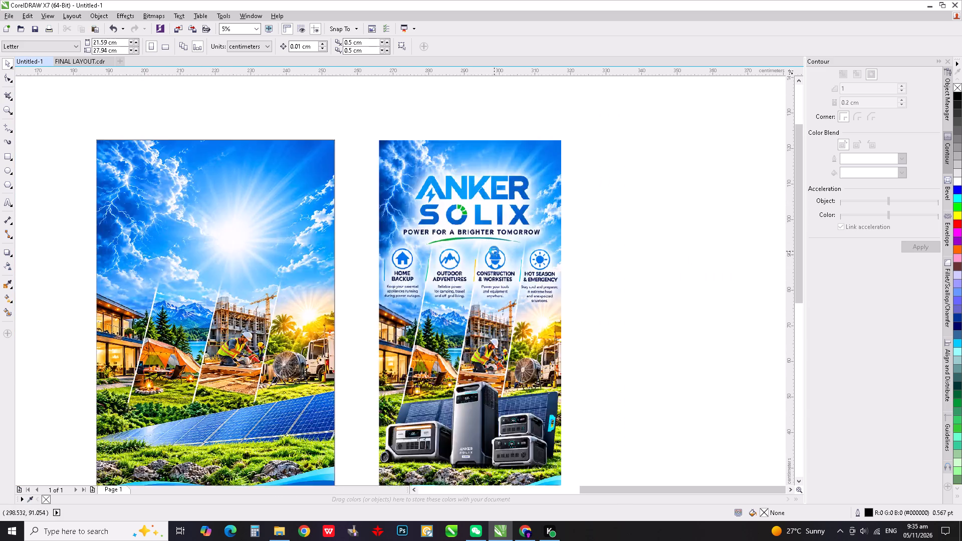
pyautogui.scroll(-1, 492, 255)
pyautogui.scroll(1, 422, 276)
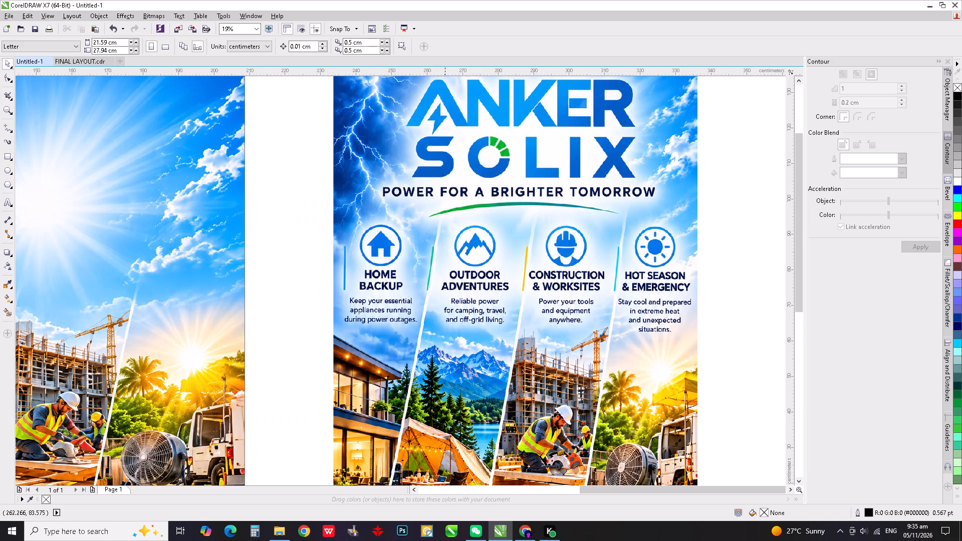
# Examine the original poster's power station products and the blue footer band with its four feature icons against the new background.
pyautogui.scroll(-1, 471, 248)
pyautogui.scroll(2, 450, 442)
pyautogui.scroll(-1, 472, 292)
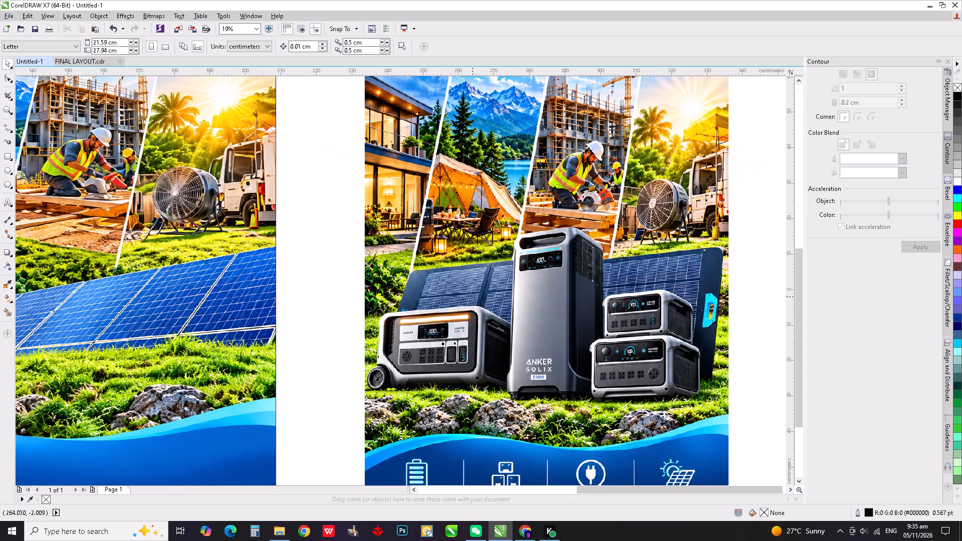
pyautogui.scroll(-1, 472, 298)
pyautogui.scroll(1, 604, 359)
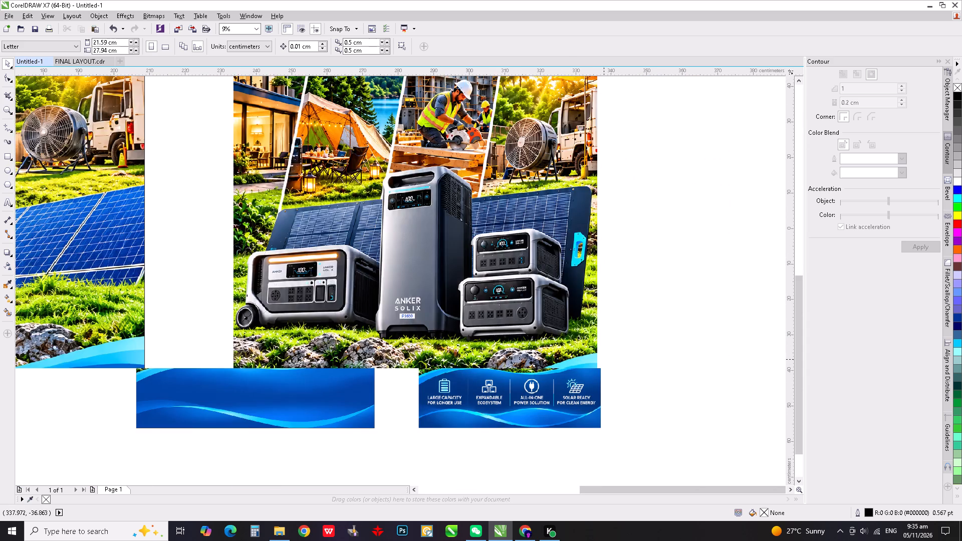
pyautogui.scroll(-1, 540, 346)
pyautogui.scroll(1, 508, 392)
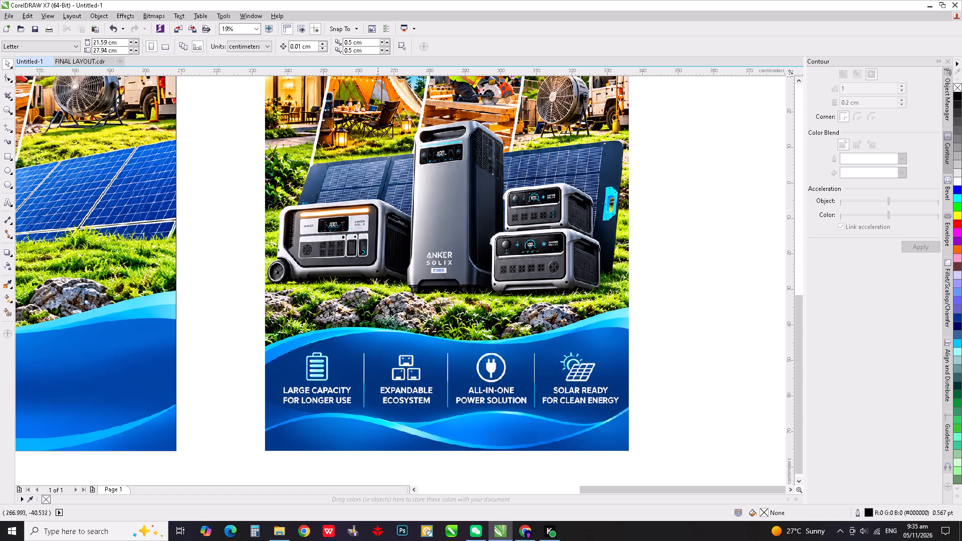
pyautogui.scroll(1, 362, 396)
pyautogui.scroll(1, 394, 297)
pyautogui.scroll(-2, 543, 218)
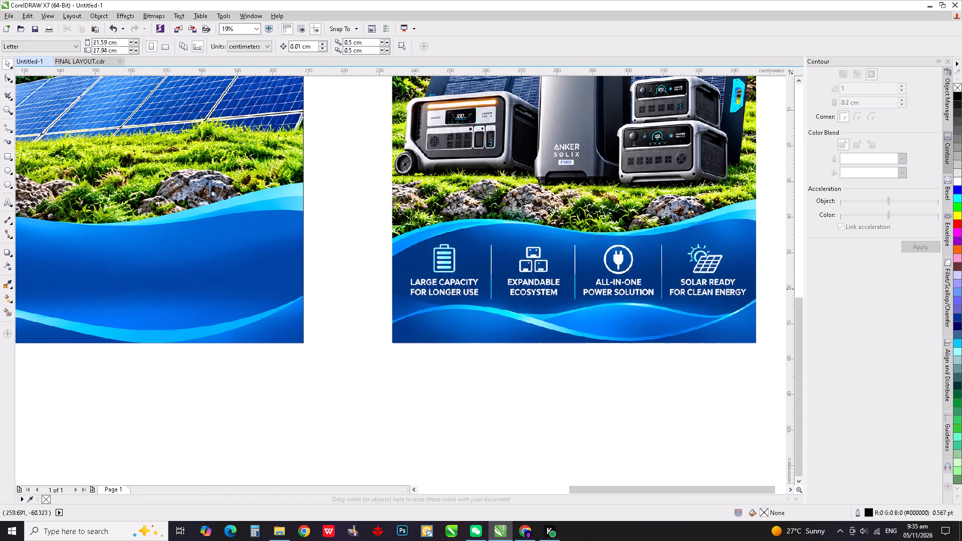
pyautogui.scroll(1, 475, 238)
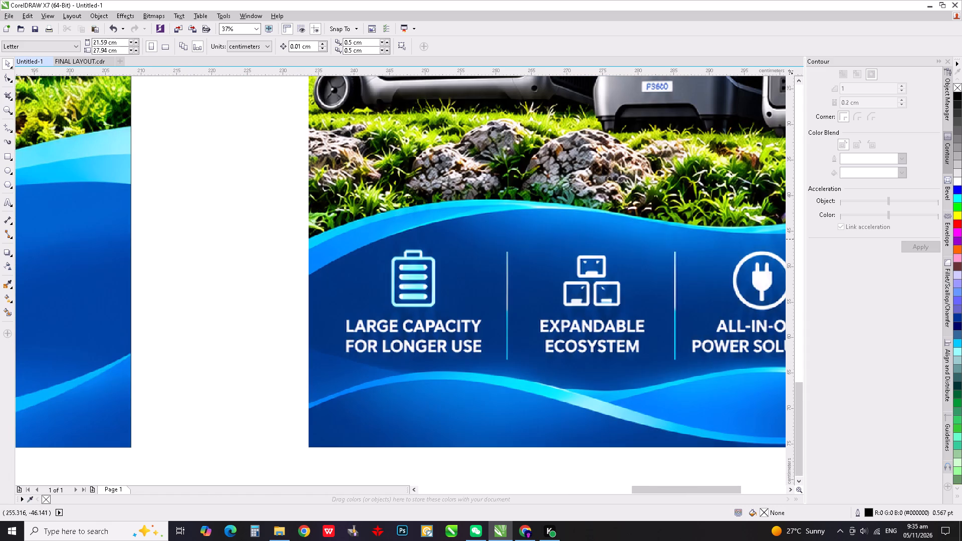
pyautogui.scroll(-4, 415, 245)
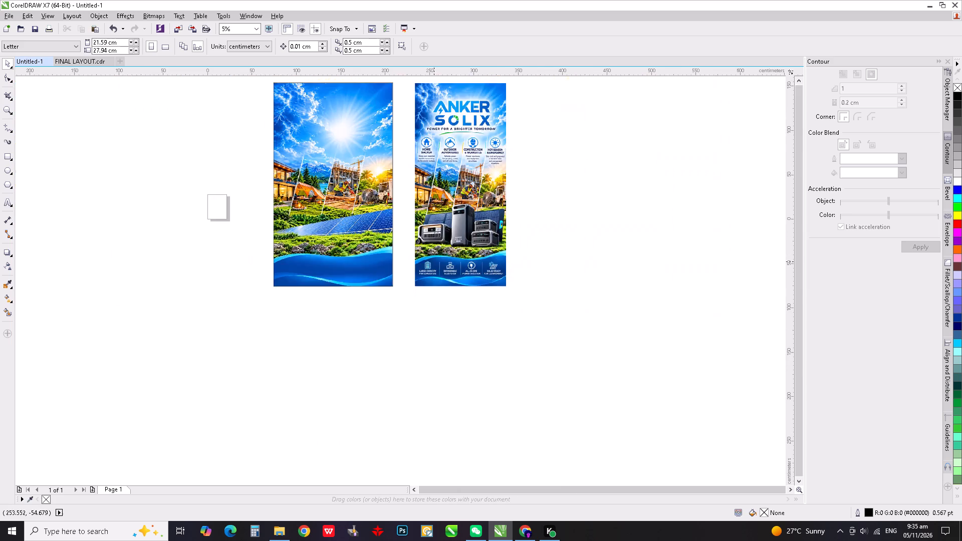
# Compare the whole fitted background with the original poster side by side, checking the overall layout.
pyautogui.scroll(1, 441, 250)
pyautogui.scroll(-4, 440, 224)
pyautogui.scroll(2, 399, 164)
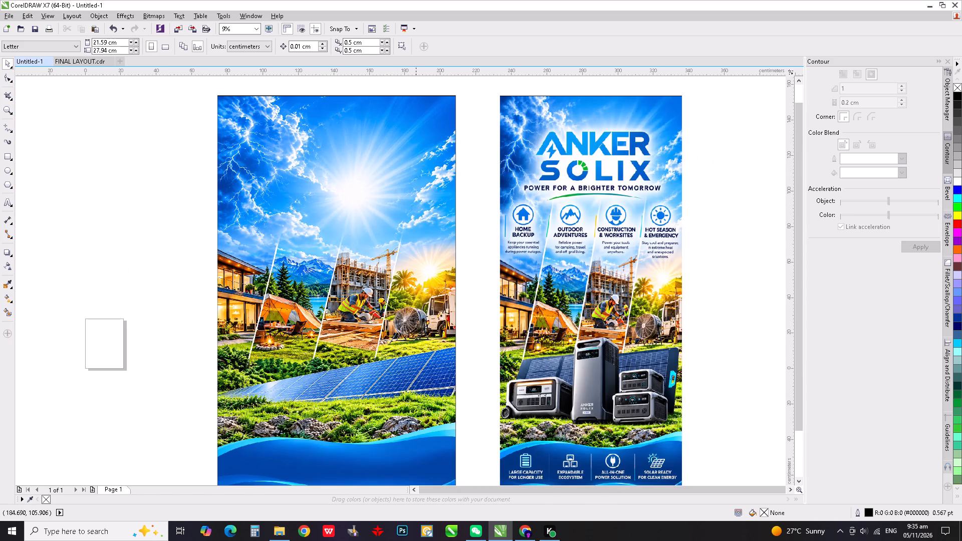
pyautogui.scroll(1, 586, 210)
pyautogui.scroll(-2, 358, 208)
pyautogui.scroll(1, 414, 172)
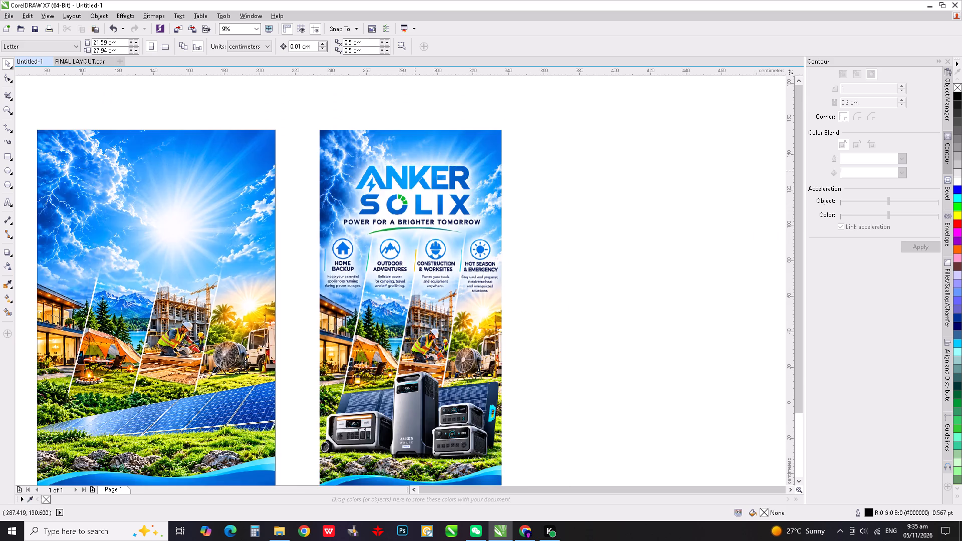
pyautogui.scroll(1, 415, 171)
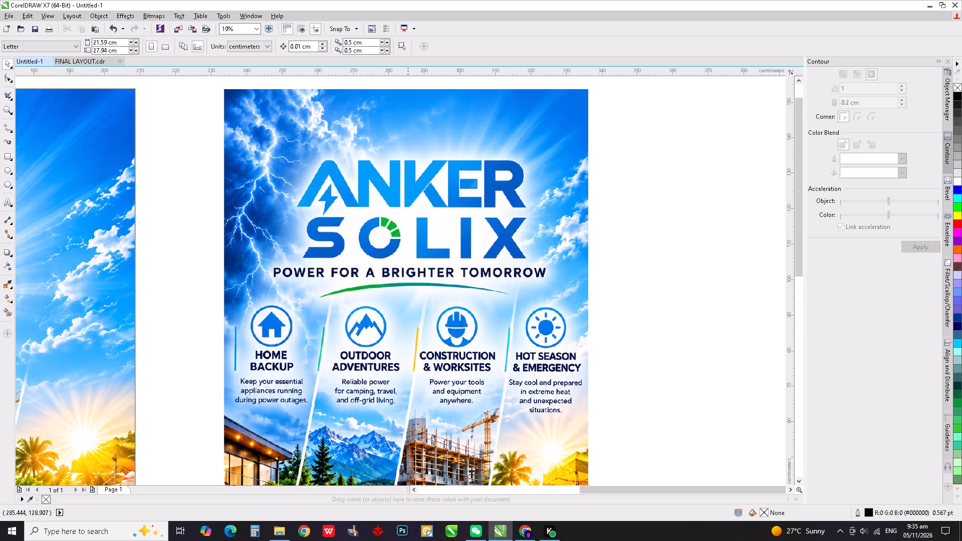
pyautogui.scroll(-1, 422, 176)
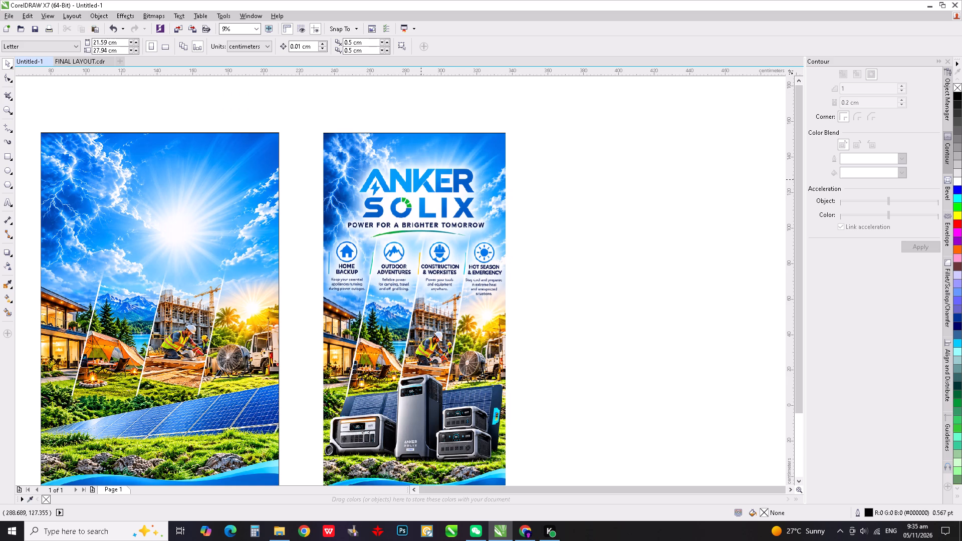
pyautogui.scroll(1, 421, 179)
pyautogui.scroll(-2, 420, 180)
pyautogui.scroll(1, 419, 183)
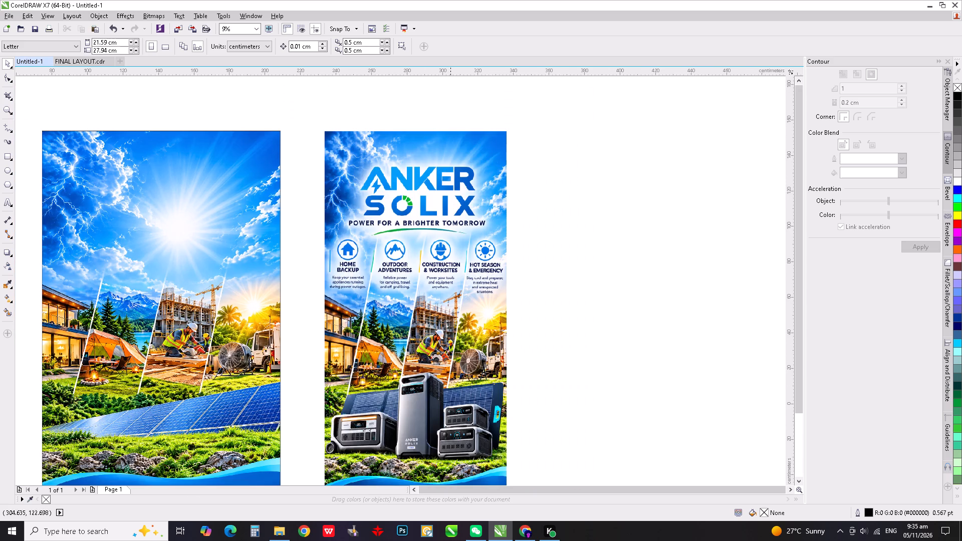
pyautogui.scroll(-1, 451, 195)
pyautogui.scroll(1, 441, 198)
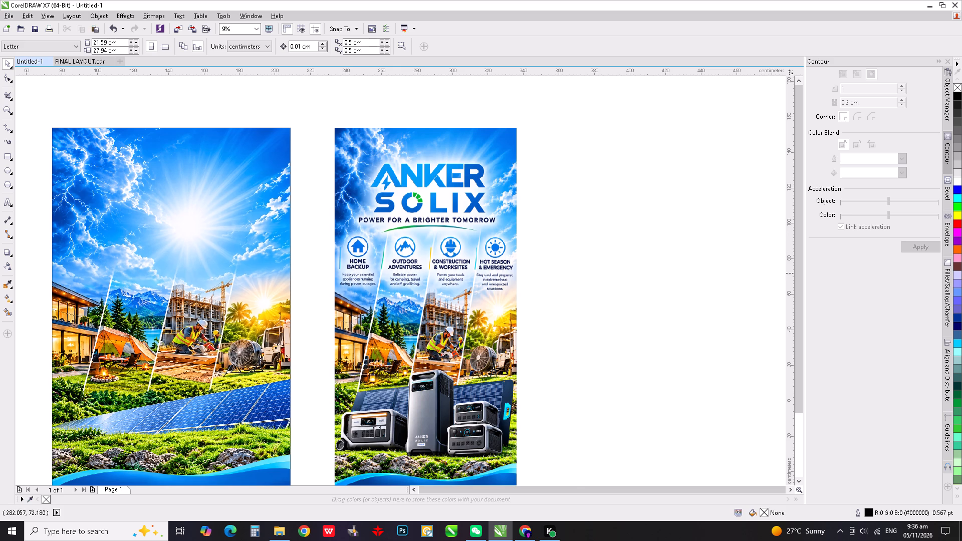
pyautogui.scroll(1, 412, 276)
pyautogui.scroll(-1, 410, 279)
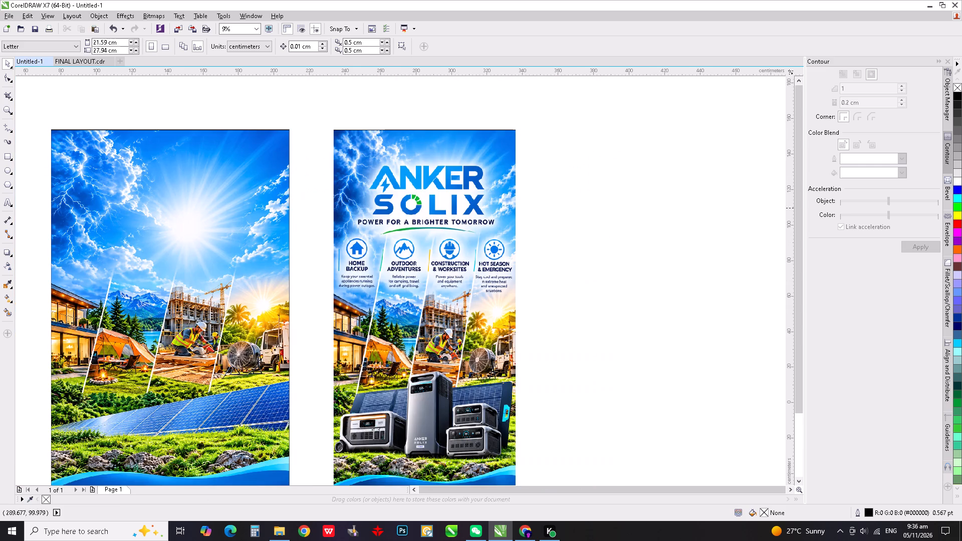
# Examine the original poster's ANKER SOLIX logo, tagline, use-case icons and their descriptions up close.
pyautogui.scroll(1, 438, 243)
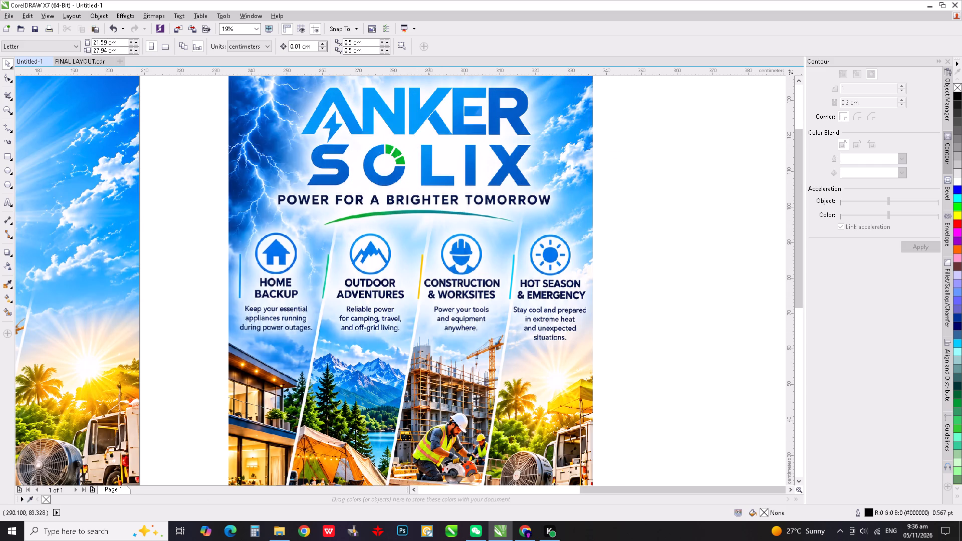
pyautogui.scroll(-1, 429, 268)
pyautogui.scroll(1, 444, 288)
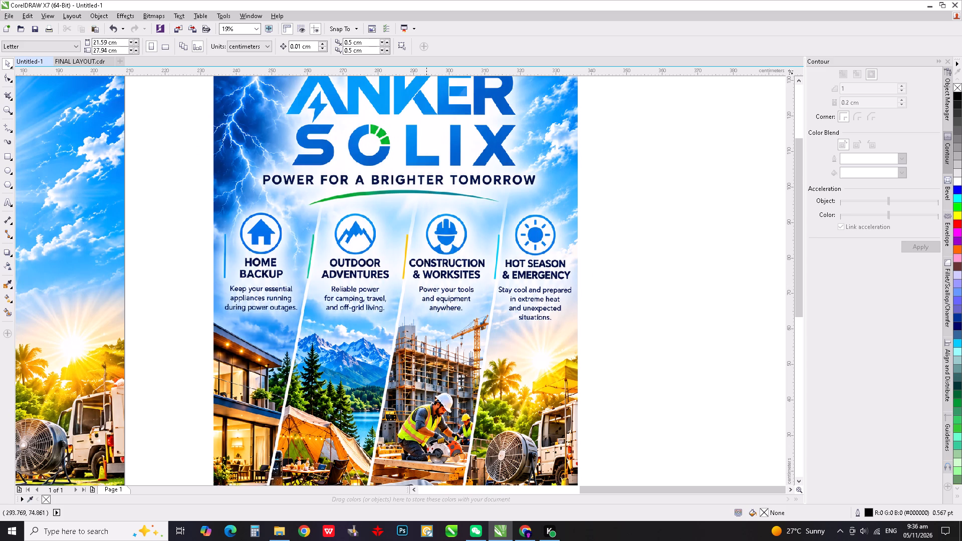
pyautogui.scroll(1, 424, 274)
pyautogui.scroll(-1, 402, 274)
pyautogui.scroll(1, 386, 245)
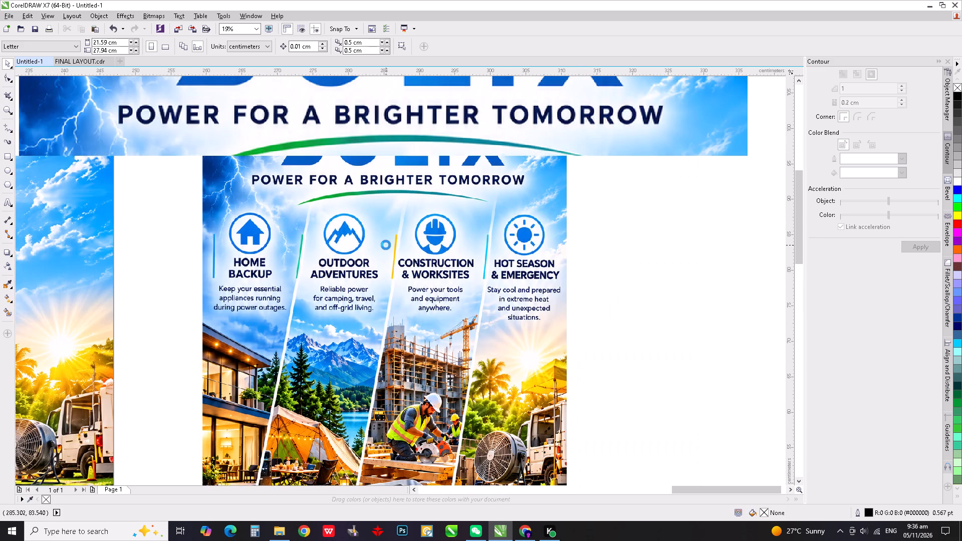
pyautogui.scroll(-1, 383, 260)
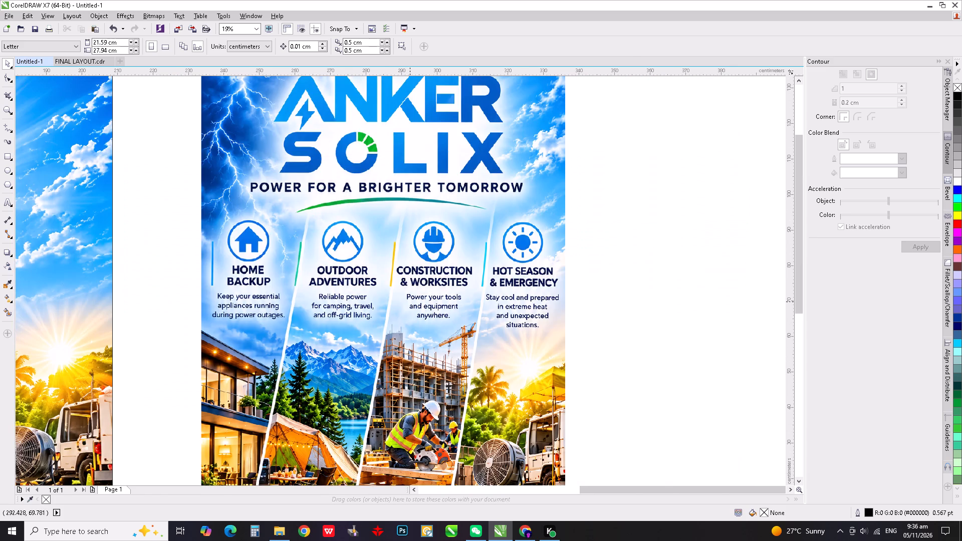
pyautogui.scroll(1, 410, 302)
pyautogui.scroll(-1, 382, 271)
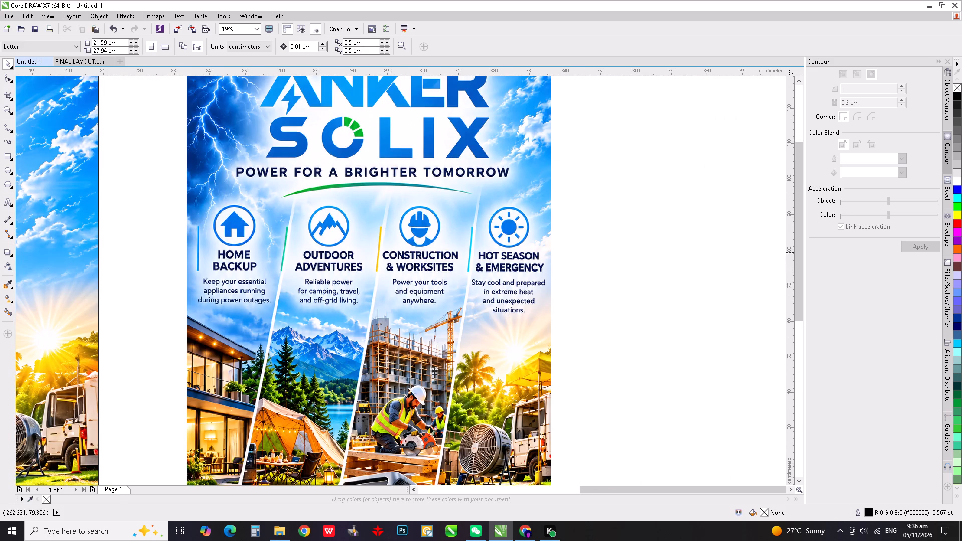
pyautogui.scroll(-2, 364, 258)
pyautogui.scroll(2, 368, 226)
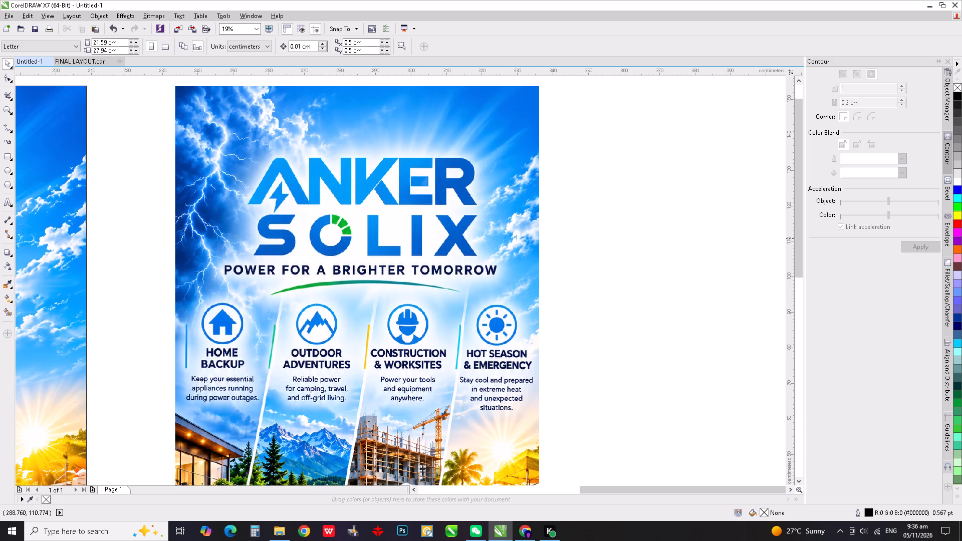
pyautogui.scroll(-1, 356, 216)
pyautogui.scroll(1, 365, 222)
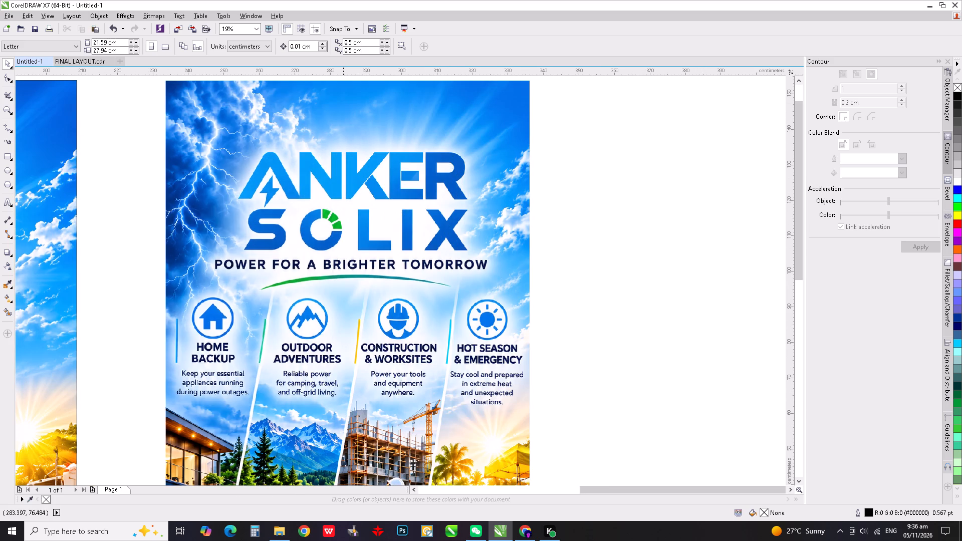
pyautogui.click(474, 529)
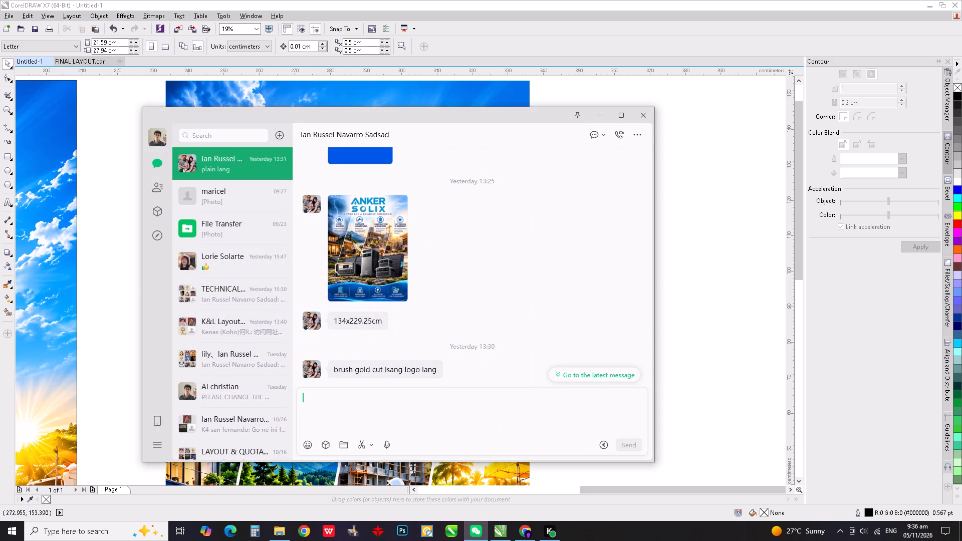
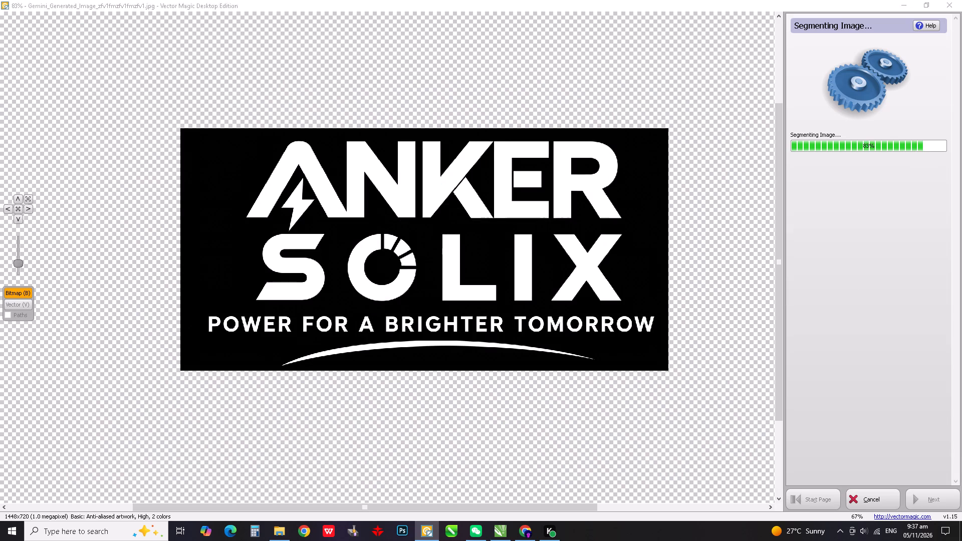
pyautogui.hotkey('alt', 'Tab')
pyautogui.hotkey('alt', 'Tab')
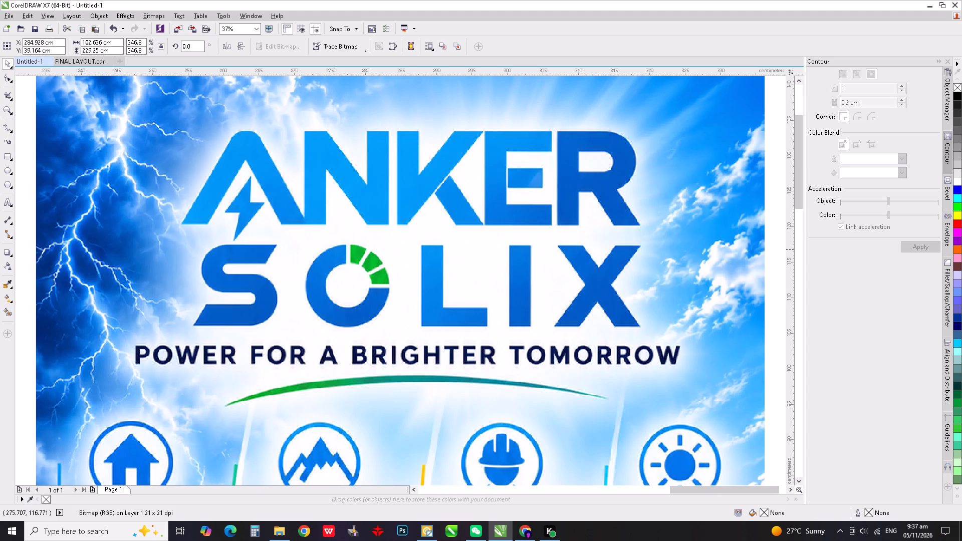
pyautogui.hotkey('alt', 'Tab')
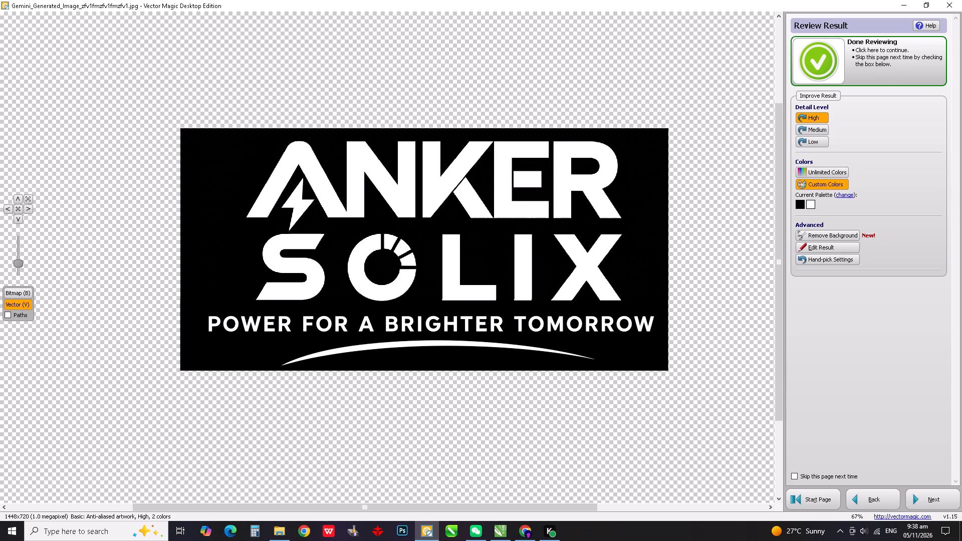
# Use Remove Background to erase the black background shape and the black fill inside the R of ANKER.
pyautogui.click(825, 234)
pyautogui.click(659, 238)
pyautogui.click(585, 174)
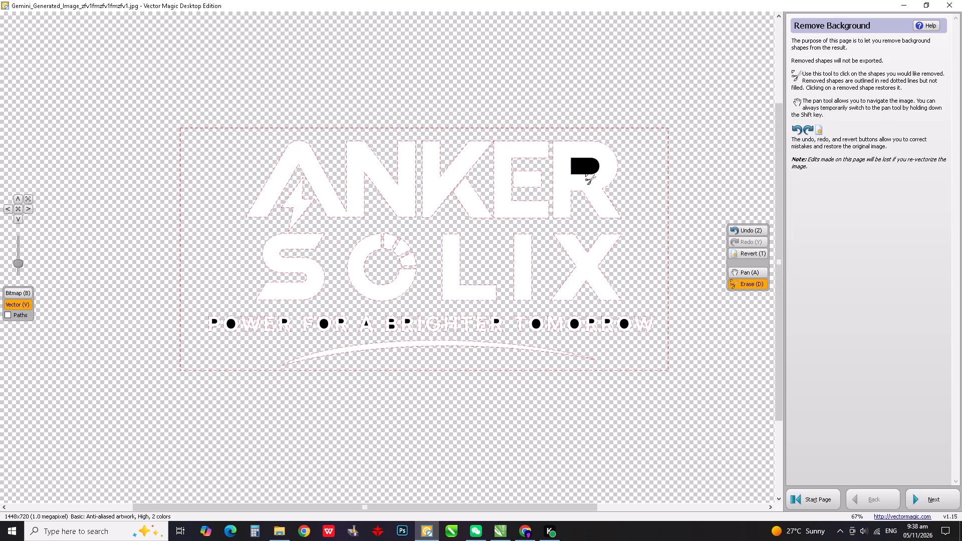
# Erase the black fills inside the tagline letters of POWER FOR A and the B and first R of BRIGHTER.
pyautogui.scroll(8, 234, 333)
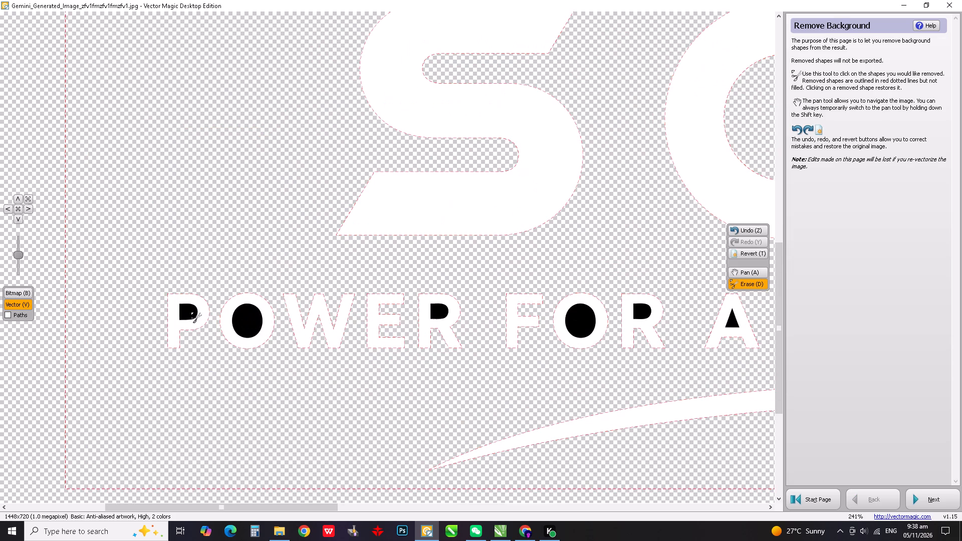
pyautogui.click(191, 312)
pyautogui.click(247, 320)
pyautogui.click(437, 312)
pyautogui.click(588, 317)
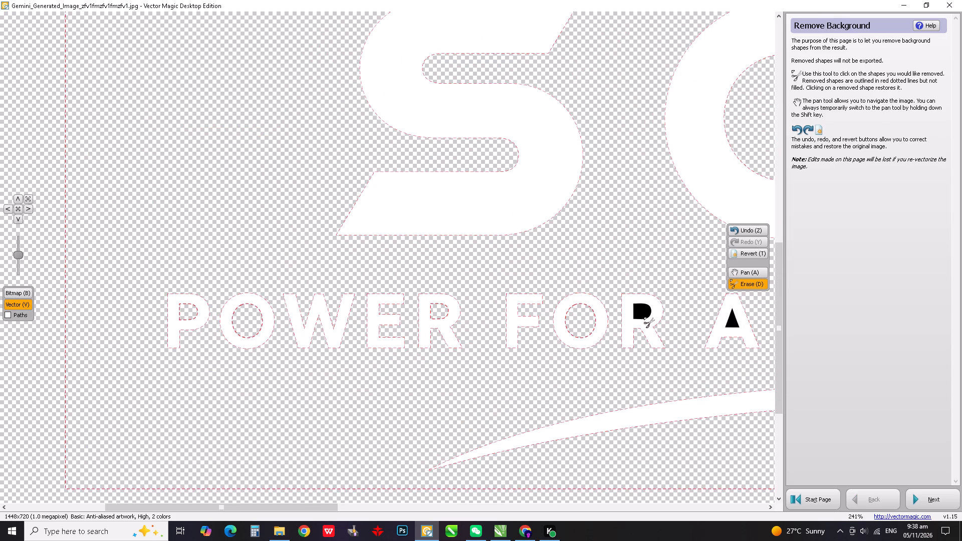
pyautogui.click(645, 311)
pyautogui.scroll(-6, 90, 257)
pyautogui.scroll(6, 279, 277)
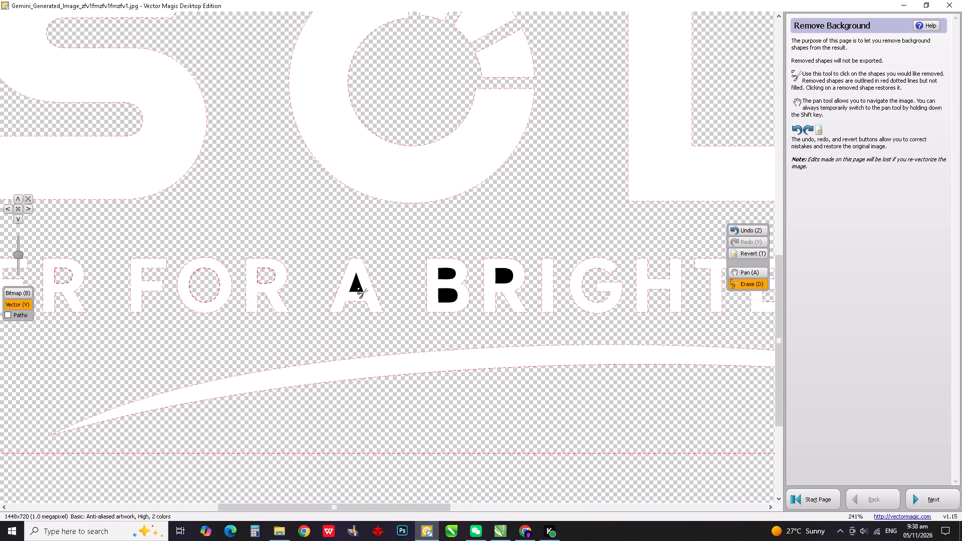
pyautogui.click(357, 288)
pyautogui.click(447, 275)
pyautogui.click(447, 297)
pyautogui.click(505, 276)
# Erase the remaining black fills inside the final R of BRIGHTER and the O and R letters of TOMORROW.
pyautogui.scroll(-6, 313, 280)
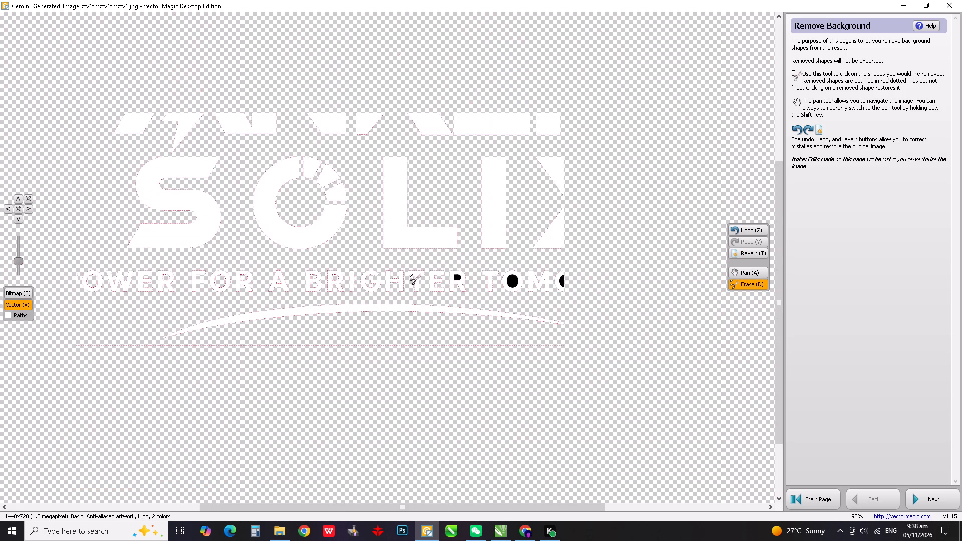
pyautogui.scroll(4, 500, 271)
pyautogui.click(418, 283)
pyautogui.click(524, 293)
pyautogui.click(630, 289)
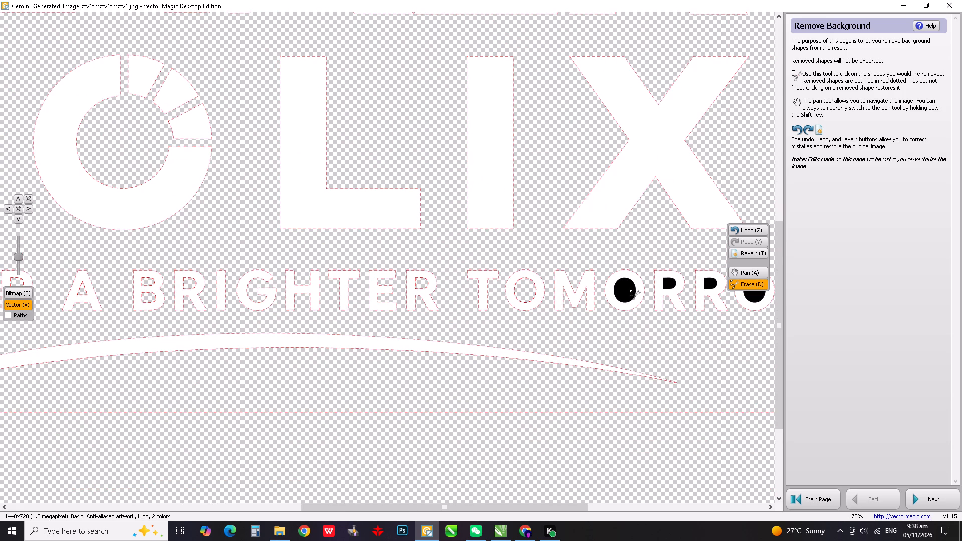
pyautogui.click(665, 286)
pyautogui.scroll(-6, 356, 279)
pyautogui.scroll(5, 402, 285)
pyautogui.click(388, 288)
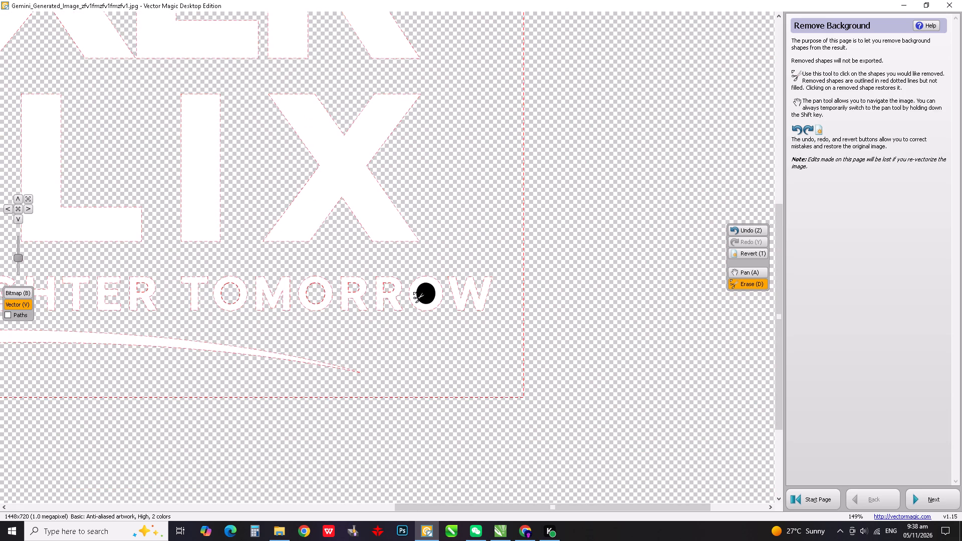
pyautogui.click(423, 295)
pyautogui.scroll(-10, 431, 295)
pyautogui.scroll(3, 421, 274)
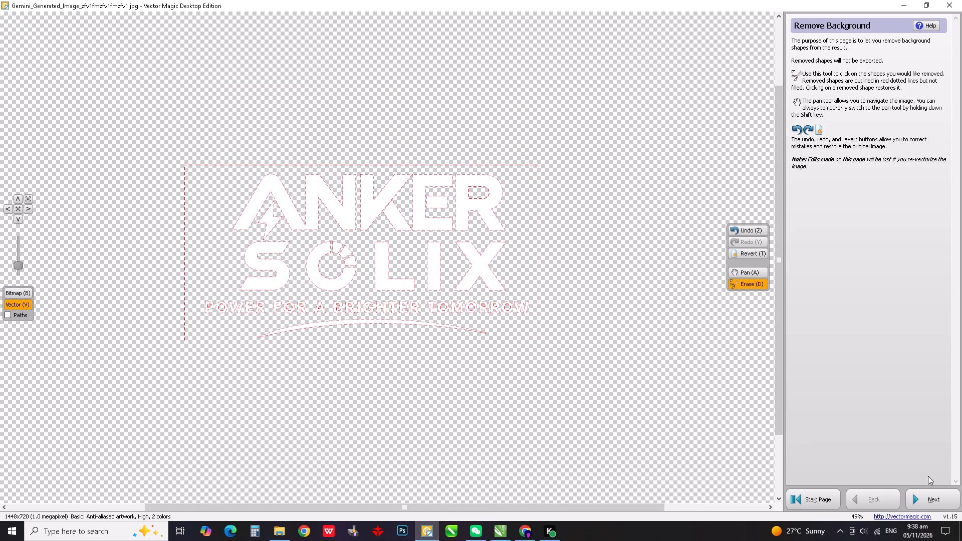
# Proceed to export and save the background-free vector logo to the desktop under its existing Gemini file name.
pyautogui.click(926, 494)
pyautogui.doubleClick(819, 47)
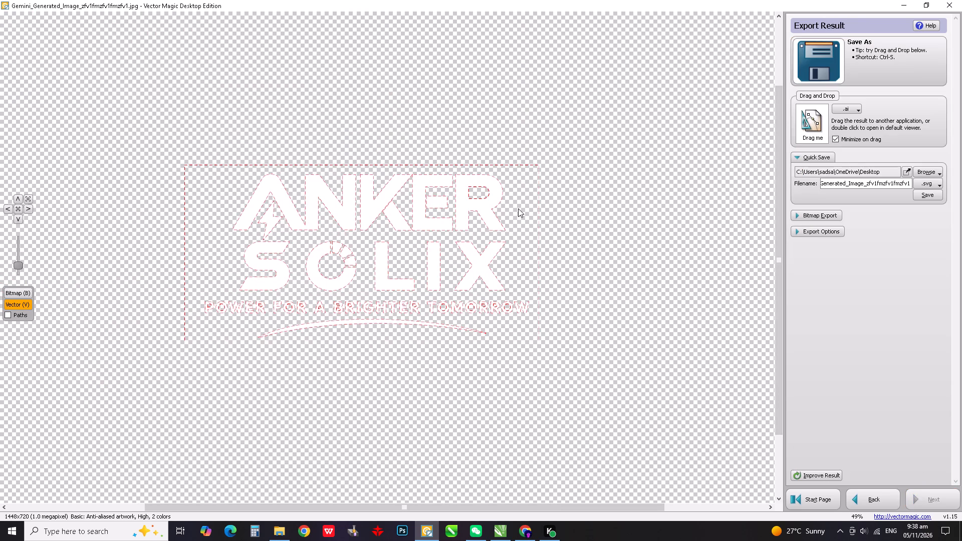
pyautogui.click(398, 265)
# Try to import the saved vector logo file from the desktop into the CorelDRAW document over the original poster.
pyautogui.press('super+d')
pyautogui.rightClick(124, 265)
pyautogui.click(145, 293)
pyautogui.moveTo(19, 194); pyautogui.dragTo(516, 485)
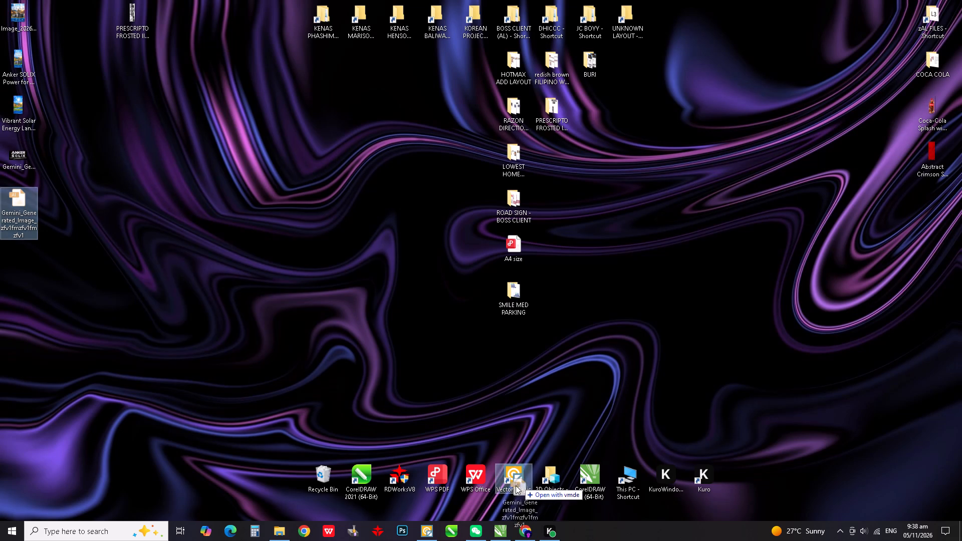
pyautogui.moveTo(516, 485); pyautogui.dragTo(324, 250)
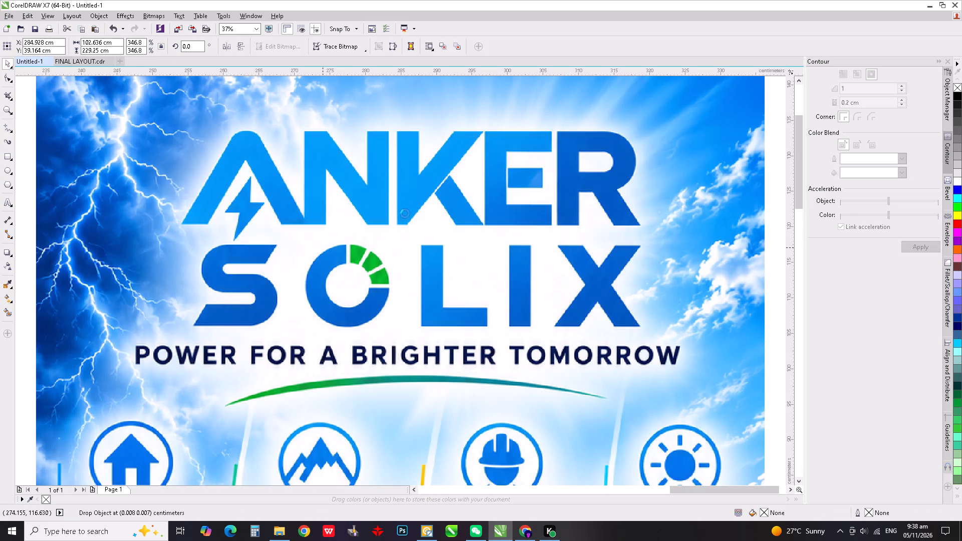
# Move the original poster aside and back near its place to look for the imported logo underneath.
pyautogui.scroll(-6, 407, 226)
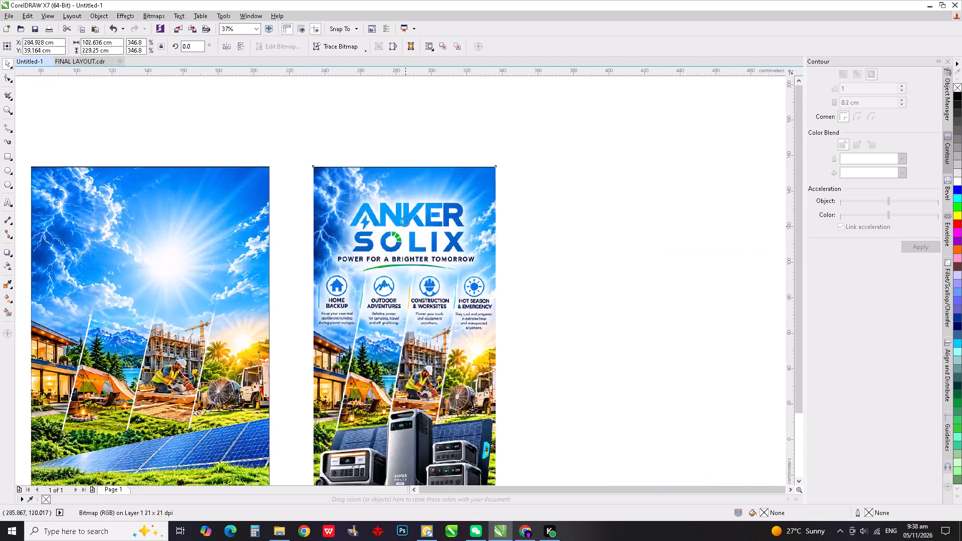
pyautogui.scroll(1, 404, 220)
pyautogui.moveTo(403, 229); pyautogui.dragTo(613, 267)
pyautogui.moveTo(559, 255); pyautogui.dragTo(352, 205)
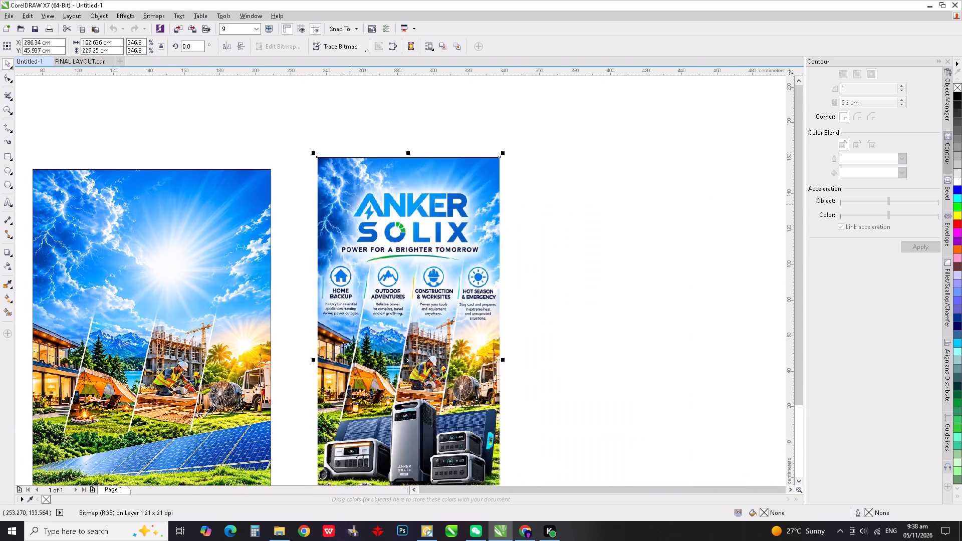
# Import the saved vector logo file from the desktop into CorelDRAW, dropping it in the empty area beside the original poster.
pyautogui.scroll(-1, 350, 201)
pyautogui.press('super+d')
pyautogui.moveTo(18, 203); pyautogui.dragTo(498, 538)
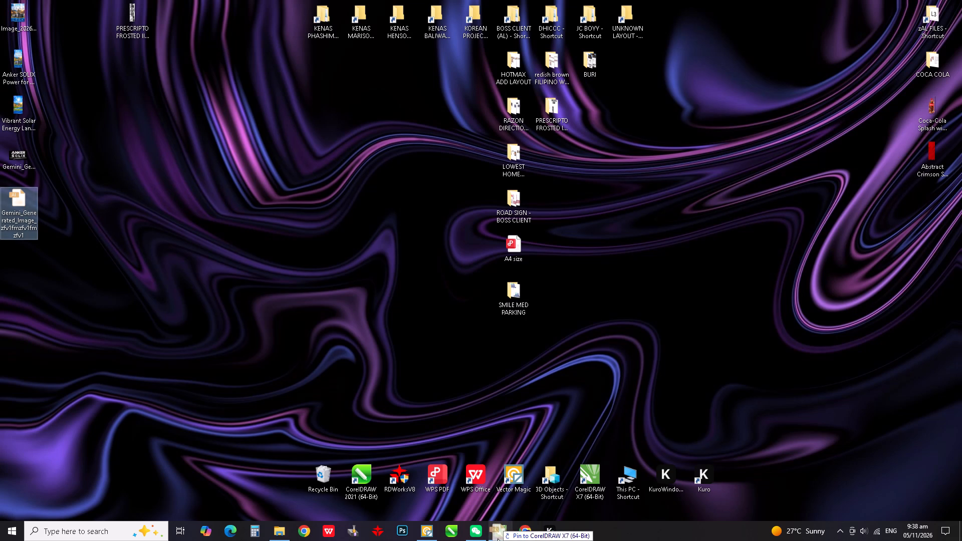
pyautogui.moveTo(498, 538); pyautogui.dragTo(552, 223)
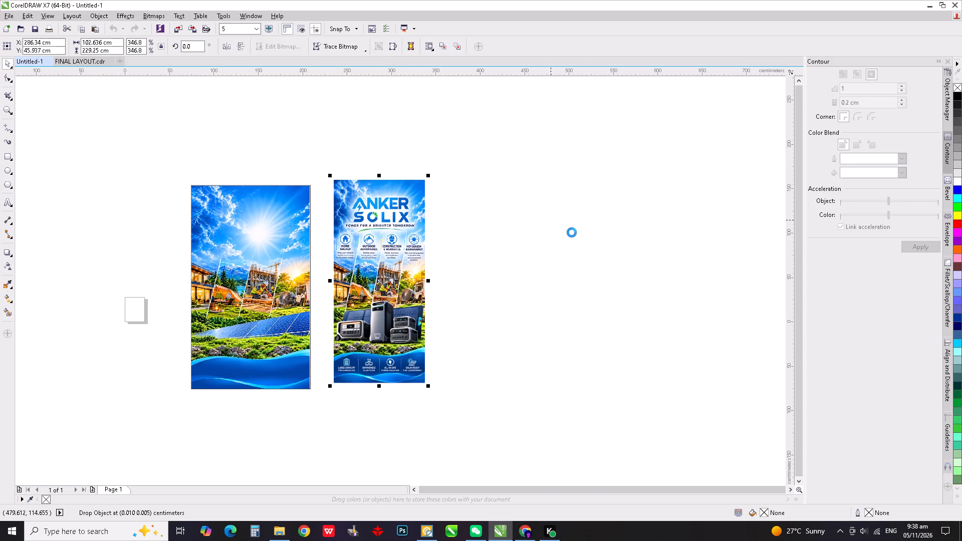
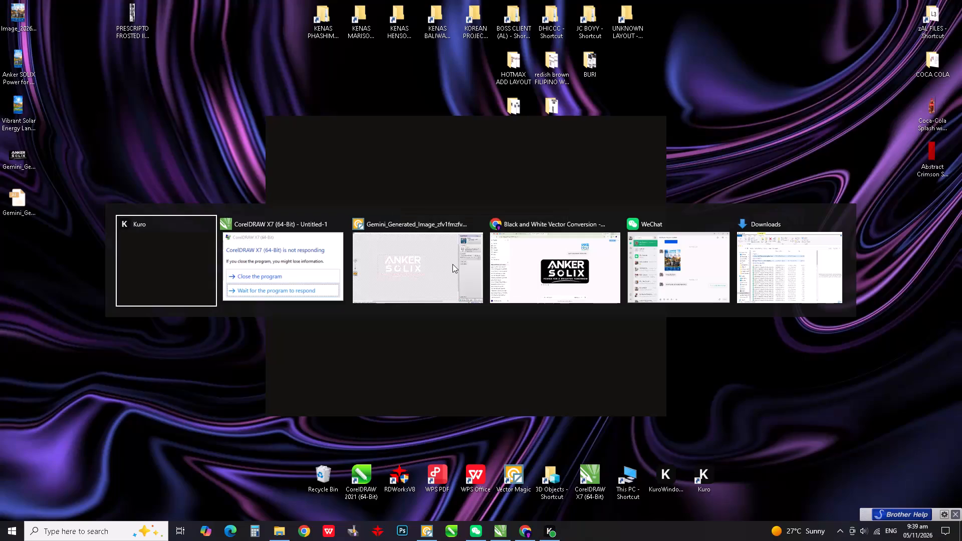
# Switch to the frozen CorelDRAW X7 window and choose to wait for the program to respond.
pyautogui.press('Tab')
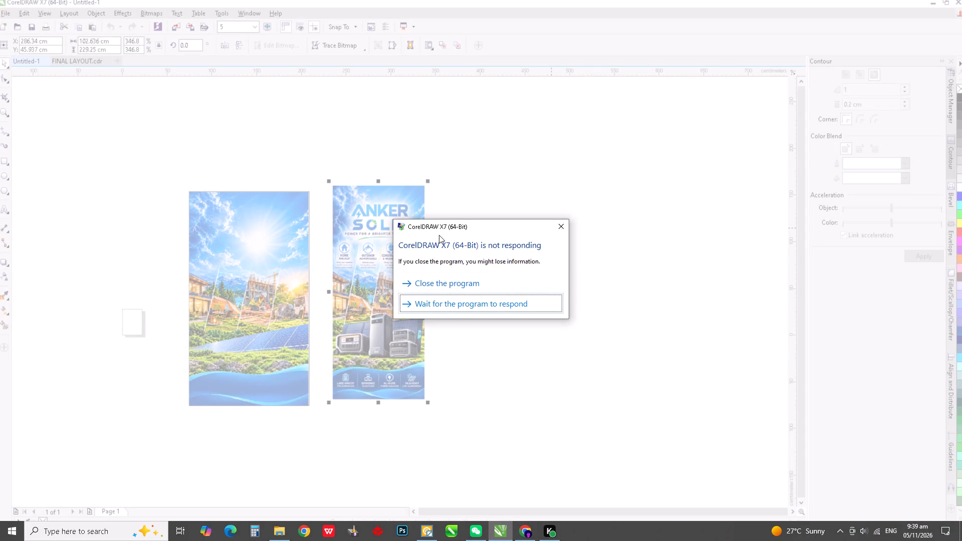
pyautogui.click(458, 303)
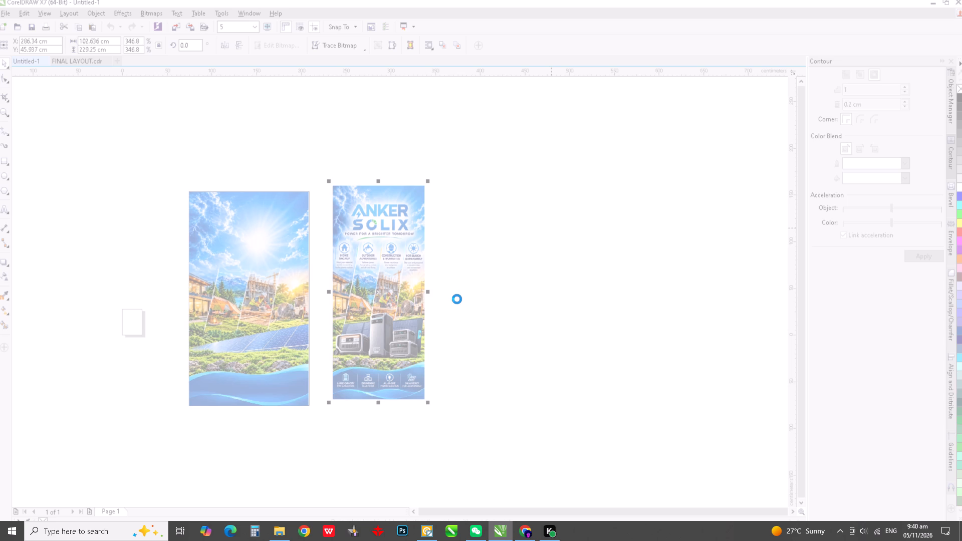
# Force the unresponsive CorelDRAW X7 program to close.
pyautogui.click(492, 281)
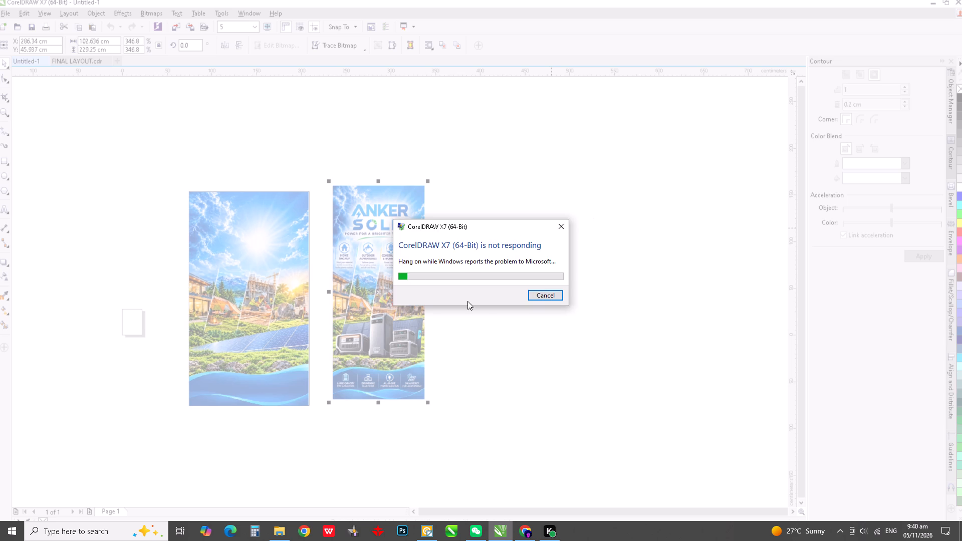
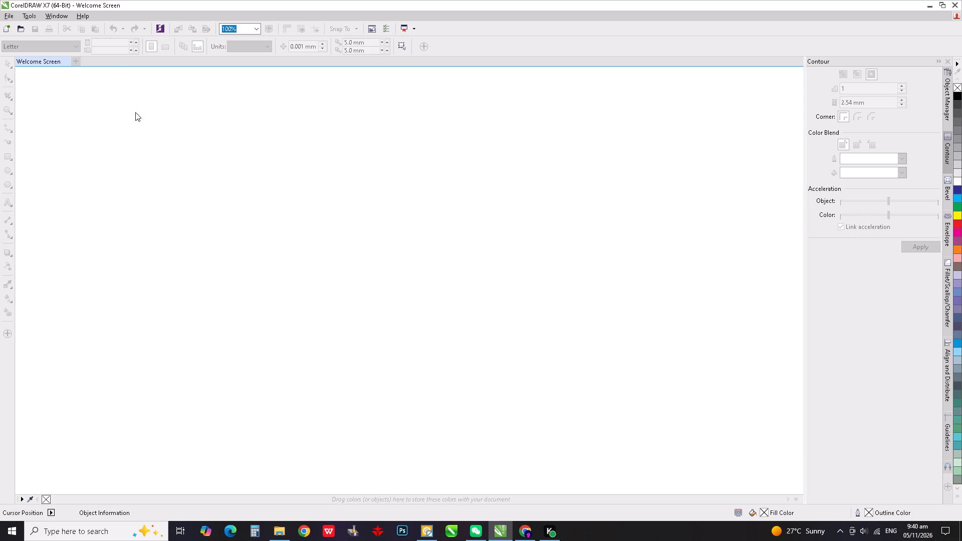
# Create a new blank document with the default settings and close the Welcome Screen.
pyautogui.hotkey('ctrl', 'n')
pyautogui.press('Return')
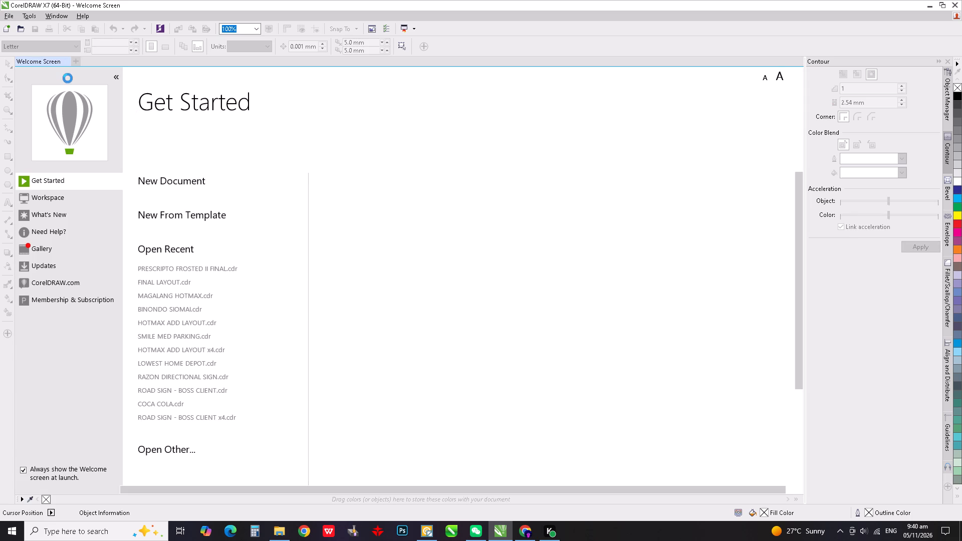
pyautogui.click(67, 63)
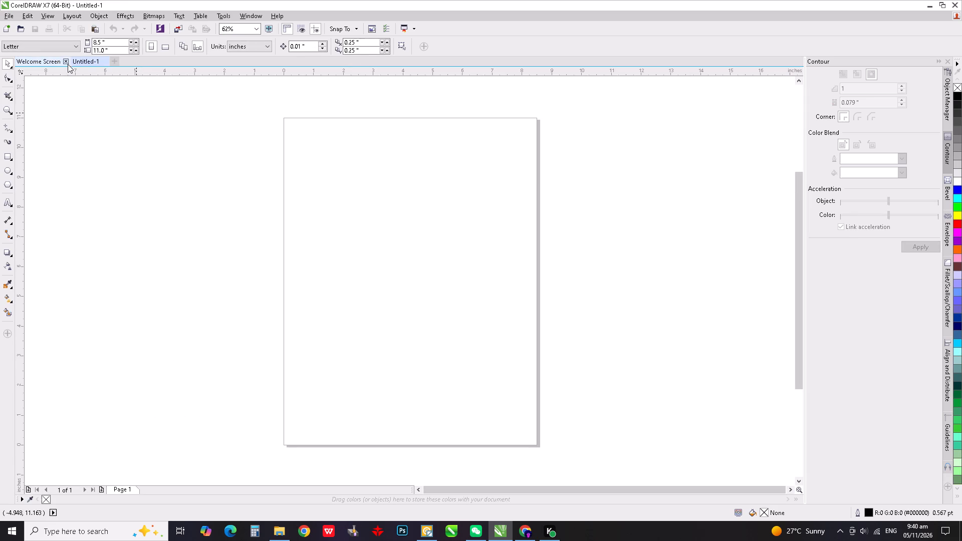
# Bring the Anker SOLIX poster and Vibrant Solar Energy background images from the desktop into the new CorelDRAW drawing.
pyautogui.press('super+d')
pyautogui.rightClick(79, 253)
pyautogui.click(100, 282)
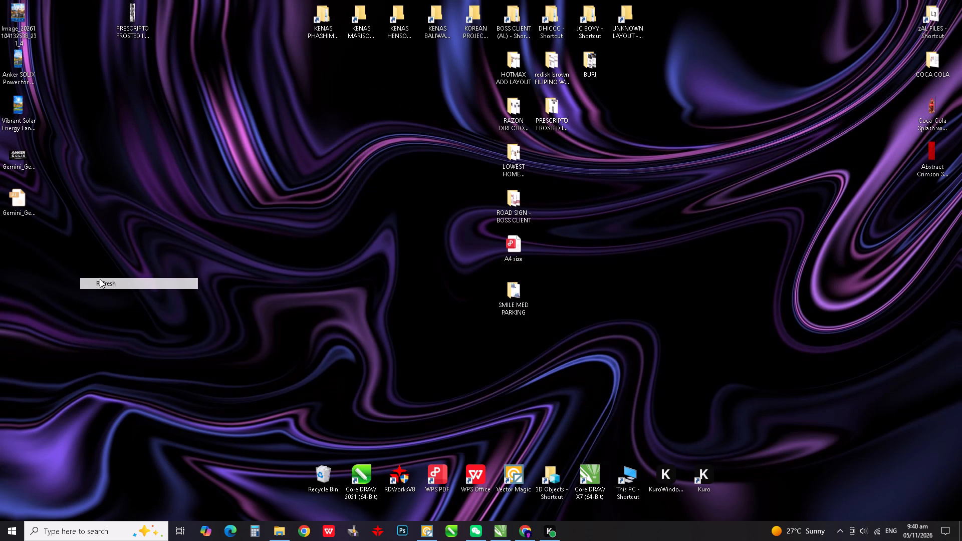
pyautogui.moveTo(58, 135); pyautogui.dragTo(8, 53)
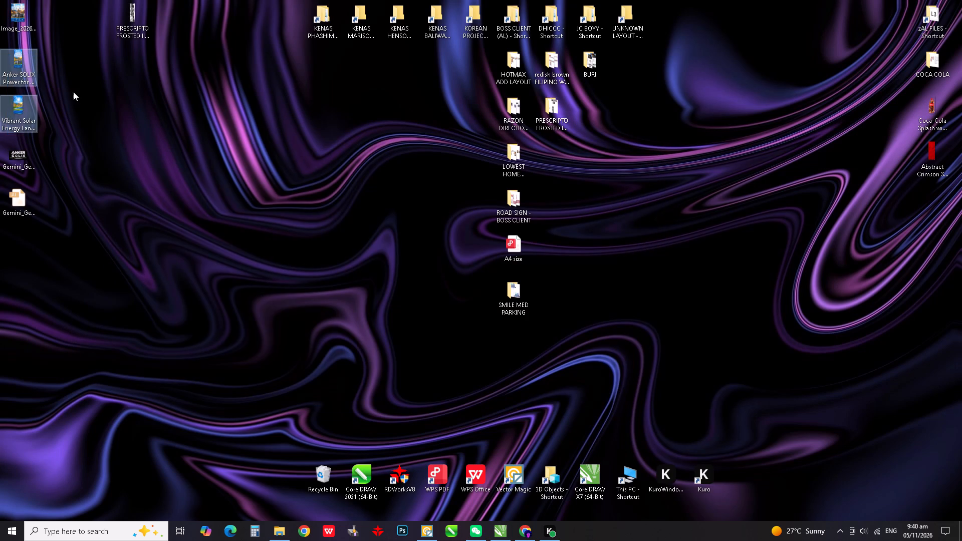
pyautogui.click(73, 92)
pyautogui.moveTo(77, 128); pyautogui.dragTo(21, 63)
pyautogui.click(62, 82)
pyautogui.moveTo(63, 133); pyautogui.dragTo(18, 65)
pyautogui.click(69, 106)
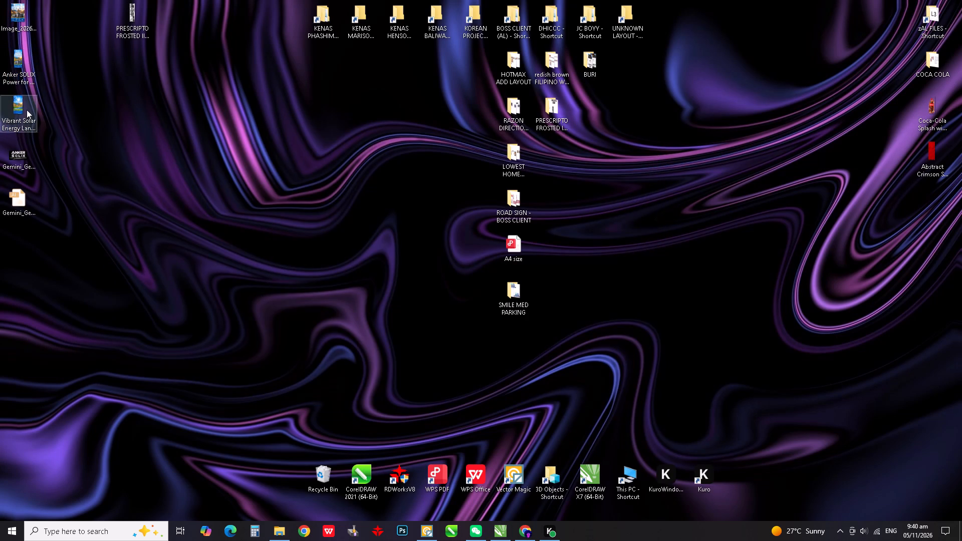
pyautogui.moveTo(69, 141); pyautogui.dragTo(16, 58)
pyautogui.moveTo(18, 66); pyautogui.dragTo(494, 530)
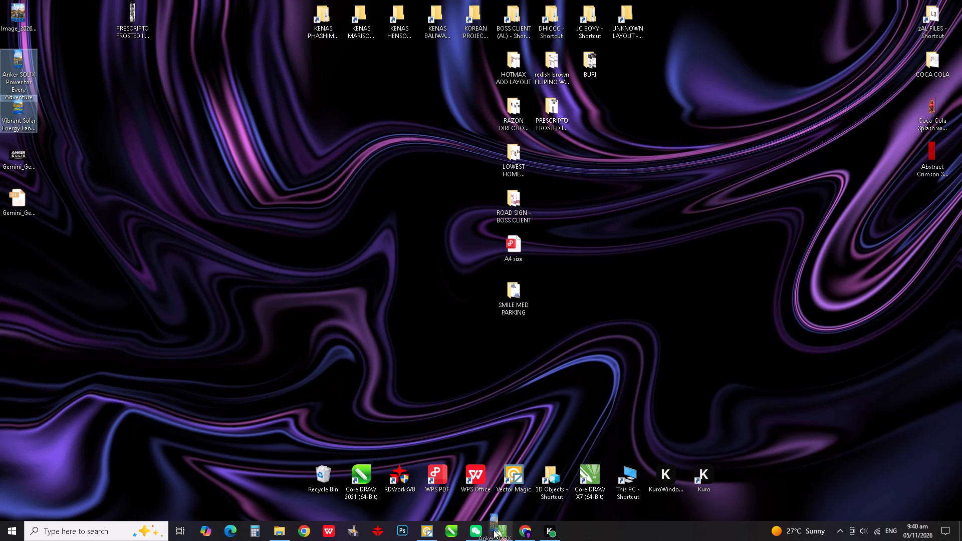
pyautogui.moveTo(494, 530); pyautogui.dragTo(276, 176)
pyautogui.scroll(-2, 377, 227)
pyautogui.click(482, 240)
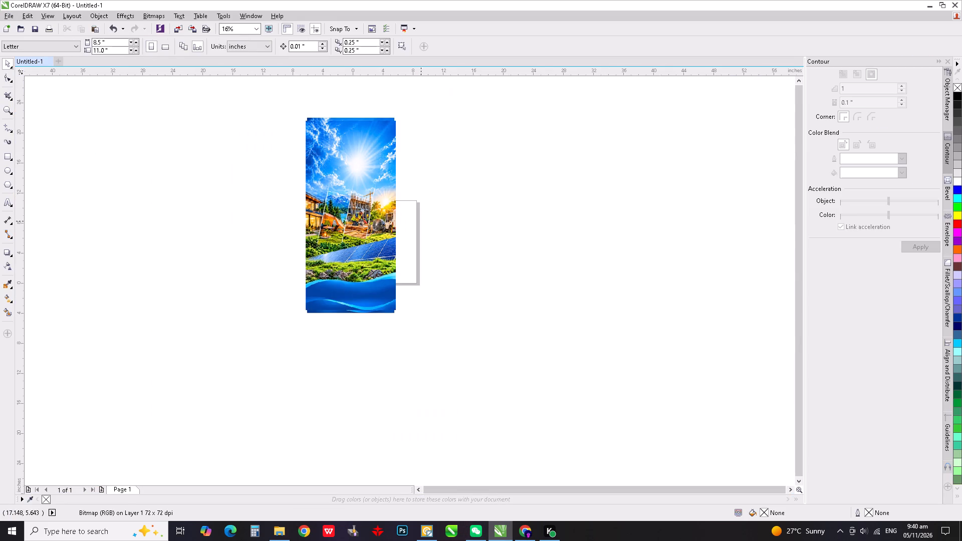
# Separate the two overlapping images so the plain background and the reference poster sit side by side.
pyautogui.moveTo(360, 193); pyautogui.dragTo(516, 211)
pyautogui.moveTo(513, 216); pyautogui.dragTo(258, 191)
pyautogui.moveTo(346, 186); pyautogui.dragTo(456, 197)
# Check the client's chat, then draw a tall rectangle about 14 by 46 cm beside the plain background image.
pyautogui.click(482, 525)
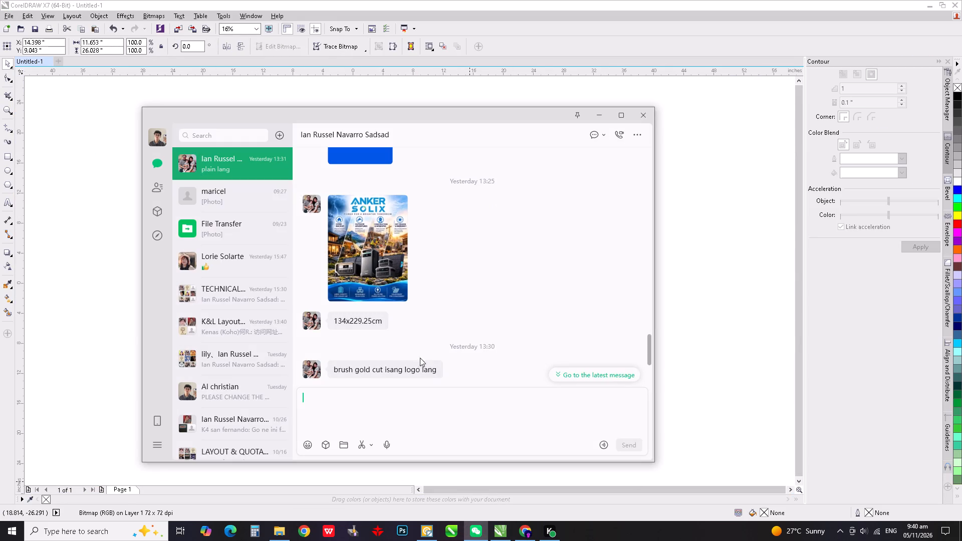
pyautogui.click(83, 244)
pyautogui.click(11, 157)
pyautogui.moveTo(96, 168); pyautogui.dragTo(107, 204)
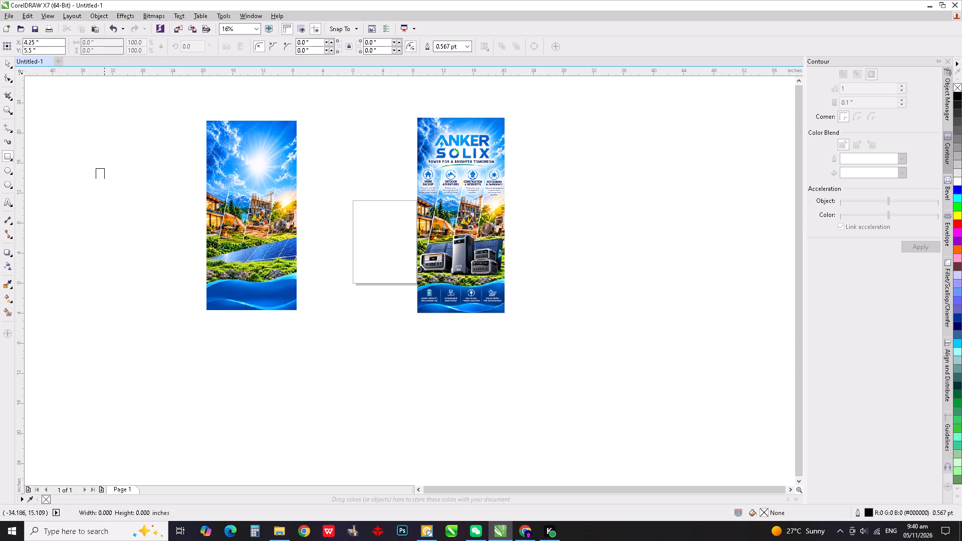
pyautogui.moveTo(107, 204); pyautogui.dragTo(138, 305)
pyautogui.click(4, 63)
pyautogui.click(163, 90)
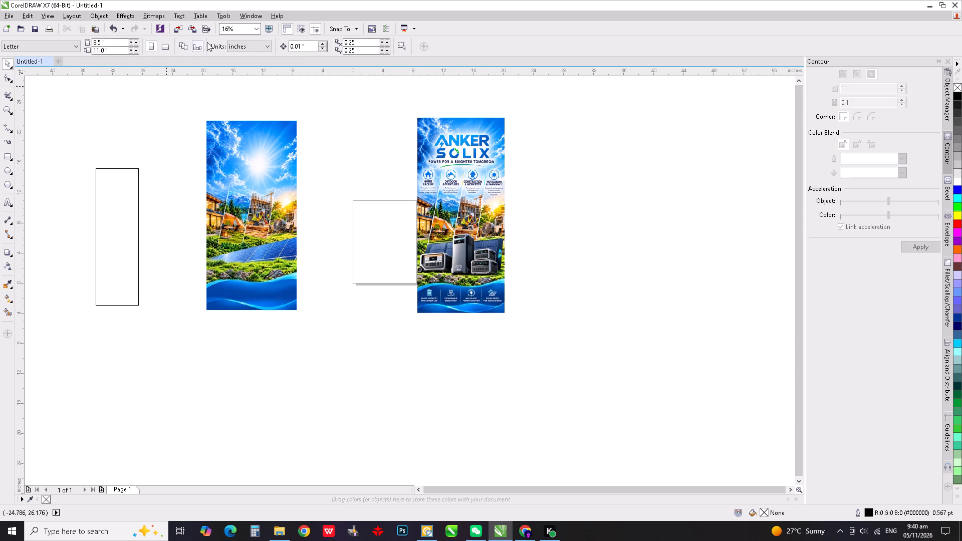
# Change the document units to centimeters.
pyautogui.click(211, 41)
pyautogui.click(251, 45)
pyautogui.click(244, 154)
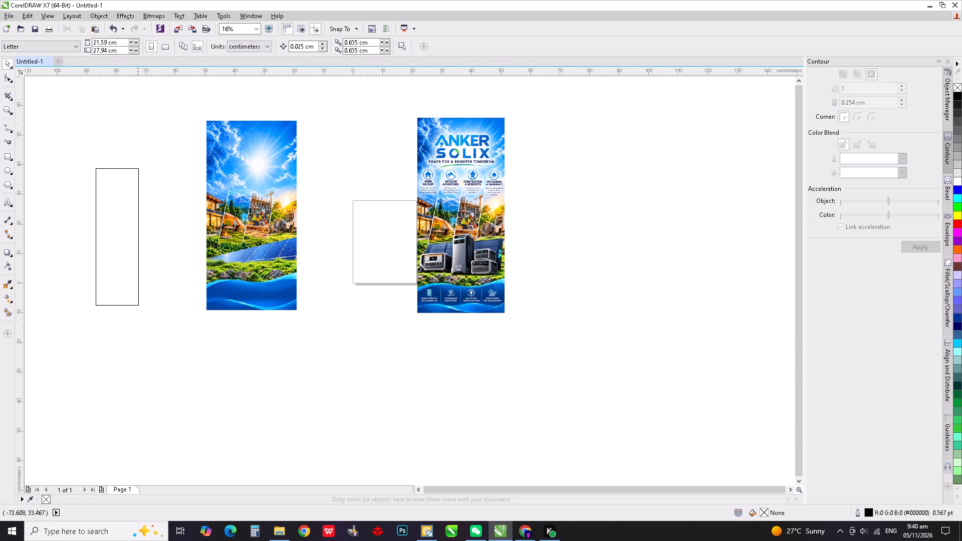
# Set the rectangle's width to 134 cm.
pyautogui.click(138, 183)
pyautogui.moveTo(117, 43); pyautogui.dragTo(0, 35)
pyautogui.write('13')
pyautogui.press('4')
pyautogui.press('Return')
# Check the requested poster size in the WeChat conversation and set the rectangle's height to 229.25 cm.
pyautogui.hotkey('alt', 'Tab')
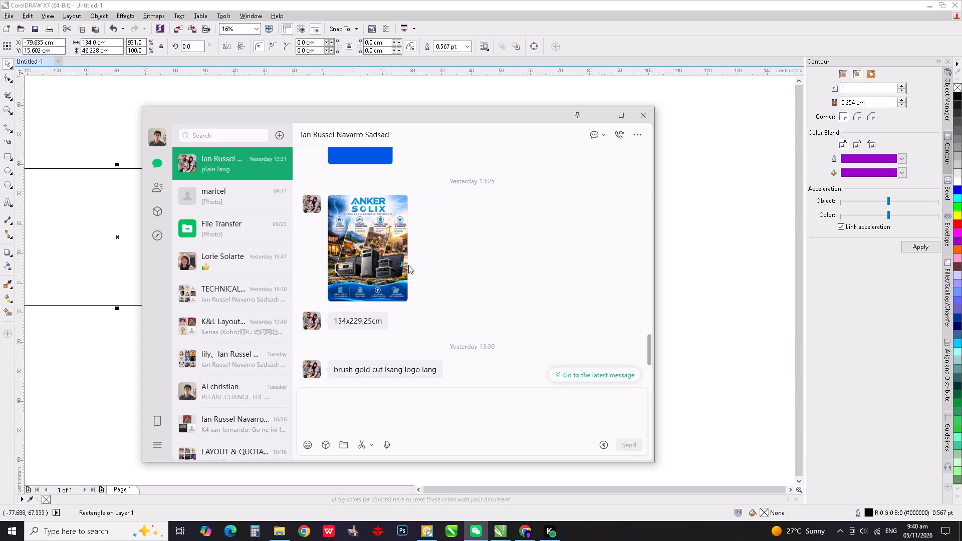
pyautogui.hotkey('alt', 'Tab')
pyautogui.moveTo(119, 50); pyautogui.dragTo(0, 48)
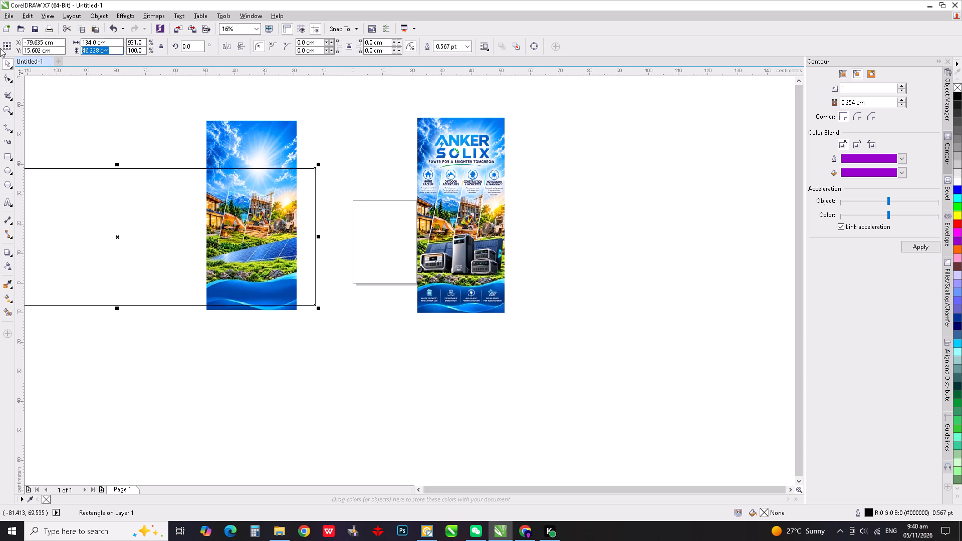
pyautogui.moveTo(0, 48); pyautogui.dragTo(0, 50)
pyautogui.write('22')
pyautogui.press('9')
pyautogui.press('Return')
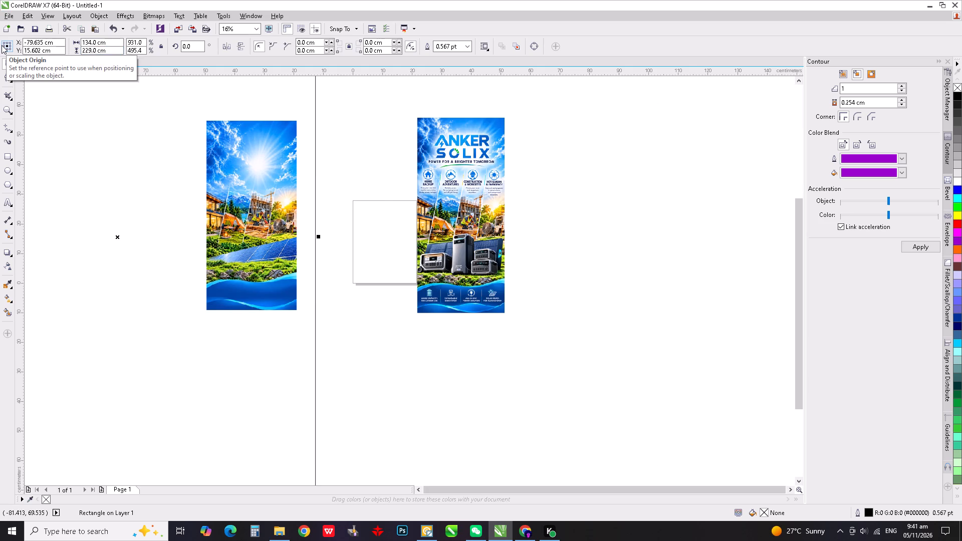
pyautogui.hotkey('alt', 'Tab')
pyautogui.hotkey('alt', 'Tab')
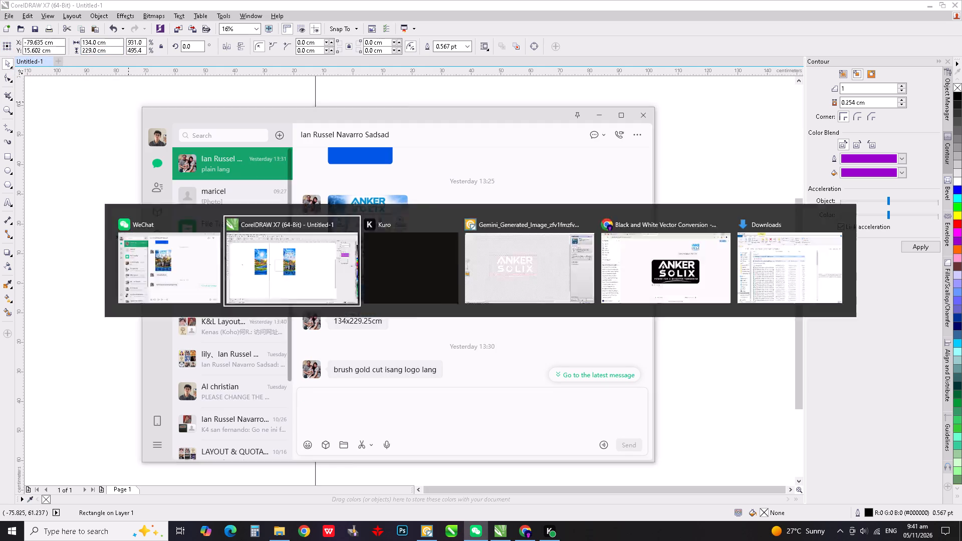
pyautogui.scroll(-1, 378, 229)
pyautogui.click(109, 49)
pyautogui.press('BackSpace')
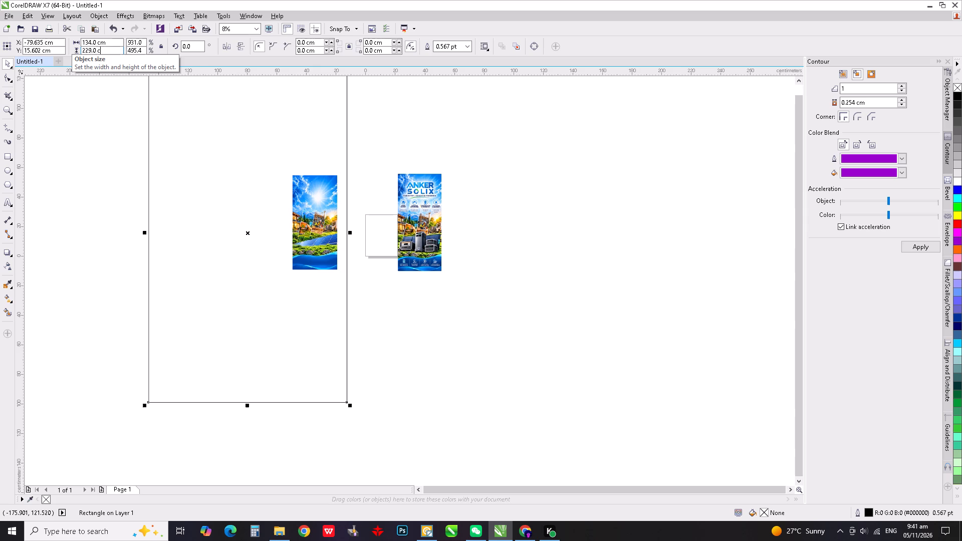
pyautogui.press('BackSpace')
pyautogui.press('BackSpace')
pyautogui.press('BackSpace')
pyautogui.write('25')
pyautogui.press('Return')
pyautogui.click(397, 153)
# Scale both poster images together to about 324% and move them clear of the rectangle.
pyautogui.scroll(-2, 353, 212)
pyautogui.moveTo(403, 236); pyautogui.dragTo(312, 194)
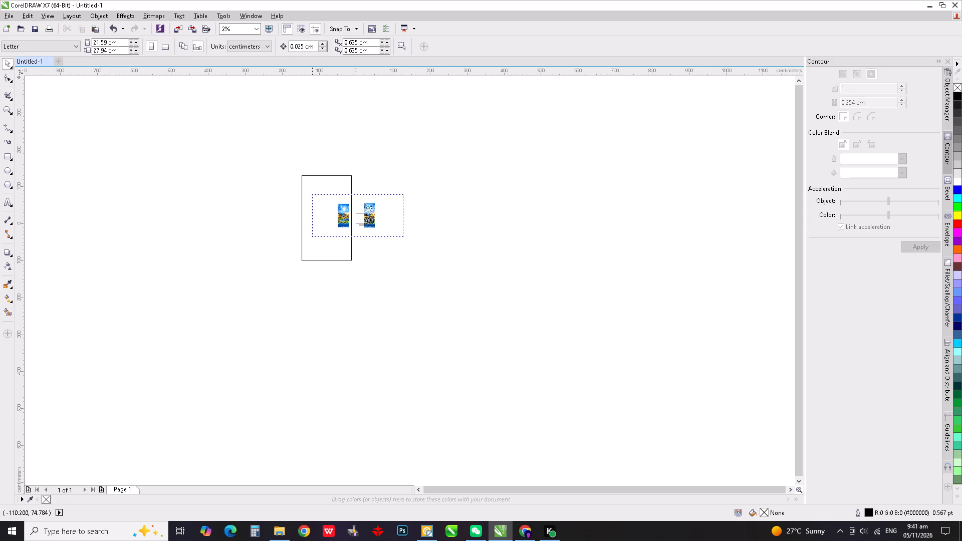
pyautogui.moveTo(312, 194); pyautogui.dragTo(311, 193)
pyautogui.scroll(1, 361, 208)
pyautogui.moveTo(391, 193); pyautogui.dragTo(633, 84)
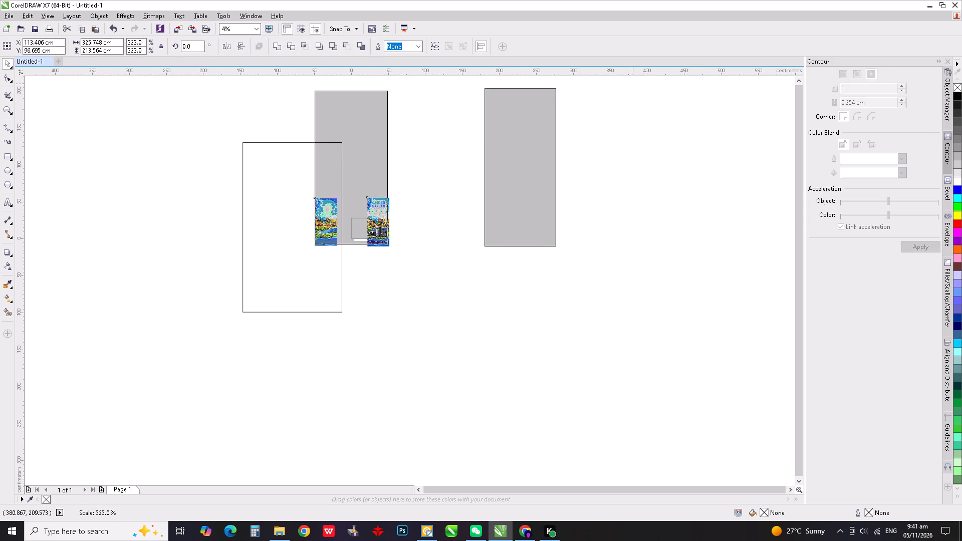
pyautogui.moveTo(633, 84); pyautogui.dragTo(632, 83)
pyautogui.moveTo(366, 149); pyautogui.dragTo(430, 224)
pyautogui.click(397, 127)
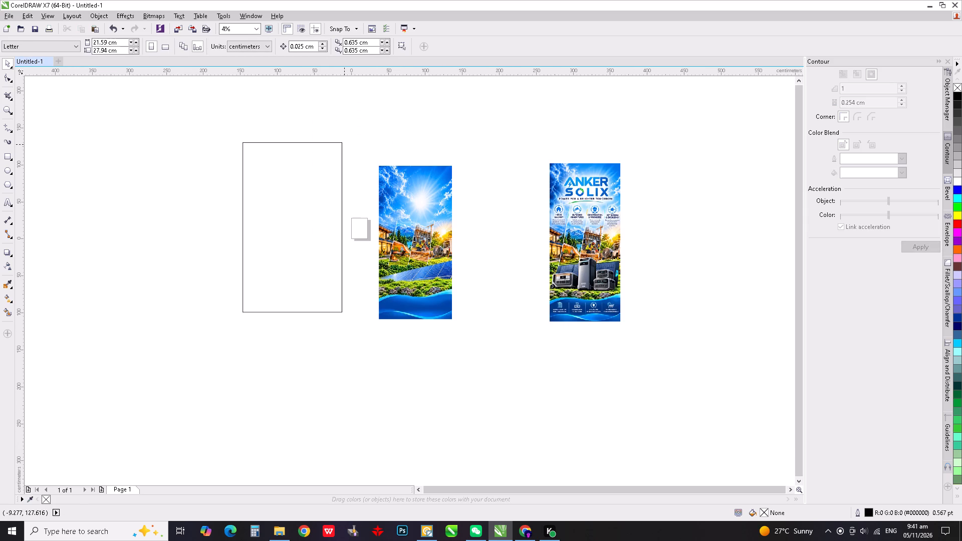
# Copy the rectangle's width to the plain background image, making it 134 cm wide.
pyautogui.doubleClick(343, 144)
pyautogui.moveTo(115, 41); pyautogui.dragTo(0, 54)
pyautogui.hotkey('ctrl', 'c')
pyautogui.click(425, 192)
pyautogui.moveTo(123, 42); pyautogui.dragTo(0, 32)
pyautogui.moveTo(116, 44); pyautogui.dragTo(113, 53)
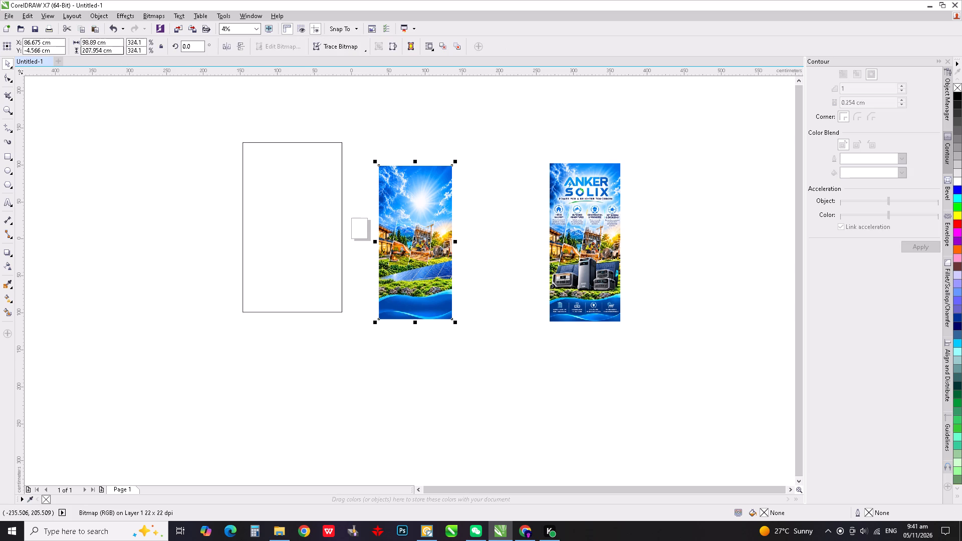
pyautogui.moveTo(113, 53); pyautogui.dragTo(0, 46)
pyautogui.hotkey('ctrl', 'v')
pyautogui.press('Return')
# Copy the rectangle's height to the plain background image, making it 229.25 cm high.
pyautogui.click(297, 141)
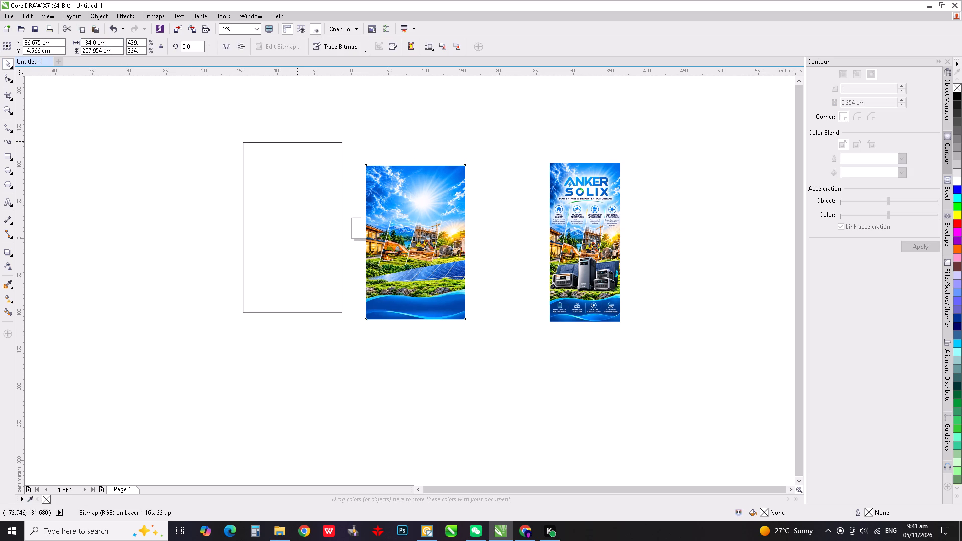
pyautogui.click(266, 142)
pyautogui.moveTo(116, 50); pyautogui.dragTo(0, 47)
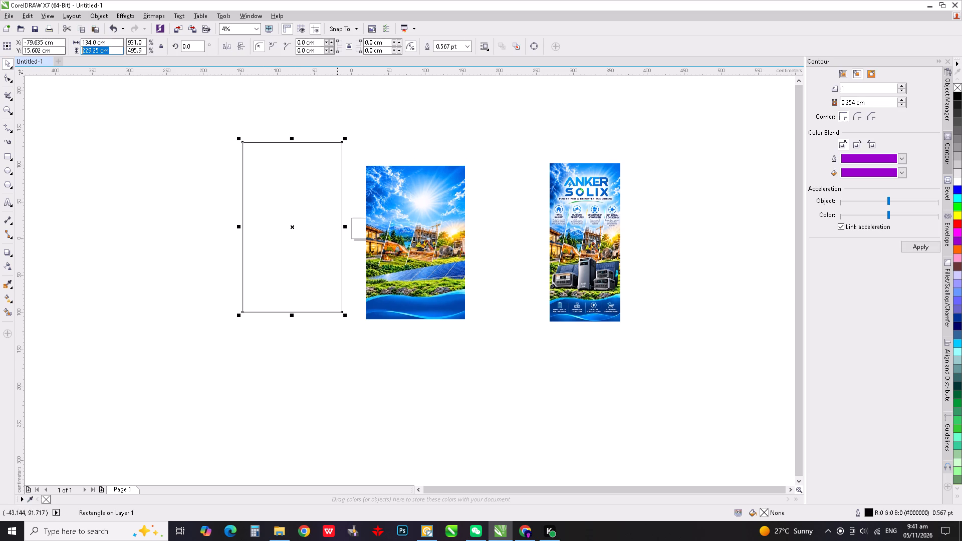
pyautogui.hotkey('ctrl', 'c')
pyautogui.click(409, 214)
pyautogui.moveTo(114, 49); pyautogui.dragTo(0, 22)
pyautogui.hotkey('ctrl', 'v')
pyautogui.press('Return')
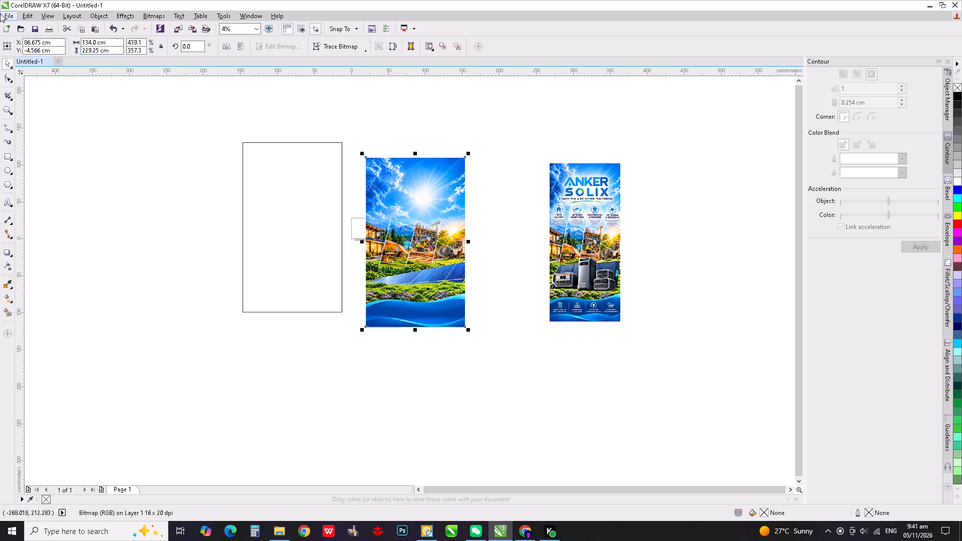
# Align the plain background image with the rectangle by both horizontal and vertical centers.
pyautogui.keyDown('shift'); pyautogui.click(332, 142); pyautogui.keyUp('shift')
pyautogui.press('e')
pyautogui.press('c')
pyautogui.press('e')
pyautogui.press('c')
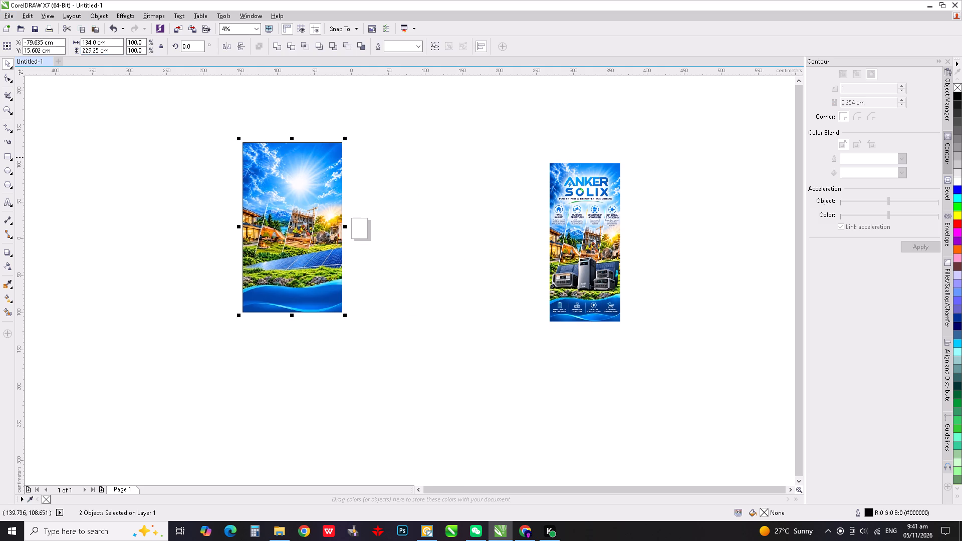
# Place the reference poster next to the resized background and move both, with the rectangle, off the page to its right.
pyautogui.click(453, 157)
pyautogui.moveTo(435, 137); pyautogui.dragTo(695, 380)
pyautogui.moveTo(578, 229); pyautogui.dragTo(382, 215)
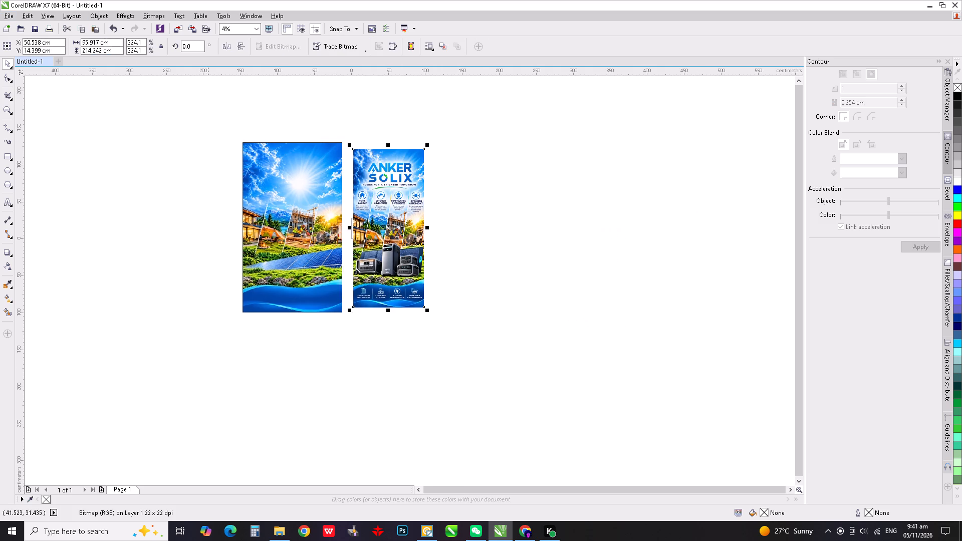
pyautogui.moveTo(182, 118); pyautogui.dragTo(540, 341)
pyautogui.moveTo(370, 233); pyautogui.dragTo(566, 252)
pyautogui.click(728, 265)
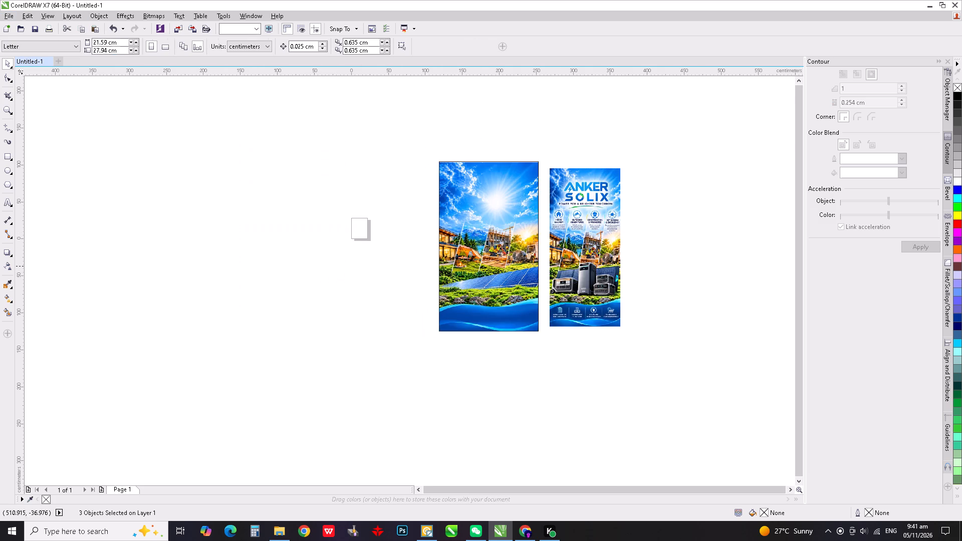
# Examine the resized background and the reference poster up close to compare their layouts.
pyautogui.scroll(1, 720, 262)
pyautogui.scroll(1, 341, 260)
pyautogui.scroll(-2, 333, 278)
pyautogui.scroll(2, 308, 254)
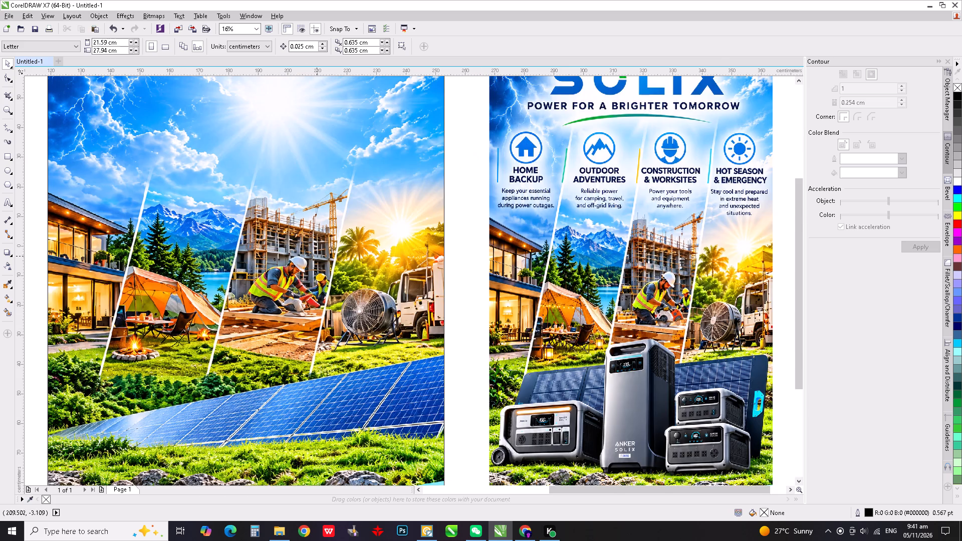
pyautogui.scroll(-2, 235, 241)
pyautogui.scroll(1, 292, 255)
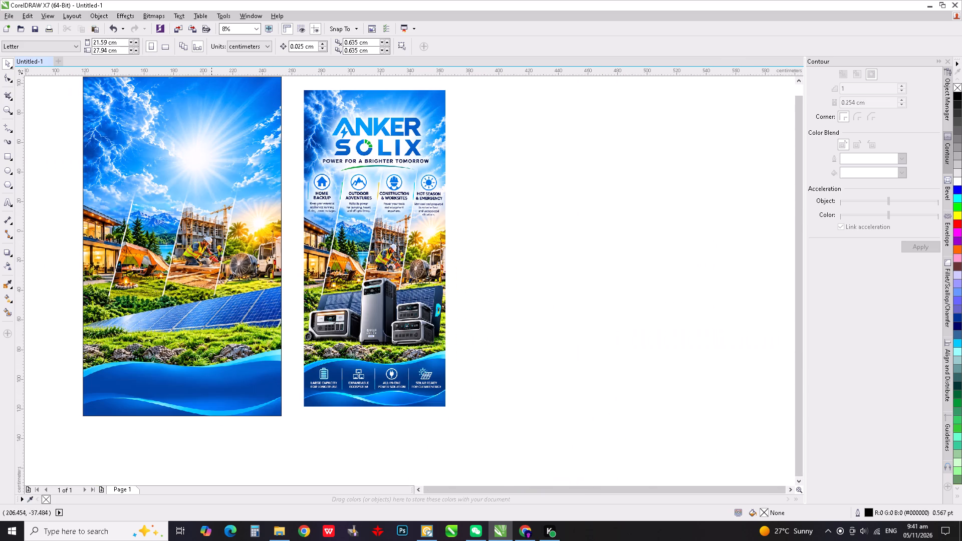
pyautogui.scroll(-1, 230, 311)
pyautogui.scroll(1, 233, 299)
pyautogui.scroll(-1, 277, 291)
# Bring the vectorized Gemini-generated logo file from the desktop into the drawing beside the reference poster.
pyautogui.press('super+d')
pyautogui.click(76, 325)
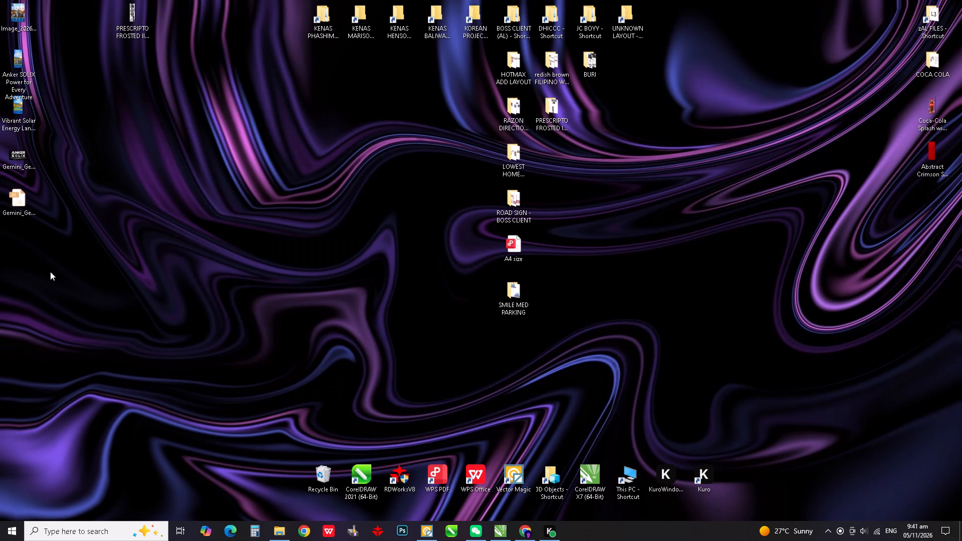
pyautogui.moveTo(19, 188); pyautogui.dragTo(518, 500)
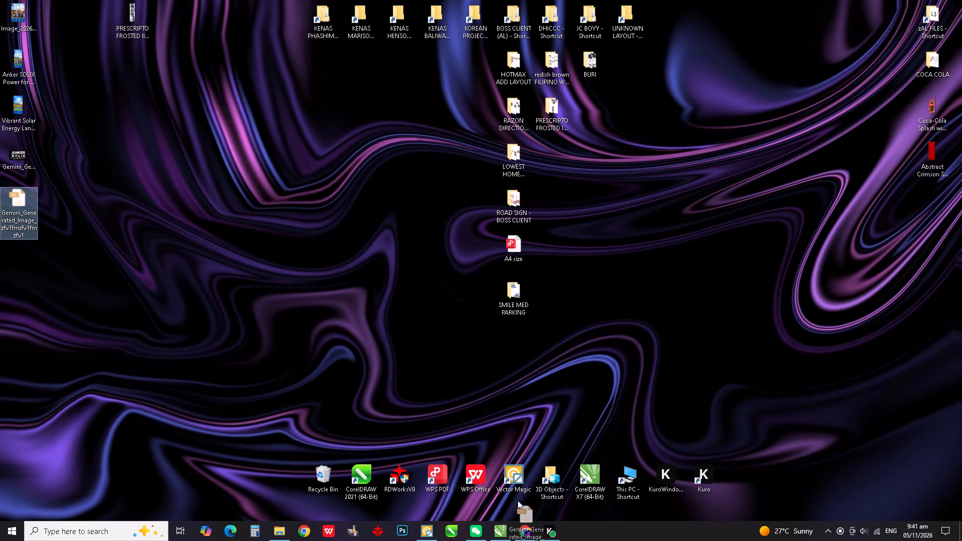
pyautogui.moveTo(518, 500); pyautogui.dragTo(423, 239)
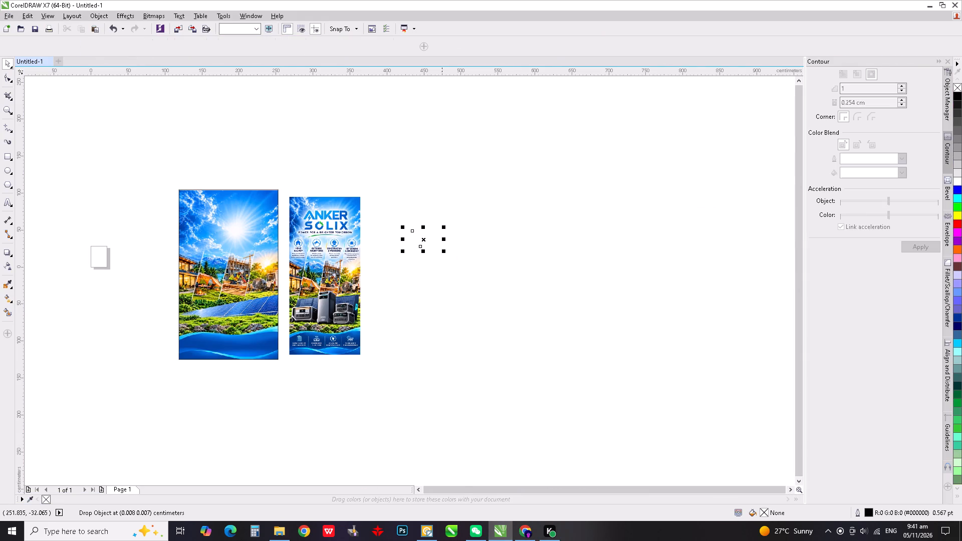
# Give the imported Anker Solix logo a black outline and no fill.
pyautogui.scroll(1, 430, 241)
pyautogui.click(955, 97)
pyautogui.rightClick(955, 97)
pyautogui.click(957, 89)
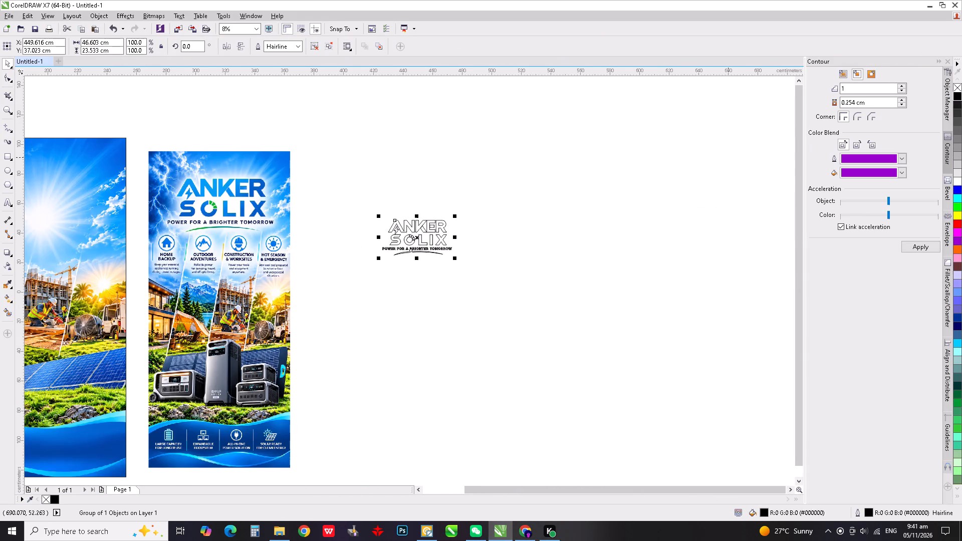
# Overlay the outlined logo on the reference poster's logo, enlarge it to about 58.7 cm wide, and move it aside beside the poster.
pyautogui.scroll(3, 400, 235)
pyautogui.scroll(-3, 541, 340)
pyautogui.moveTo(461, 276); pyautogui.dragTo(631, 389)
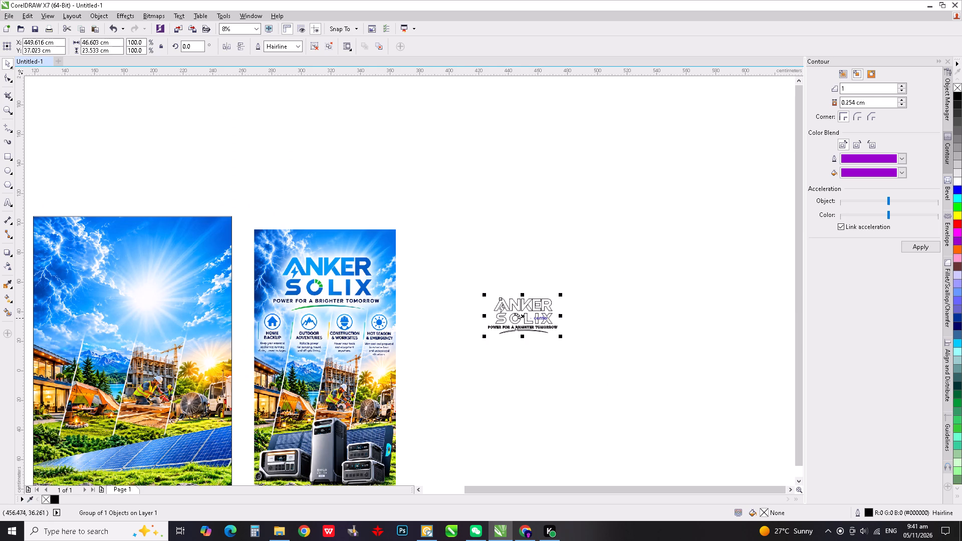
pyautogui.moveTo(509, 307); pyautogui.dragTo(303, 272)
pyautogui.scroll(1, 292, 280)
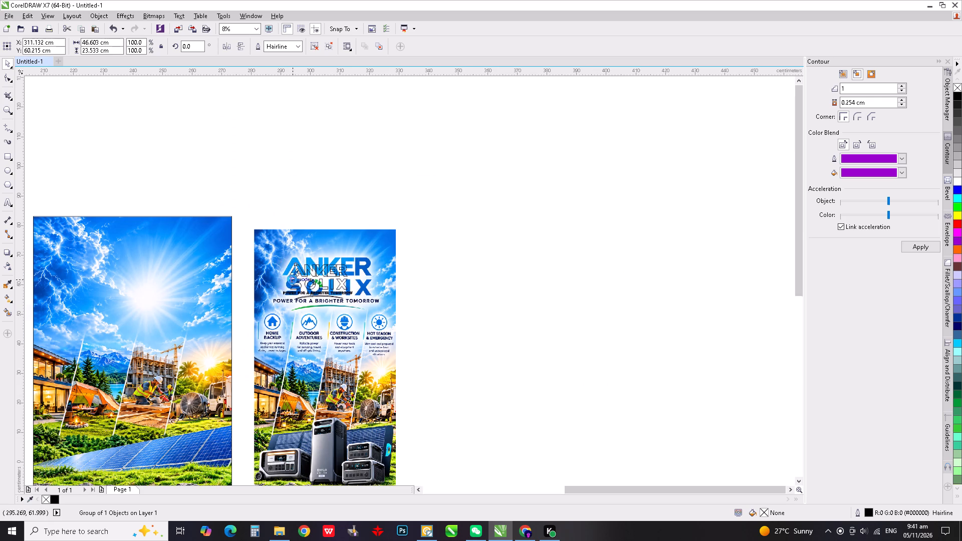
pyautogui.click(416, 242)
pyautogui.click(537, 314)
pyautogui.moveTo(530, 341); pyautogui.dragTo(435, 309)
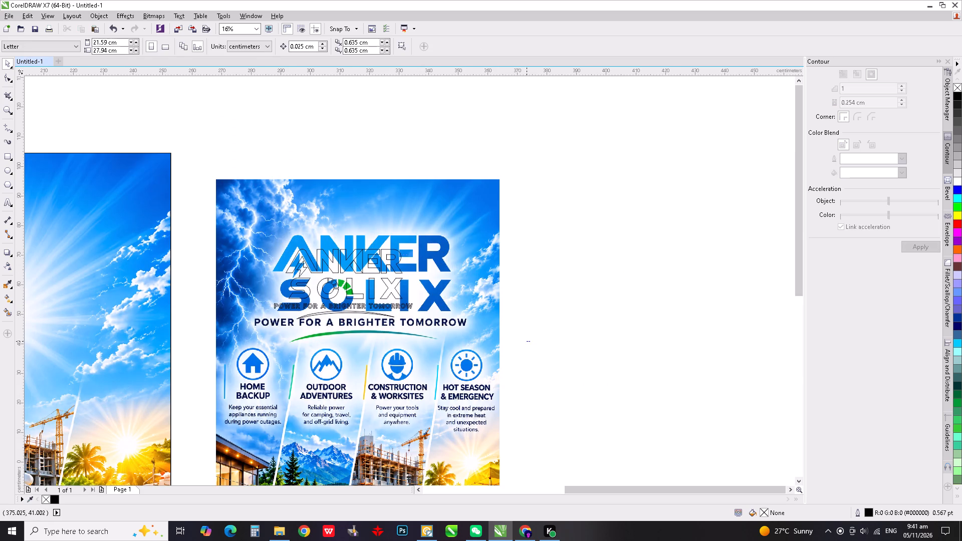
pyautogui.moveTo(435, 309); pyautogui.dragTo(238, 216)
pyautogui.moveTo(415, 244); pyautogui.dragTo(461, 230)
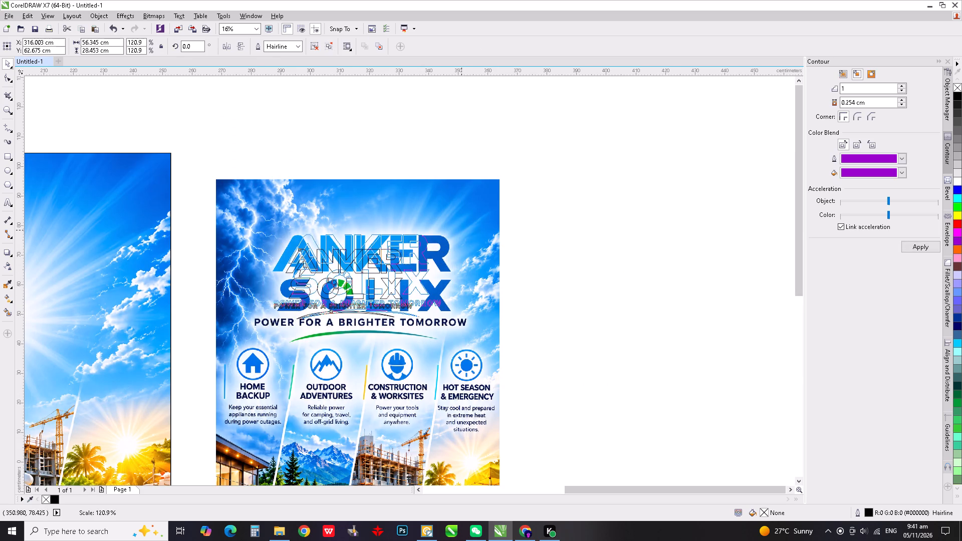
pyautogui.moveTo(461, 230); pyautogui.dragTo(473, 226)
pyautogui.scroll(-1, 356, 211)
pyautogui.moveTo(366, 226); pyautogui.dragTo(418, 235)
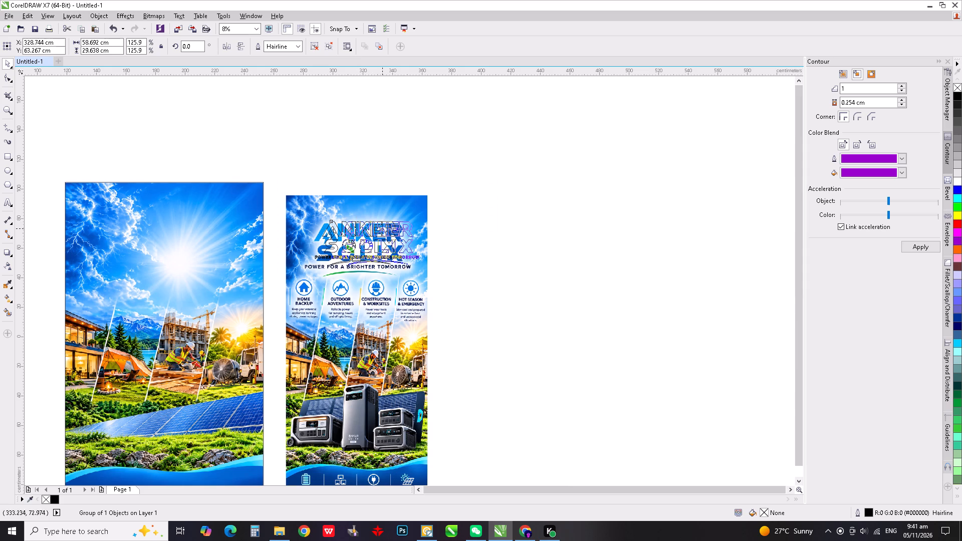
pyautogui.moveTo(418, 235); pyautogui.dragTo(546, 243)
# Resize the reference poster proportionally to a height of 229.25 cm, using the background image's height.
pyautogui.click(364, 220)
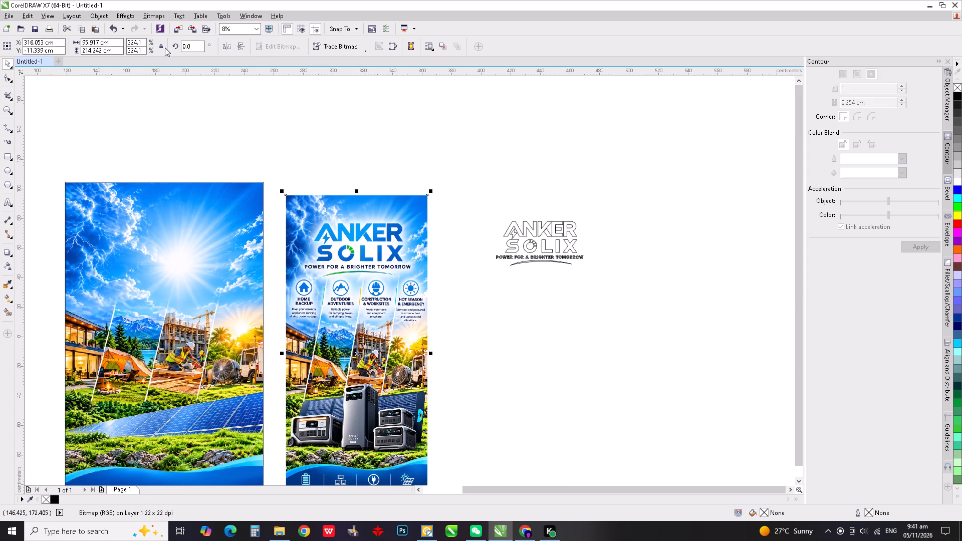
pyautogui.click(163, 47)
pyautogui.click(199, 219)
pyautogui.moveTo(115, 49); pyautogui.dragTo(9, 51)
pyautogui.hotkey('ctrl', 'c')
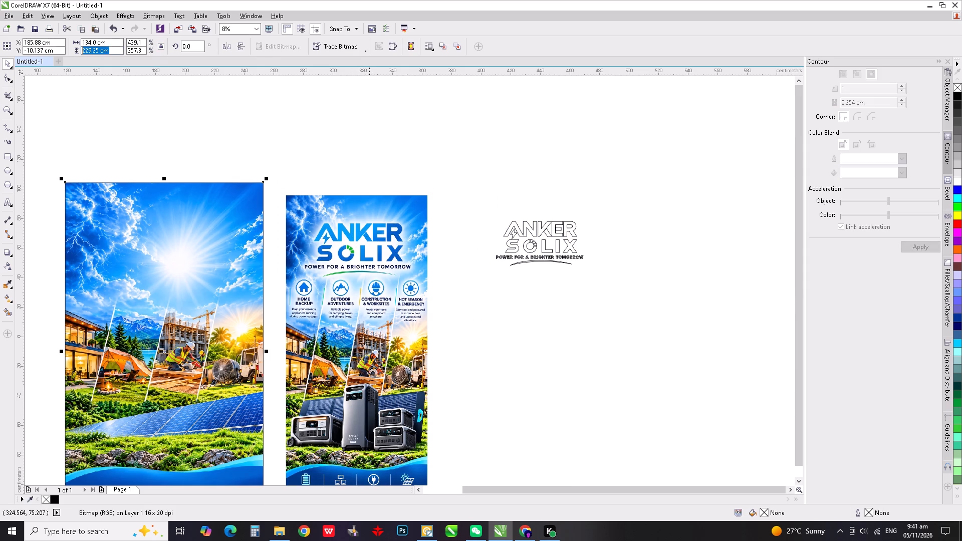
pyautogui.click(369, 225)
pyautogui.moveTo(121, 49); pyautogui.dragTo(0, 41)
pyautogui.hotkey('ctrl', 'v')
pyautogui.press('Return')
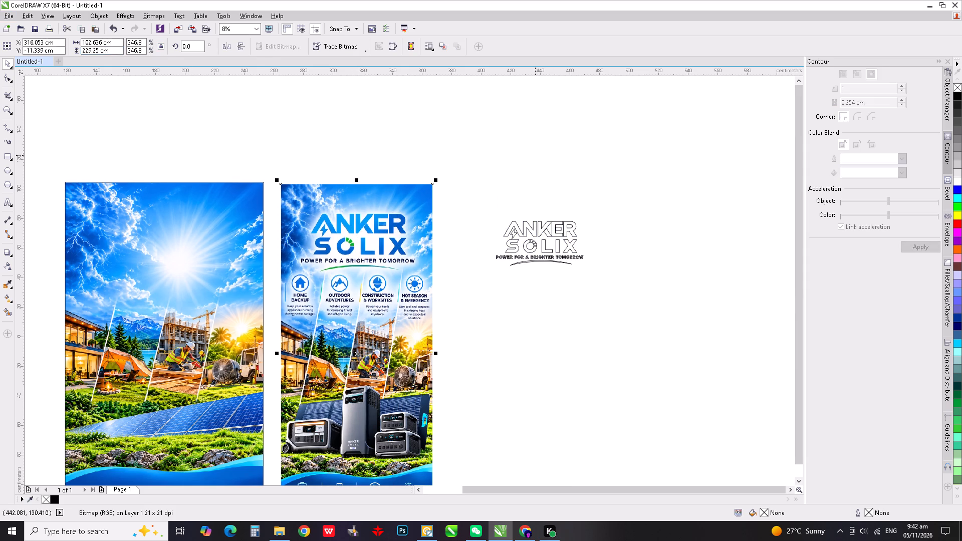
# Align the reference poster level with the background so their vertical centres match.
pyautogui.click(486, 173)
pyautogui.click(349, 189)
pyautogui.keyDown('shift'); pyautogui.click(248, 199); pyautogui.keyUp('shift')
pyautogui.press('e')
pyautogui.click(415, 149)
# Place the outlined logo over the reference poster's logo and enlarge it to about 72.2 x 36.5 cm.
pyautogui.moveTo(467, 180); pyautogui.dragTo(656, 329)
pyautogui.moveTo(542, 229); pyautogui.dragTo(340, 228)
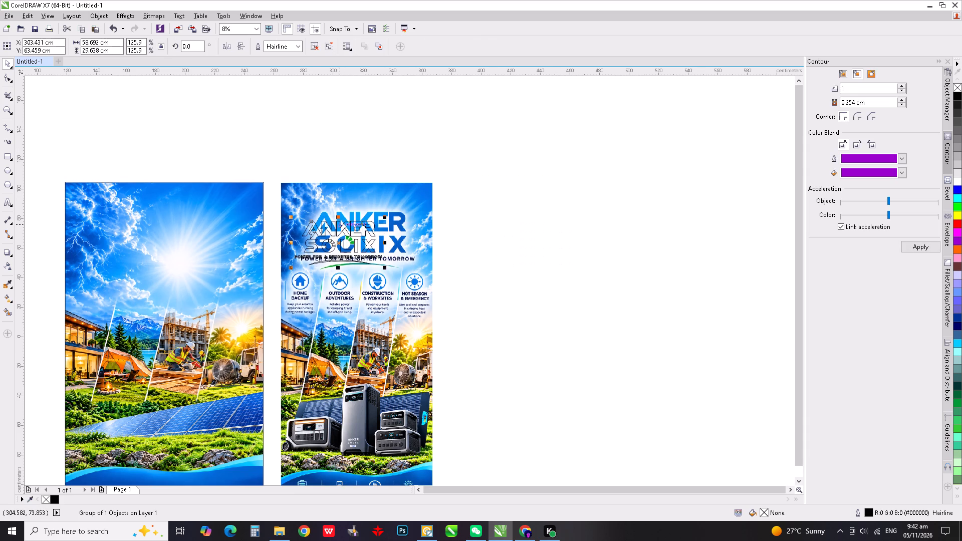
pyautogui.scroll(2, 334, 213)
pyautogui.moveTo(505, 238); pyautogui.dragTo(643, 197)
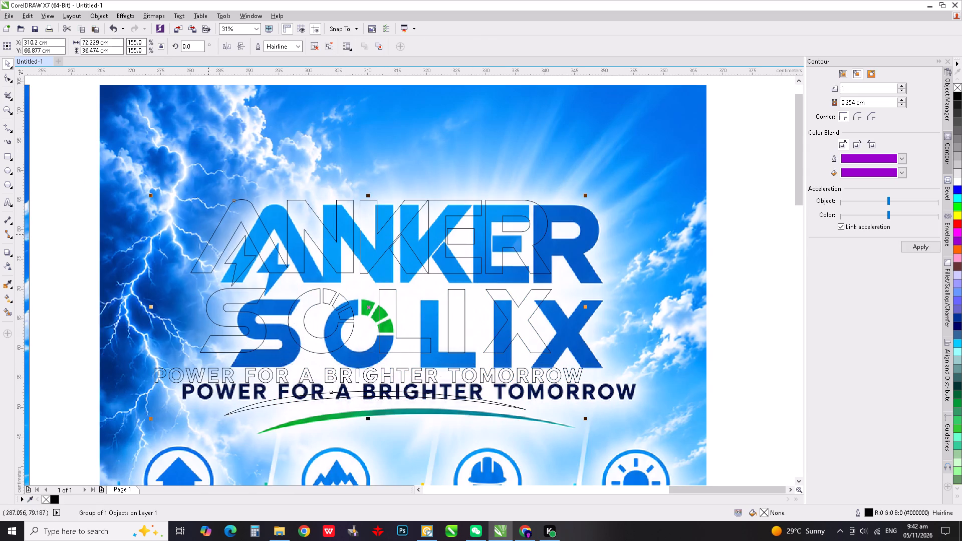
pyautogui.scroll(1, 204, 376)
pyautogui.scroll(-2, 313, 291)
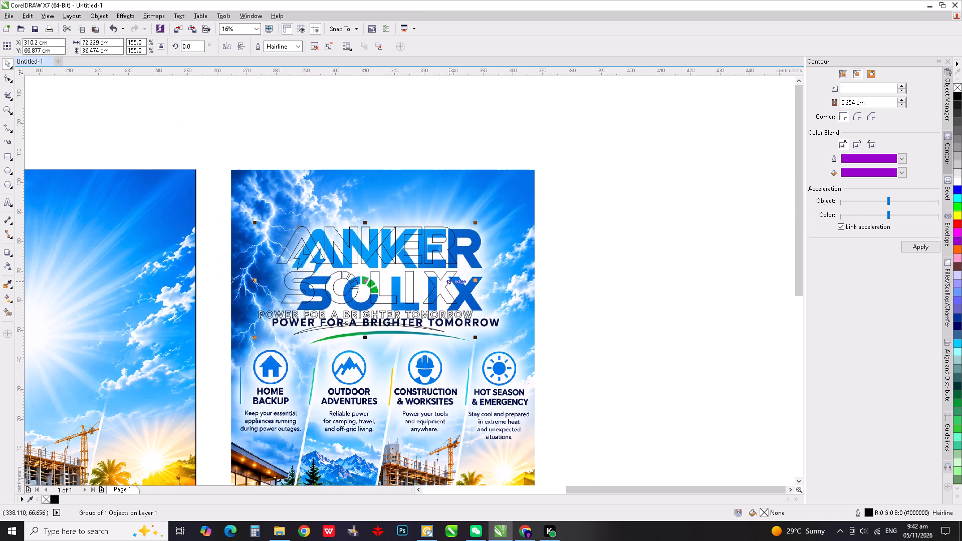
pyautogui.moveTo(452, 280); pyautogui.dragTo(466, 284)
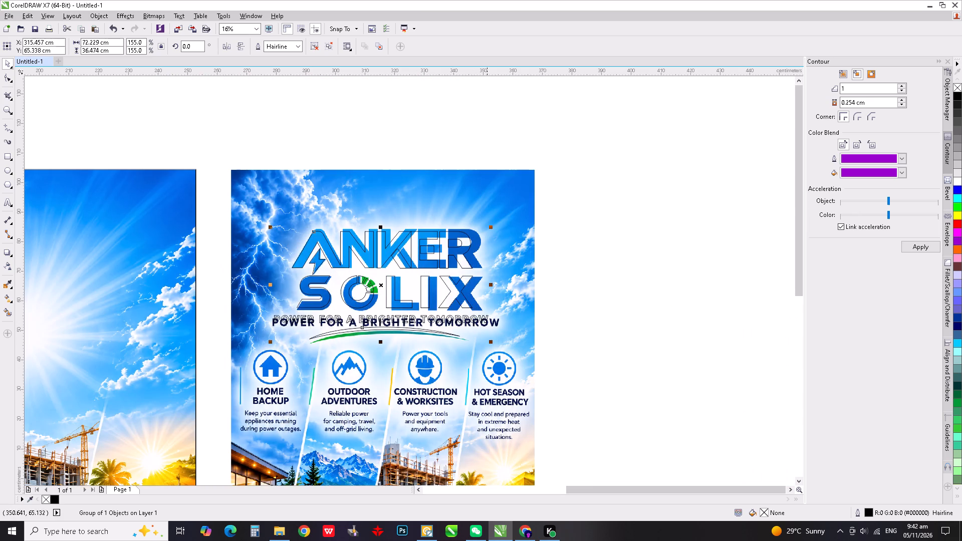
# Fine-tune the outlined logo to about 76.9 x 38.8 cm and shift it to fit the poster's printed logo.
pyautogui.scroll(1, 496, 349)
pyautogui.moveTo(483, 333); pyautogui.dragTo(506, 343)
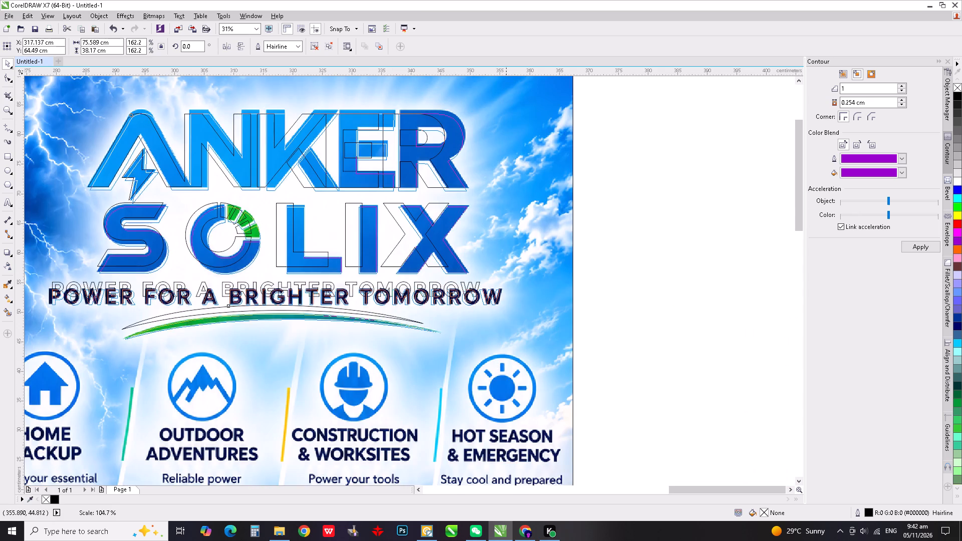
pyautogui.moveTo(506, 343); pyautogui.dragTo(507, 343)
pyautogui.scroll(-1, 465, 308)
pyautogui.scroll(1, 493, 203)
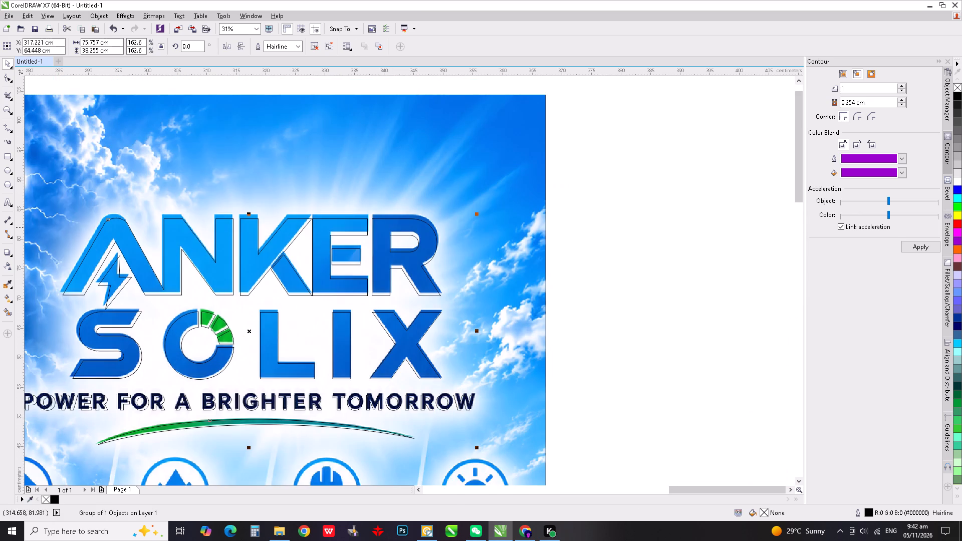
pyautogui.moveTo(476, 213); pyautogui.dragTo(483, 208)
pyautogui.scroll(-1, 558, 237)
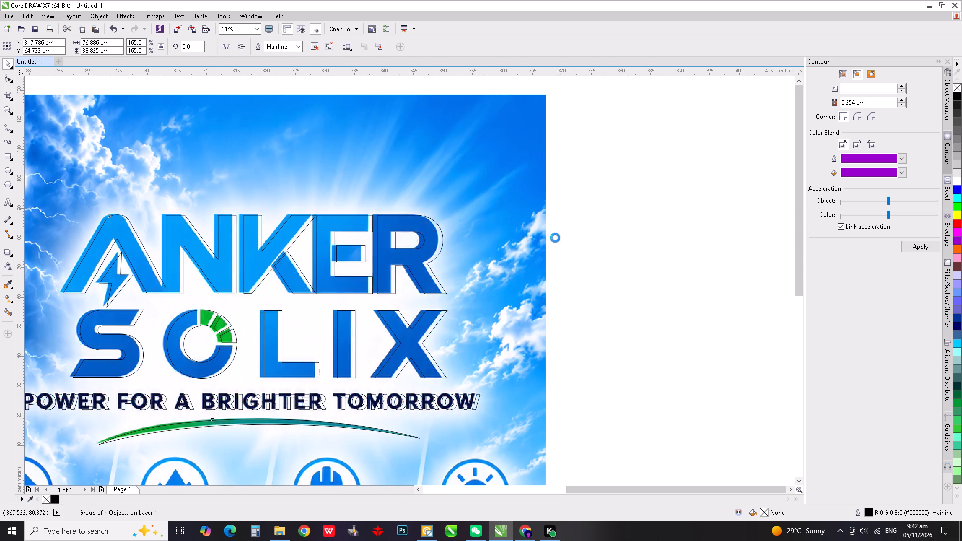
pyautogui.scroll(1, 336, 243)
pyautogui.moveTo(341, 239); pyautogui.dragTo(338, 238)
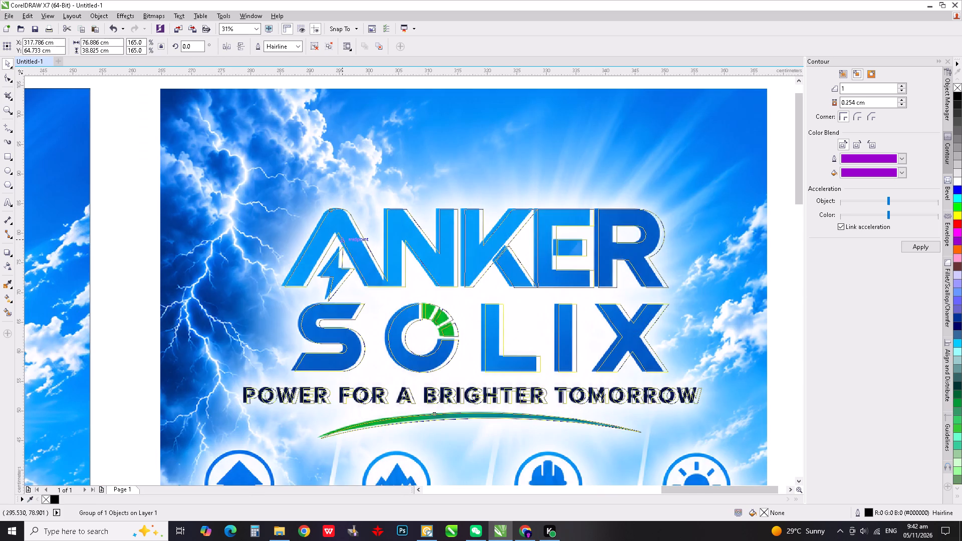
pyautogui.moveTo(338, 238); pyautogui.dragTo(336, 238)
# Move the outlined logo onto the background's sky, group it, and enlarge it to about 110.9 x 56 cm.
pyautogui.scroll(-2, 403, 248)
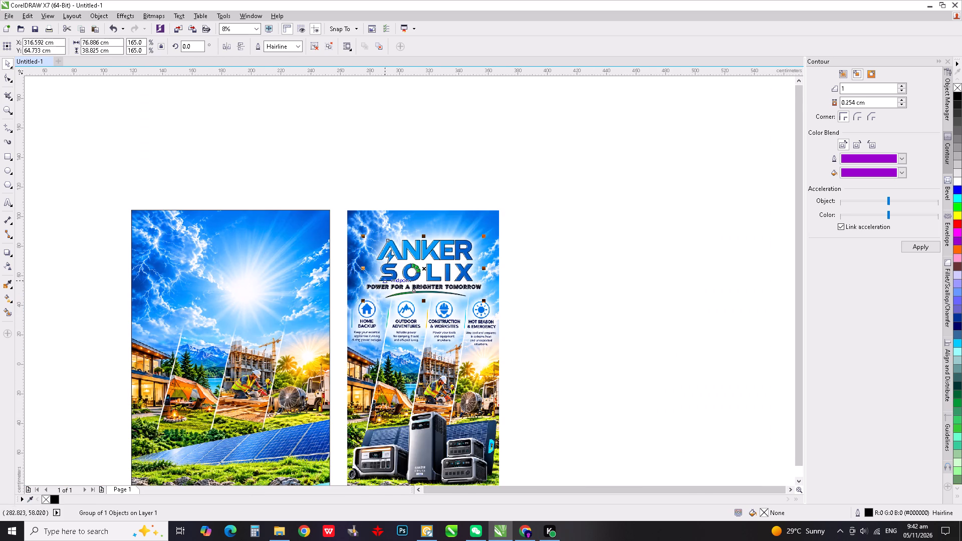
pyautogui.scroll(1, 449, 339)
pyautogui.scroll(-1, 379, 209)
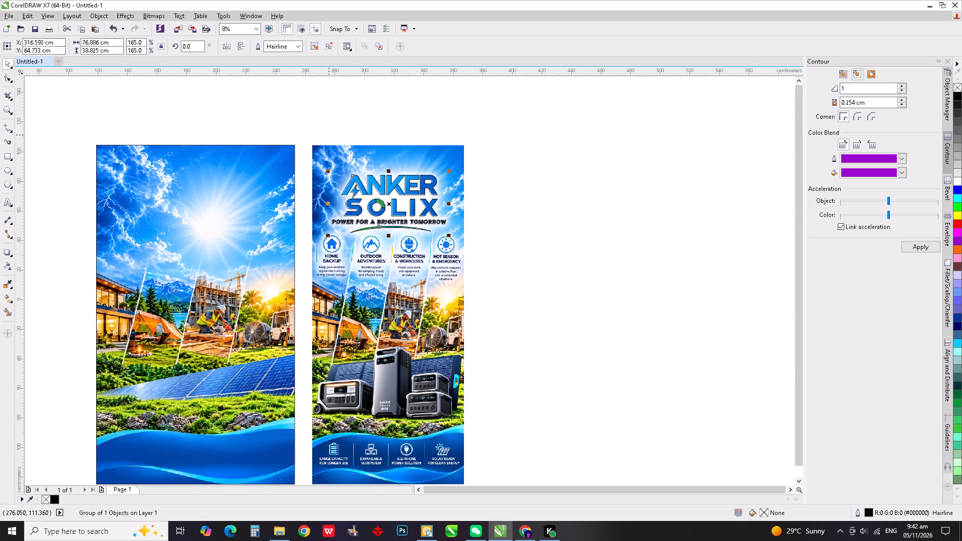
pyautogui.moveTo(298, 177); pyautogui.dragTo(371, 177, button='middle')
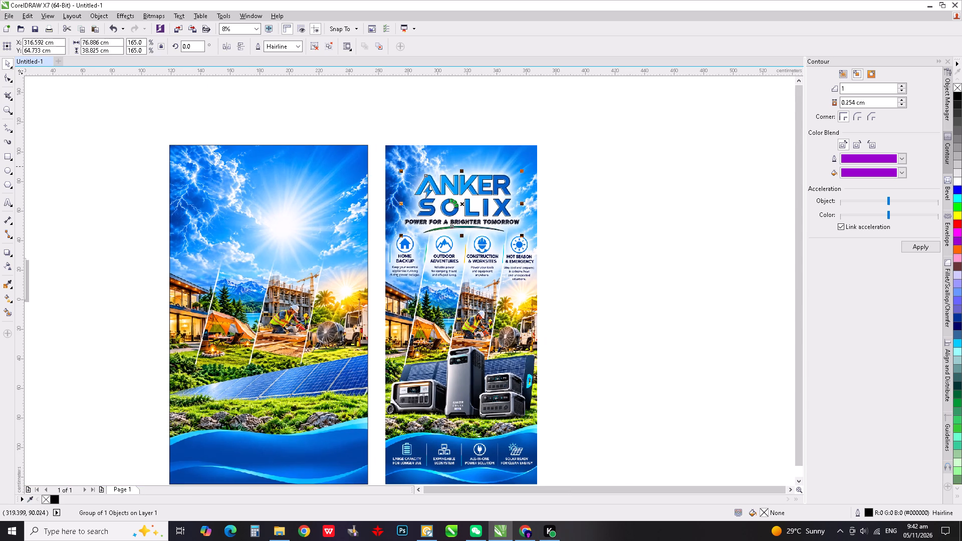
pyautogui.moveTo(458, 183); pyautogui.dragTo(263, 175)
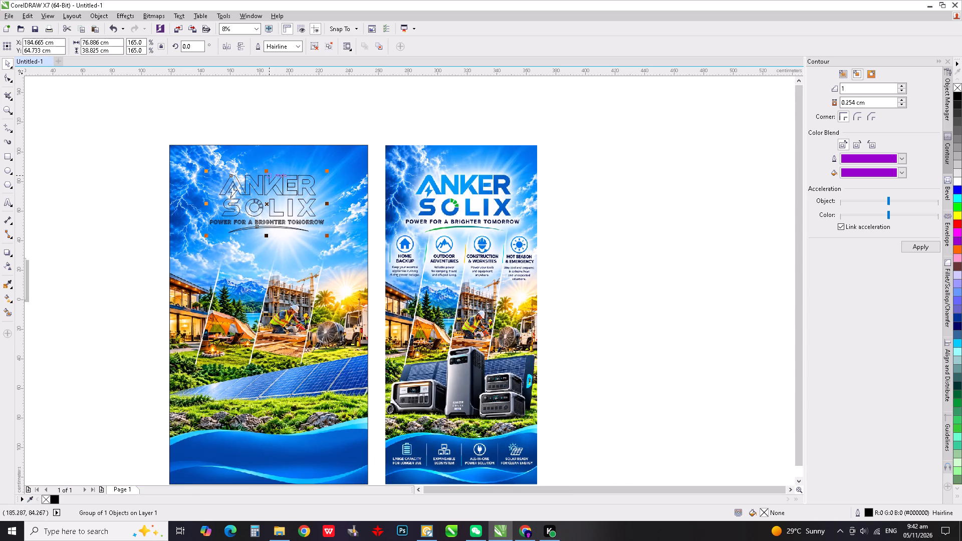
pyautogui.hotkey('ctrl', 'g')
pyautogui.keyDown('shift'); pyautogui.moveTo(325, 172); pyautogui.dragTo(334, 166); pyautogui.keyUp('shift')
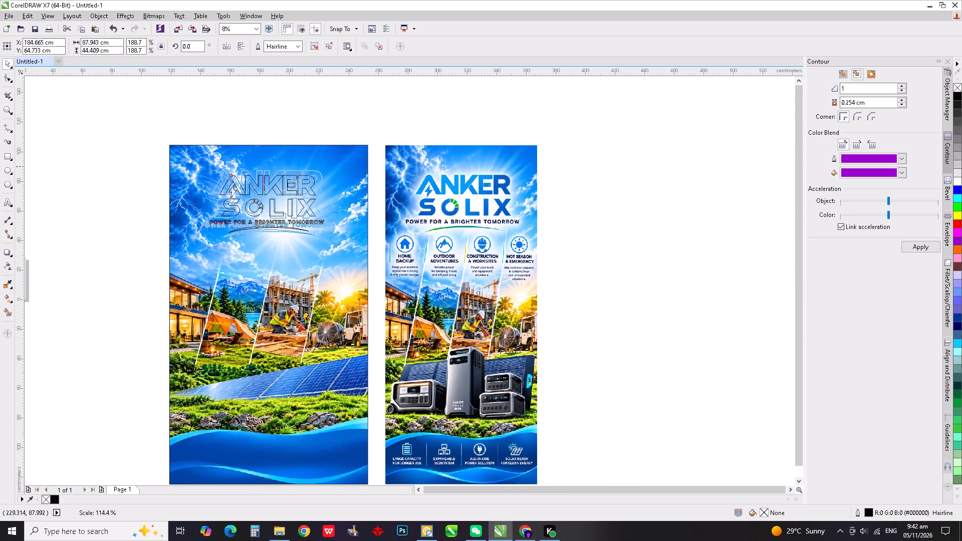
pyautogui.keyDown('shift'); pyautogui.moveTo(334, 166); pyautogui.dragTo(351, 159); pyautogui.keyUp('shift')
# Centre the outlined logo on the background, and raise it straight up into the sky area above the scenes.
pyautogui.keyDown('shift'); pyautogui.click(357, 174); pyautogui.keyUp('shift')
pyautogui.press('e')
pyautogui.press('c')
pyautogui.click(312, 87)
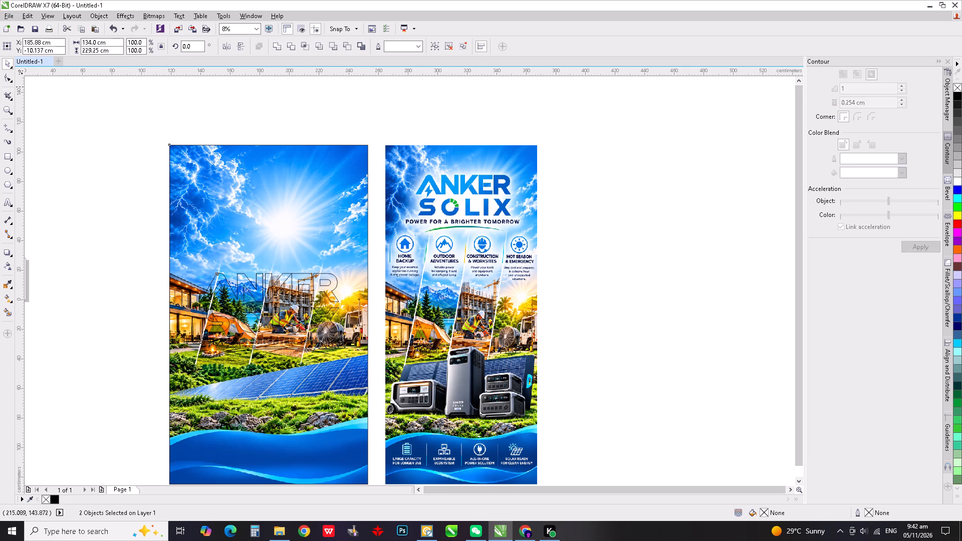
pyautogui.moveTo(277, 280); pyautogui.dragTo(287, 175)
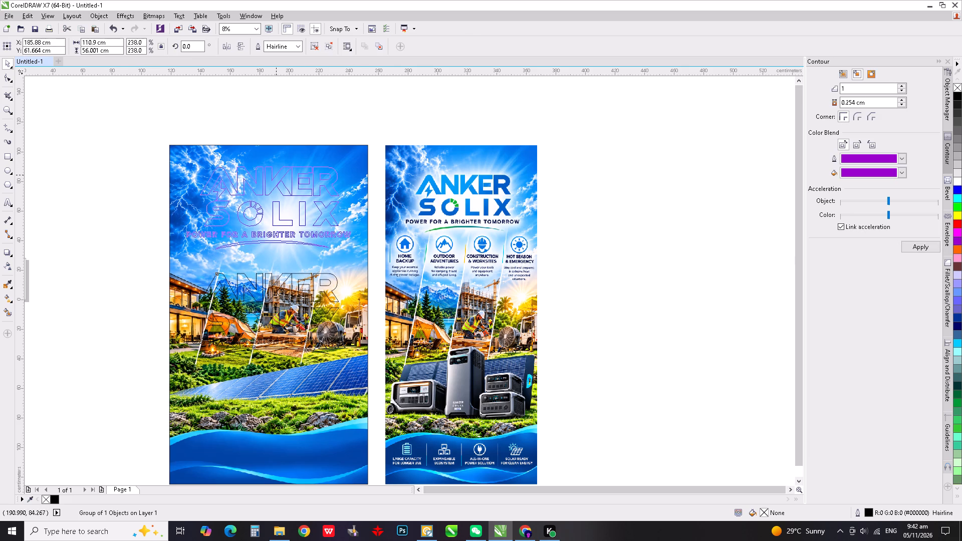
pyautogui.moveTo(287, 175); pyautogui.dragTo(286, 175)
pyautogui.moveTo(286, 175); pyautogui.dragTo(286, 178)
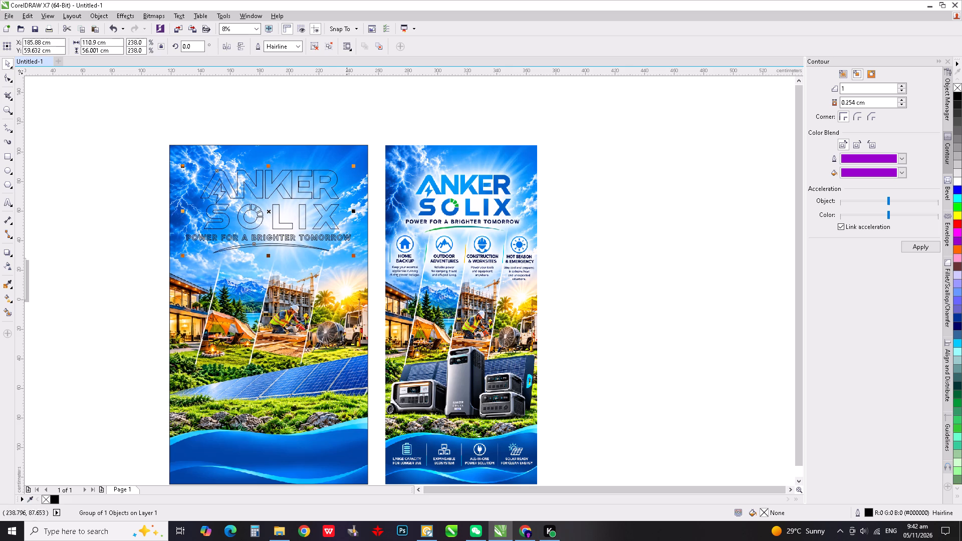
# Enlarge the outlined logo to about 115.3 x 58.2 cm and centre it horizontally on the background.
pyautogui.keyDown('shift'); pyautogui.click(354, 167); pyautogui.keyUp('shift')
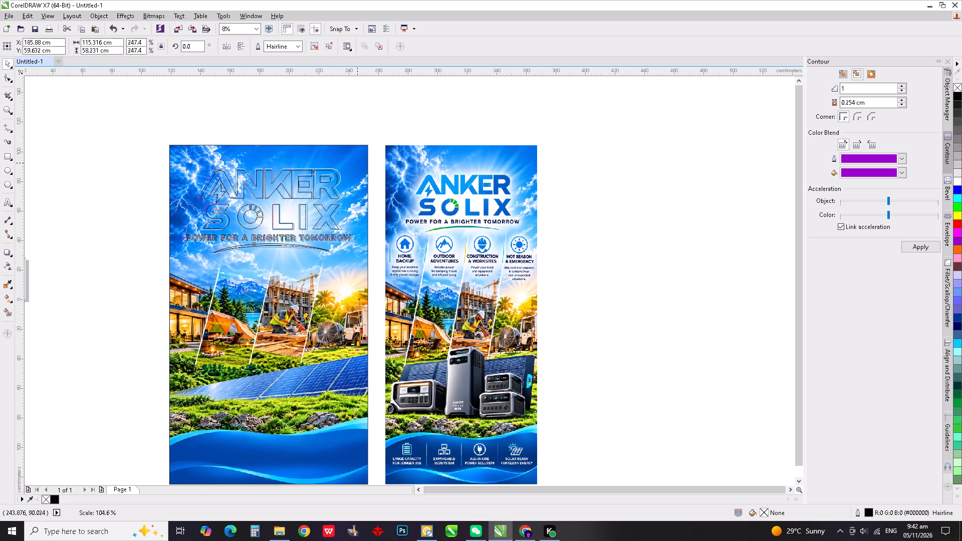
pyautogui.keyDown('shift'); pyautogui.click(321, 158); pyautogui.keyUp('shift')
pyautogui.press('c')
pyautogui.click(323, 132)
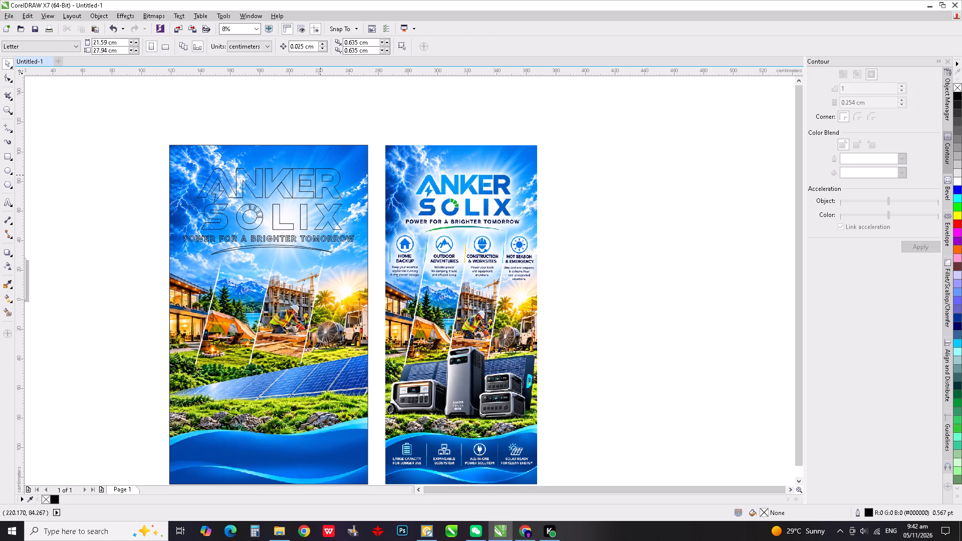
pyautogui.click(323, 175)
pyautogui.click(327, 123)
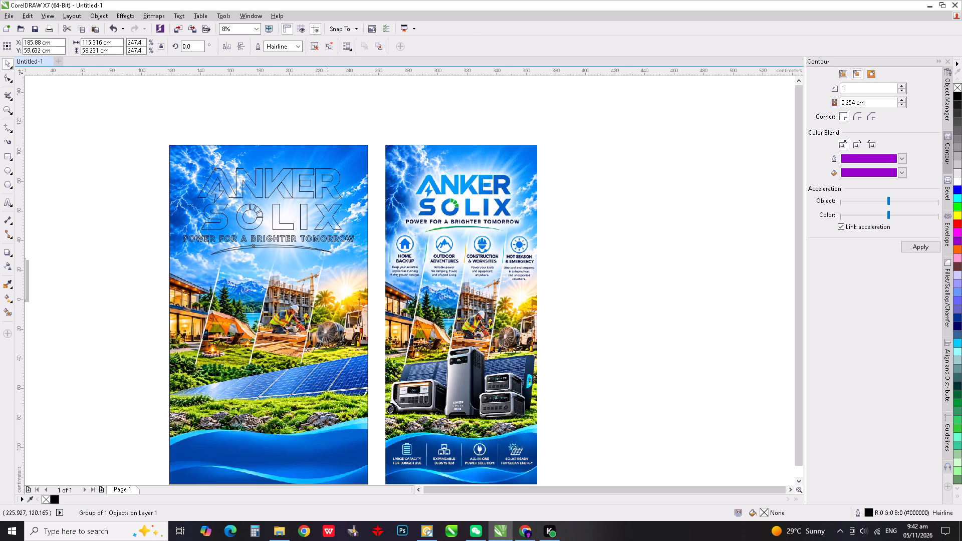
# Ungroup the outlined logo completely into its individual shapes.
pyautogui.scroll(2, 301, 196)
pyautogui.click(306, 155)
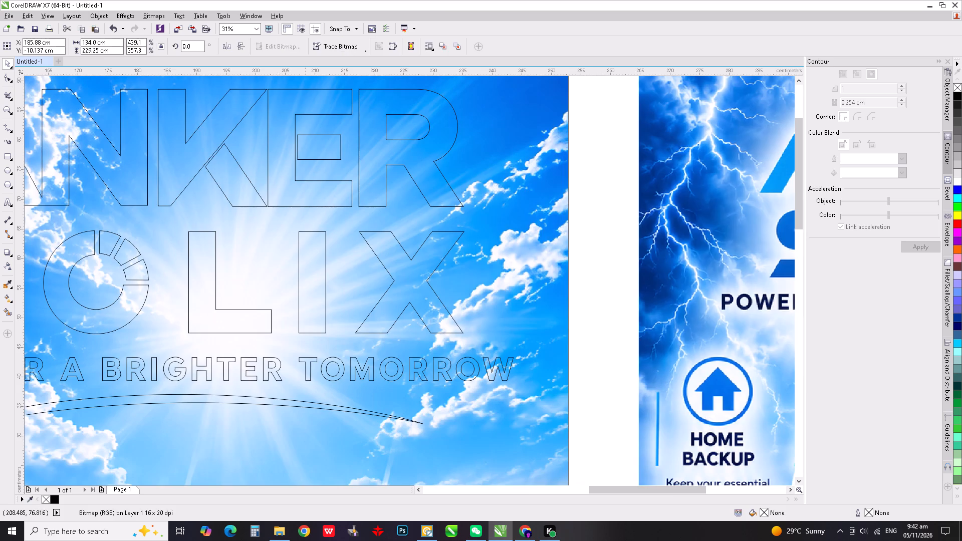
pyautogui.click(306, 160)
pyautogui.scroll(-2, 328, 177)
pyautogui.hotkey('ctrl', 'u')
pyautogui.hotkey('ctrl', 'u')
pyautogui.hotkey('ctrl', 'u')
pyautogui.hotkey('ctrl', 'u')
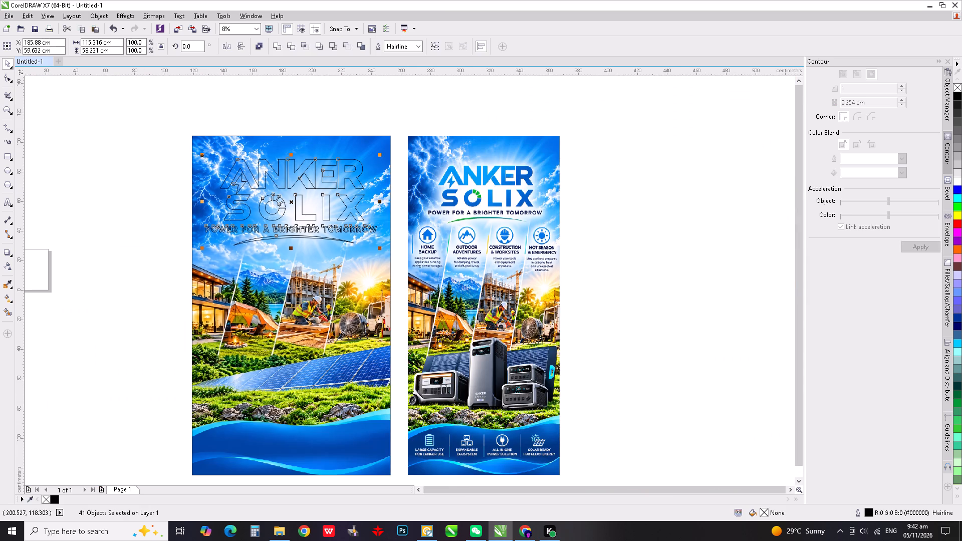
pyautogui.hotkey('ctrl', 'u')
pyautogui.keyDown('ctrl'); pyautogui.click(313, 112); pyautogui.keyUp('ctrl')
# Sample the light blue from the reference poster's ANKER lettering and fill the outlined logo's A and N with it.
pyautogui.scroll(1, 277, 155)
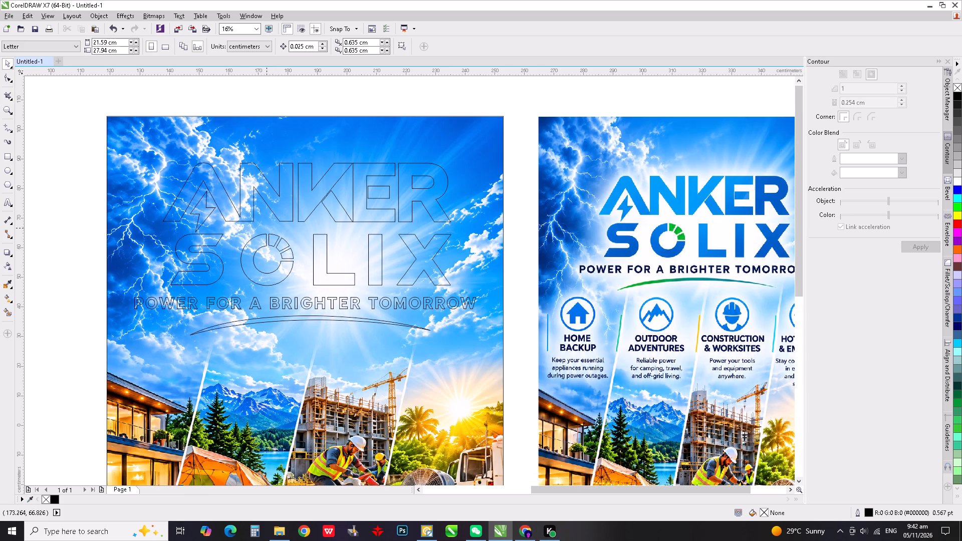
pyautogui.click(10, 283)
pyautogui.scroll(1, 622, 186)
pyautogui.click(625, 185)
pyautogui.scroll(-4, 638, 188)
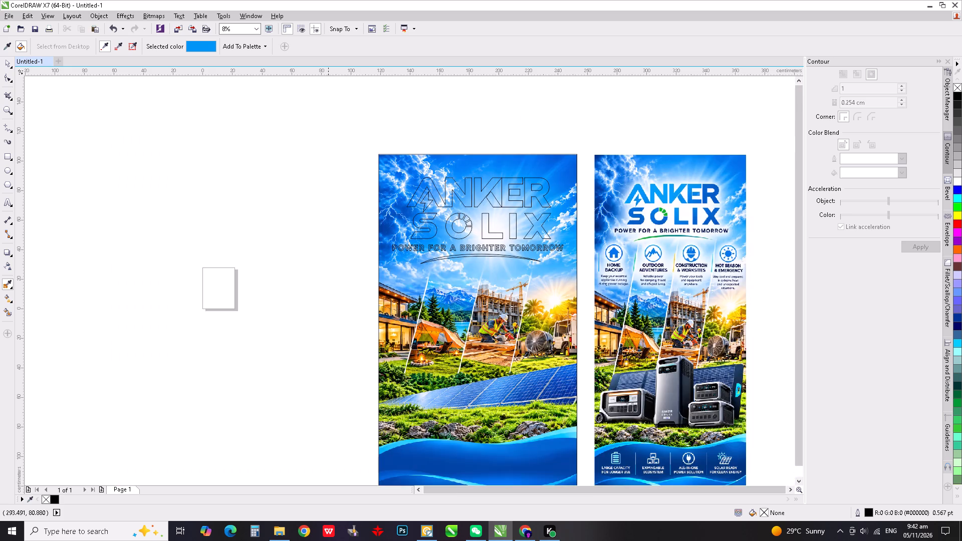
pyautogui.scroll(2, 421, 188)
pyautogui.click(454, 182)
pyautogui.scroll(-2, 339, 193)
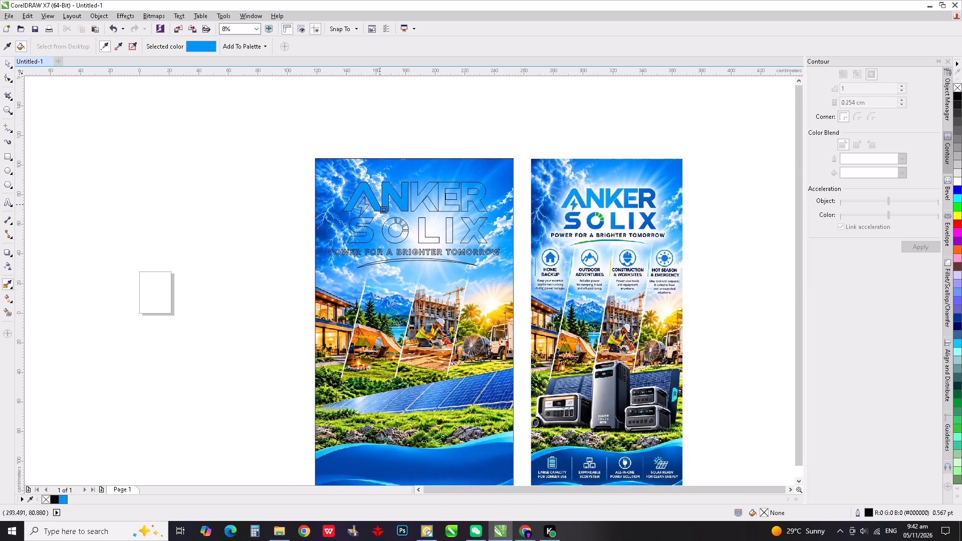
pyautogui.scroll(1, 388, 195)
pyautogui.scroll(-1, 304, 237)
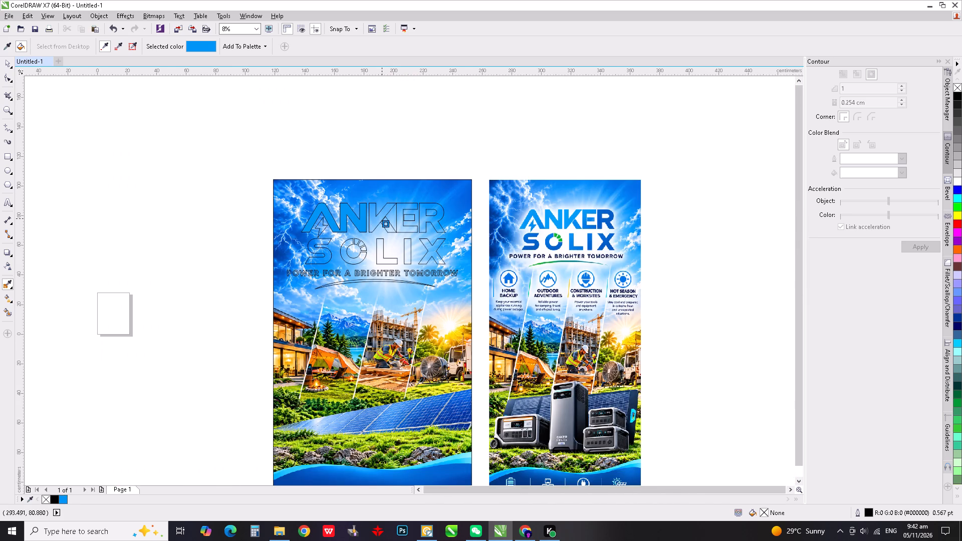
# Fill the parts of the outlined logo's letter K with the sampled light blue.
pyautogui.scroll(1, 382, 218)
pyautogui.click(374, 222)
pyautogui.scroll(-1, 351, 224)
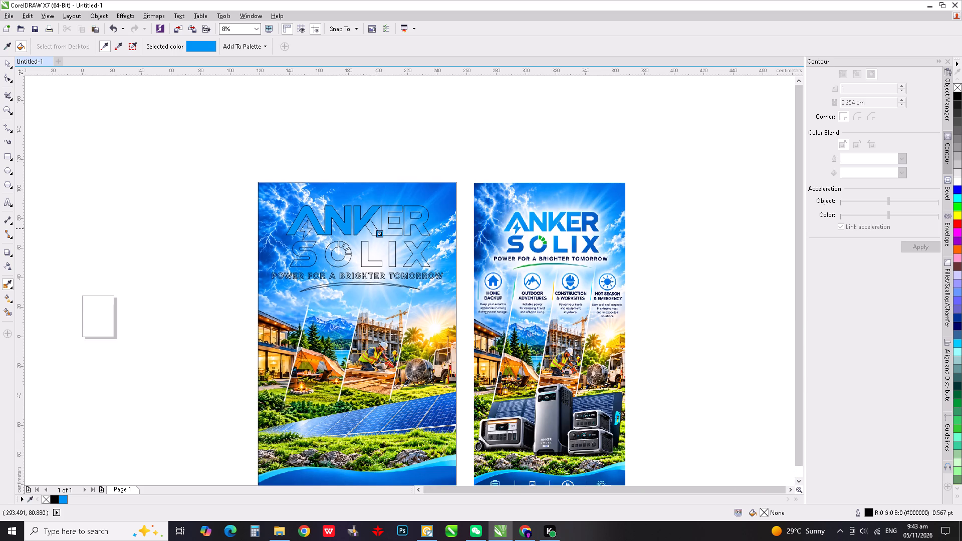
pyautogui.scroll(1, 377, 228)
pyautogui.click(369, 228)
pyautogui.scroll(-2, 368, 228)
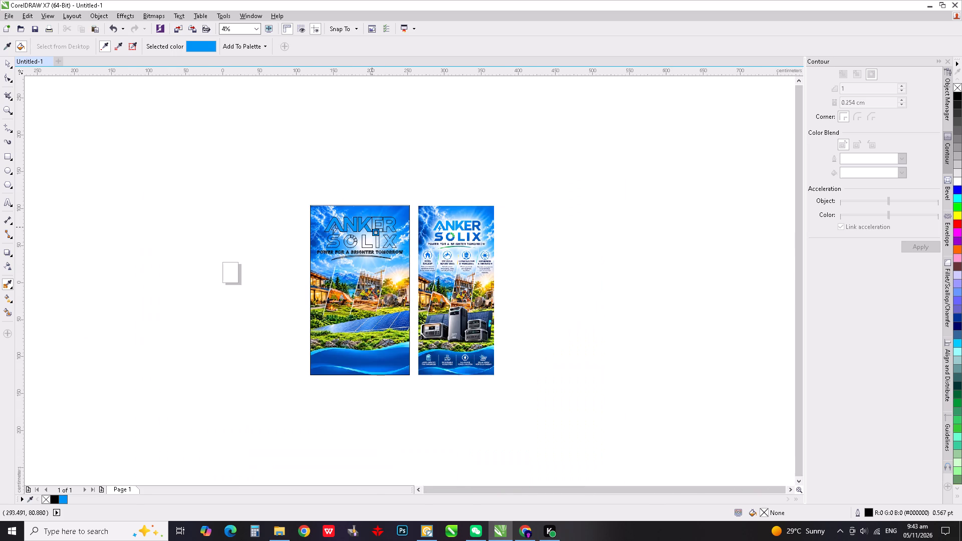
pyautogui.scroll(1, 376, 225)
# Sample the darker blue from the reference poster's ANKER lettering and fill the outlined logo's E and R with it.
pyautogui.doubleClick(9, 298)
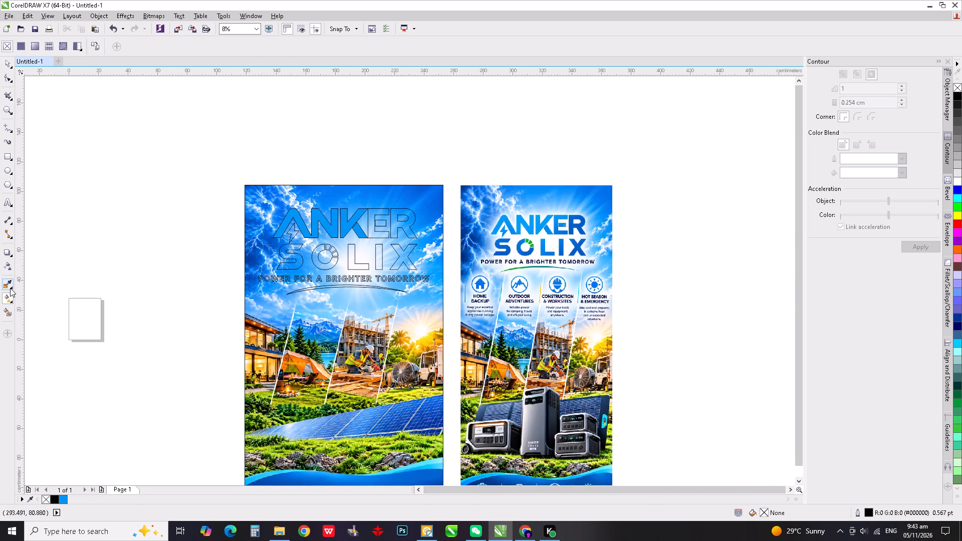
pyautogui.click(10, 287)
pyautogui.scroll(2, 570, 224)
pyautogui.click(574, 232)
pyautogui.scroll(-2, 567, 242)
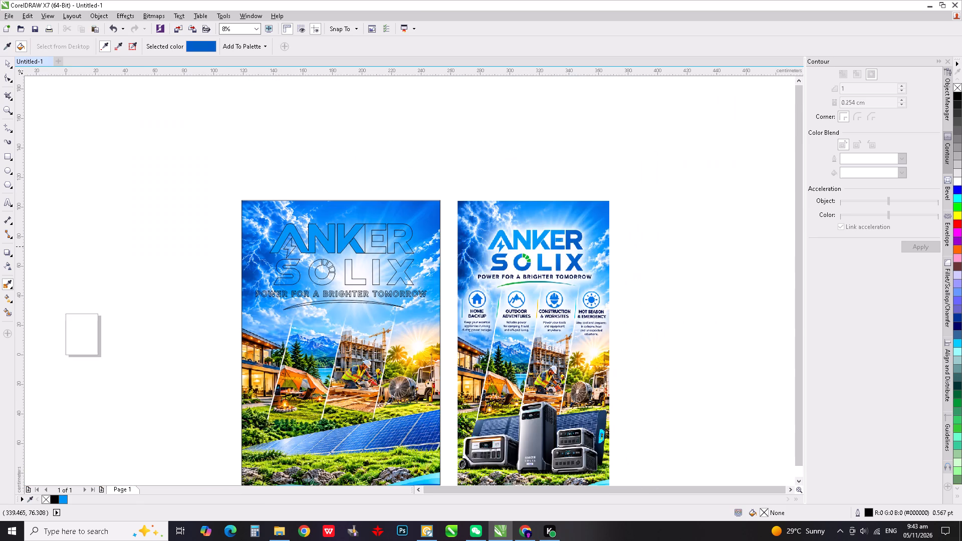
pyautogui.scroll(1, 376, 241)
pyautogui.click(364, 233)
pyautogui.click(382, 232)
pyautogui.click(415, 218)
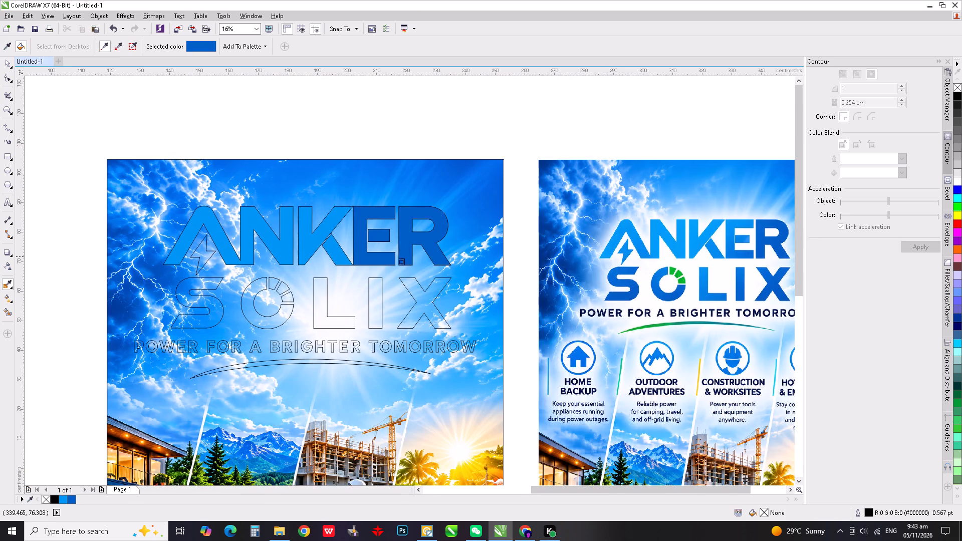
# Fill the letters X, I, O and S of the outlined SOLIX word with the same darker blue.
pyautogui.scroll(-1, 394, 256)
pyautogui.scroll(1, 415, 275)
pyautogui.click(404, 281)
pyautogui.scroll(-1, 399, 281)
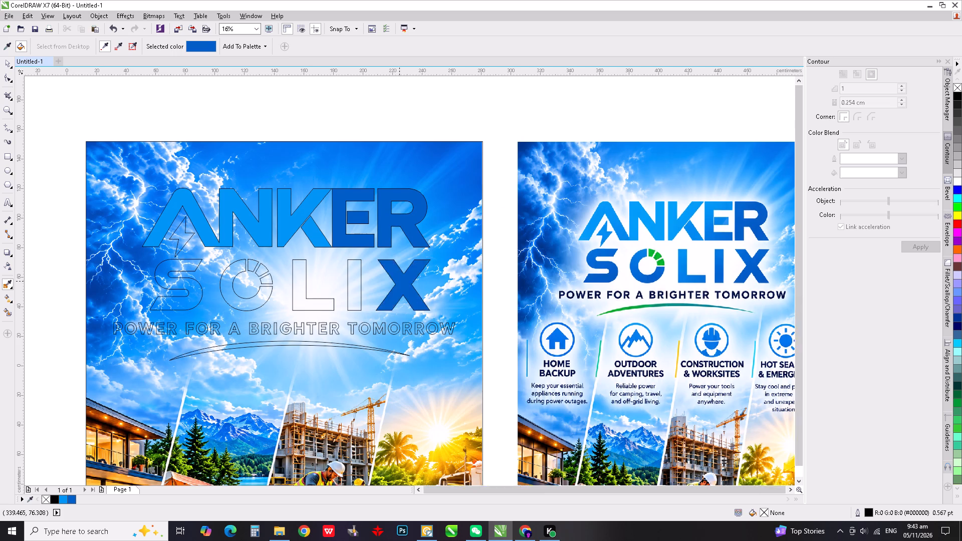
pyautogui.scroll(1, 392, 284)
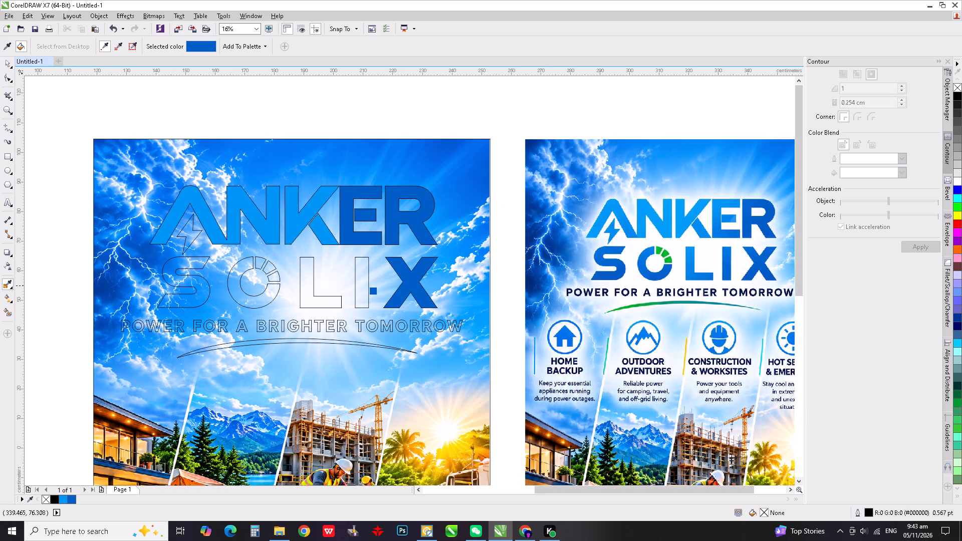
pyautogui.click(364, 285)
pyautogui.click(249, 304)
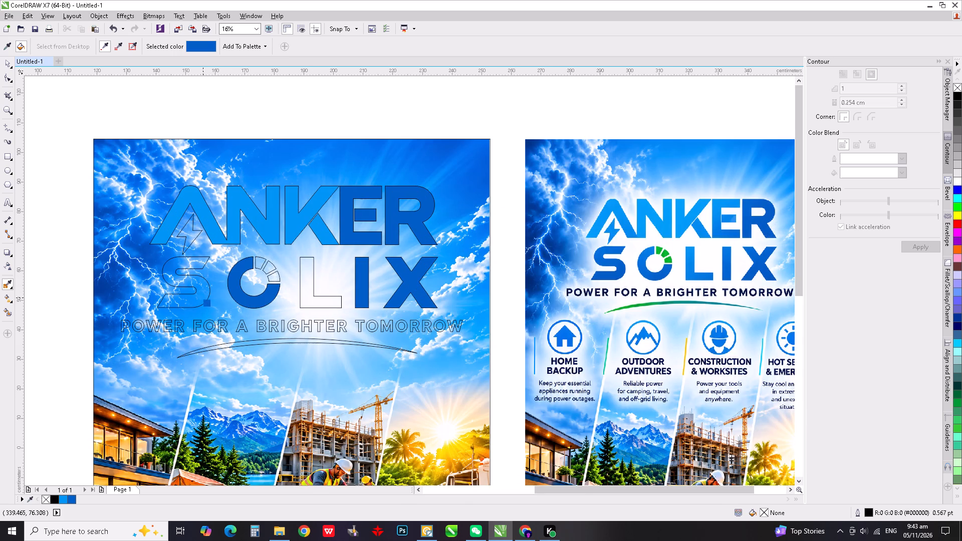
pyautogui.click(199, 297)
# Sample the bright green from the reference logo's O and fill the three outlined segments of the new logo's O with it.
pyautogui.click(9, 300)
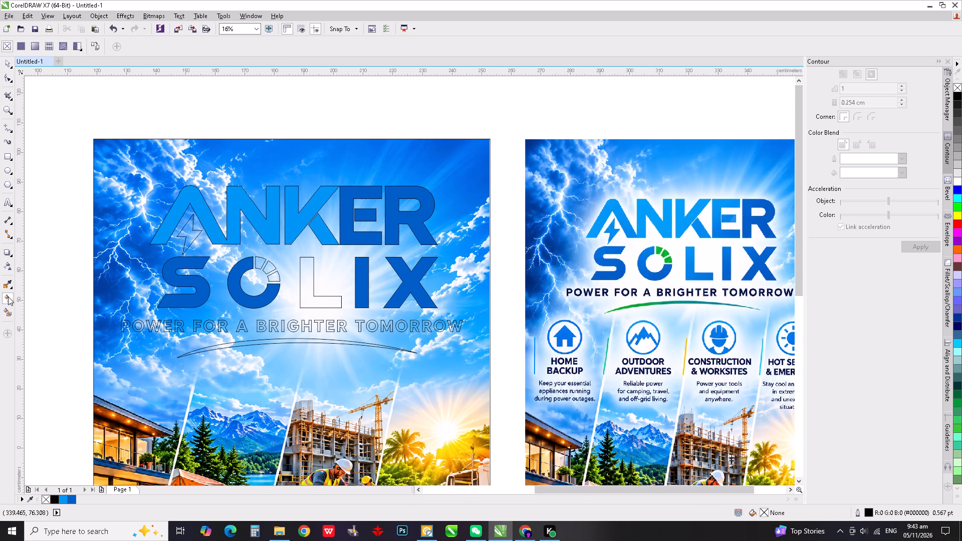
pyautogui.click(8, 289)
pyautogui.scroll(2, 666, 259)
pyautogui.click(675, 261)
pyautogui.scroll(-3, 675, 261)
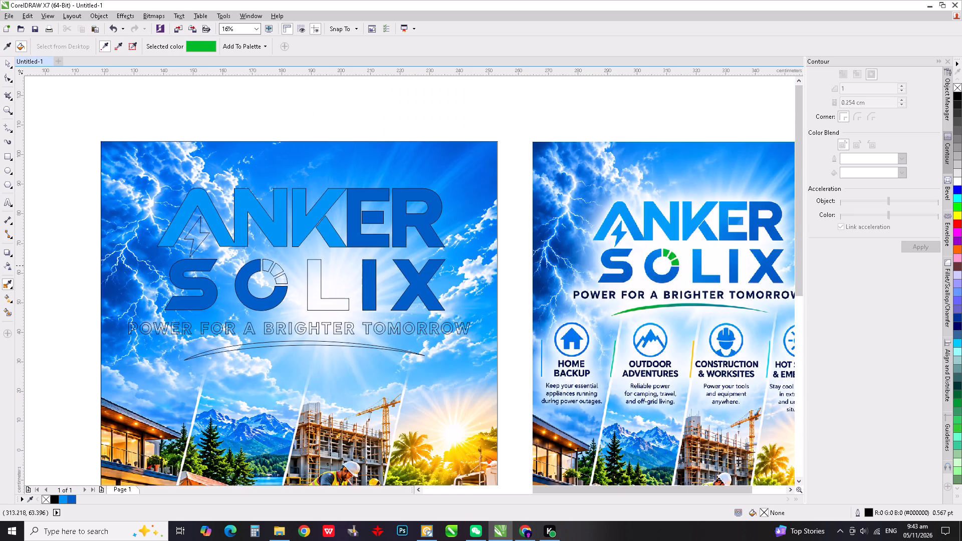
pyautogui.scroll(1, 284, 270)
pyautogui.click(281, 292)
pyautogui.click(274, 275)
pyautogui.click(255, 261)
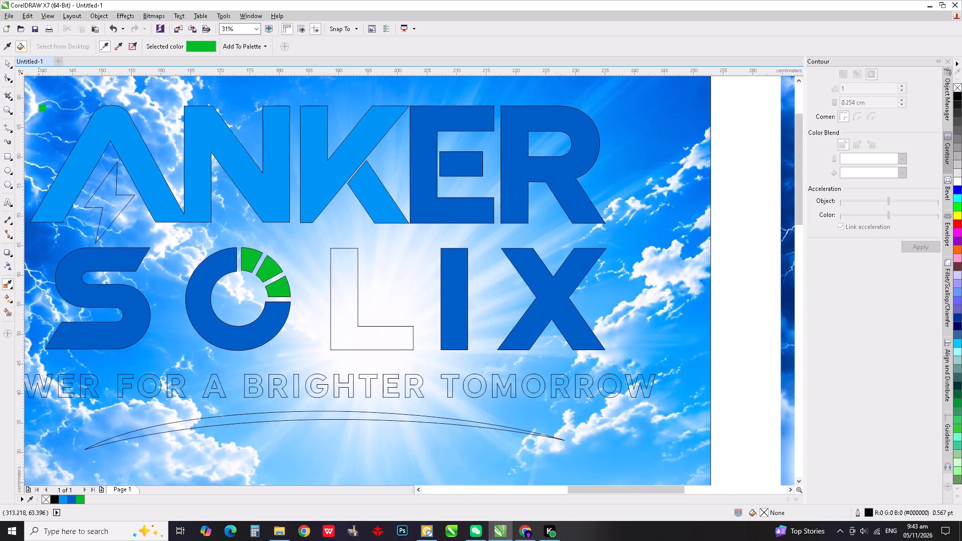
# Select all letters of the POWER FOR A BRIGHTER TOMORROW tagline on the new background and fill them with black.
pyautogui.click(8, 67)
pyautogui.scroll(-2, 438, 278)
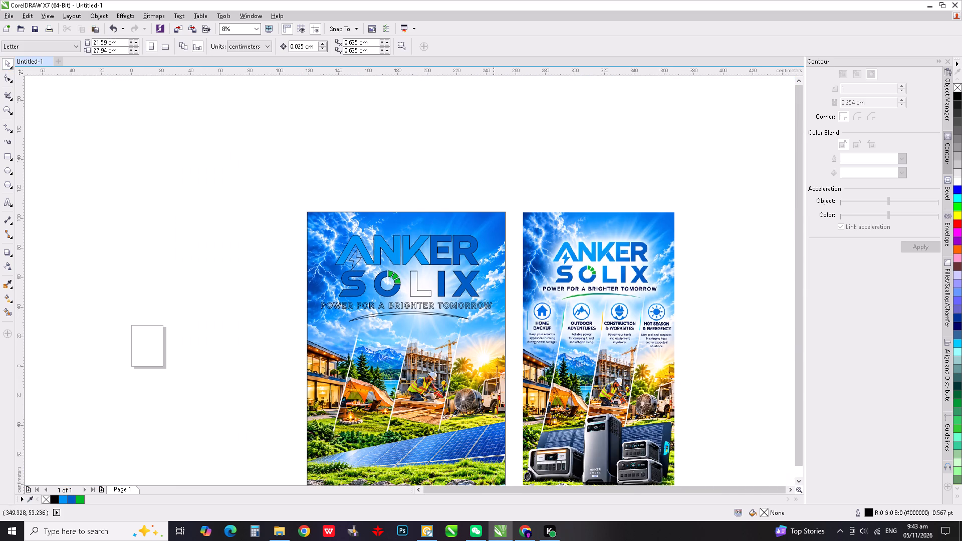
pyautogui.click(295, 182)
pyautogui.moveTo(260, 175); pyautogui.dragTo(286, 141)
pyautogui.scroll(1, 484, 306)
pyautogui.moveTo(102, 297); pyautogui.dragTo(128, 294)
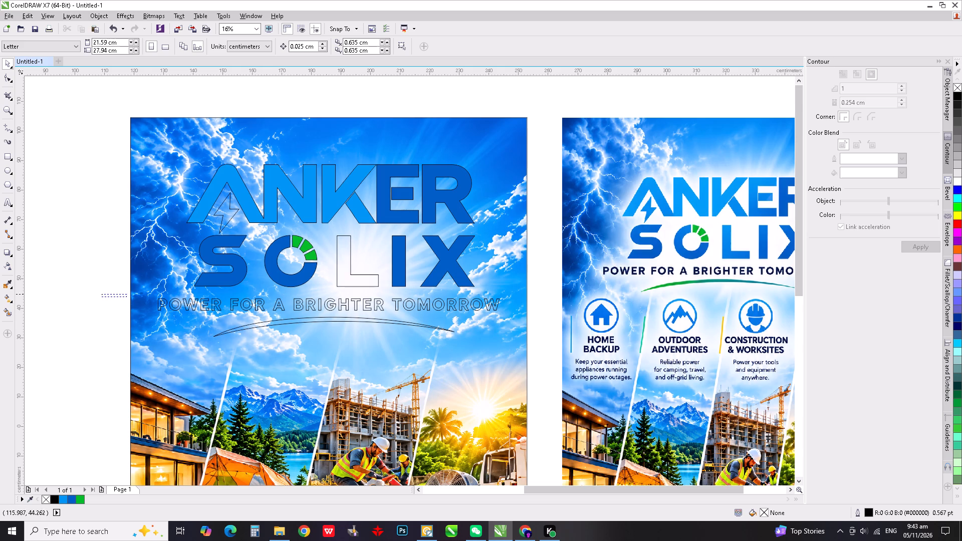
pyautogui.moveTo(128, 294); pyautogui.dragTo(523, 321)
pyautogui.click(957, 98)
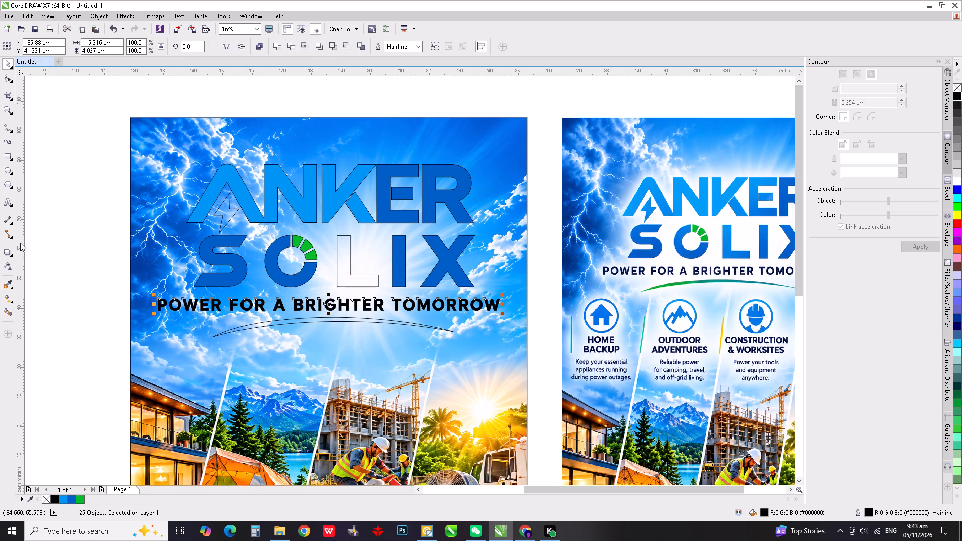
pyautogui.click(59, 269)
pyautogui.scroll(-1, 200, 274)
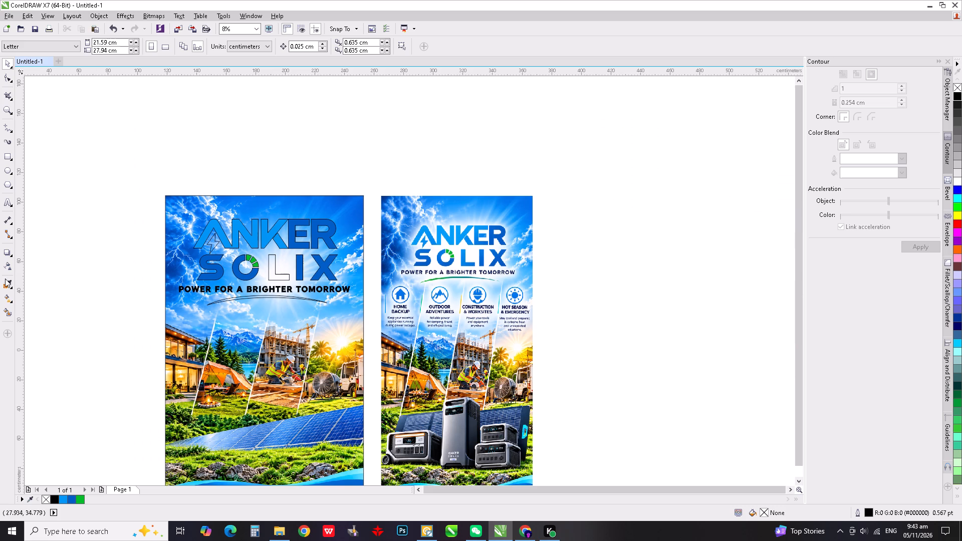
# Sample the darker green from the reference poster's curved swoosh and fill the outlined swoosh under the tagline with it.
pyautogui.click(8, 285)
pyautogui.scroll(3, 452, 271)
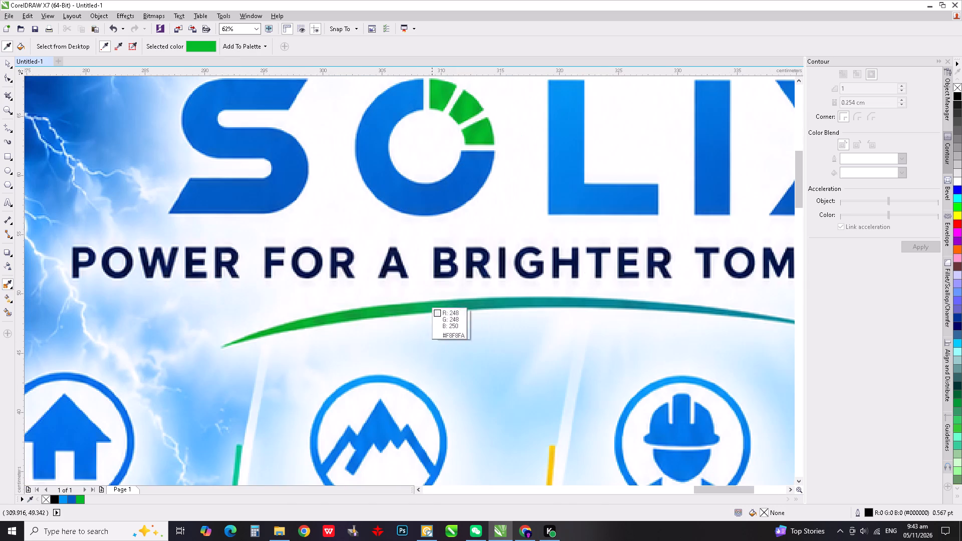
pyautogui.click(360, 315)
pyautogui.scroll(-6, 556, 291)
pyautogui.scroll(2, 78, 349)
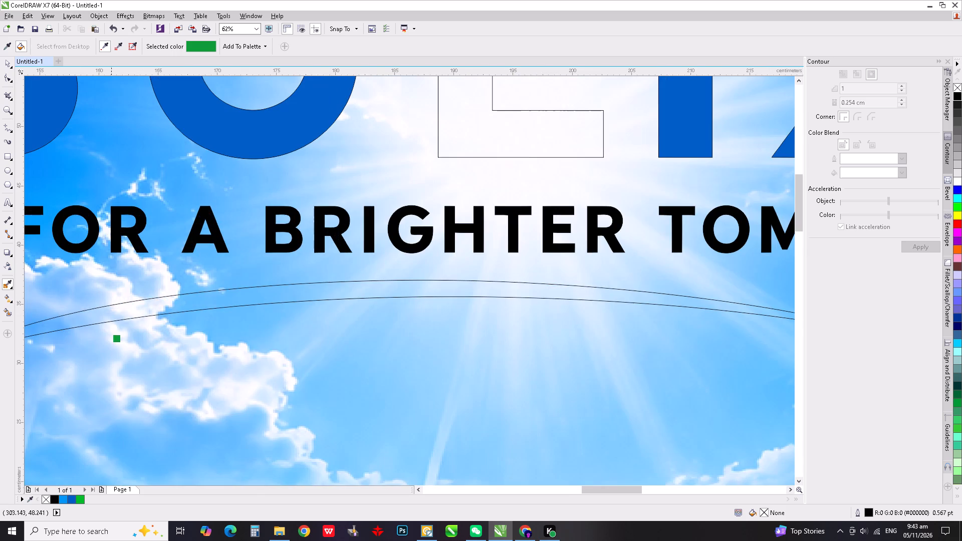
pyautogui.click(125, 315)
pyautogui.scroll(-5, 241, 314)
pyautogui.click(8, 62)
# Fill the lightning bolt at the foot of the logo's A with the light blue used for the A.
pyautogui.scroll(-1, 256, 264)
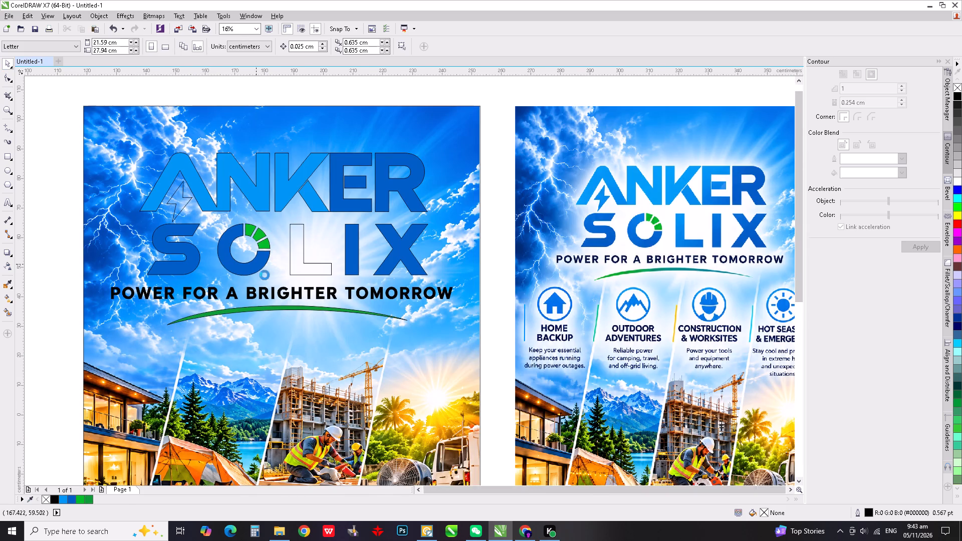
pyautogui.click(167, 178)
pyautogui.scroll(2, 232, 220)
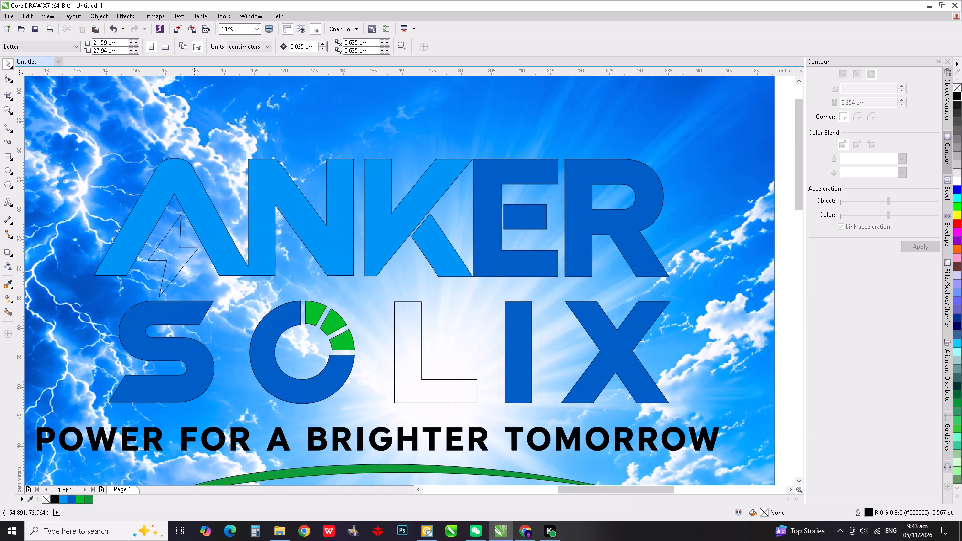
pyautogui.click(194, 250)
pyautogui.click(195, 253)
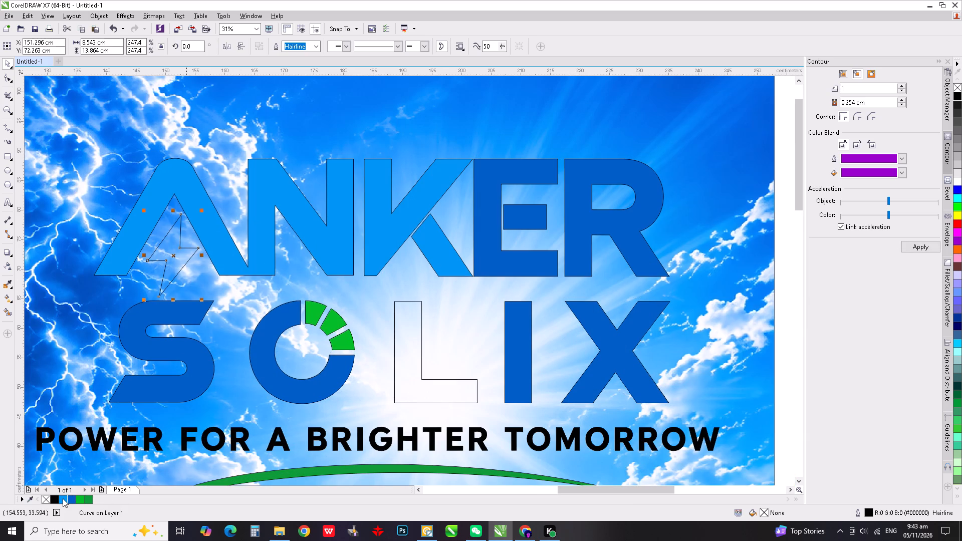
pyautogui.click(63, 498)
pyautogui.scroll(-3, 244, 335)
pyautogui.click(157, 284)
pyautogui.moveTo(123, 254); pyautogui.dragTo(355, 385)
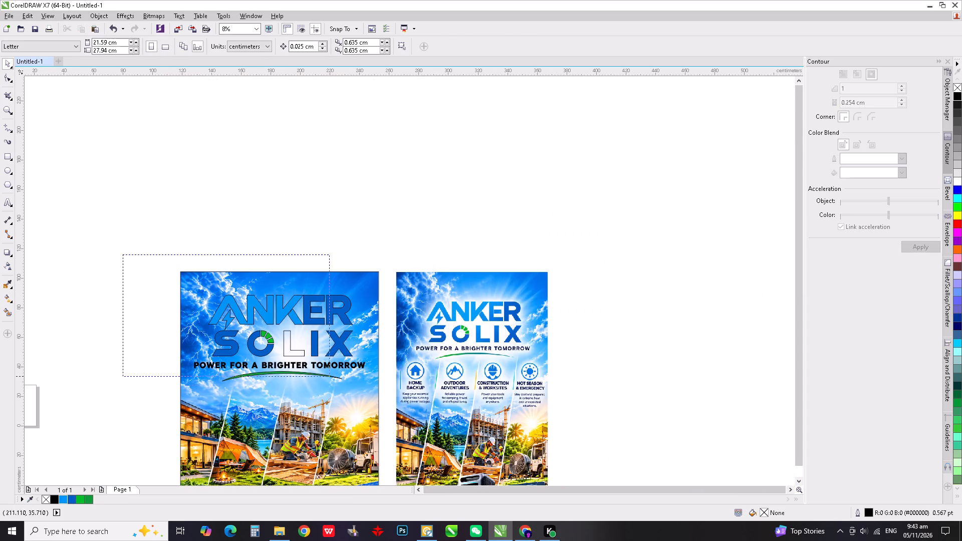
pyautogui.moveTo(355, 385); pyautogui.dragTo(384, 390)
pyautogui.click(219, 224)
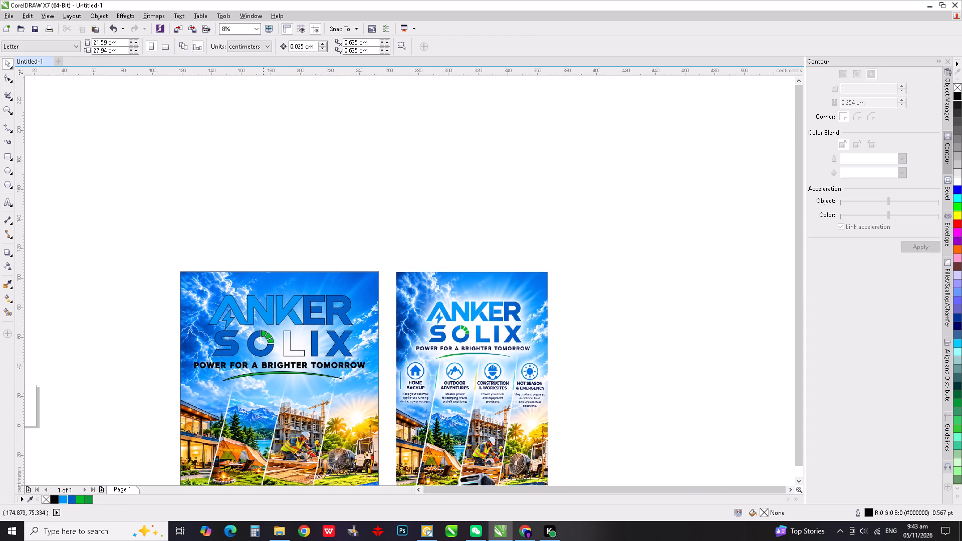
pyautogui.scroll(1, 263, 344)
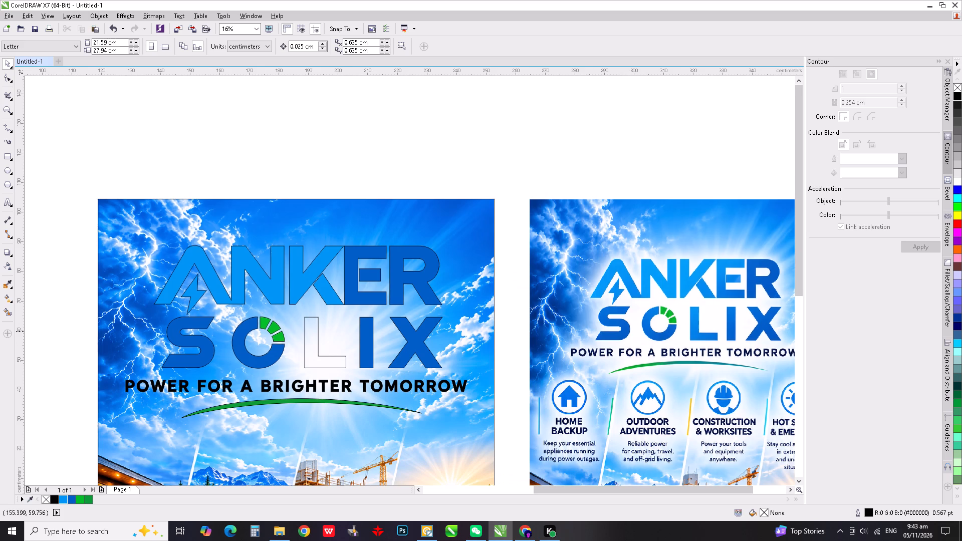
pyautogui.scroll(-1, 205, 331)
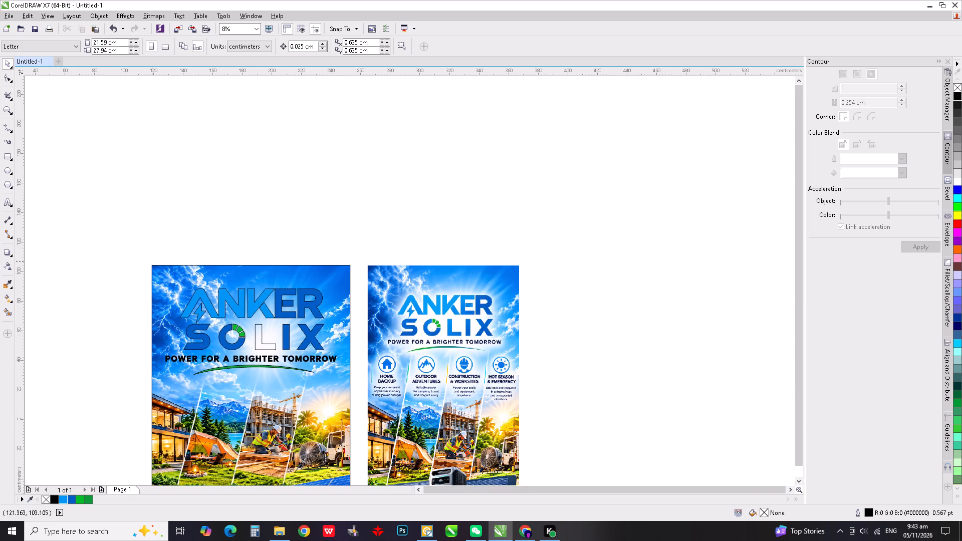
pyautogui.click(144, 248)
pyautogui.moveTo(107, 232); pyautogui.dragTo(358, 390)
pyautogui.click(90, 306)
# Fill the remaining outlined letter L of SOLIX with the darker blue #005DC7.
pyautogui.scroll(1, 277, 354)
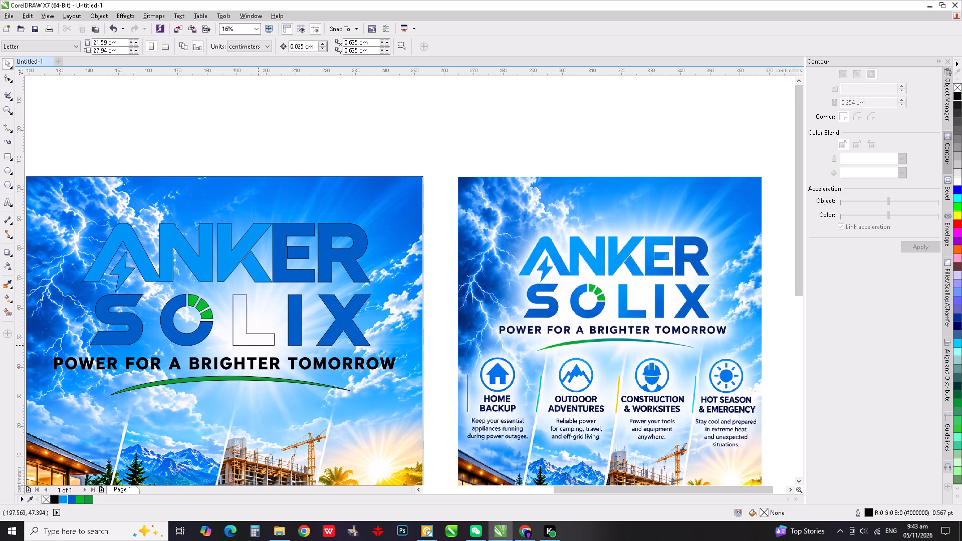
pyautogui.doubleClick(257, 346)
pyautogui.click(73, 500)
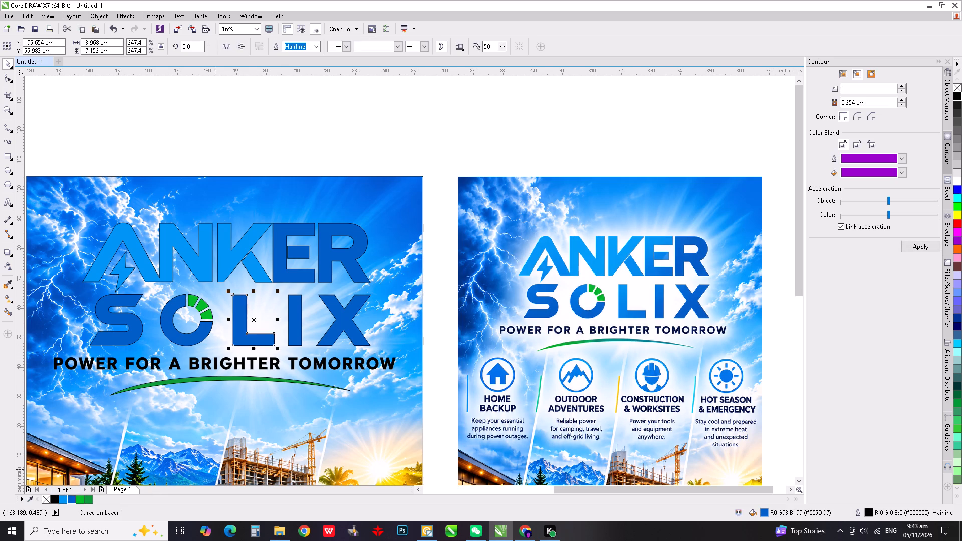
# Select all the logo, tagline and swoosh shapes on the new background and remove their outlines.
pyautogui.scroll(-1, 288, 393)
pyautogui.click(161, 244)
pyautogui.moveTo(98, 235); pyautogui.dragTo(364, 414)
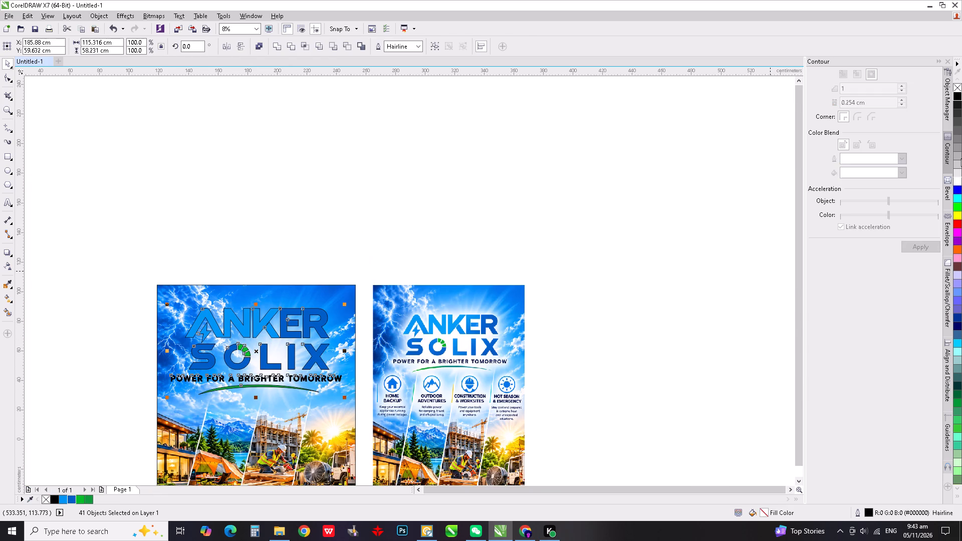
pyautogui.rightClick(956, 88)
pyautogui.click(299, 195)
# Select the coloured logo, tagline and swoosh shapes and group them together.
pyautogui.moveTo(135, 268); pyautogui.dragTo(326, 398)
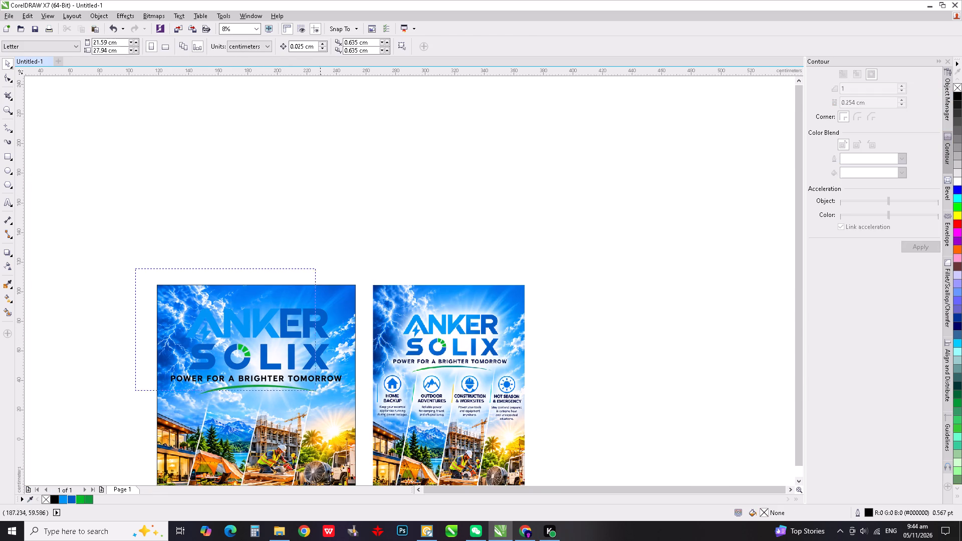
pyautogui.moveTo(326, 398); pyautogui.dragTo(357, 419)
pyautogui.click(220, 217)
pyautogui.moveTo(167, 238); pyautogui.dragTo(365, 409)
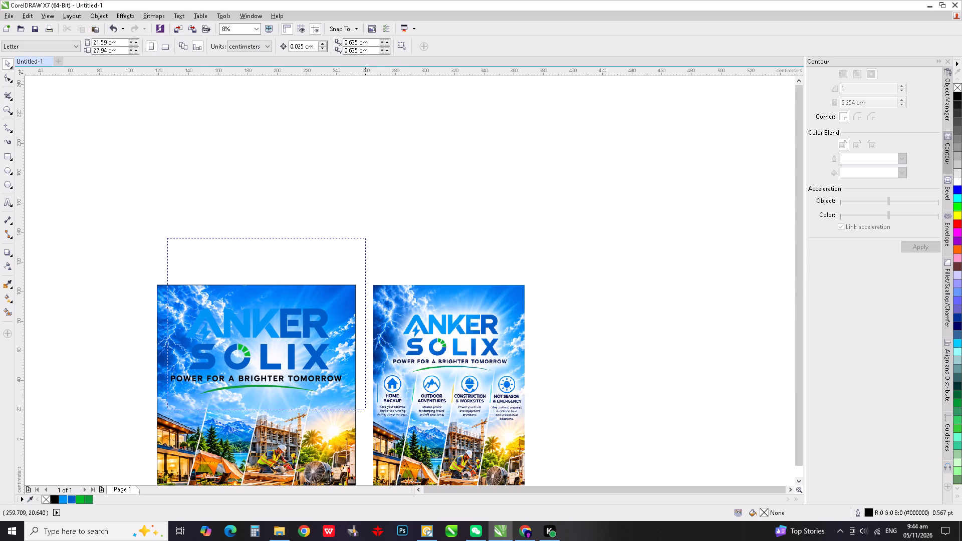
pyautogui.moveTo(365, 409); pyautogui.dragTo(365, 409)
pyautogui.hotkey('ctrl', 'g')
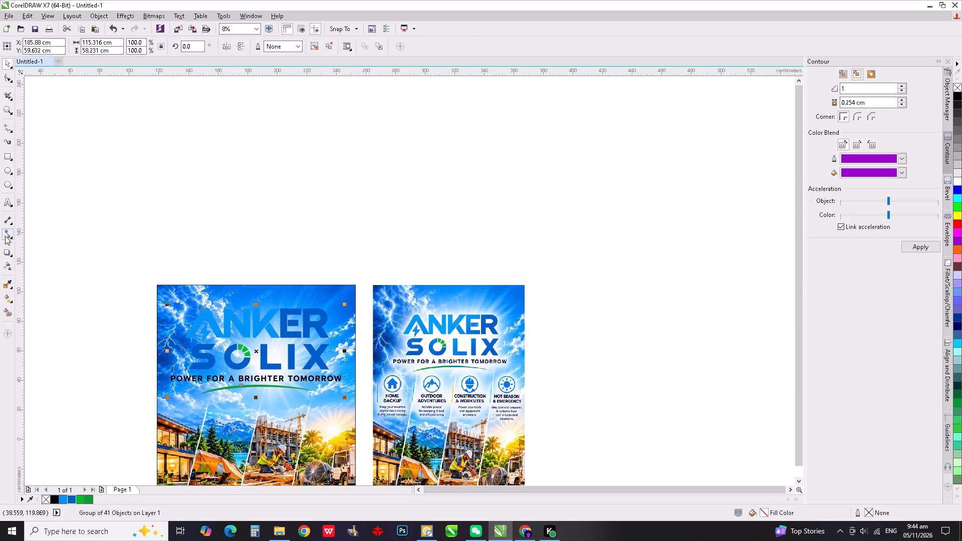
# Add a black drop shadow to the logo group, cast almost straight down at about 269° from the ANKER lettering past the swoosh.
pyautogui.click(7, 254)
pyautogui.scroll(1, 249, 338)
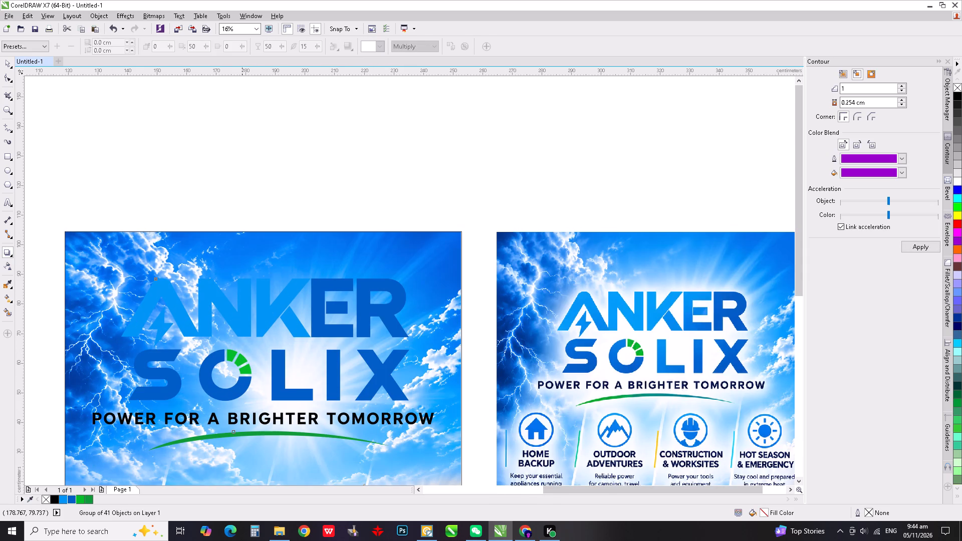
pyautogui.click(241, 300)
pyautogui.moveTo(242, 307); pyautogui.dragTo(262, 387)
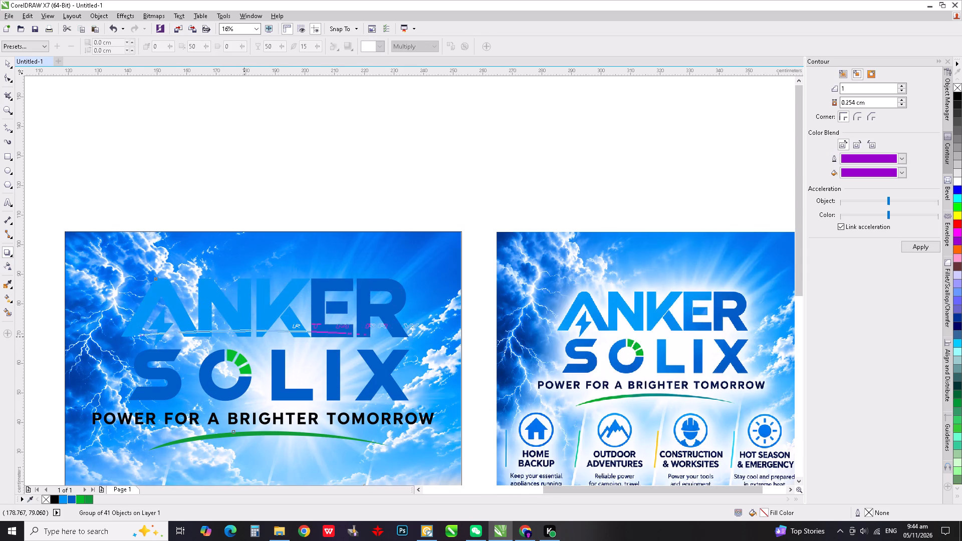
pyautogui.moveTo(262, 387); pyautogui.dragTo(265, 441)
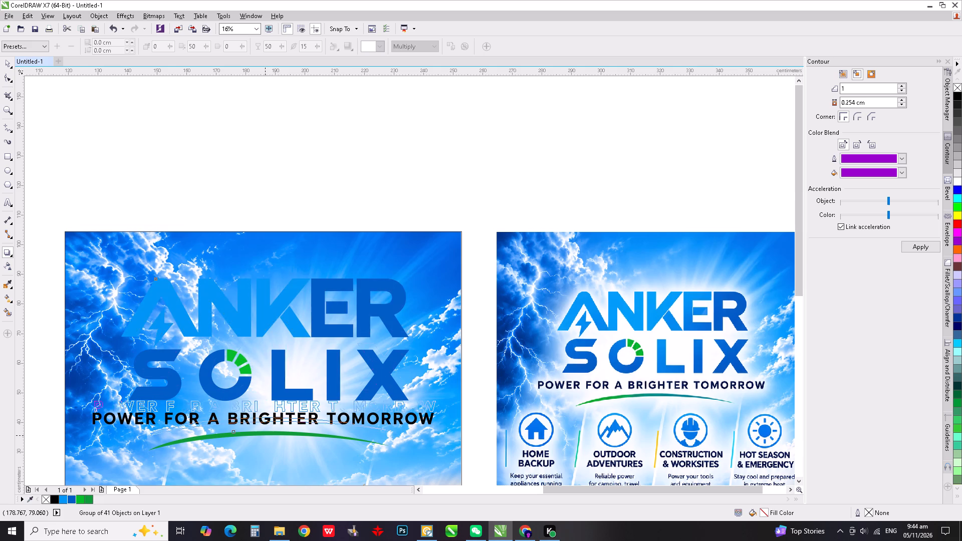
pyautogui.moveTo(265, 441); pyautogui.dragTo(261, 451)
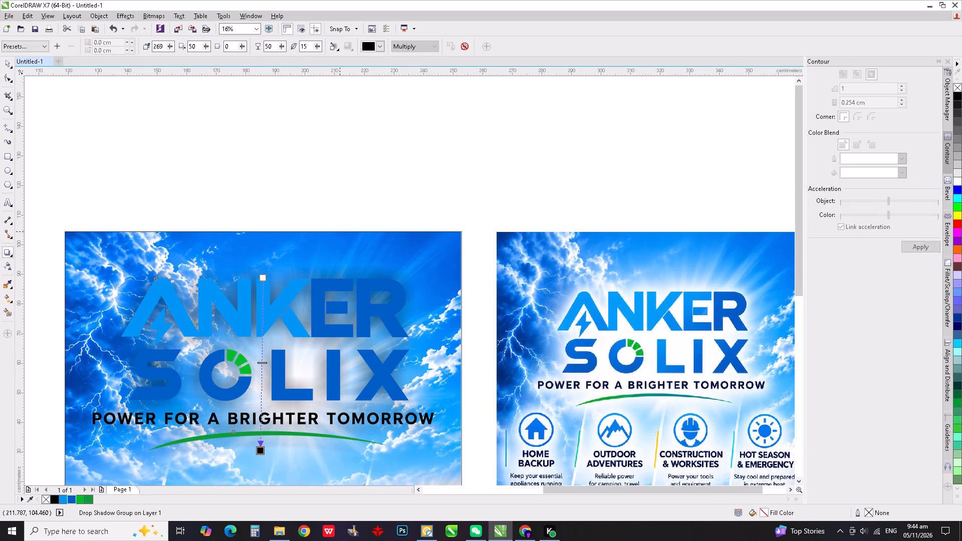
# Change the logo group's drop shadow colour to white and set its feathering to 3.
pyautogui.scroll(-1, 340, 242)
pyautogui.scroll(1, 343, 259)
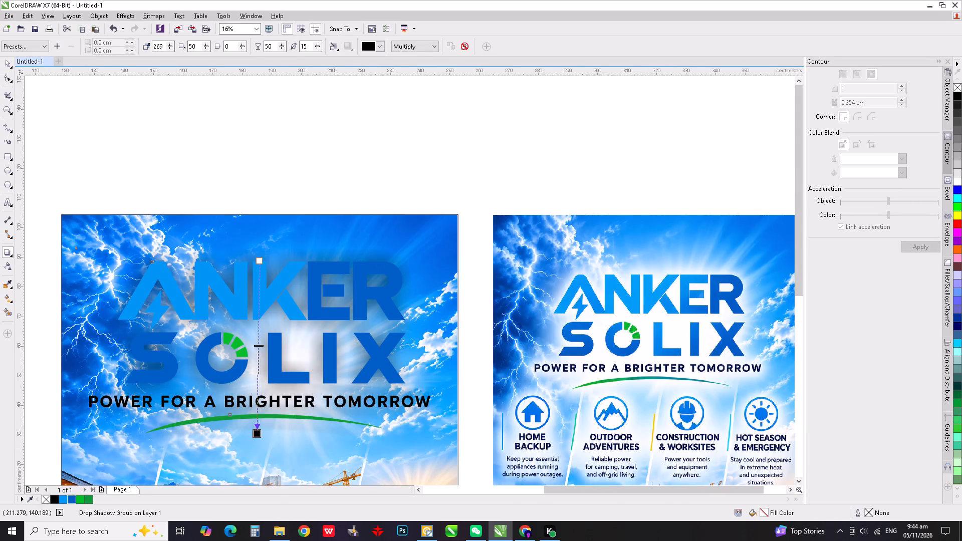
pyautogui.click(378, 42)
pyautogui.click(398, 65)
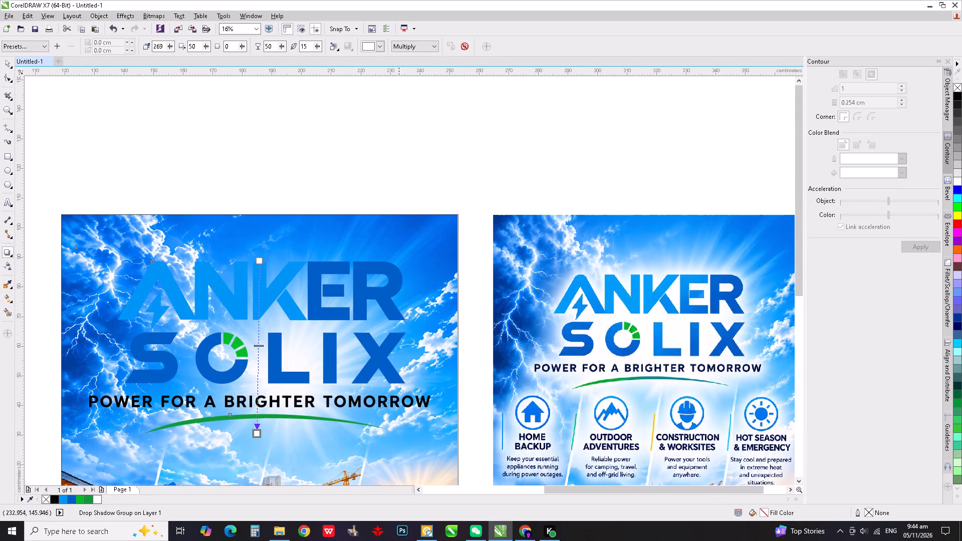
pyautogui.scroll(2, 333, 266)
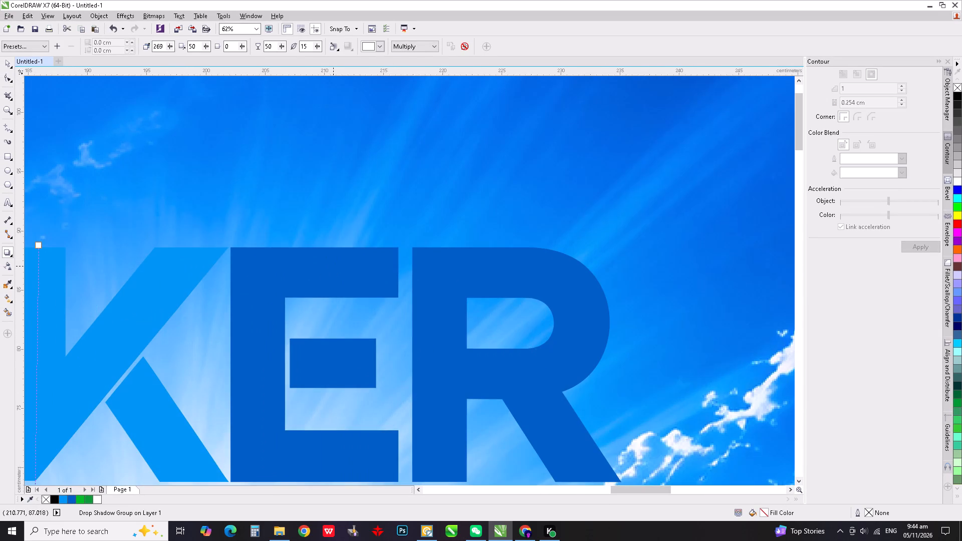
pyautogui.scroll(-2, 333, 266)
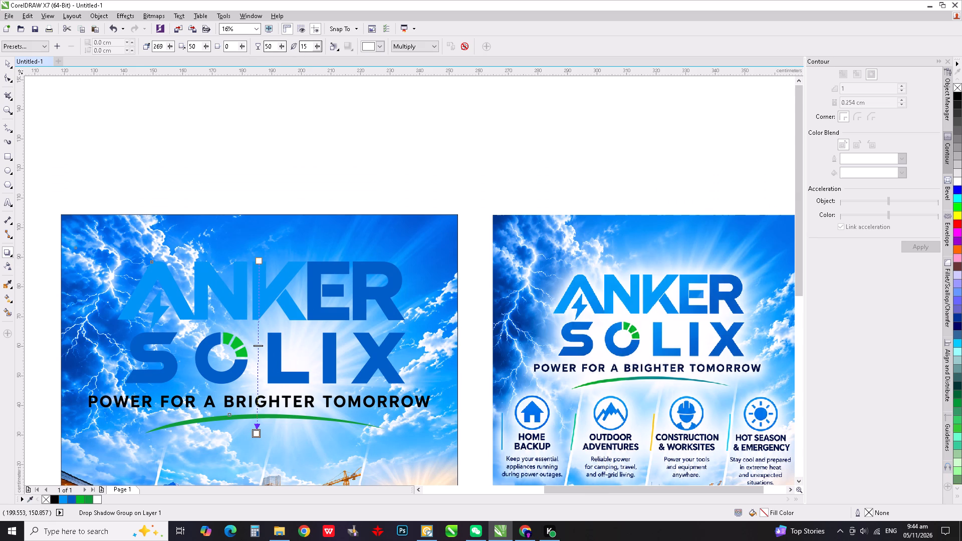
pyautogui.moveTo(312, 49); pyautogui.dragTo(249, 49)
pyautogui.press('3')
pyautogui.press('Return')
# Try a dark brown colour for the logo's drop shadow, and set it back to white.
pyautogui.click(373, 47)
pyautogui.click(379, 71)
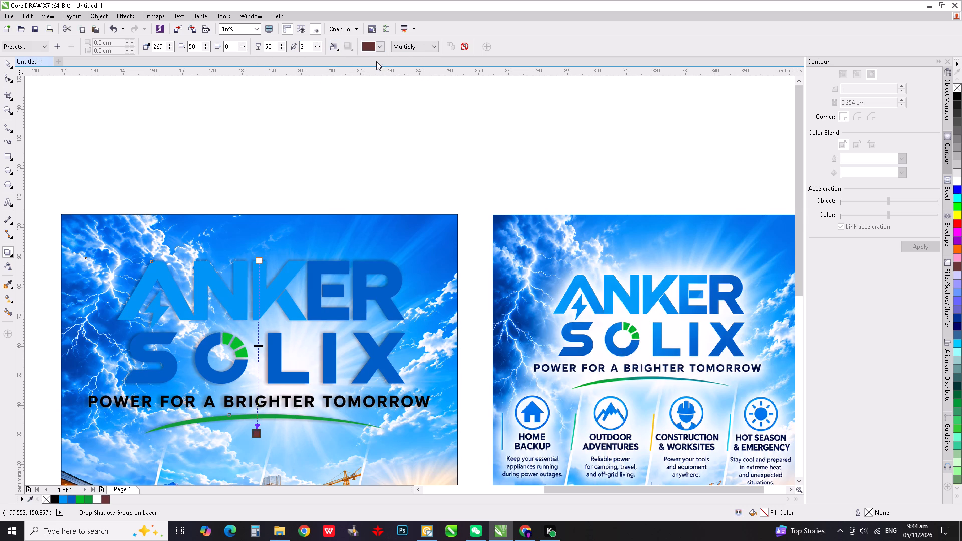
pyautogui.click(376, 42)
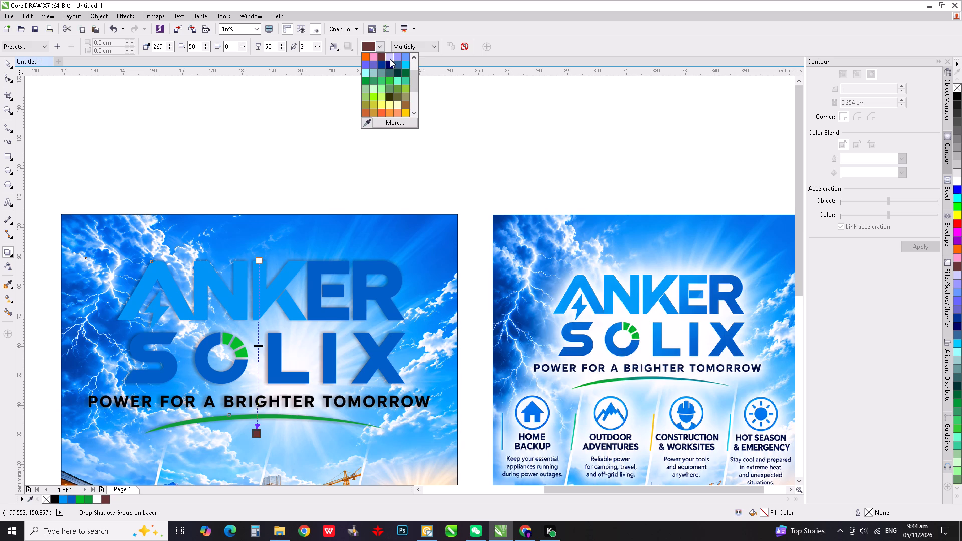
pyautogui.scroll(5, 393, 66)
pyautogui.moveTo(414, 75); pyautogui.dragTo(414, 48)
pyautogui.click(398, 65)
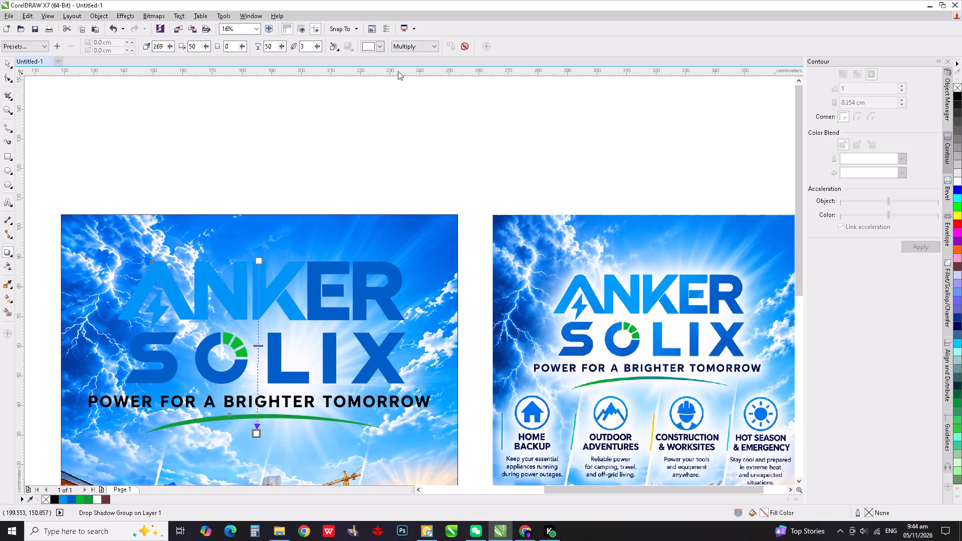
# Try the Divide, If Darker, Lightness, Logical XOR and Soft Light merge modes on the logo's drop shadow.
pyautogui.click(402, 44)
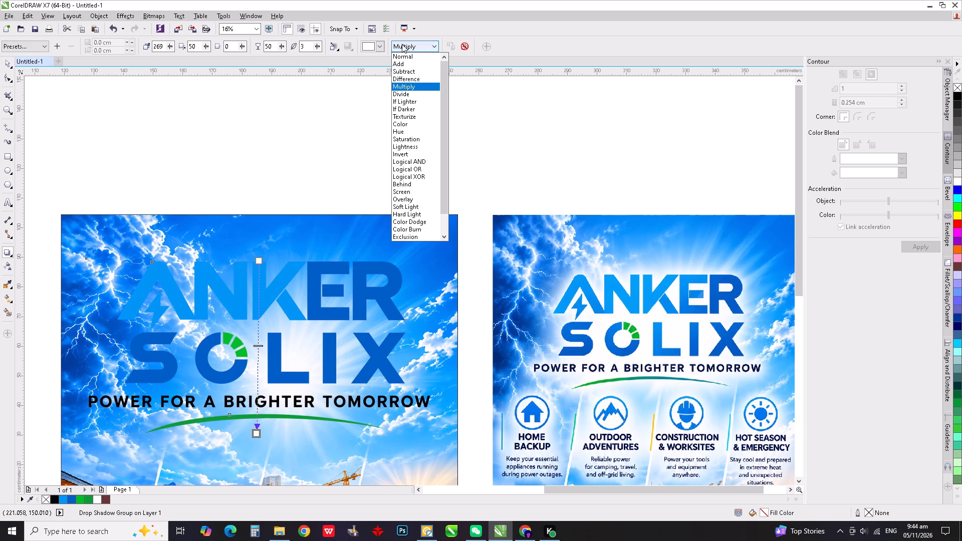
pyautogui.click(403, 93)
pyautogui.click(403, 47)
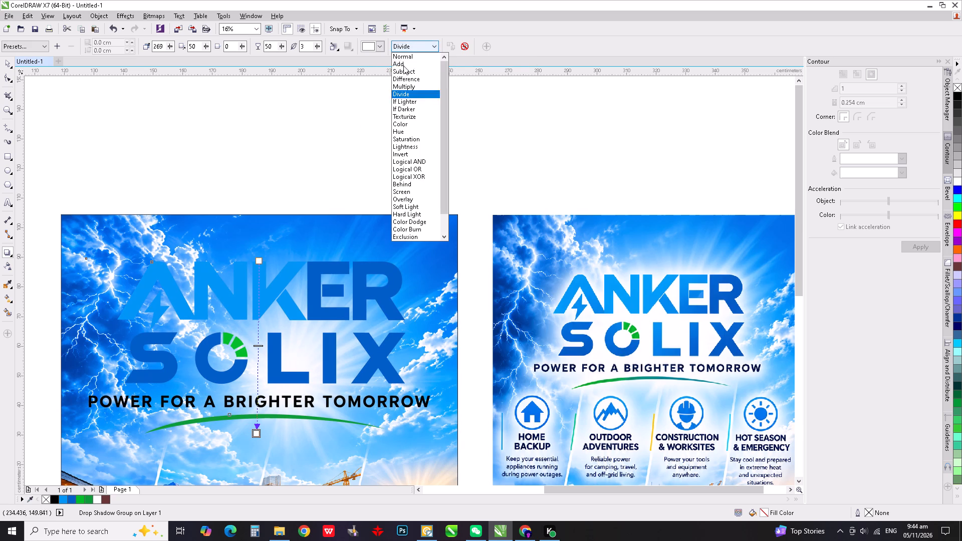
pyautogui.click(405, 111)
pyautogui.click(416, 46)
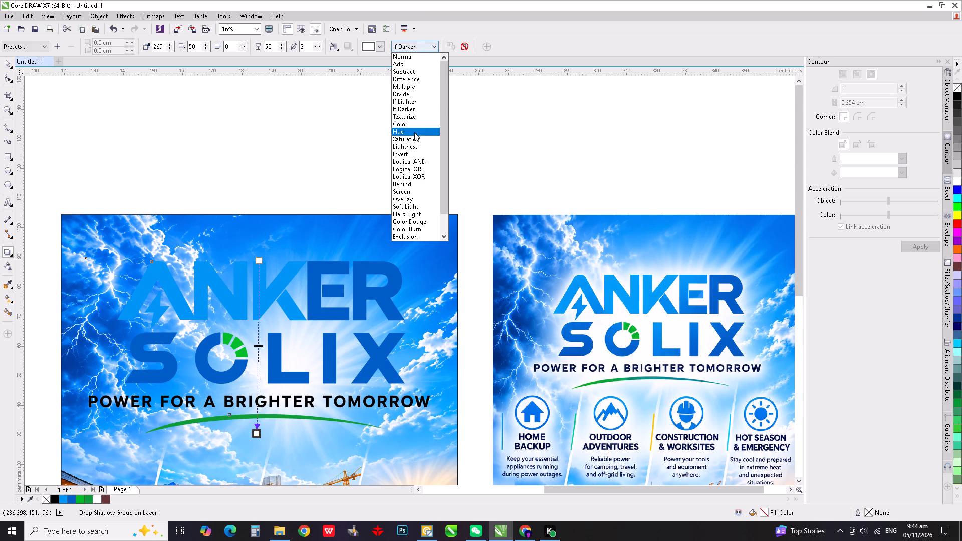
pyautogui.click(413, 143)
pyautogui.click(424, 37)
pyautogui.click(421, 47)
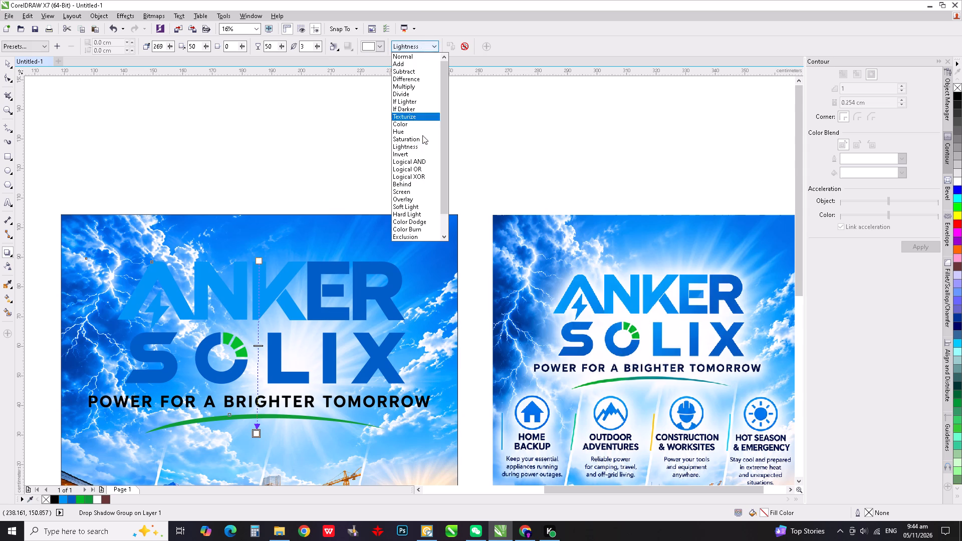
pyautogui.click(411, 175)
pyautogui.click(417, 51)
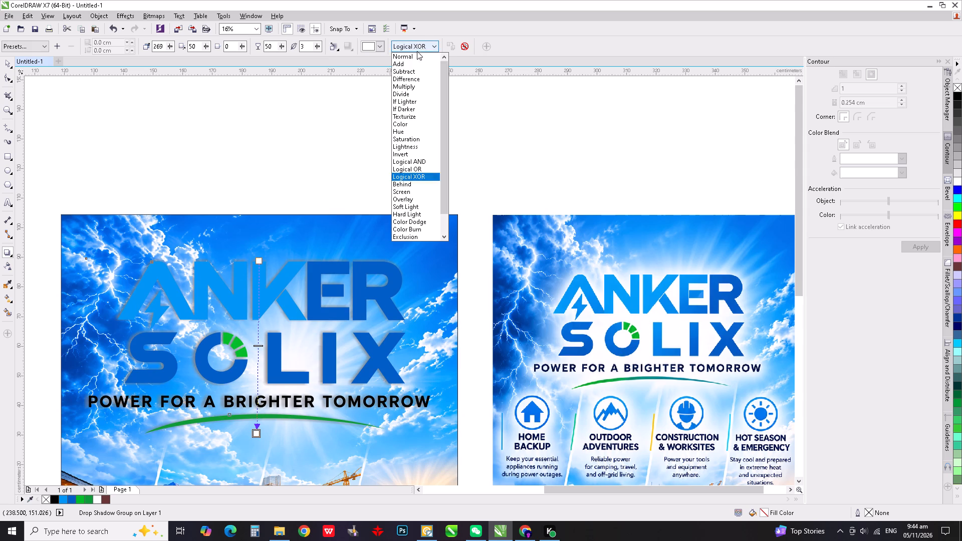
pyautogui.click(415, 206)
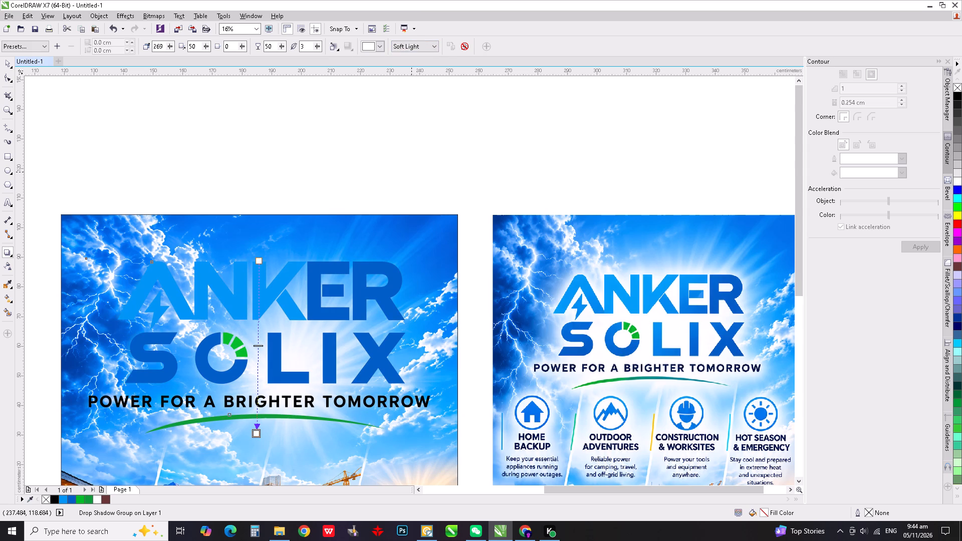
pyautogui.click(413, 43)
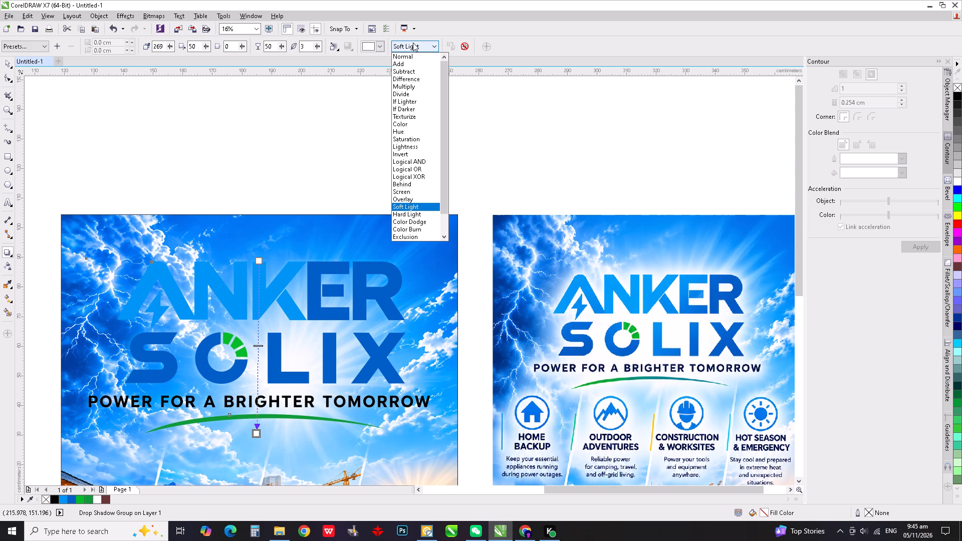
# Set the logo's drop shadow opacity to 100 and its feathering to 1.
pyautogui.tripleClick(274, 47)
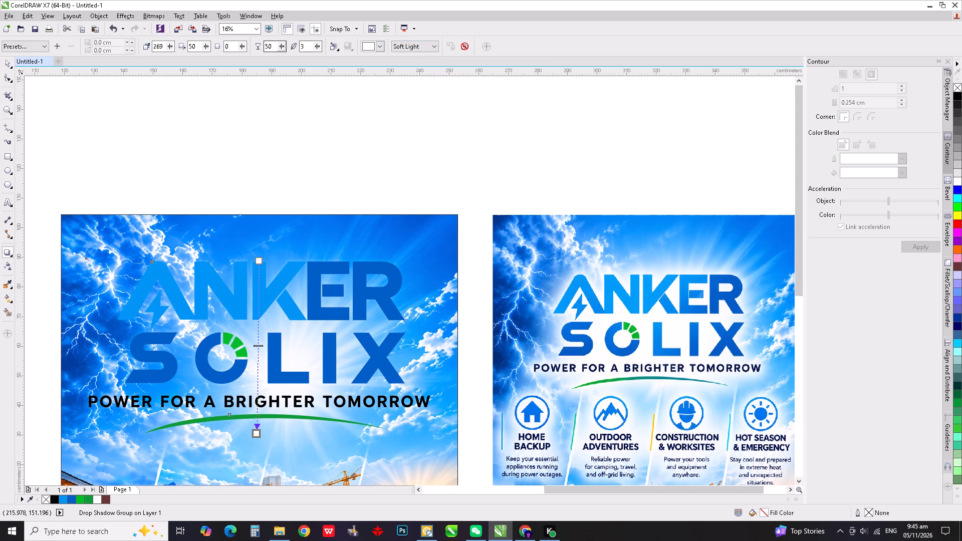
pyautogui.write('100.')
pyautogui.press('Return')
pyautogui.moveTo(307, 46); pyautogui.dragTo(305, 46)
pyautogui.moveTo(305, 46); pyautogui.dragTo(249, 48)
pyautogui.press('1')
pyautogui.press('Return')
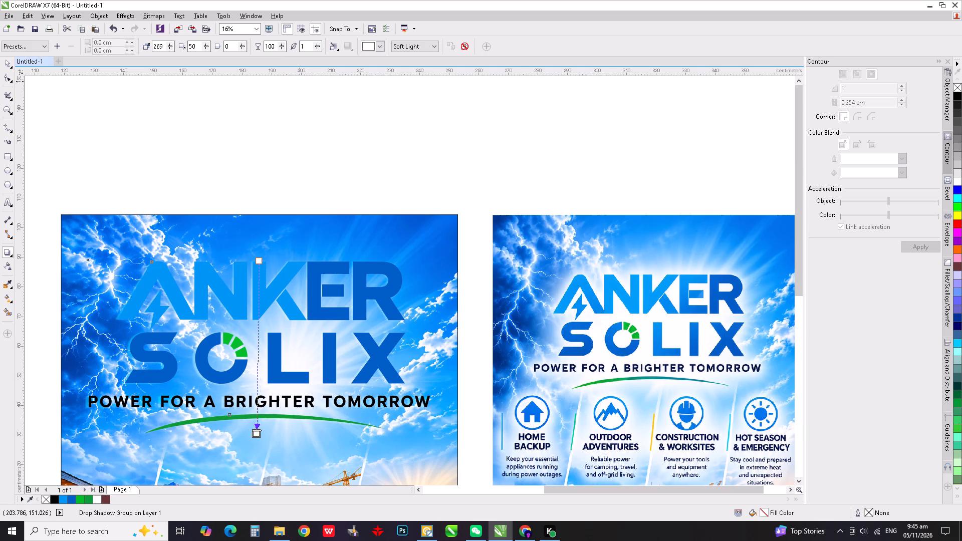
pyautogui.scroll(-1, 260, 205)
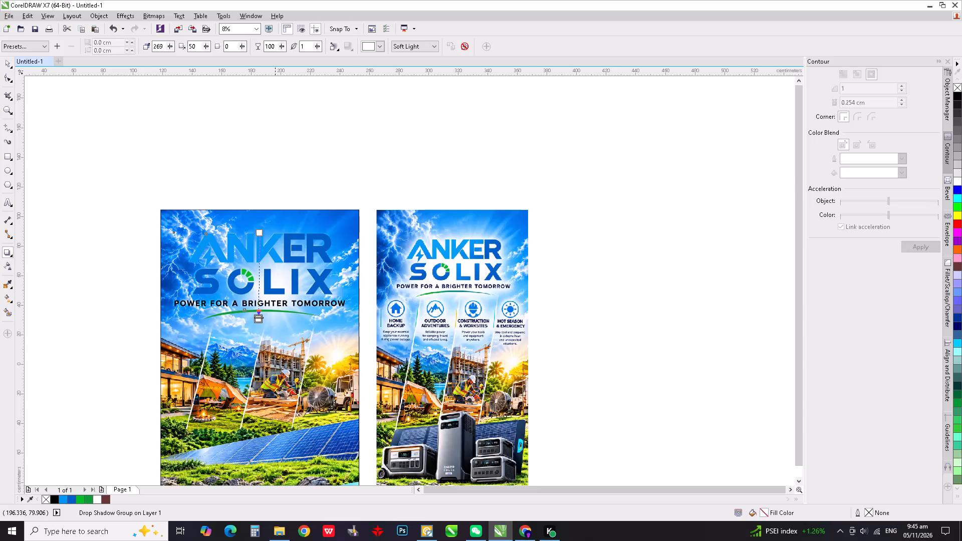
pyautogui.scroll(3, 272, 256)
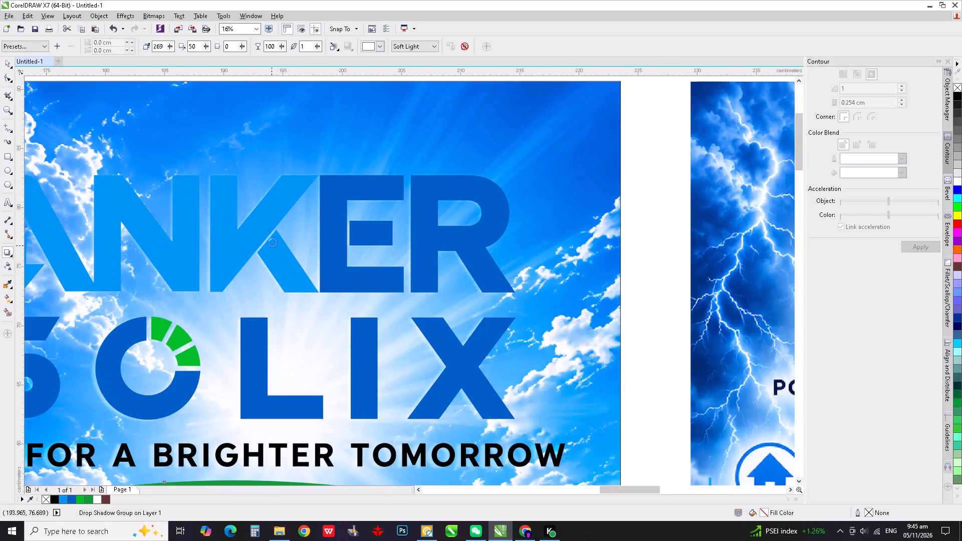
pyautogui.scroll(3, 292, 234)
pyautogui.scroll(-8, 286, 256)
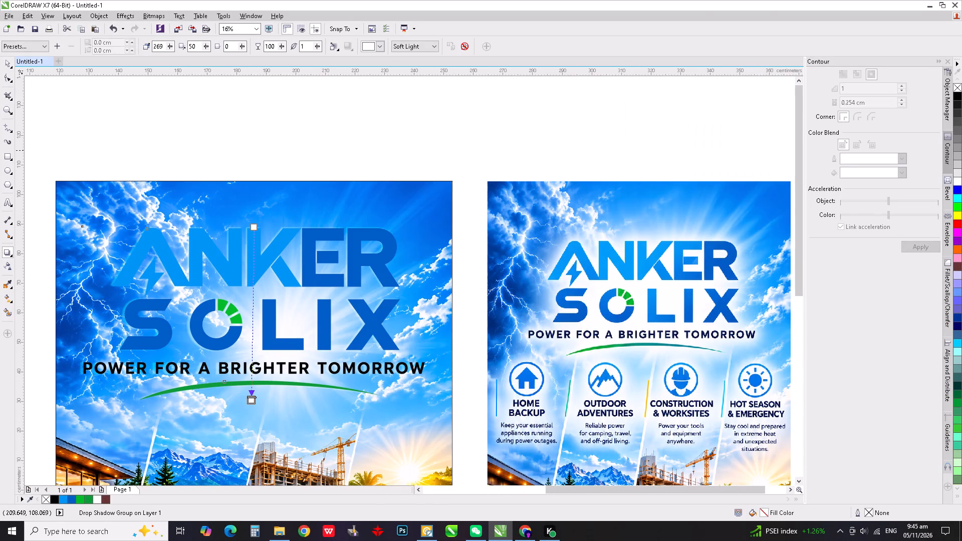
# Break the drop shadow apart from the logo group.
pyautogui.click(8, 65)
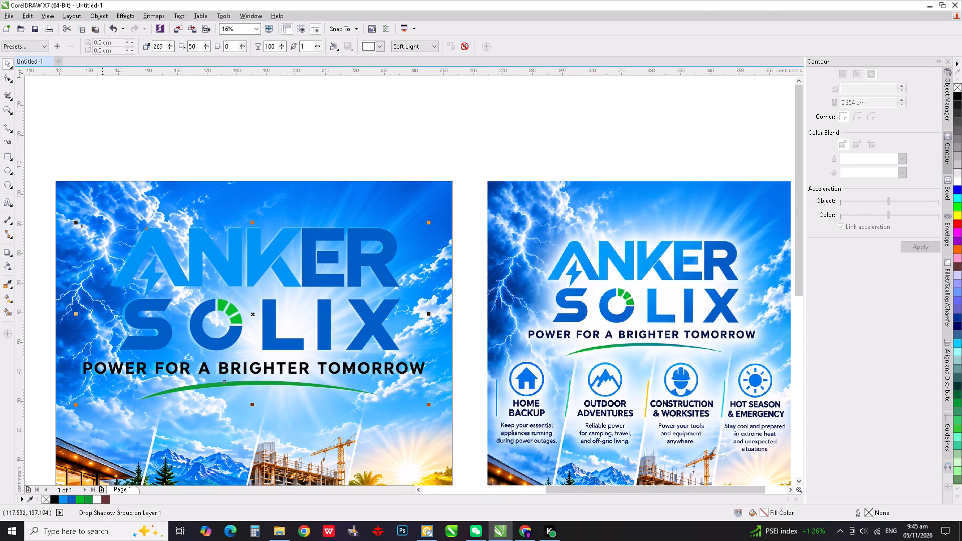
pyautogui.press('k')
pyautogui.hotkey('ctrl', 'k')
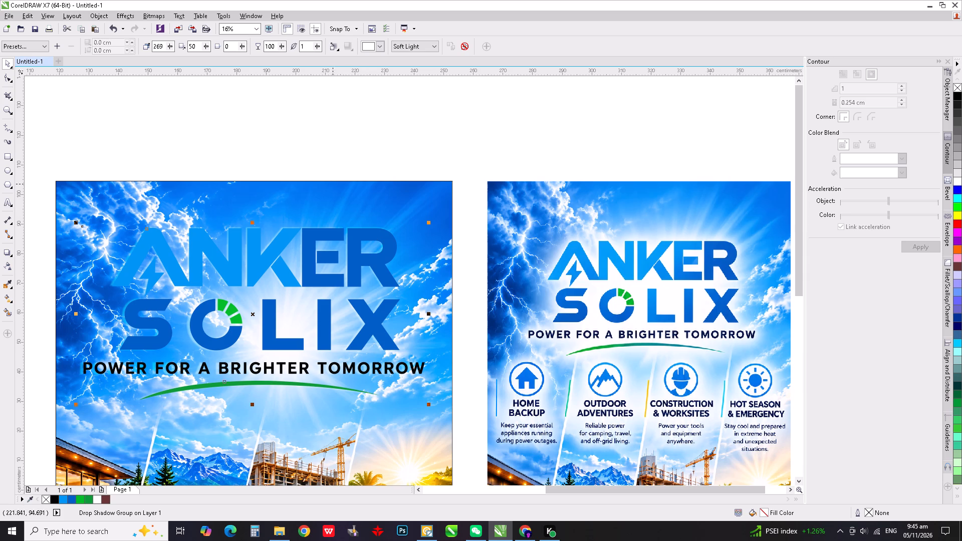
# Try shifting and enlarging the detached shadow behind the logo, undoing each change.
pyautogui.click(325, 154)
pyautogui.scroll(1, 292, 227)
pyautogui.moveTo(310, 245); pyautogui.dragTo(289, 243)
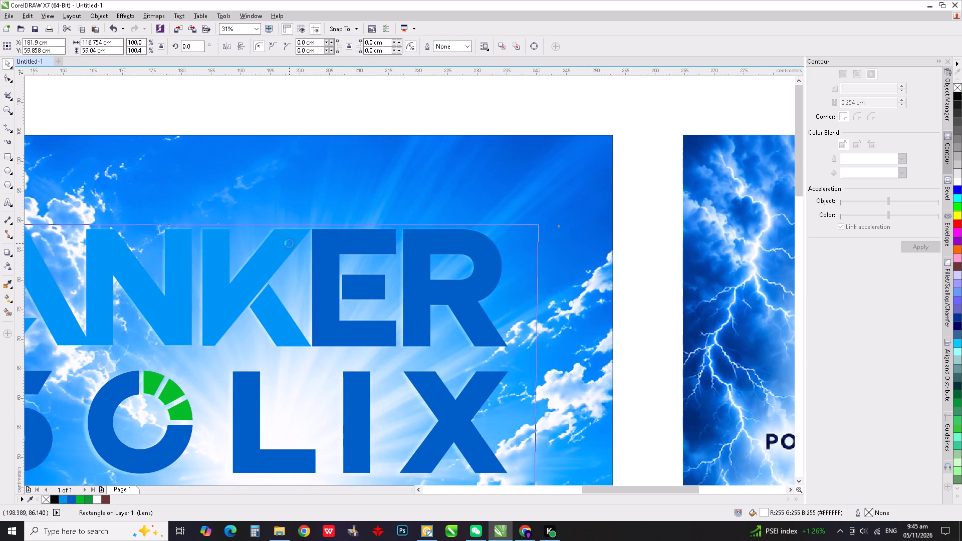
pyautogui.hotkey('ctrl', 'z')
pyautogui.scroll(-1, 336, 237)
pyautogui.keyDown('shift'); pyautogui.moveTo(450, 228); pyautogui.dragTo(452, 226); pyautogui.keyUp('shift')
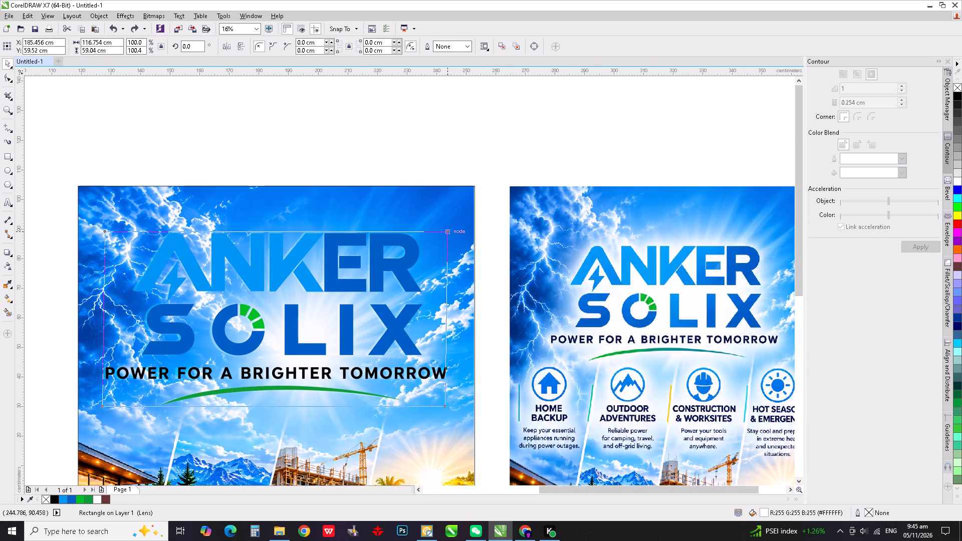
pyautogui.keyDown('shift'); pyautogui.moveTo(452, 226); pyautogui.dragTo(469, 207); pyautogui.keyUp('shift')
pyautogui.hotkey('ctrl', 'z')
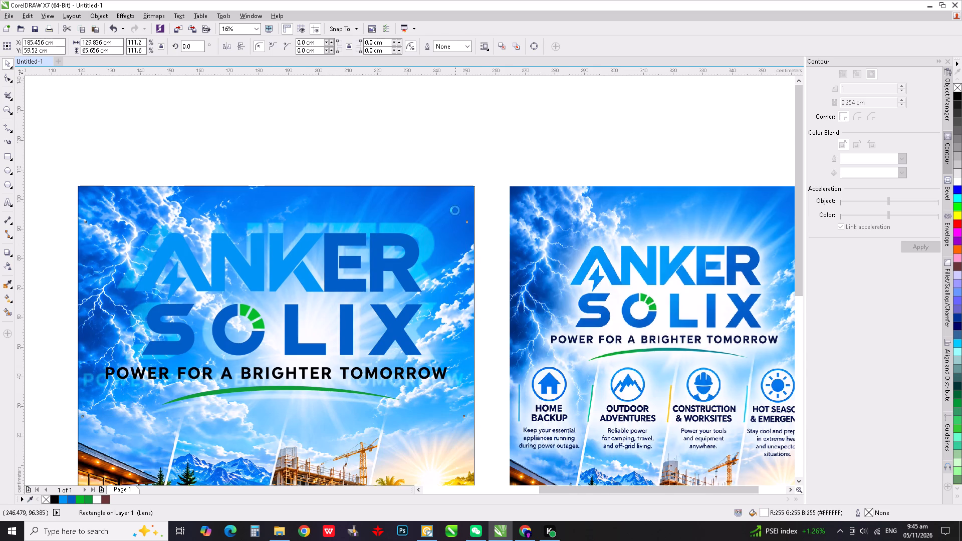
# Delete the detached shadow behind the logo.
pyautogui.press('Delete')
pyautogui.click(340, 155)
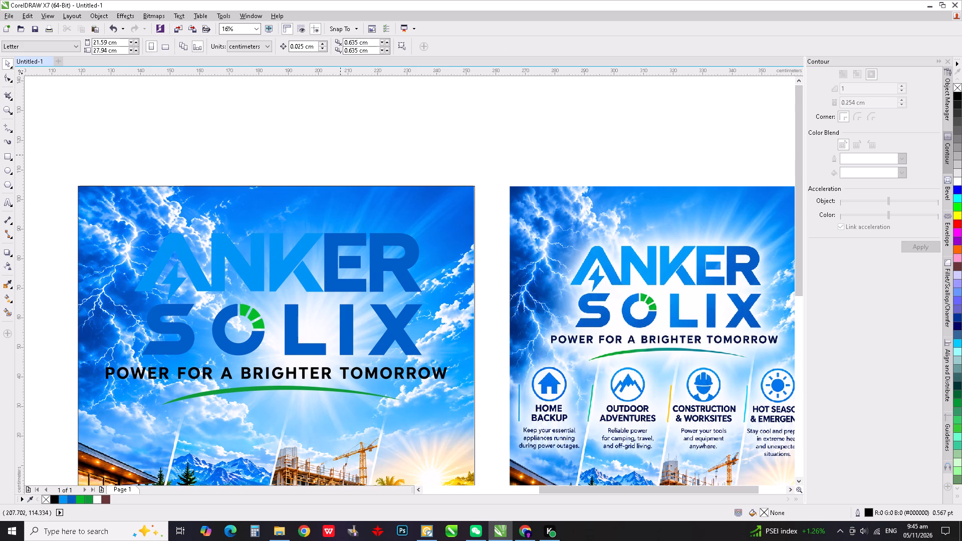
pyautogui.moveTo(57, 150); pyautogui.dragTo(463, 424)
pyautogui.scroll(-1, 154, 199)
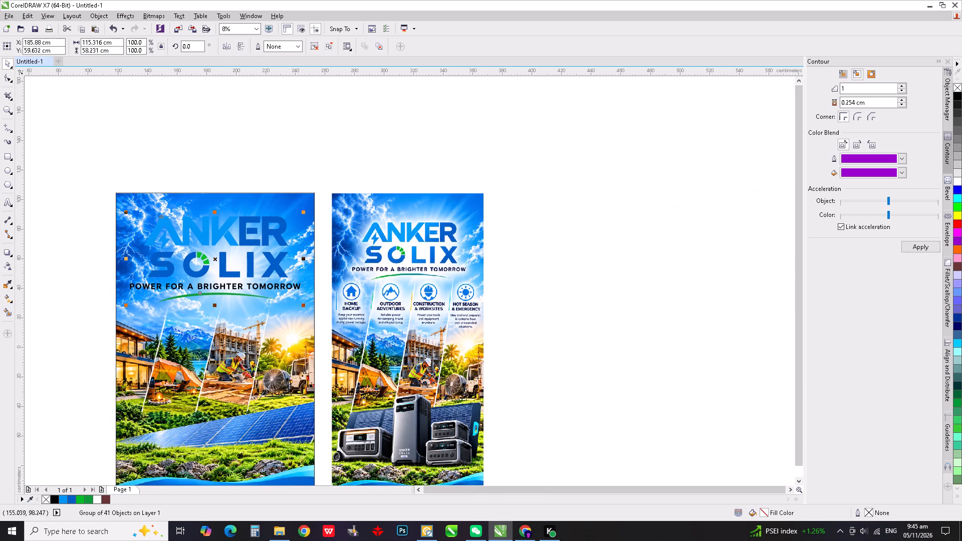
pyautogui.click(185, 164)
# Capture a screenshot of the new poster's ANKER SOLIX logo, tagline and swoosh to the clipboard.
pyautogui.scroll(1, 180, 215)
pyautogui.press('z')
pyautogui.moveTo(64, 208); pyautogui.dragTo(110, 247)
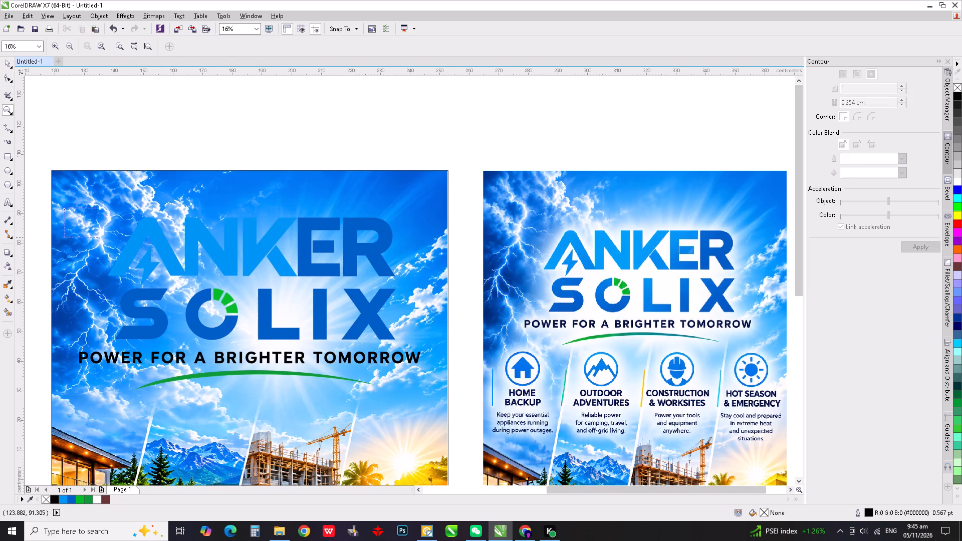
pyautogui.moveTo(110, 247); pyautogui.dragTo(440, 414)
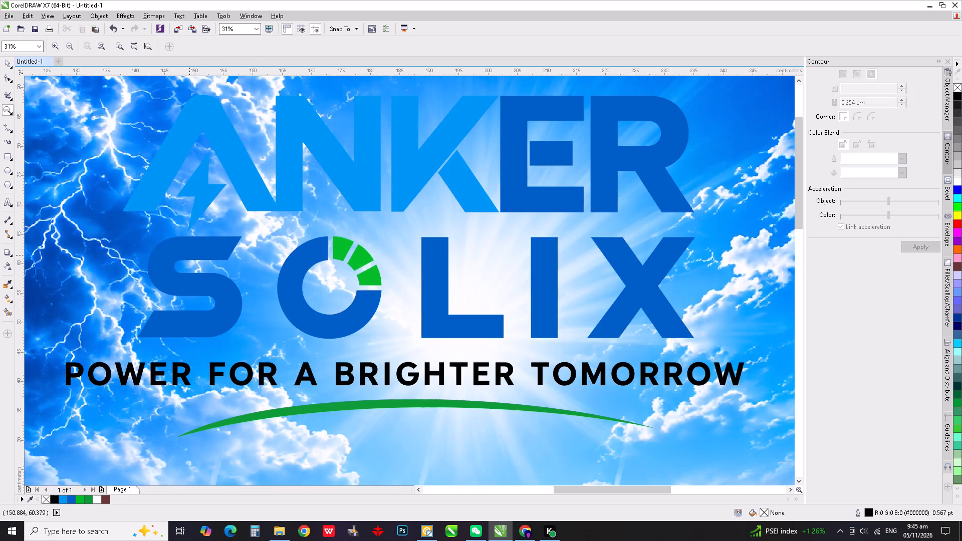
pyautogui.scroll(-2, 187, 255)
pyautogui.scroll(2, 208, 240)
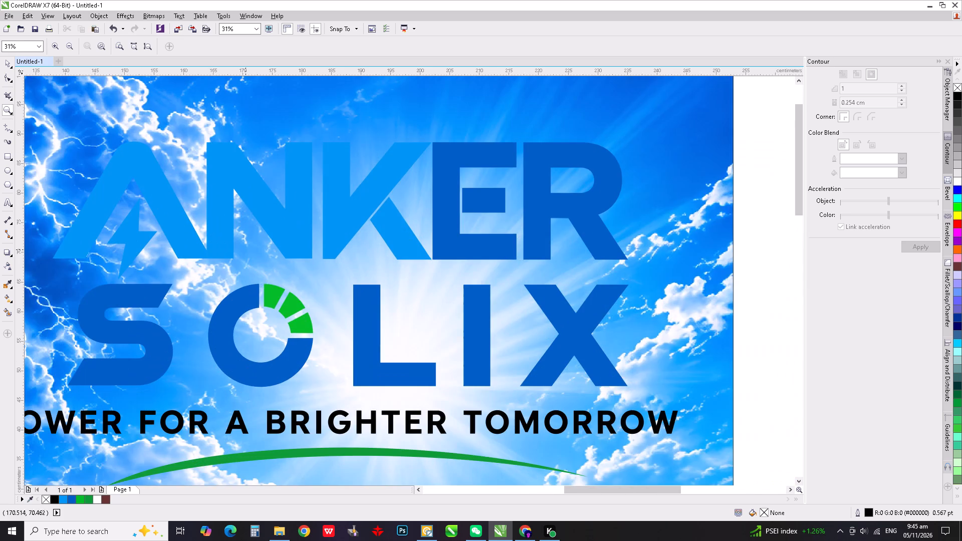
pyautogui.scroll(-1, 244, 250)
pyautogui.moveTo(96, 162); pyautogui.dragTo(476, 390)
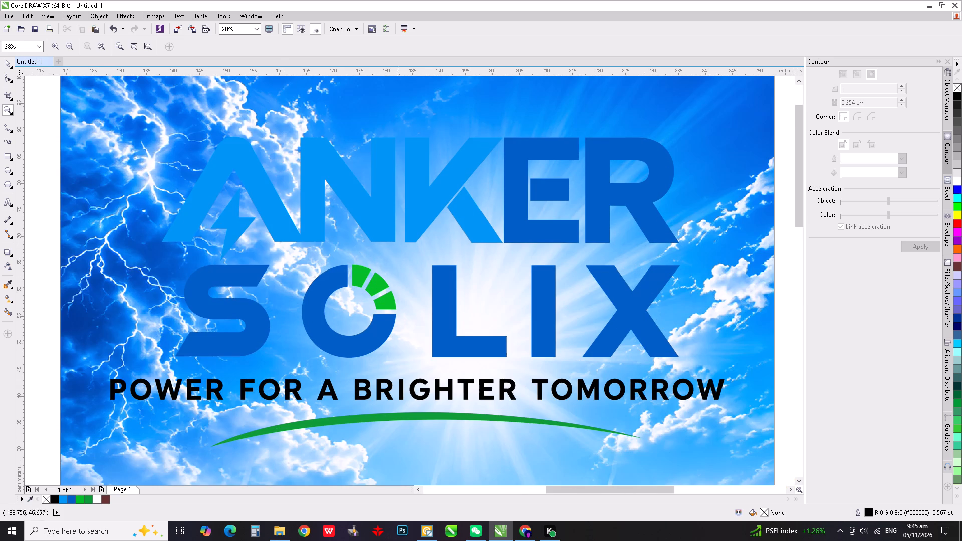
pyautogui.hotkey('alt', 'a')
pyautogui.moveTo(81, 106); pyautogui.dragTo(757, 454)
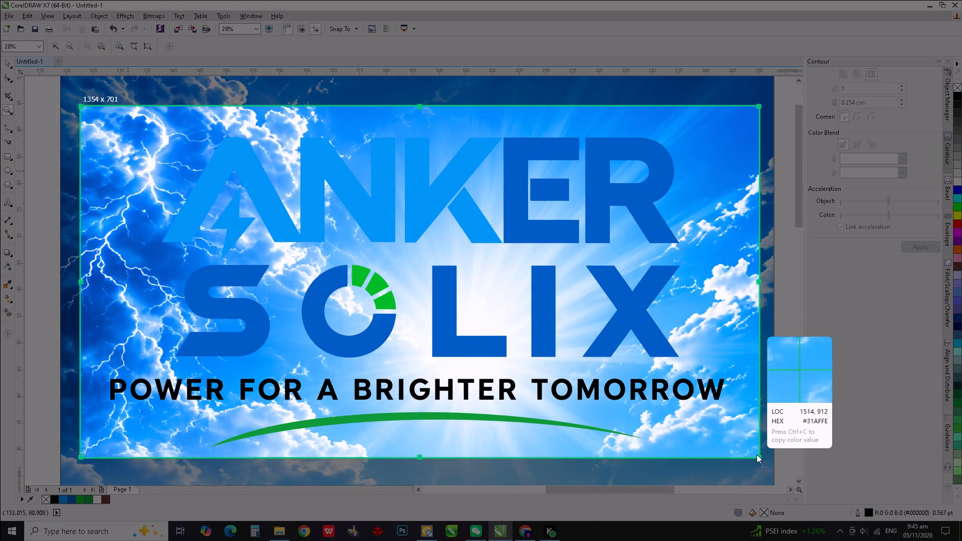
pyautogui.moveTo(757, 454); pyautogui.dragTo(756, 458)
pyautogui.click(742, 483)
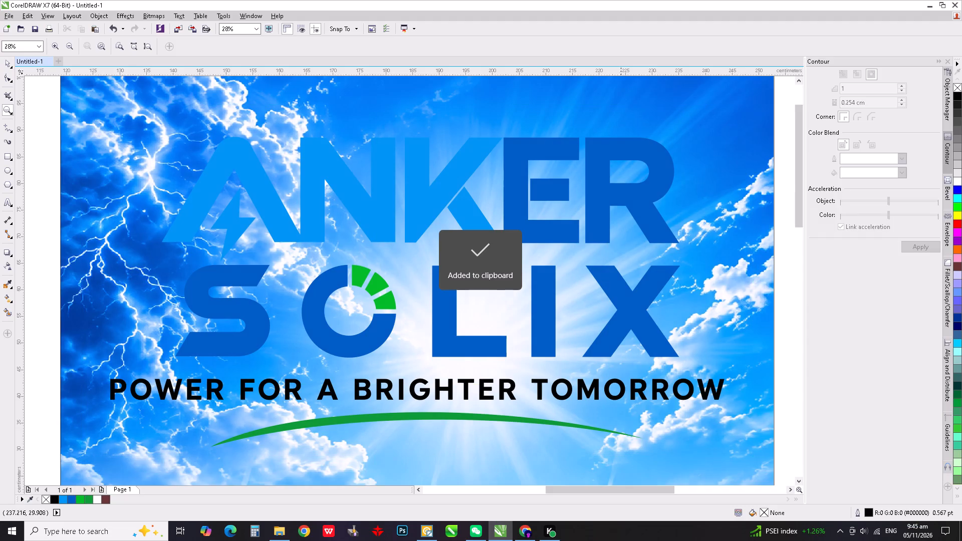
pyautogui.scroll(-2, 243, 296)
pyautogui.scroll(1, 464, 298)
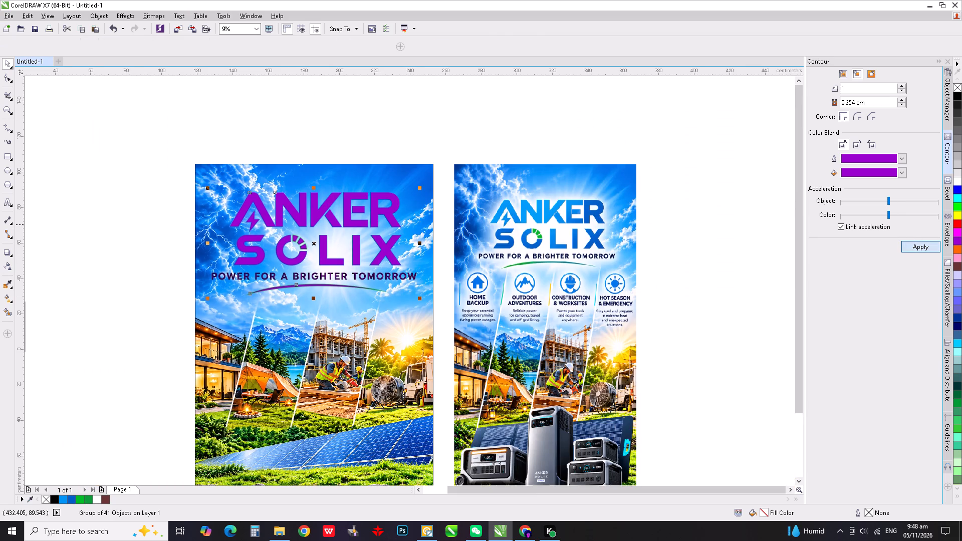
pyautogui.click(872, 143)
pyautogui.click(869, 71)
pyautogui.click(903, 158)
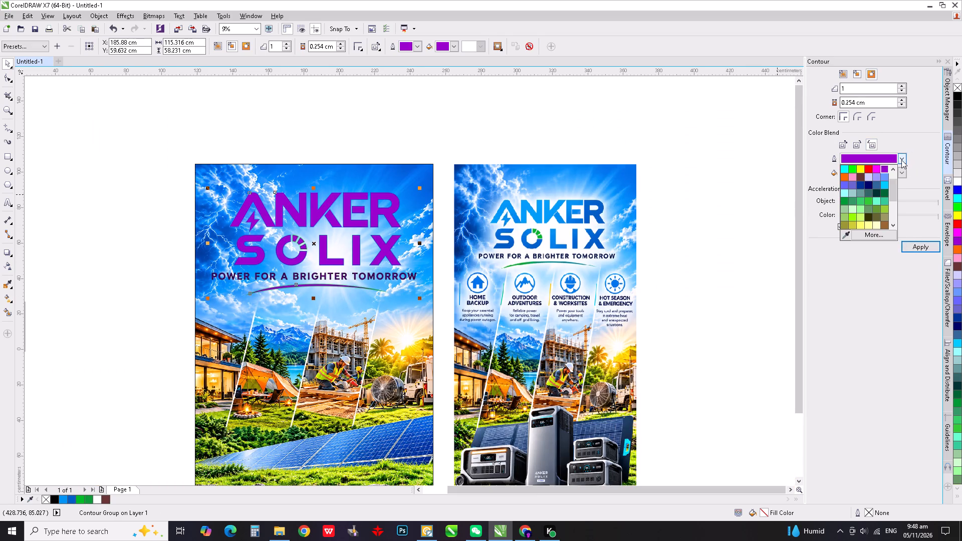
pyautogui.moveTo(894, 188); pyautogui.dragTo(894, 159)
pyautogui.click(877, 177)
pyautogui.click(894, 174)
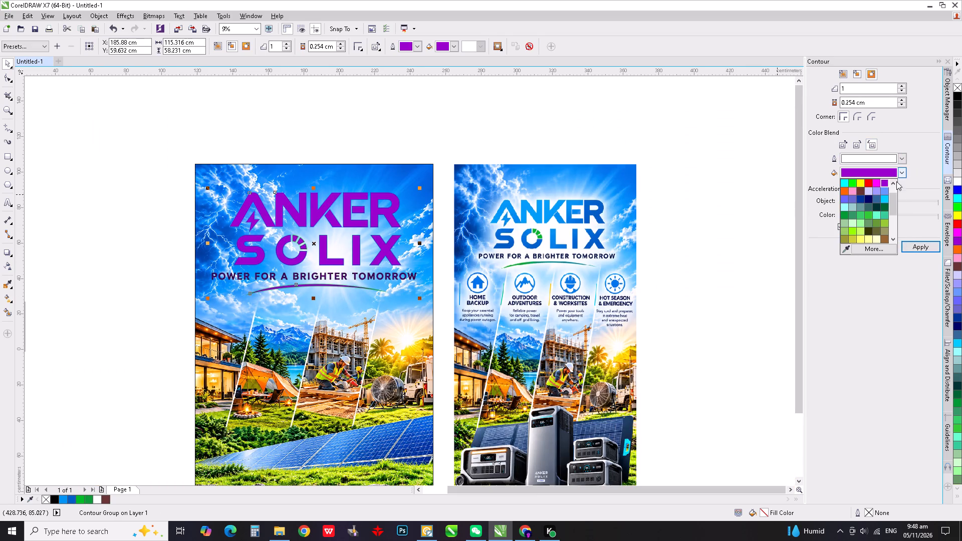
pyautogui.moveTo(895, 200); pyautogui.dragTo(897, 178)
pyautogui.click(877, 190)
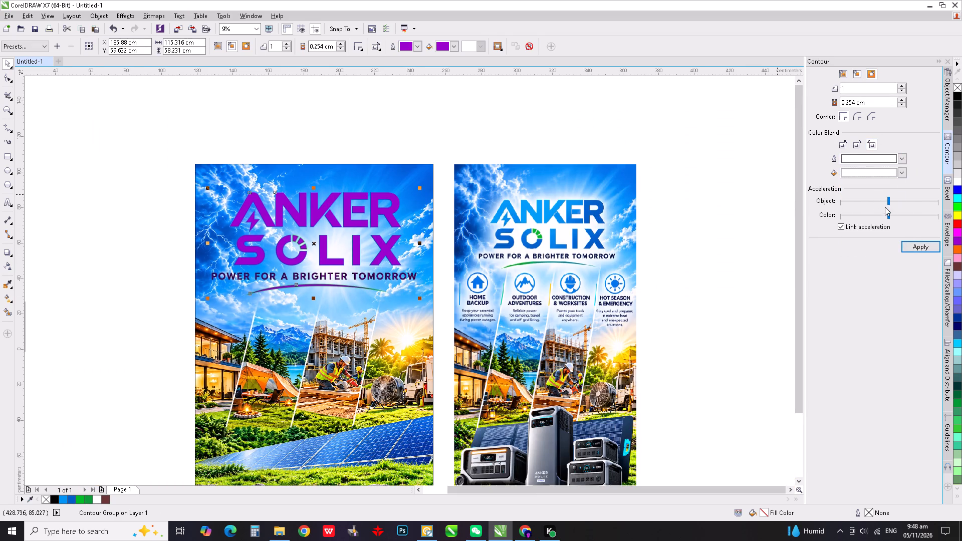
pyautogui.click(904, 245)
pyautogui.scroll(1, 346, 206)
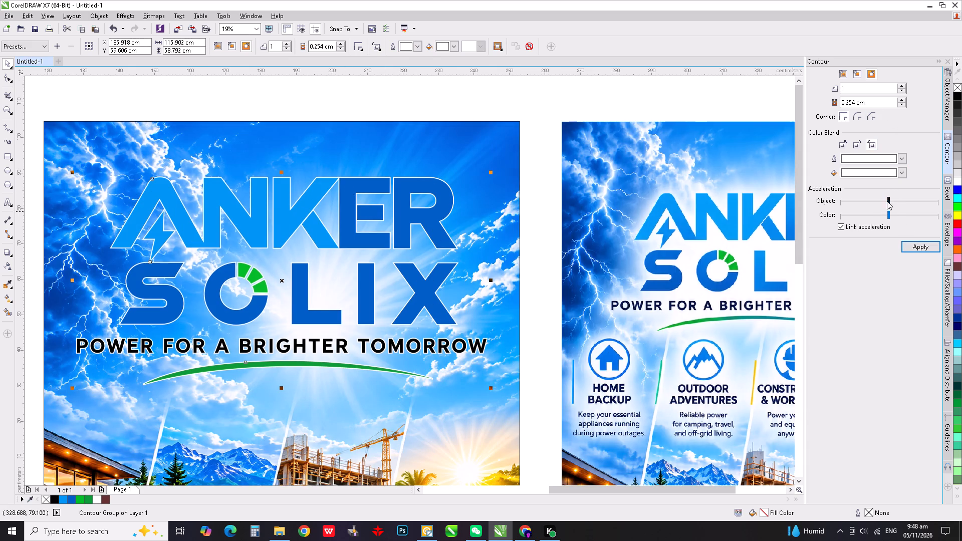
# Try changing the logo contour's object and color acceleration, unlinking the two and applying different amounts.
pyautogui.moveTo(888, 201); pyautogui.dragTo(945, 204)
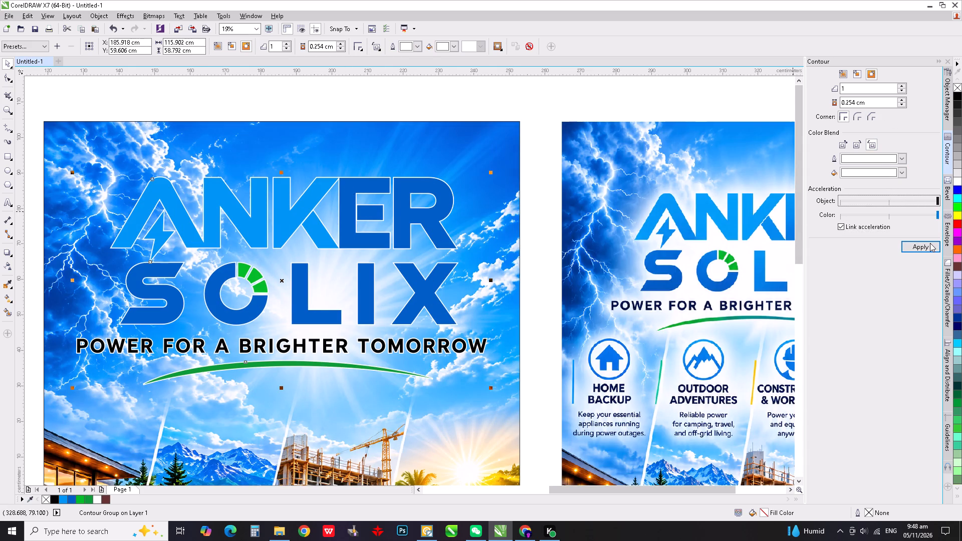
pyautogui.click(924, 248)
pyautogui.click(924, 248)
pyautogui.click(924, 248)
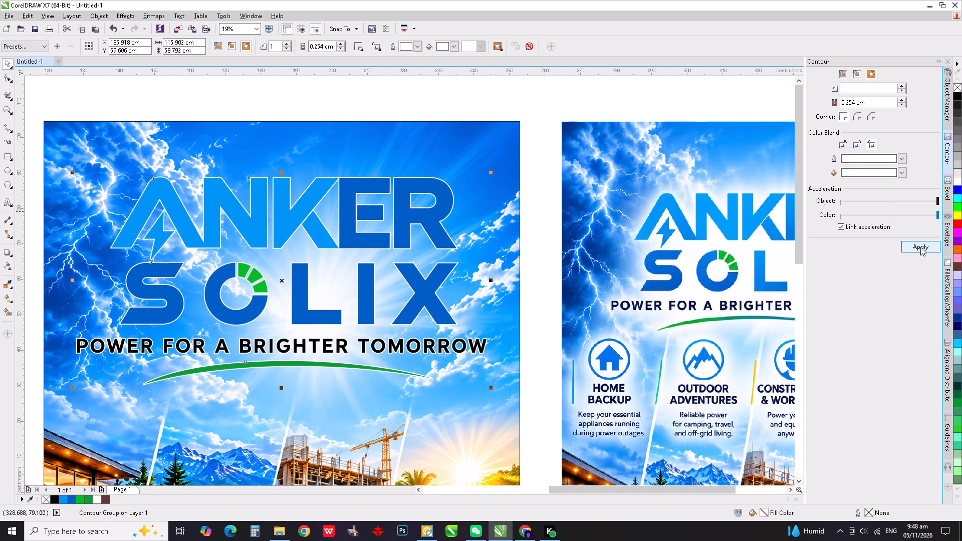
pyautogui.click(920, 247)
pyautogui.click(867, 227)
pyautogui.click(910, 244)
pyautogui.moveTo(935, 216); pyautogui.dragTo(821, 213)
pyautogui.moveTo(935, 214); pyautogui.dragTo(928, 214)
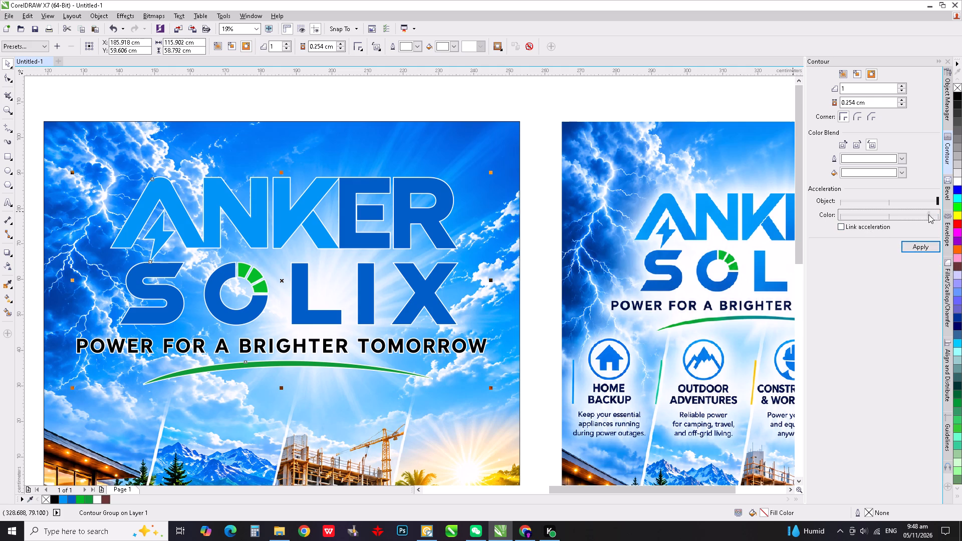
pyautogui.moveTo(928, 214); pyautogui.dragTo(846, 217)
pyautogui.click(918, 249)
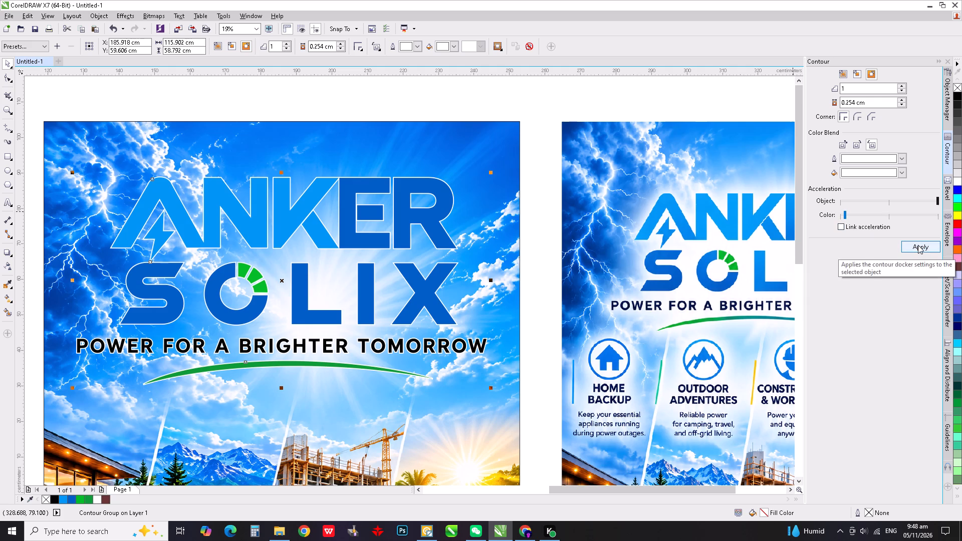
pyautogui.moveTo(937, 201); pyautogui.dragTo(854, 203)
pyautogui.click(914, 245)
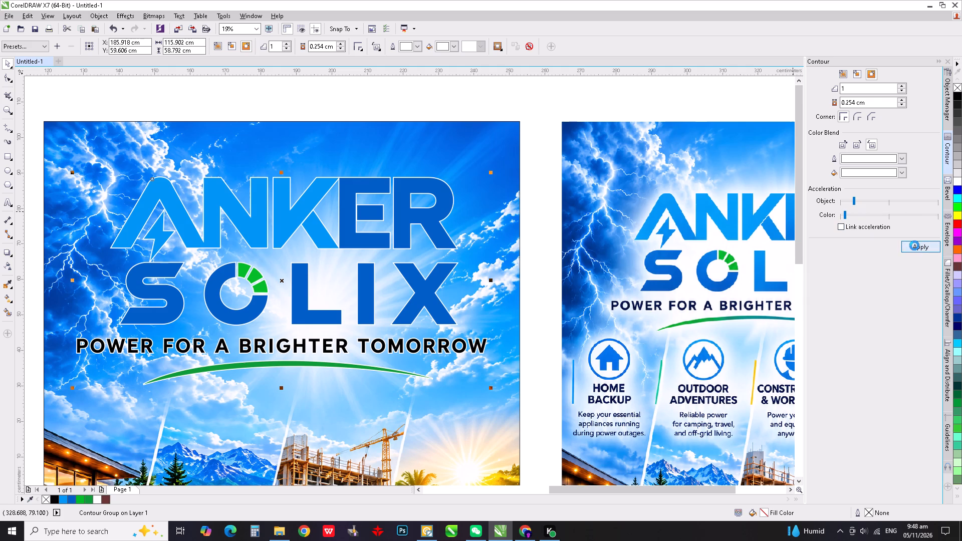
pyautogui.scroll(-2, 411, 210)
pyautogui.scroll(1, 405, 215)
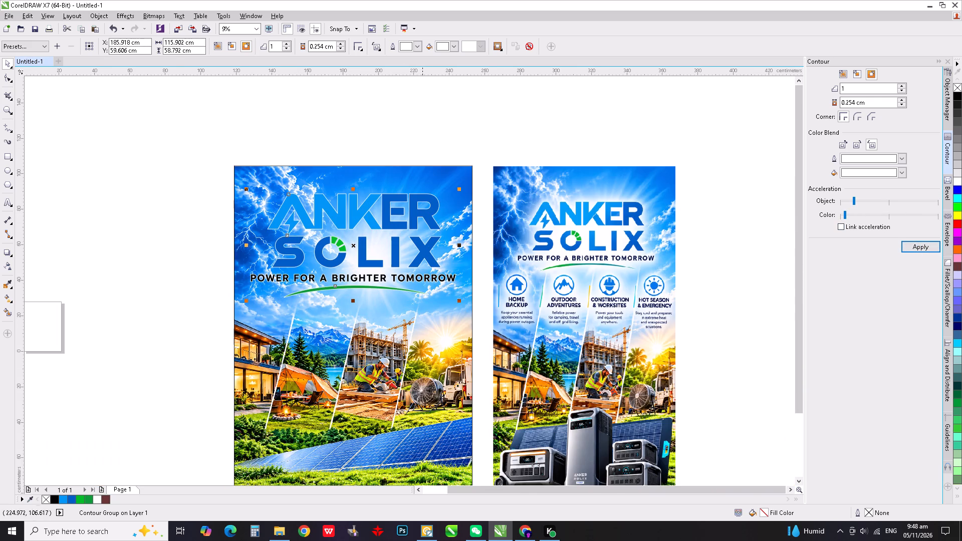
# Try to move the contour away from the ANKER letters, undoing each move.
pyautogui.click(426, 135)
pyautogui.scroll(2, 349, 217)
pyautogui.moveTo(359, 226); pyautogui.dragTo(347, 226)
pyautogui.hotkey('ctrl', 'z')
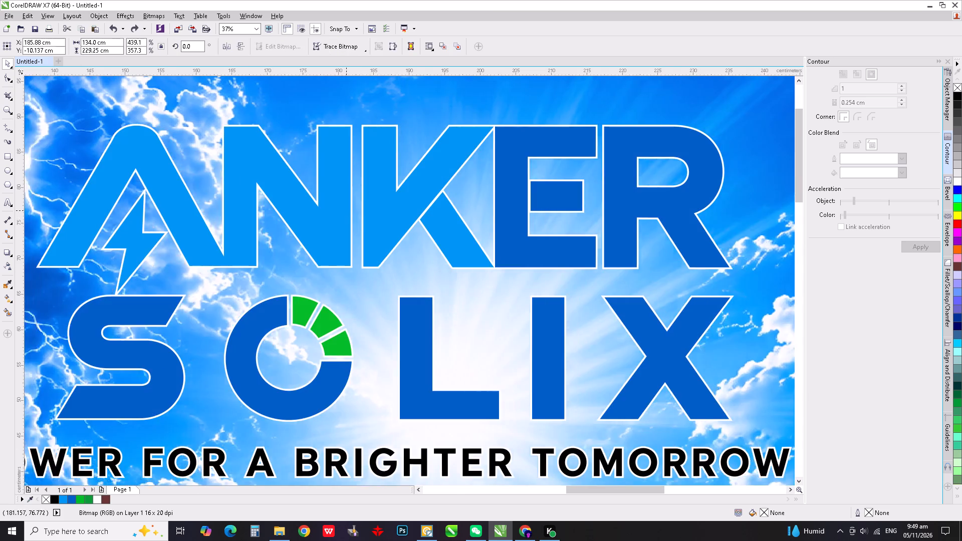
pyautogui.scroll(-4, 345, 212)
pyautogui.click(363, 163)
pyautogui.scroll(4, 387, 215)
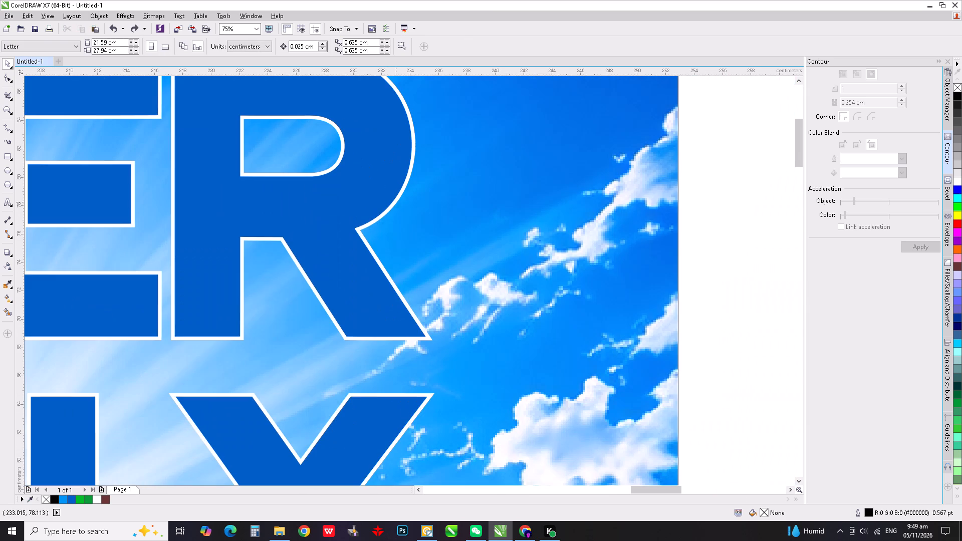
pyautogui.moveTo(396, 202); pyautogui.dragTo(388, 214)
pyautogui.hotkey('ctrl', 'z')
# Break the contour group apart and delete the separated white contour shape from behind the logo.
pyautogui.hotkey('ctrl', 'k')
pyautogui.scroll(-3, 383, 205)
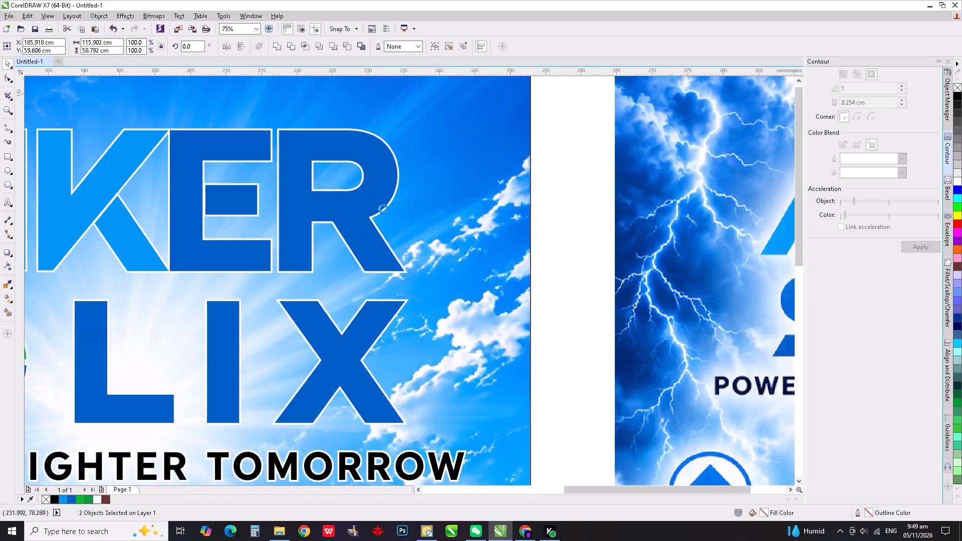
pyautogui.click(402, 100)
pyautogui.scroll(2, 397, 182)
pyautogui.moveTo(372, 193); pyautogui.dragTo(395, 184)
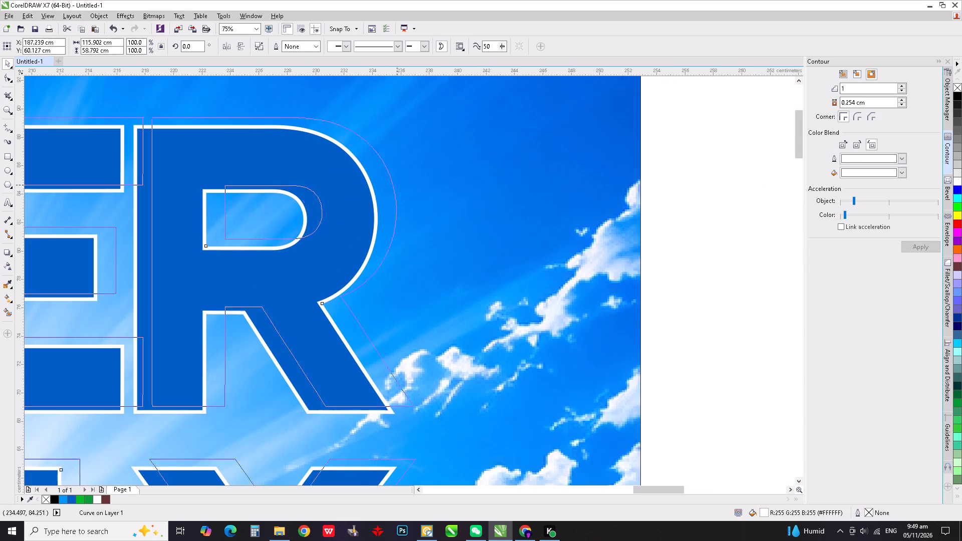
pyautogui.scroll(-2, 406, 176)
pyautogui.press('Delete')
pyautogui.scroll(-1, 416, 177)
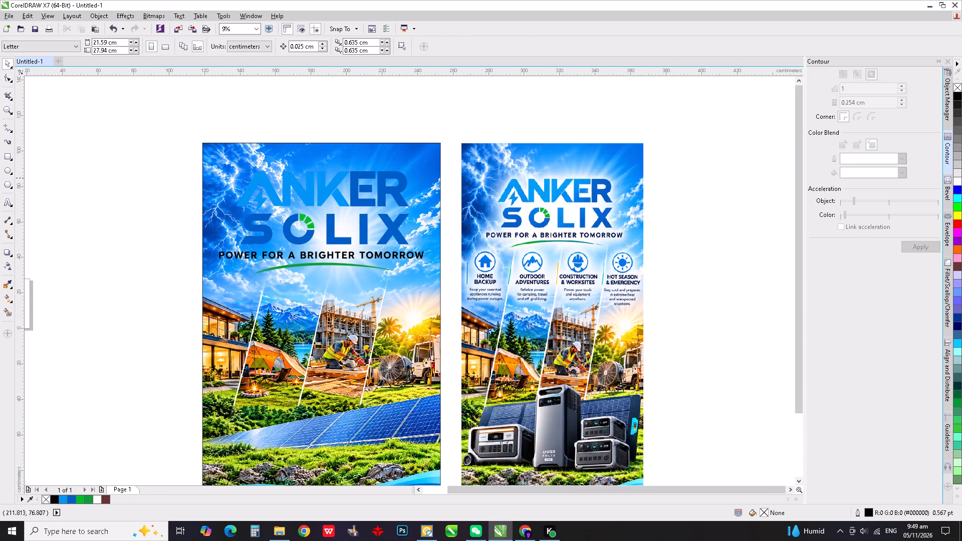
# Select the logo, tagline and swoosh group and reapply the white one-step 0.254 cm outside contour, inspecting its edges around the letters.
pyautogui.moveTo(163, 121); pyautogui.dragTo(438, 282)
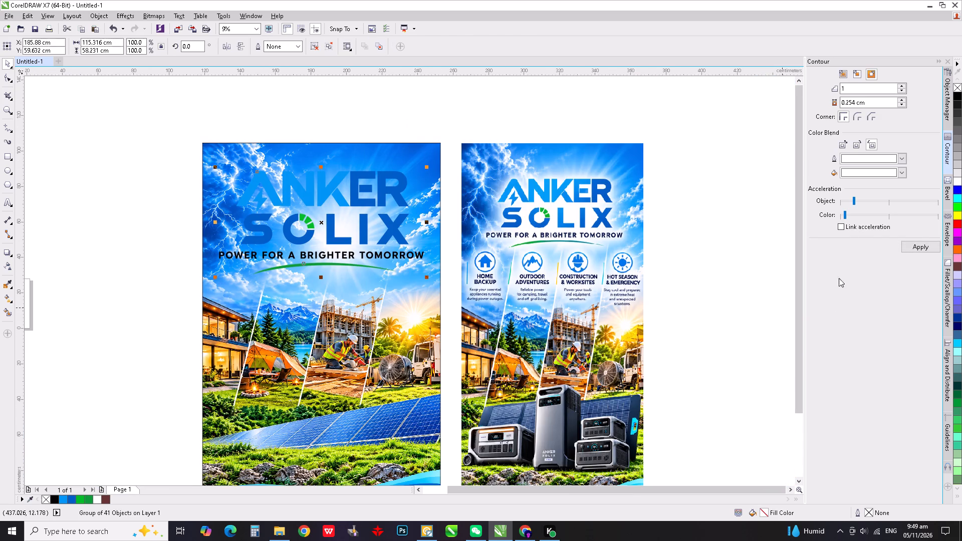
pyautogui.click(917, 244)
pyautogui.scroll(1, 370, 210)
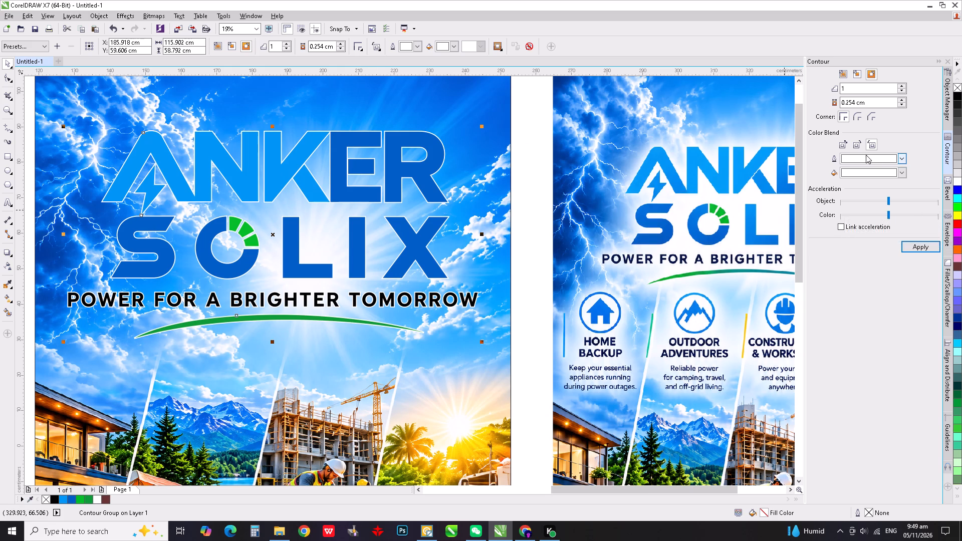
pyautogui.scroll(-4, 853, 197)
pyautogui.click(531, 133)
pyautogui.scroll(-1, 532, 142)
pyautogui.scroll(2, 453, 136)
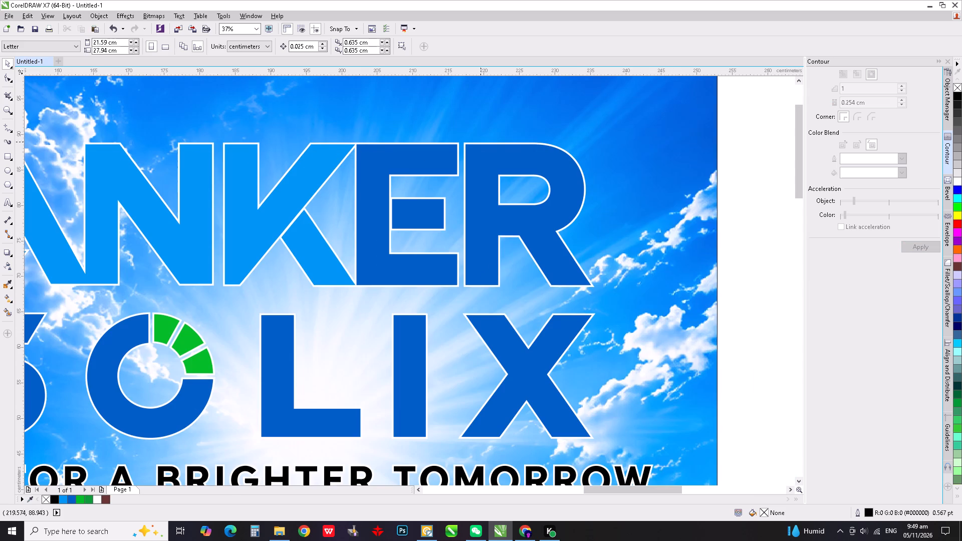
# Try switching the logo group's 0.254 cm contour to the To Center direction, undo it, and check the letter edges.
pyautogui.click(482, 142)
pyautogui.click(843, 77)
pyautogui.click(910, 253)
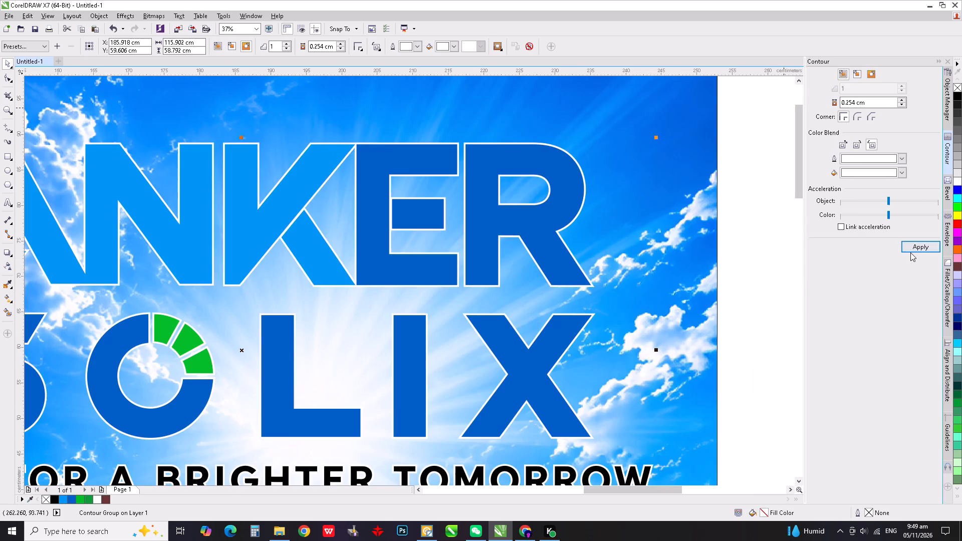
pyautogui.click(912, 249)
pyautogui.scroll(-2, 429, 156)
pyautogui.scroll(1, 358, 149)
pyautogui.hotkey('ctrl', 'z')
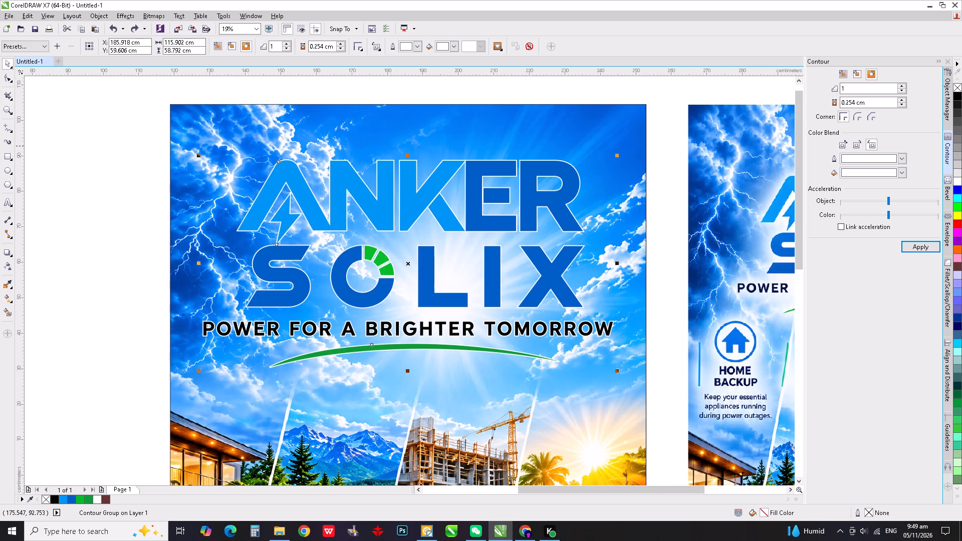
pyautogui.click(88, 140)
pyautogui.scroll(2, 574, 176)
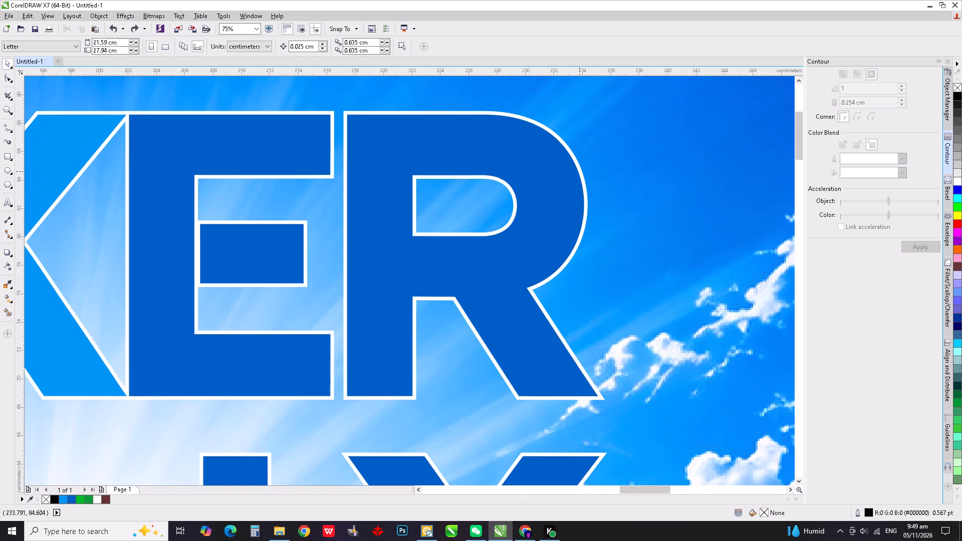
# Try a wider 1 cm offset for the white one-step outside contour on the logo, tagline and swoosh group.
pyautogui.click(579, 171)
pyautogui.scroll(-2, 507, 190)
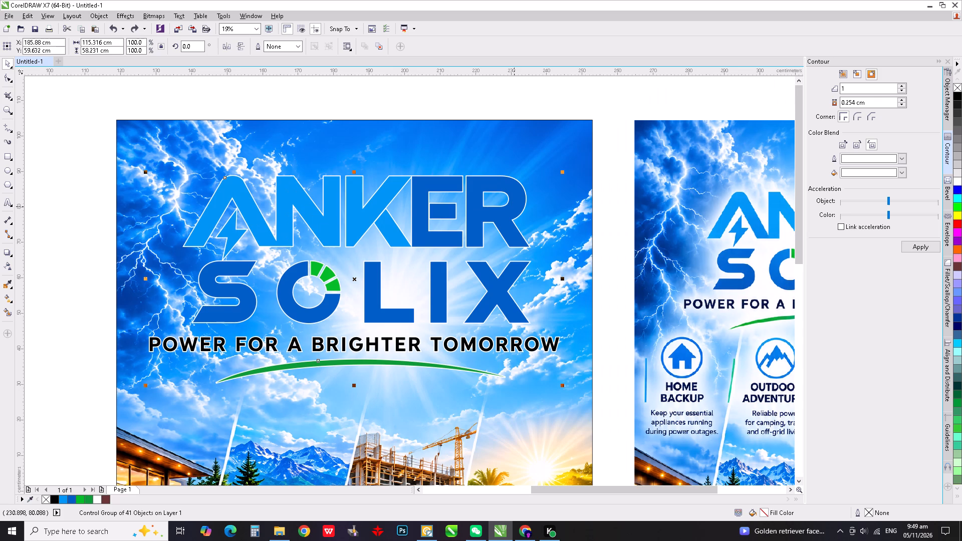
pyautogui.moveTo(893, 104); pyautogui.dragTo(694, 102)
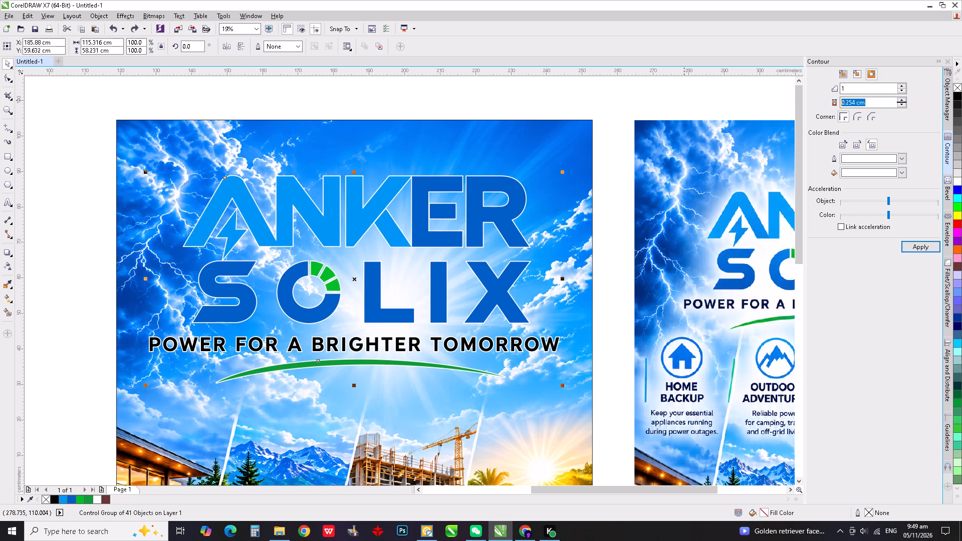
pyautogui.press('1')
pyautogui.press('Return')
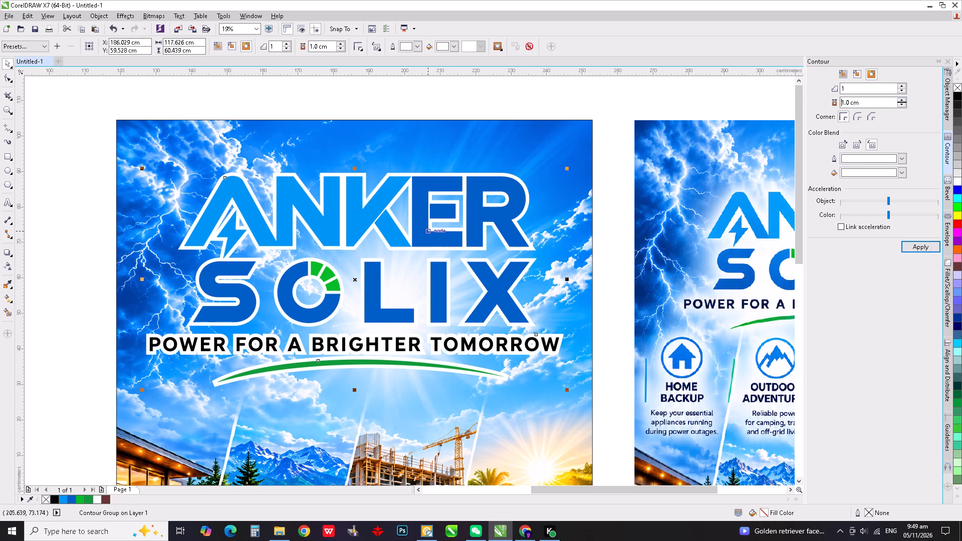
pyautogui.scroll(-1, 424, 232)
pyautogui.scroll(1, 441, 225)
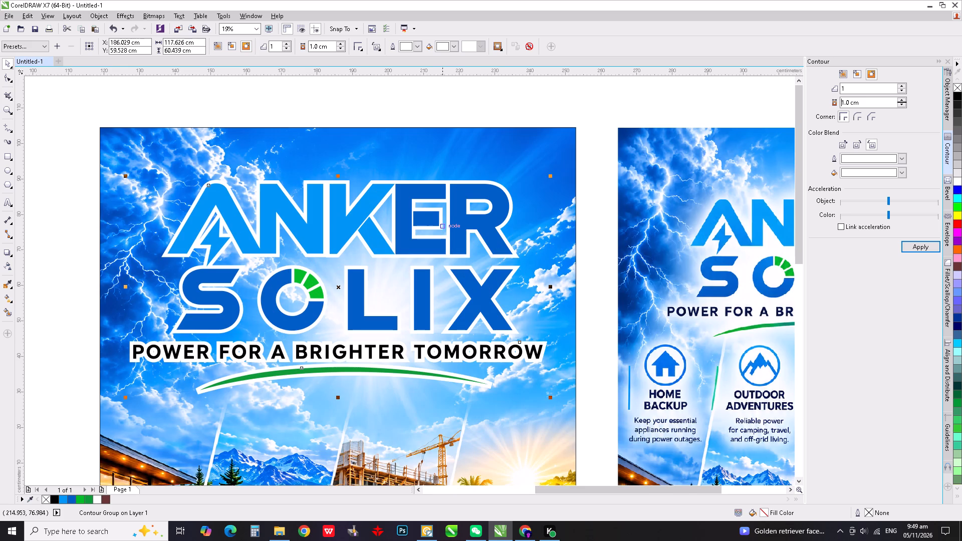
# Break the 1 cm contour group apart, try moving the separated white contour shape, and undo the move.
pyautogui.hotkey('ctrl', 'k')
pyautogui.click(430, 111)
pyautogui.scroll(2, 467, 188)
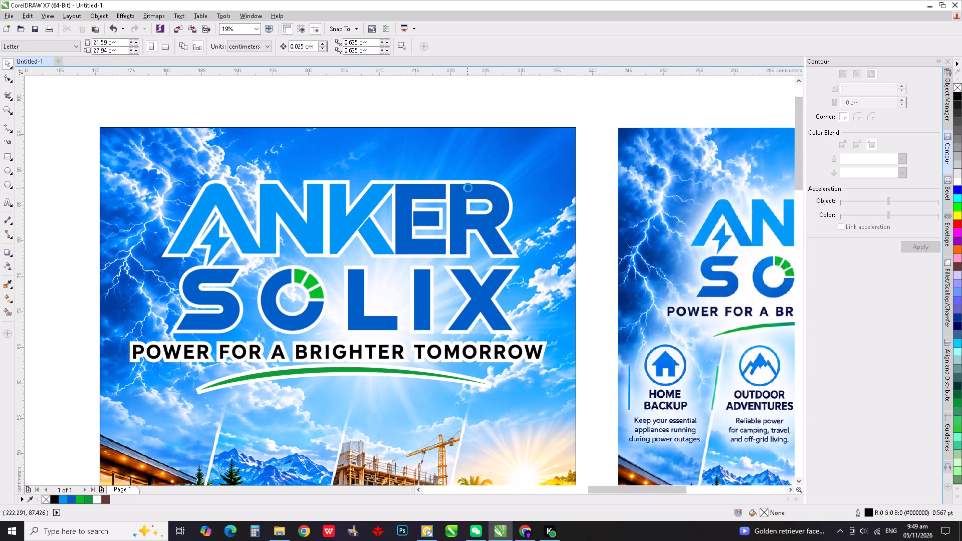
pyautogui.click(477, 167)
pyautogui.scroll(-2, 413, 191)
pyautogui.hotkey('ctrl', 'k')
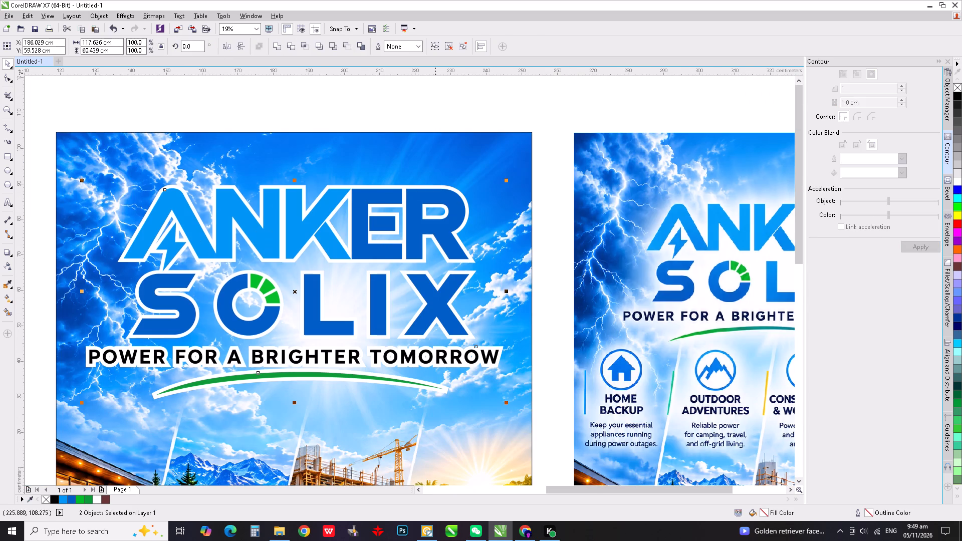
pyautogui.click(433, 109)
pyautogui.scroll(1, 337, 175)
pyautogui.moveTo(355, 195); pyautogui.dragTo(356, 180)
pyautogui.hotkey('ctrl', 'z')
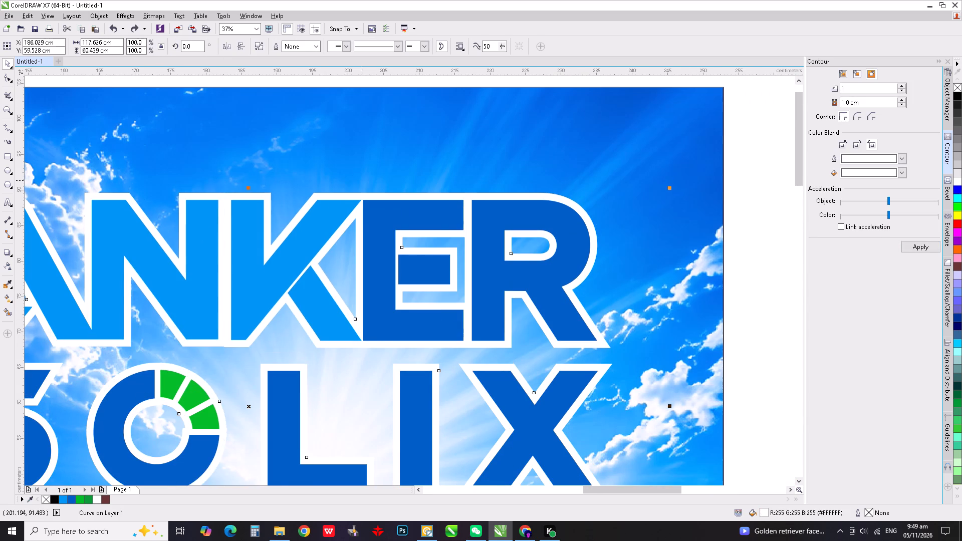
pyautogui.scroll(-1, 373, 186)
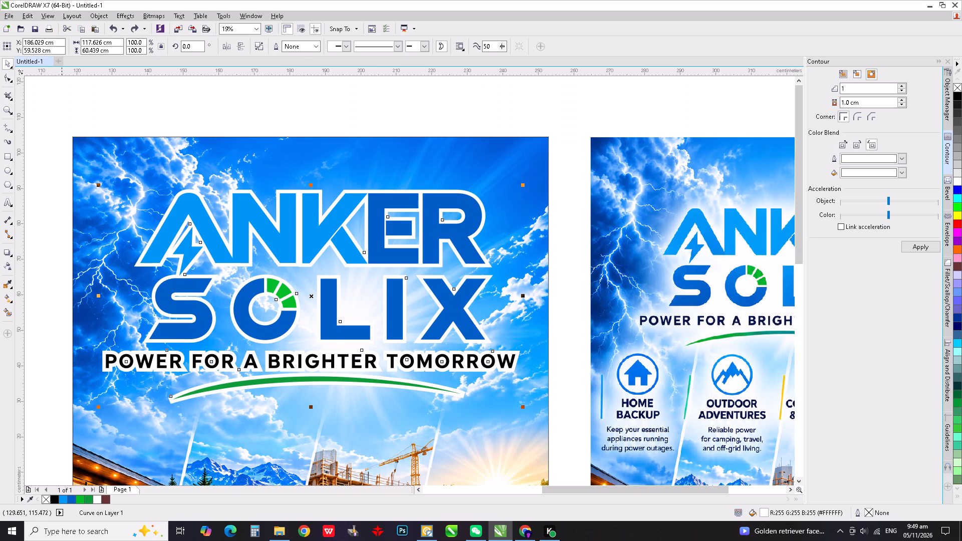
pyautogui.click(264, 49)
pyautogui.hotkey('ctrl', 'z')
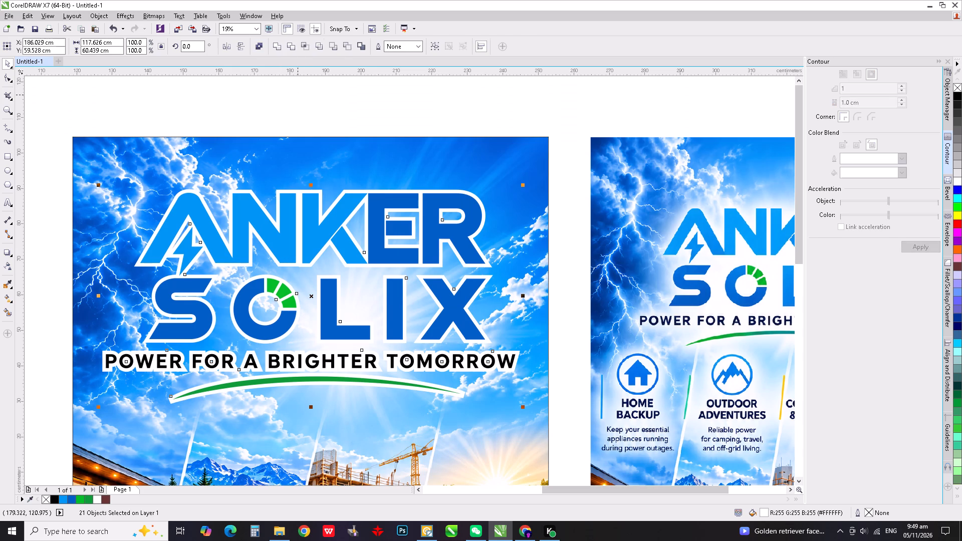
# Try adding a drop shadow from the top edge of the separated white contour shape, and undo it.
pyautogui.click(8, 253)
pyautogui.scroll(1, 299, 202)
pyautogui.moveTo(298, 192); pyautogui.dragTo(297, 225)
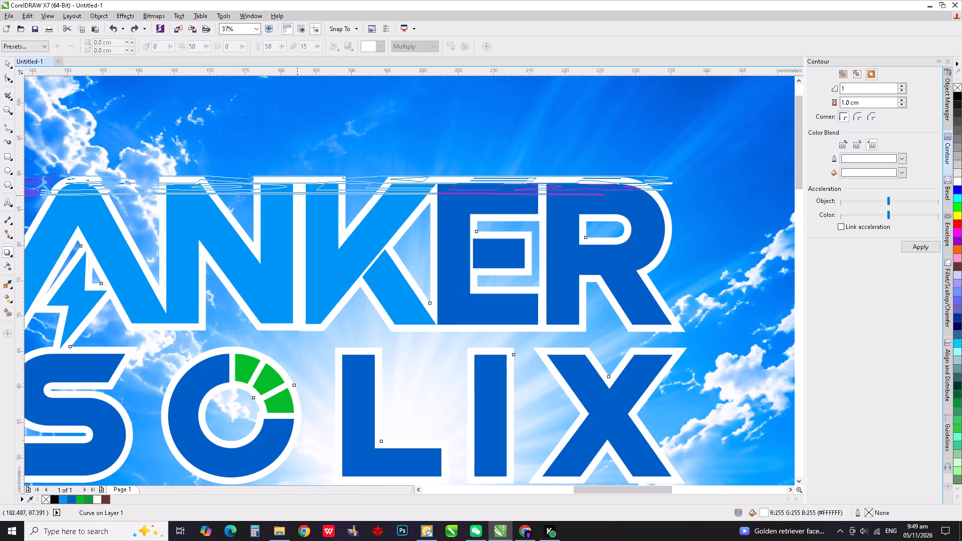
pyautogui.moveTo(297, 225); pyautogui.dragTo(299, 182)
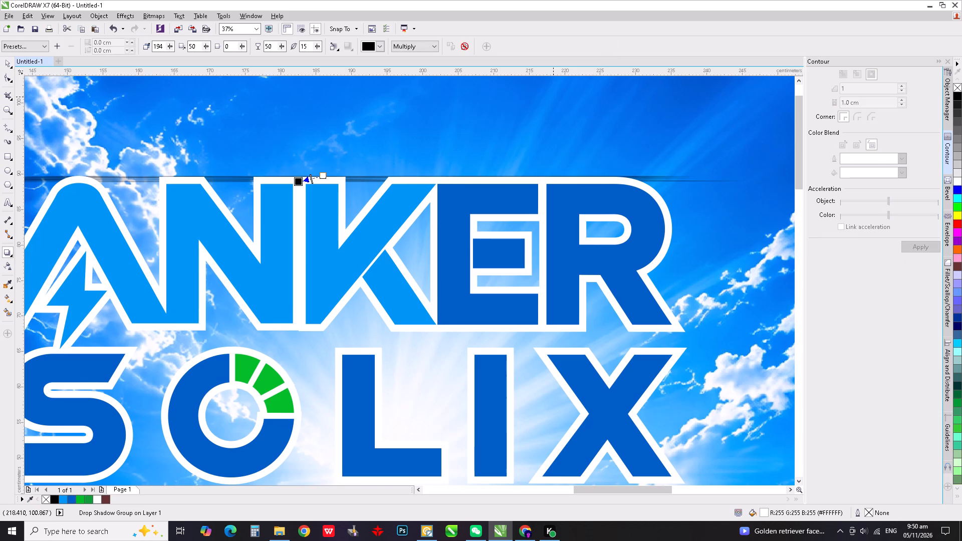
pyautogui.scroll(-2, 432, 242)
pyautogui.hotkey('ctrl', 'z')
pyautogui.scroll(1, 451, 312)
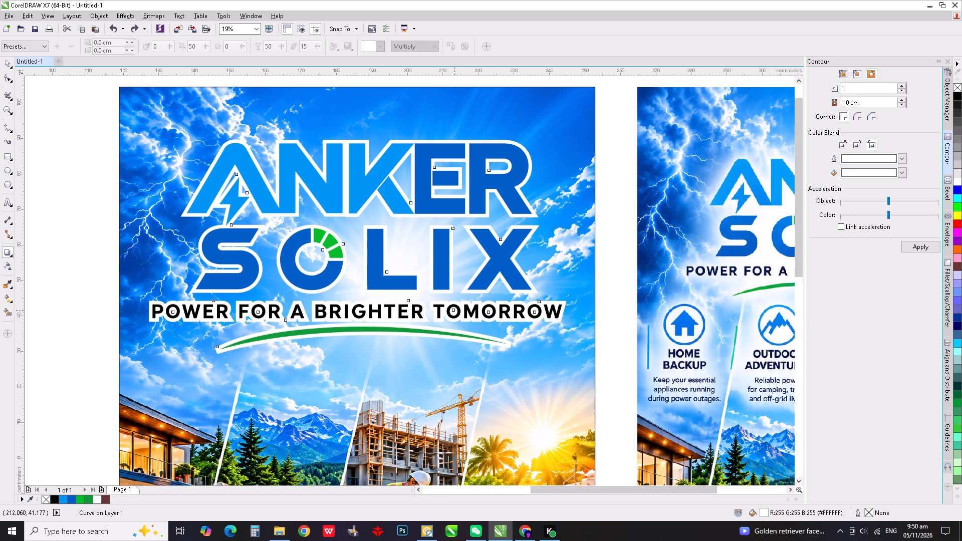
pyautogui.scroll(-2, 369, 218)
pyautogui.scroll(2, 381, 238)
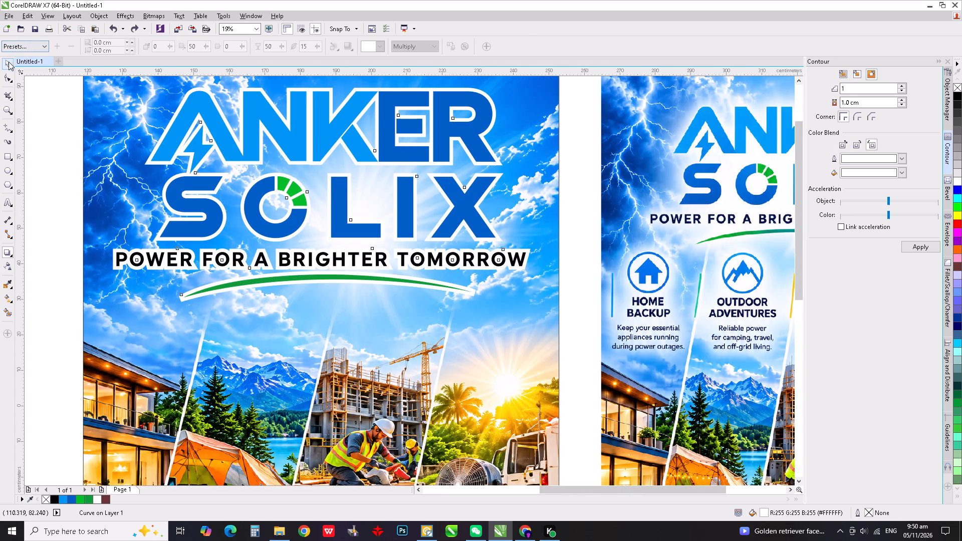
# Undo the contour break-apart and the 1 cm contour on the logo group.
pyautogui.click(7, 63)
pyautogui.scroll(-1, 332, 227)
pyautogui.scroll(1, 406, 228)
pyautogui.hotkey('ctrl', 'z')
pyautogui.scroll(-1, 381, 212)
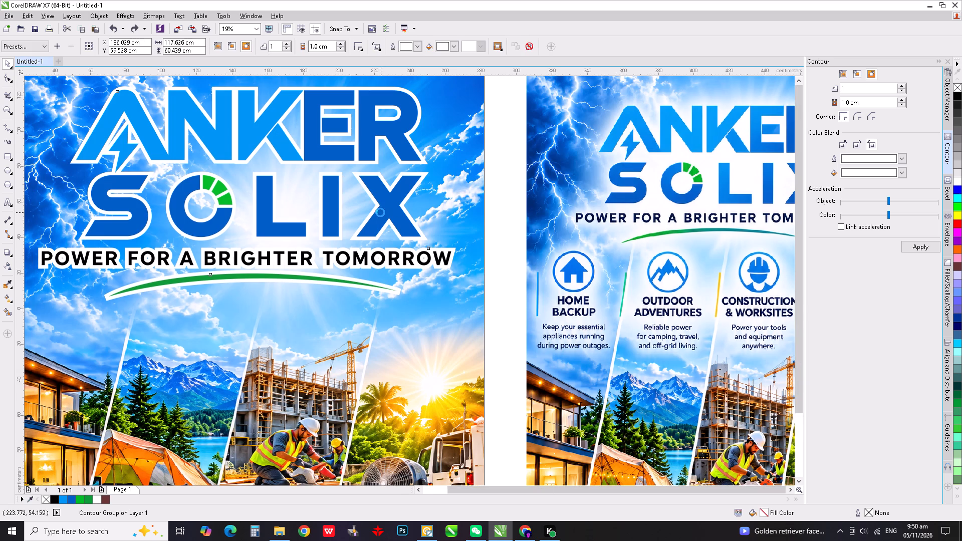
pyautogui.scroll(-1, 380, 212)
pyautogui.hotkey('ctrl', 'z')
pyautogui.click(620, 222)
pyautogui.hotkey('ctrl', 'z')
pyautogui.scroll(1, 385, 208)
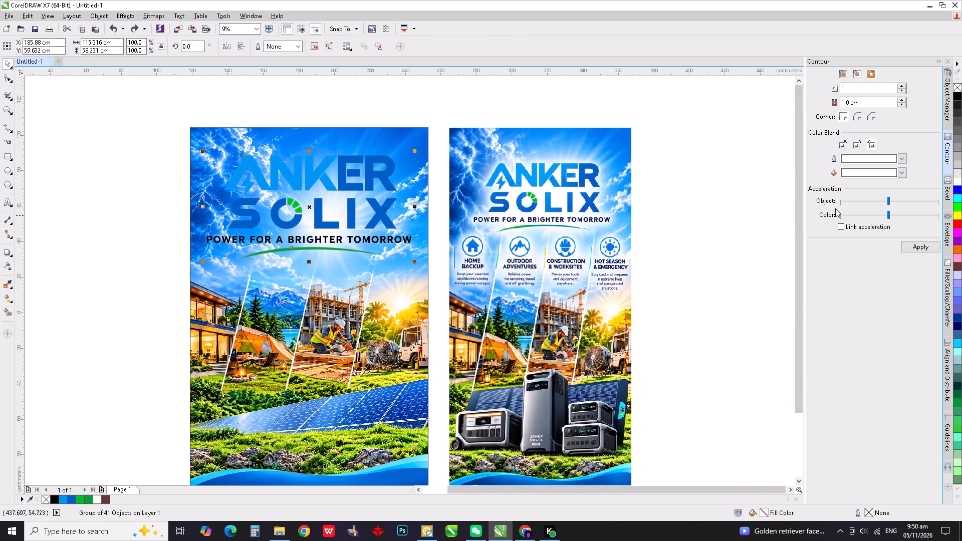
# Apply a white one-step outside contour with a 0.8 cm offset to the logo, tagline and swoosh group.
pyautogui.moveTo(874, 105); pyautogui.dragTo(657, 102)
pyautogui.scroll(1, 724, 98)
pyautogui.write('.8')
pyautogui.press('Return')
pyautogui.scroll(-1, 608, 182)
pyautogui.scroll(1, 180, 192)
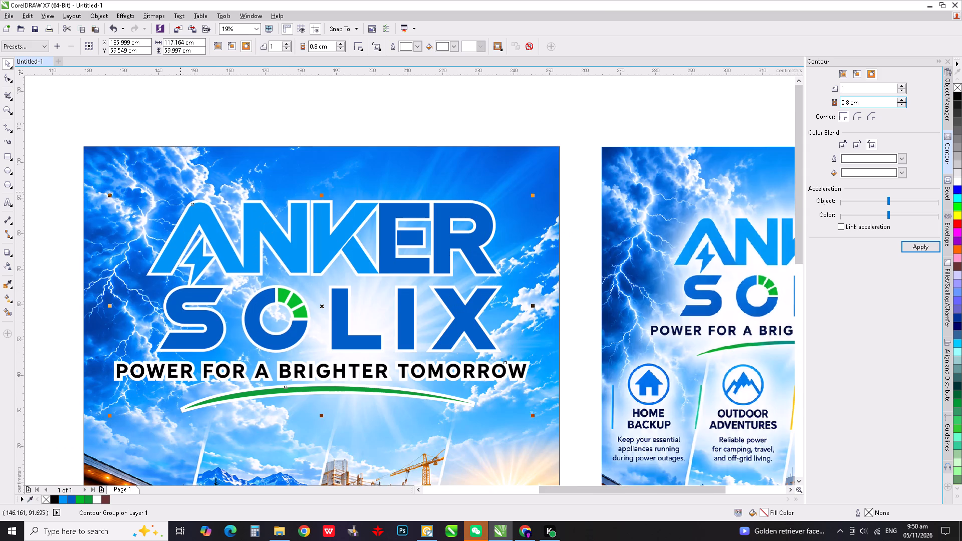
pyautogui.scroll(-1, 245, 232)
pyautogui.click(271, 166)
pyautogui.moveTo(132, 167); pyautogui.dragTo(213, 202)
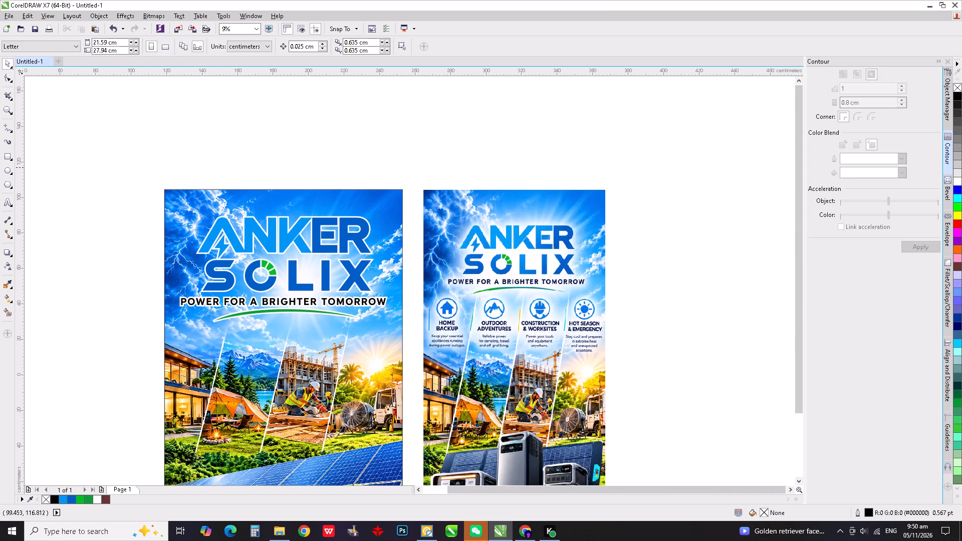
pyautogui.moveTo(213, 202); pyautogui.dragTo(405, 340)
pyautogui.scroll(1, 281, 257)
pyautogui.scroll(-1, 386, 242)
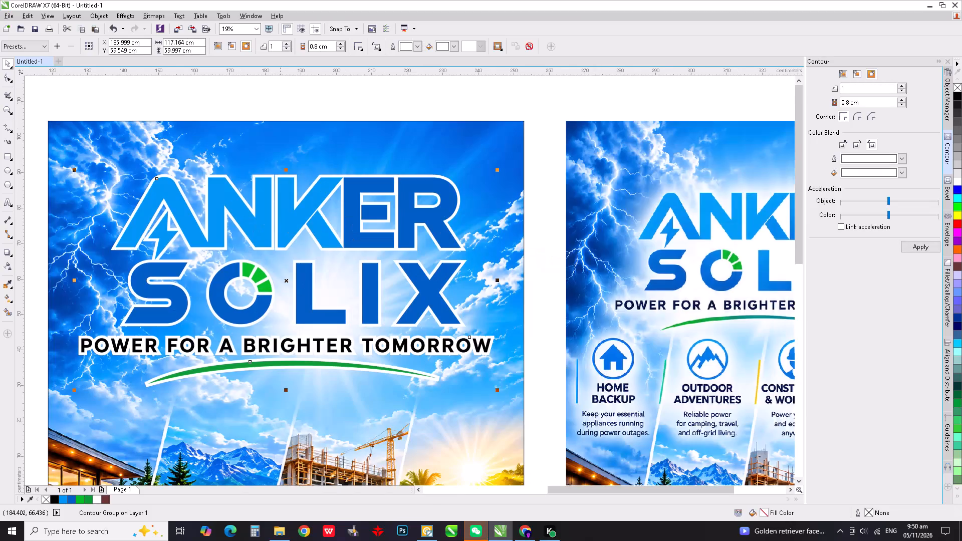
pyautogui.scroll(1, 335, 170)
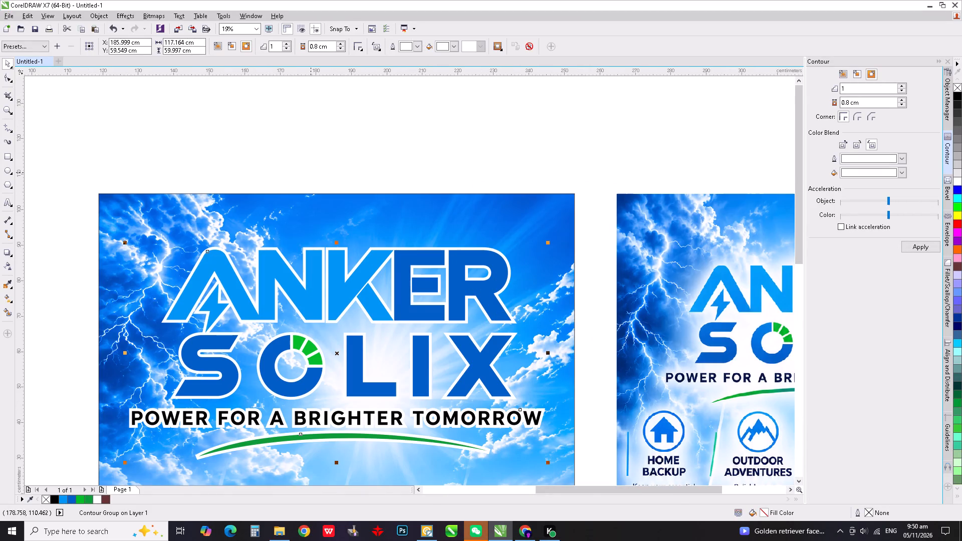
pyautogui.click(248, 154)
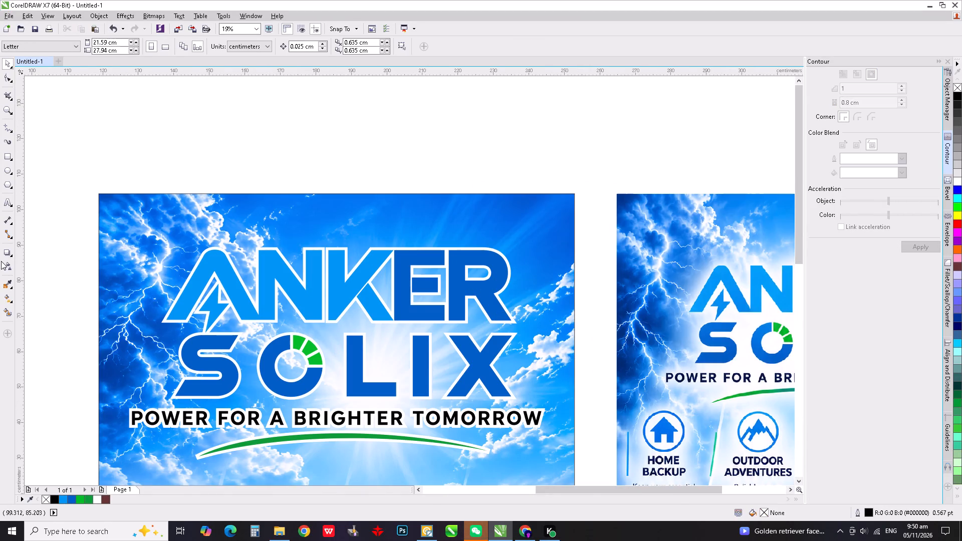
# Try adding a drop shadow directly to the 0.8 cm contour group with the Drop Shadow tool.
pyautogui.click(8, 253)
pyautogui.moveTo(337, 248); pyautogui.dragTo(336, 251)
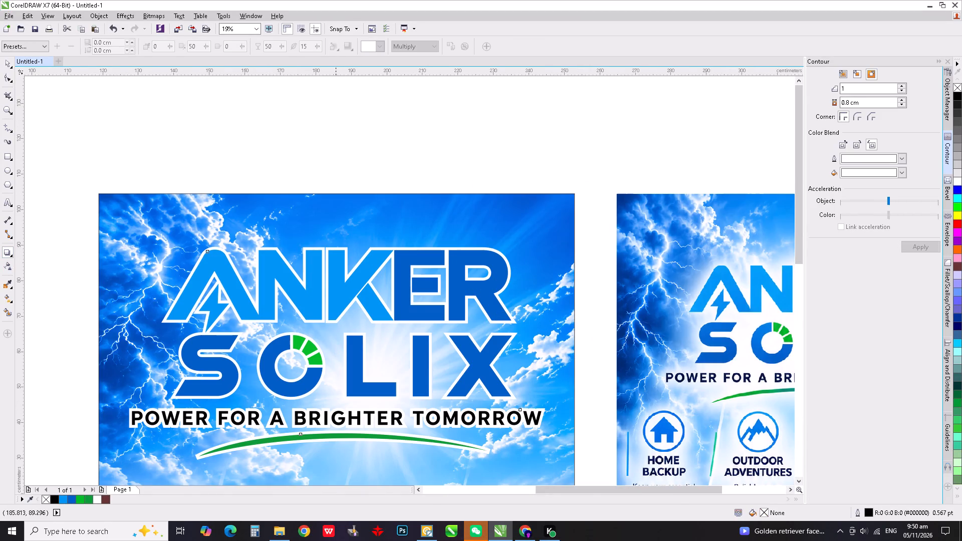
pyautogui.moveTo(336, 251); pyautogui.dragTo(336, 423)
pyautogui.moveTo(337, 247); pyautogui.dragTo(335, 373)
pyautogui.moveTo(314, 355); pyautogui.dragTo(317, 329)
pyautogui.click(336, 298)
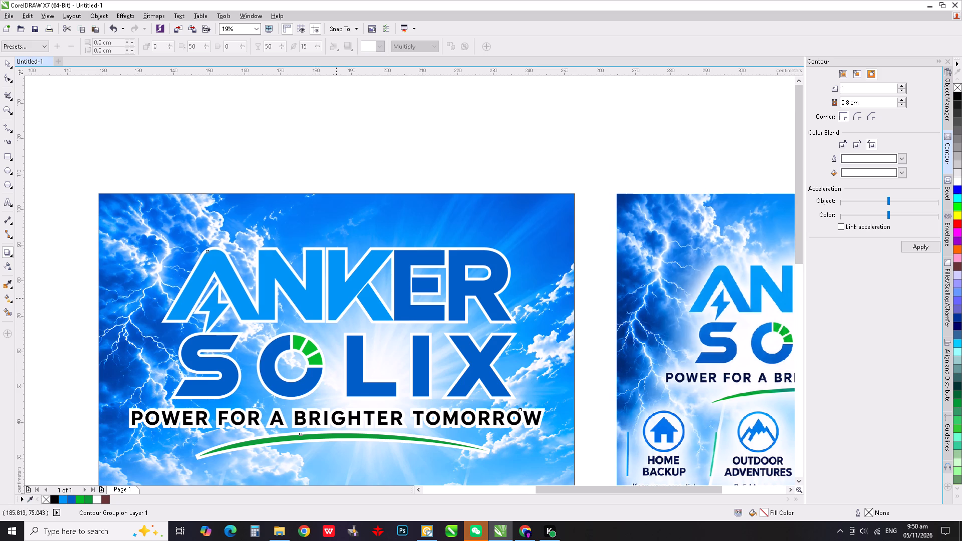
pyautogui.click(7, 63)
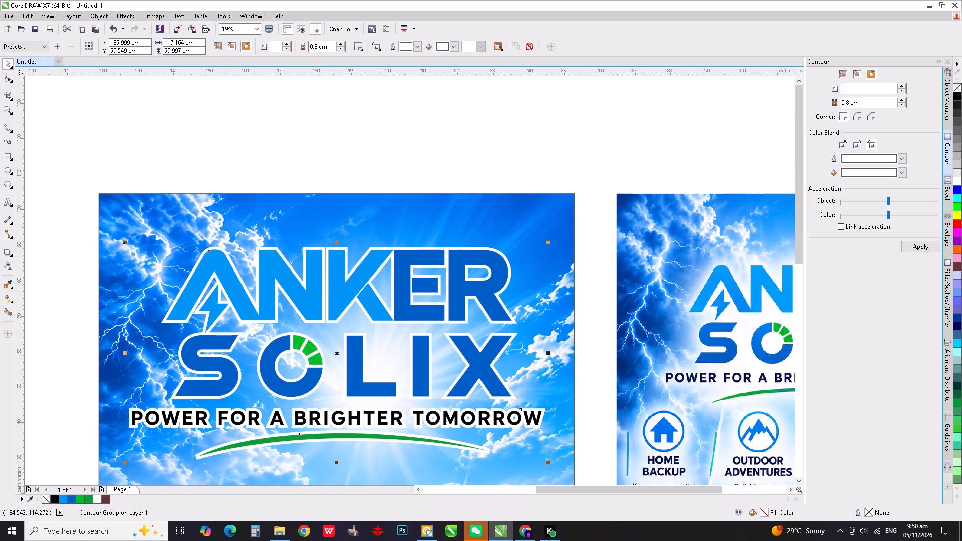
# Break the 0.8 cm contour group apart so the white contour shape is separate from the logo group.
pyautogui.hotkey('ctrl', 'k')
pyautogui.click(404, 130)
pyautogui.scroll(1, 379, 244)
# Add a drop shadow centered behind the white contour shape, with 0 cm offsets, 50 opacity and 15 feathering.
pyautogui.click(378, 250)
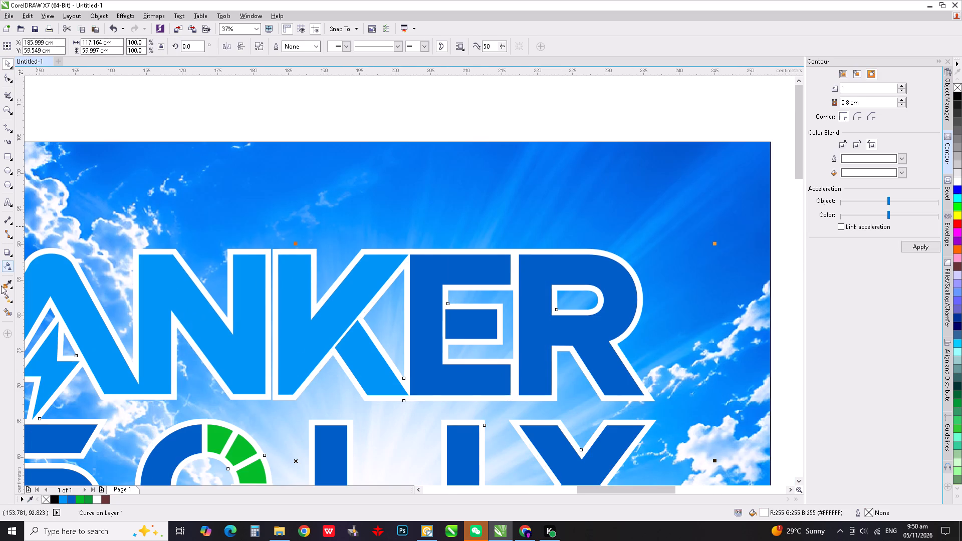
pyautogui.click(7, 255)
pyautogui.scroll(-1, 421, 182)
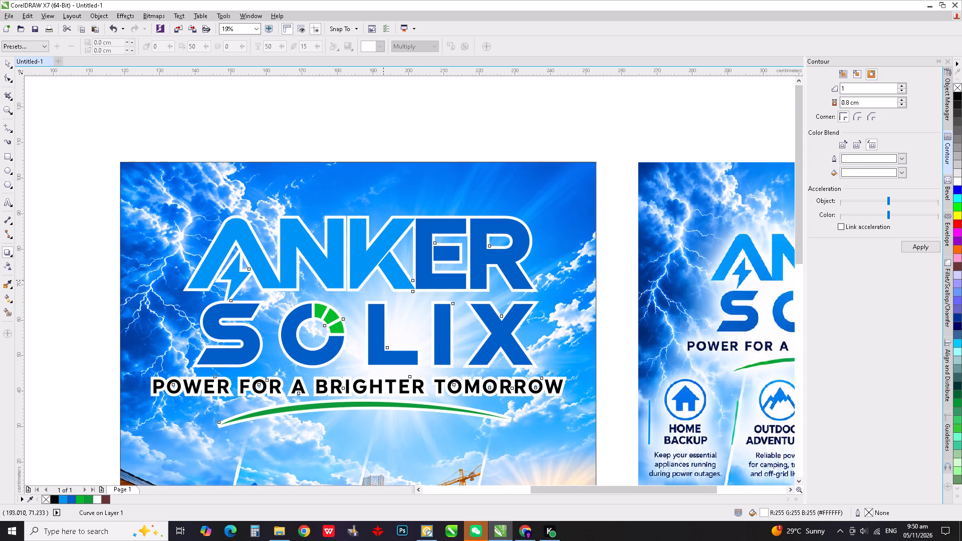
pyautogui.moveTo(383, 280); pyautogui.dragTo(384, 285)
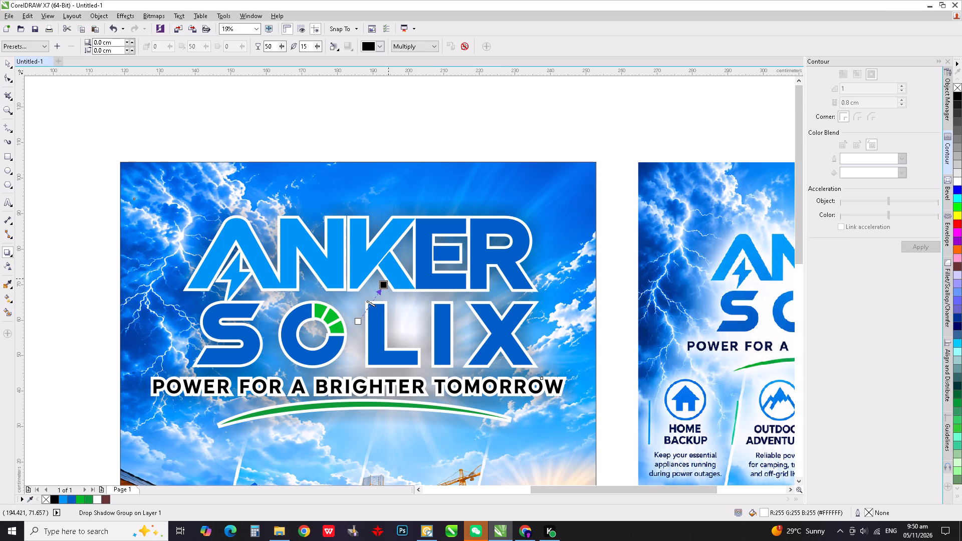
pyautogui.scroll(-1, 405, 274)
pyautogui.scroll(1, 435, 358)
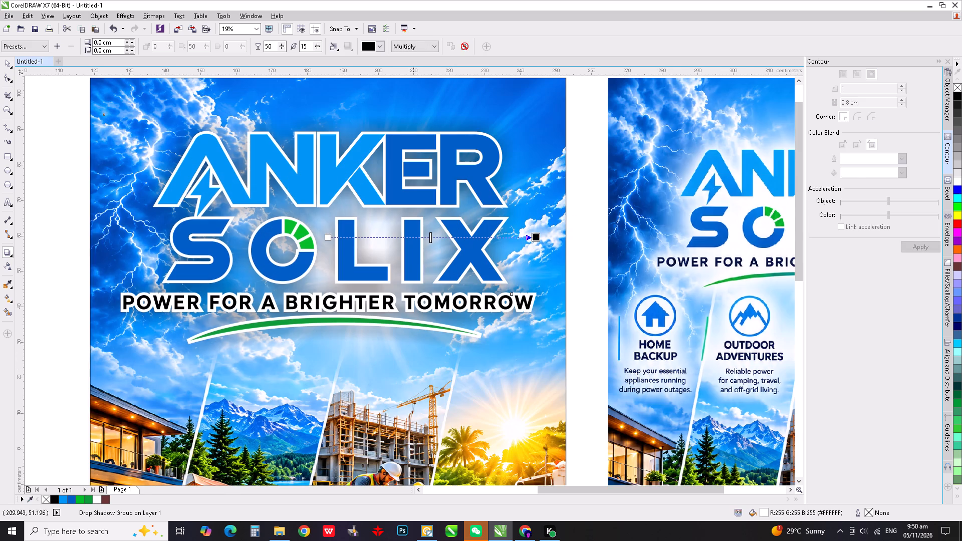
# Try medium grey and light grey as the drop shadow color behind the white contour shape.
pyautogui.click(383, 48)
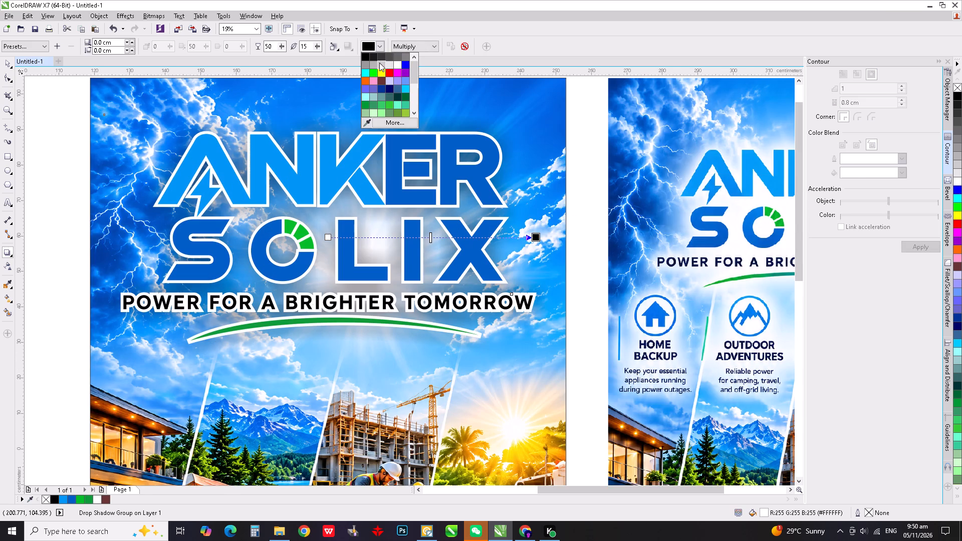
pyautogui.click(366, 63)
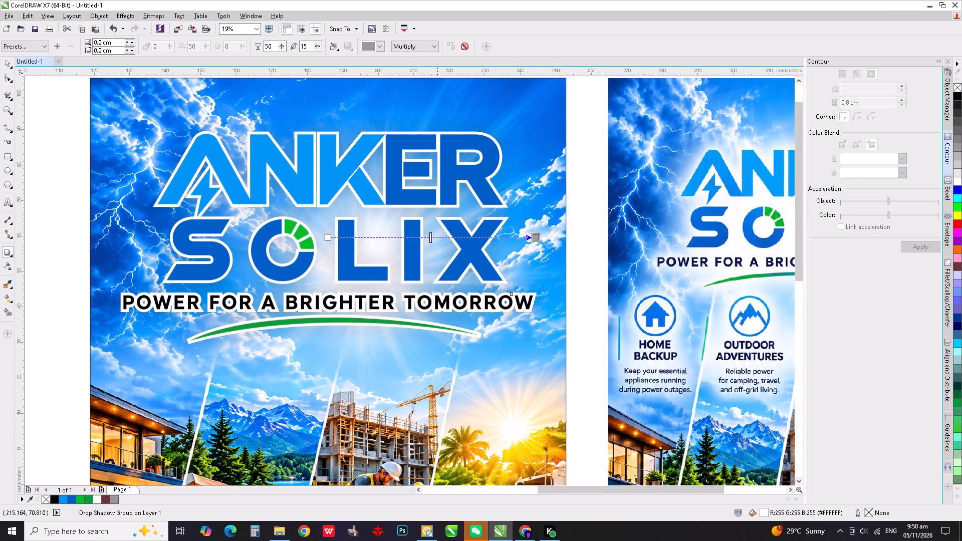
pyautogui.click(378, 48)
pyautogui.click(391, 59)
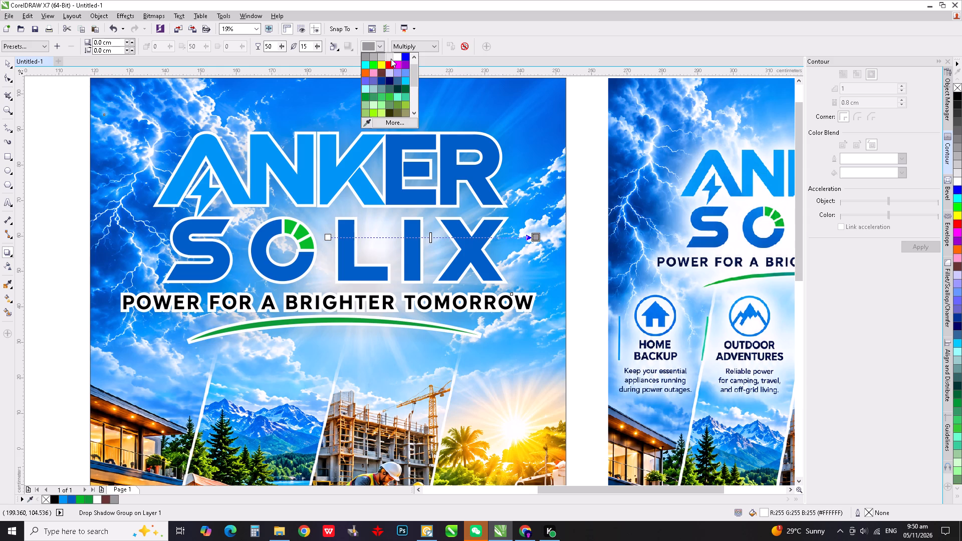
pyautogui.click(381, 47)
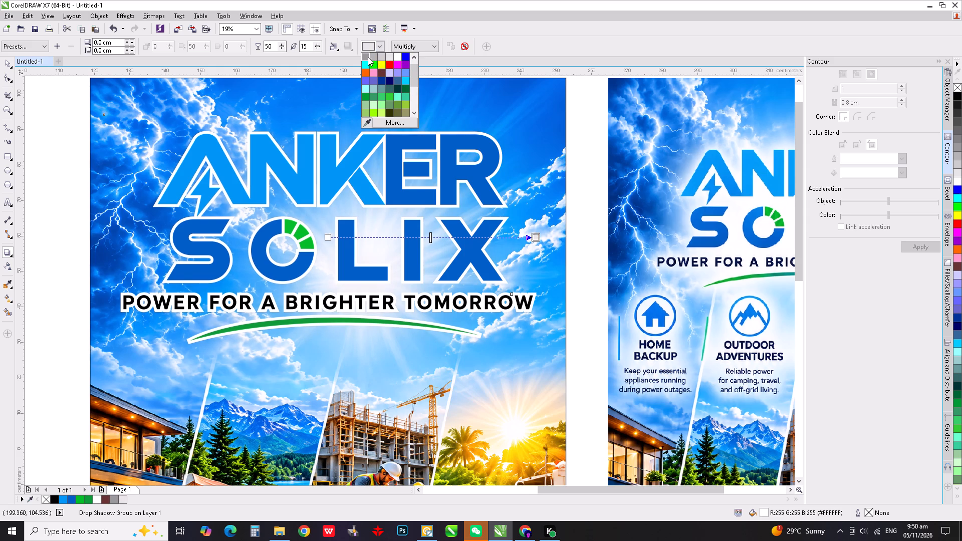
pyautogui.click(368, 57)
# Set the color of the drop shadow behind the white contour shape to dark grey and deselect it.
pyautogui.click(382, 45)
pyautogui.scroll(1, 408, 75)
pyautogui.moveTo(413, 75); pyautogui.dragTo(413, 62)
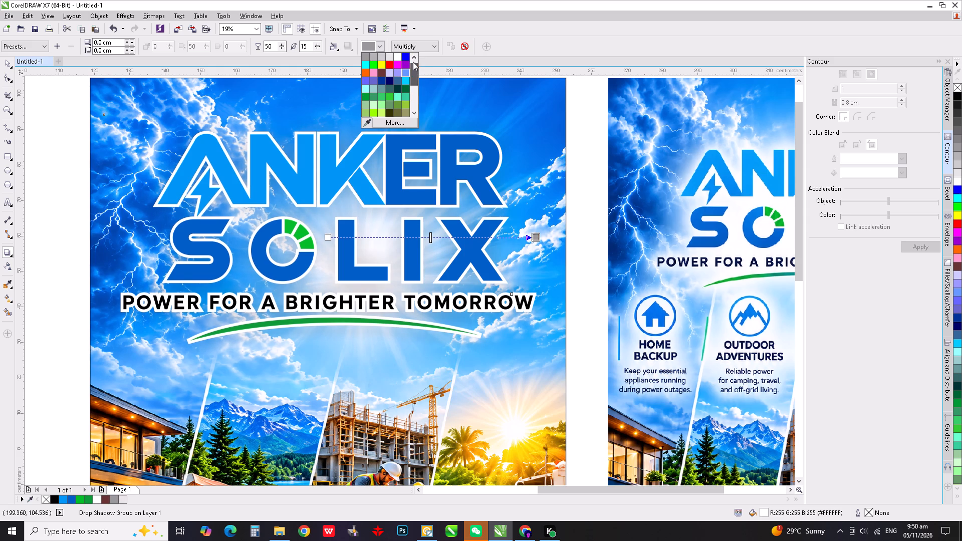
pyautogui.click(382, 58)
pyautogui.scroll(-1, 347, 191)
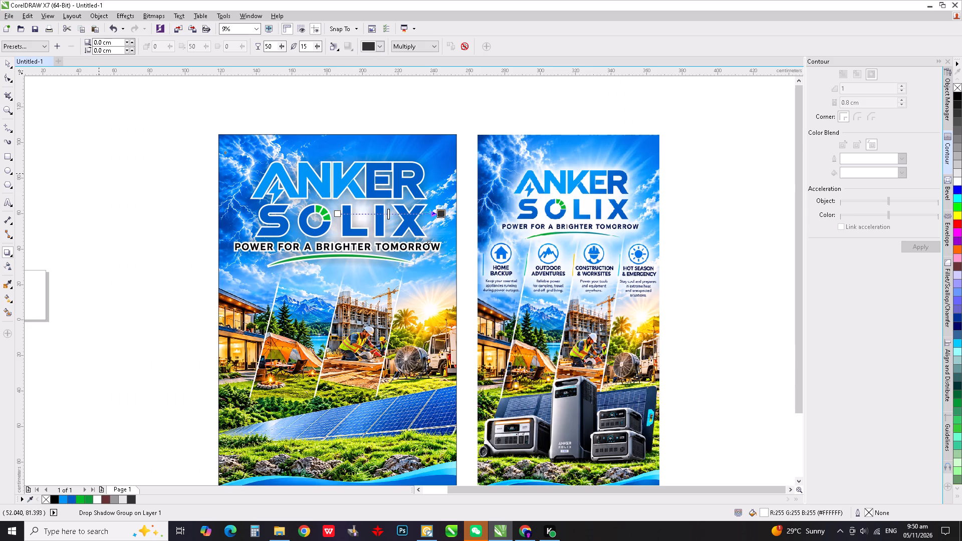
pyautogui.click(8, 64)
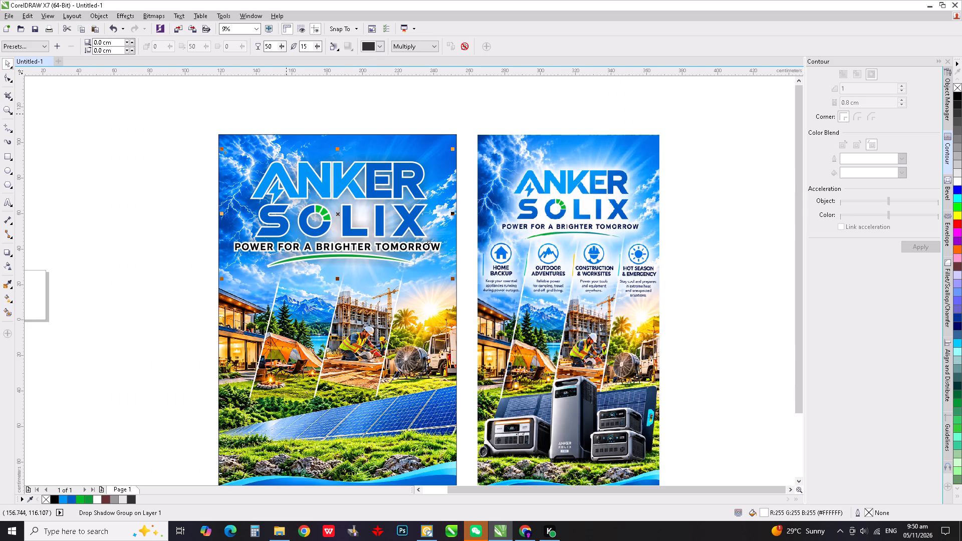
pyautogui.scroll(1, 286, 113)
pyautogui.click(295, 108)
# Examine the logo's contour and shadow on the rebuilt poster and compare the layout with the reference poster.
pyautogui.scroll(-1, 289, 189)
pyautogui.scroll(2, 411, 327)
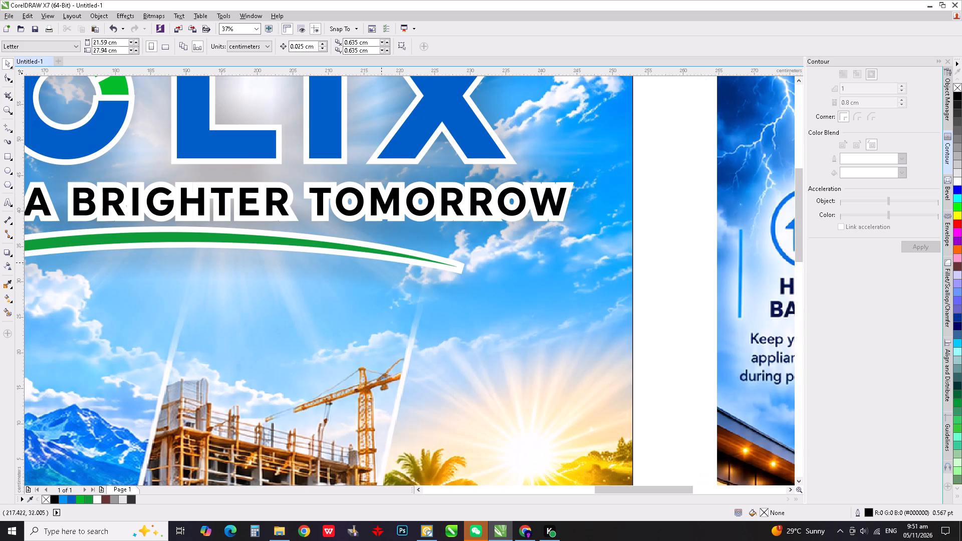
pyautogui.scroll(-2, 405, 263)
pyautogui.moveTo(366, 333); pyautogui.dragTo(367, 305, button='middle')
pyautogui.click(191, 131)
pyautogui.moveTo(192, 123); pyautogui.dragTo(464, 289)
pyautogui.click(108, 166)
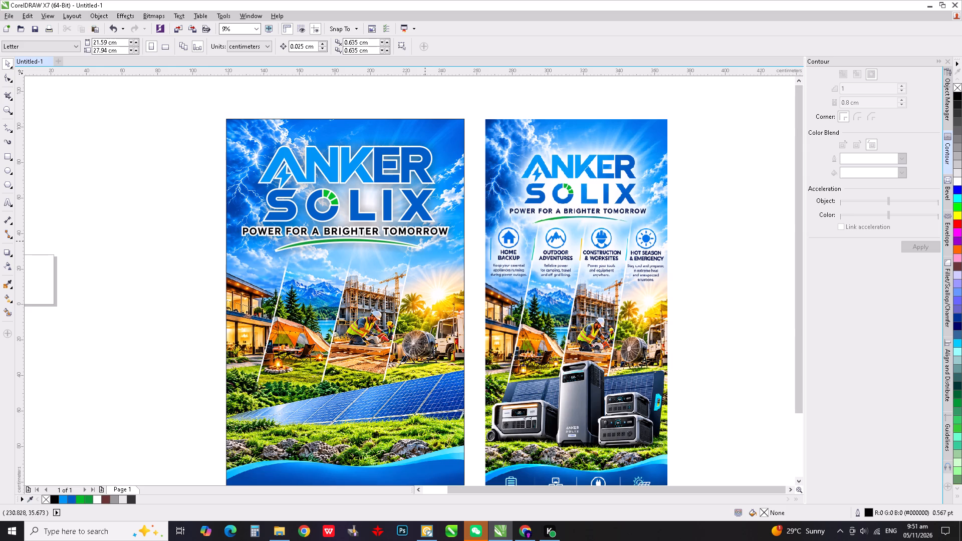
pyautogui.scroll(1, 346, 232)
pyautogui.scroll(-1, 310, 260)
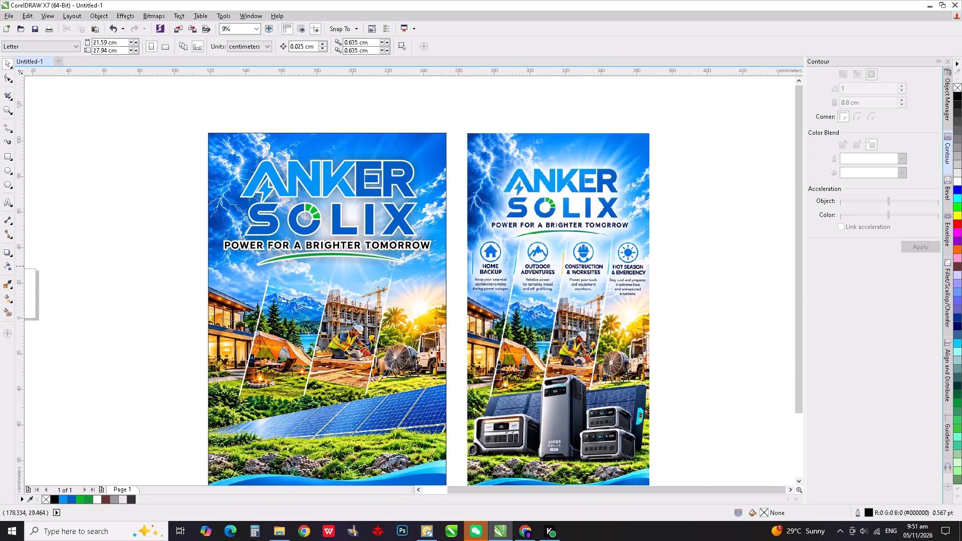
pyautogui.scroll(1, 331, 258)
pyautogui.scroll(-1, 331, 257)
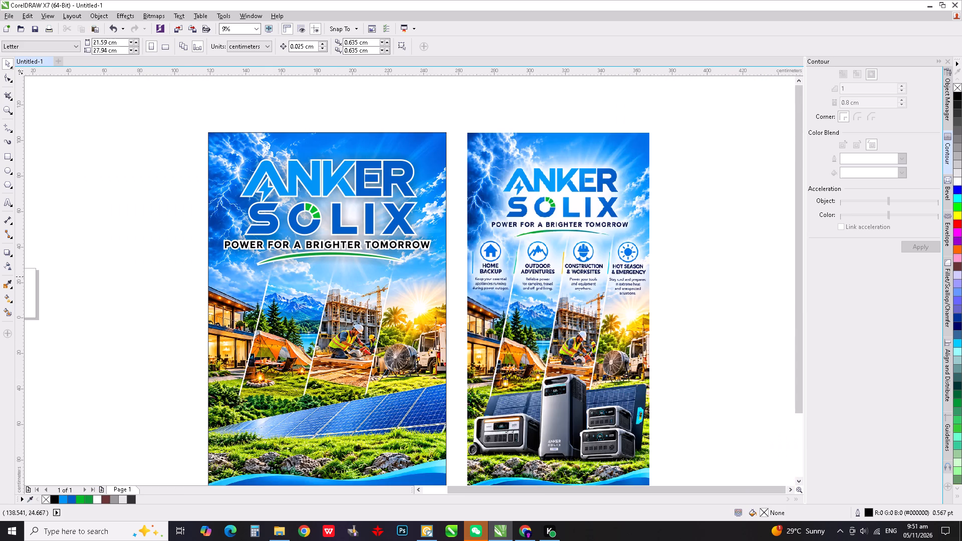
pyautogui.click(144, 270)
pyautogui.scroll(-1, 389, 208)
pyautogui.scroll(1, 382, 211)
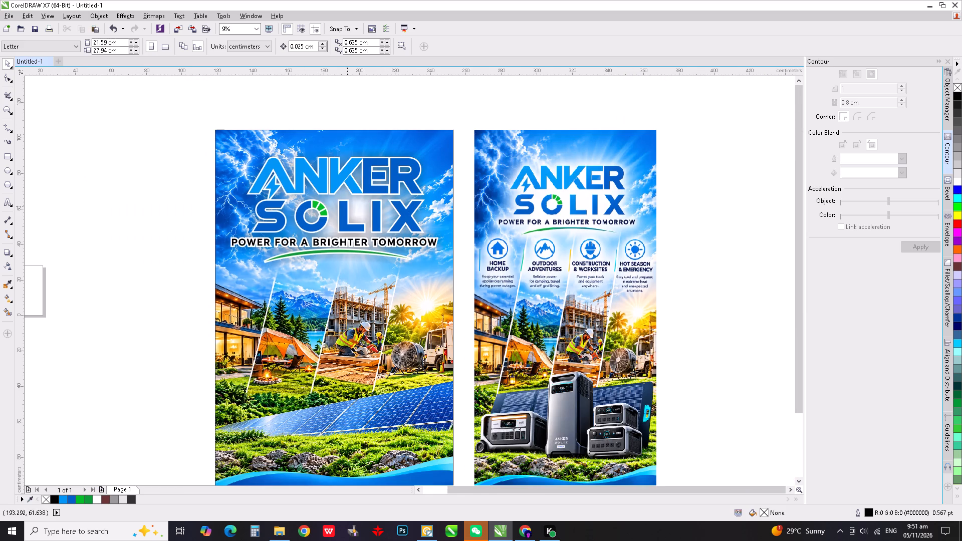
pyautogui.scroll(2, 277, 173)
pyautogui.scroll(-2, 274, 194)
pyautogui.click(107, 195)
pyautogui.scroll(-2, 283, 223)
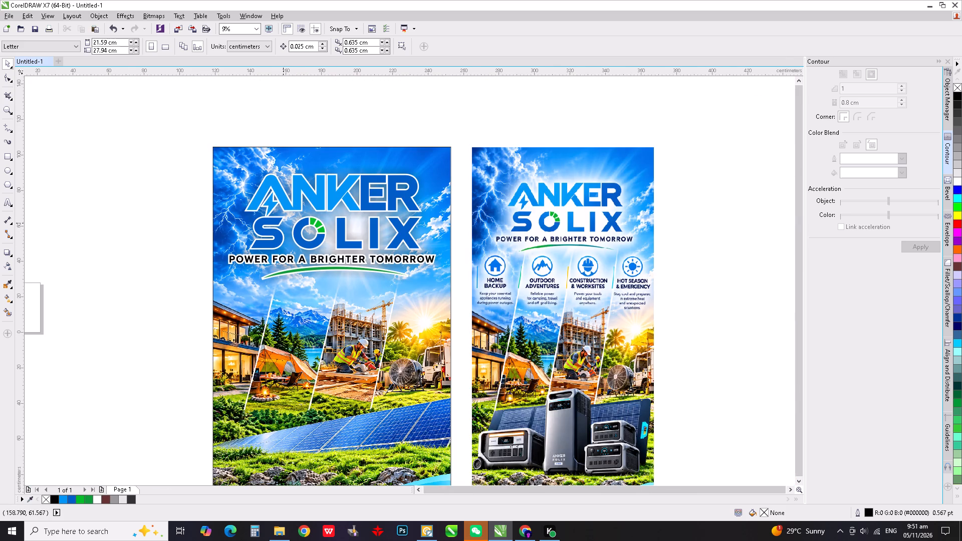
pyautogui.scroll(2, 289, 249)
pyautogui.moveTo(273, 251); pyautogui.dragTo(200, 270, button='middle')
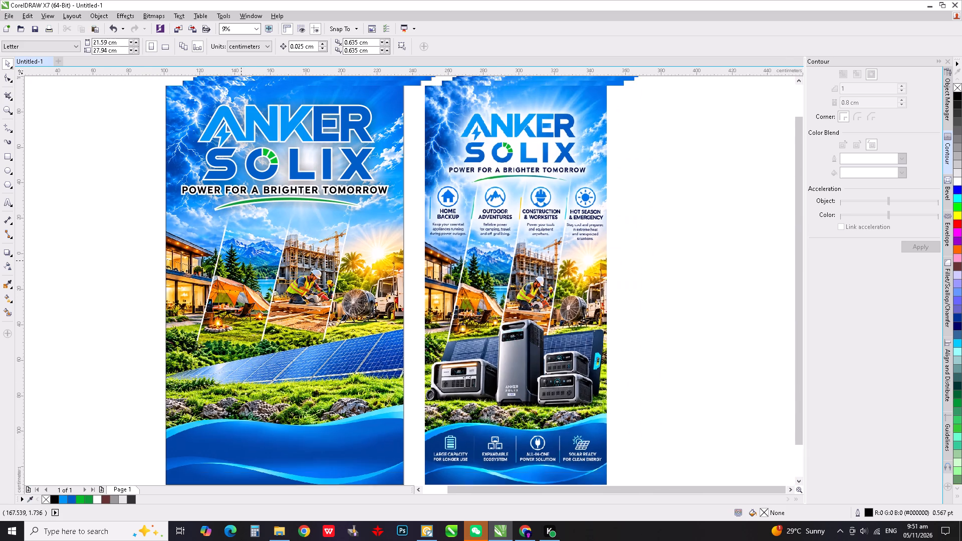
pyautogui.moveTo(200, 270); pyautogui.dragTo(180, 274, button='middle')
# Check the latest messages in the layout team's WeChat group and return to CorelDRAW.
pyautogui.click(478, 532)
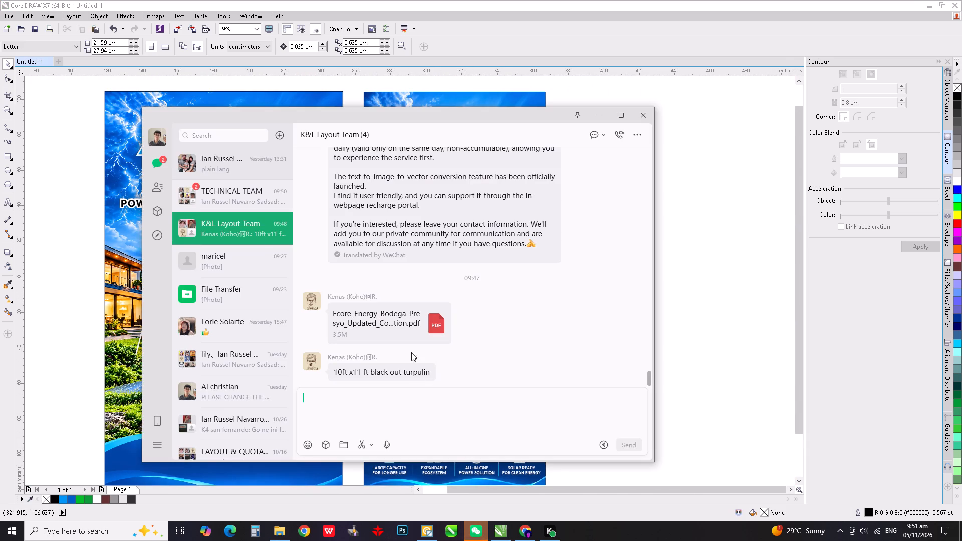
pyautogui.scroll(-3, 414, 354)
pyautogui.click(724, 328)
# Capture a WeChat screenshot of the reference poster's row of four feature icons with their headings.
pyautogui.scroll(2, 447, 206)
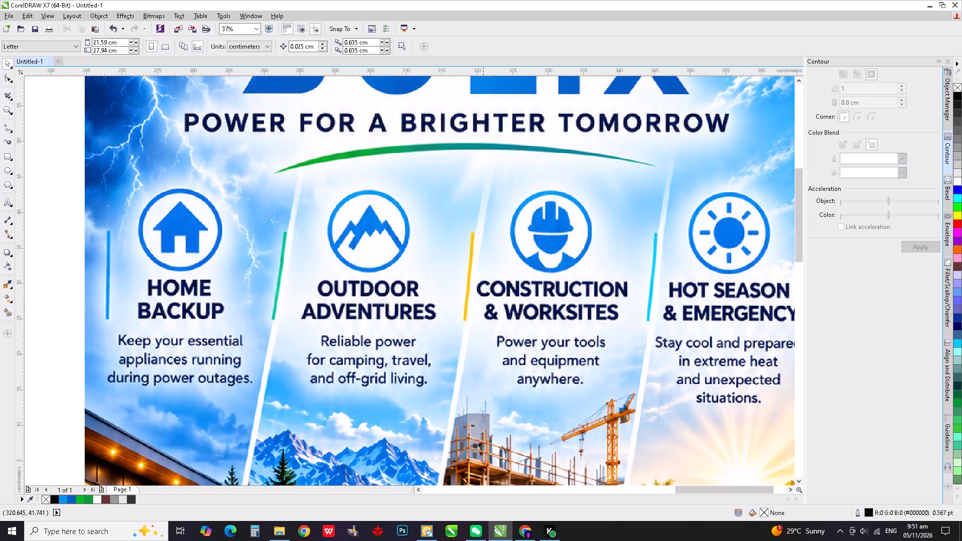
pyautogui.scroll(-2, 251, 255)
pyautogui.scroll(1, 295, 254)
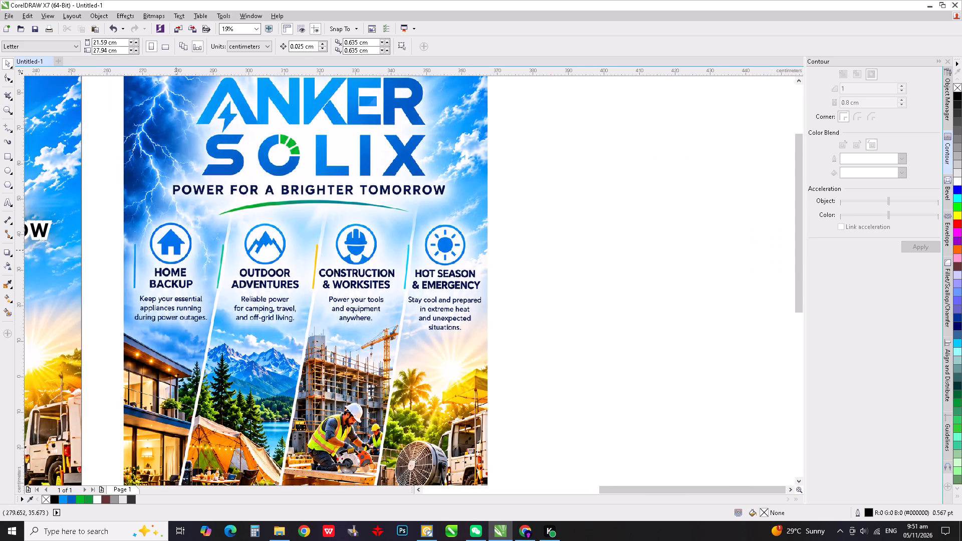
pyautogui.press('z')
pyautogui.moveTo(140, 223); pyautogui.dragTo(483, 295)
pyautogui.scroll(-1, 160, 221)
pyautogui.hotkey('alt', 'a')
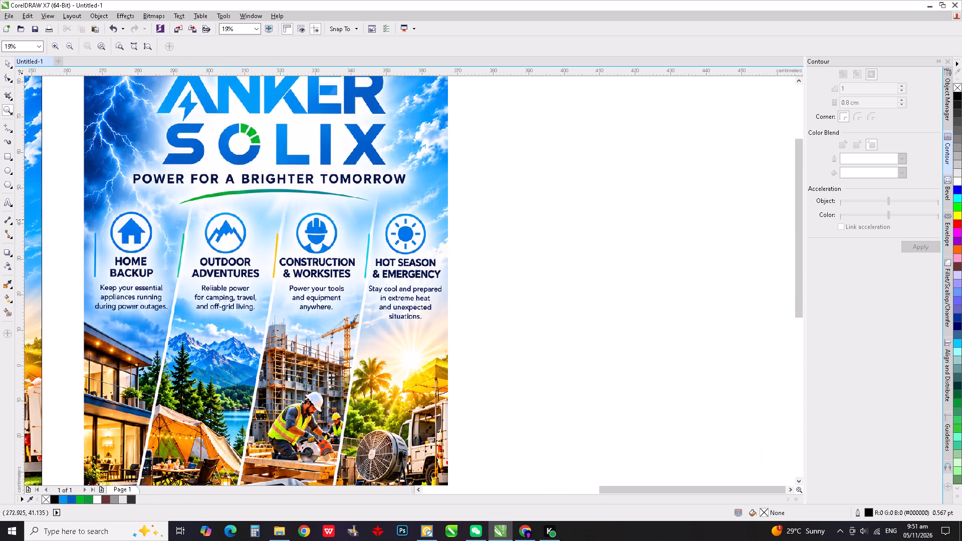
pyautogui.moveTo(101, 210); pyautogui.dragTo(437, 274)
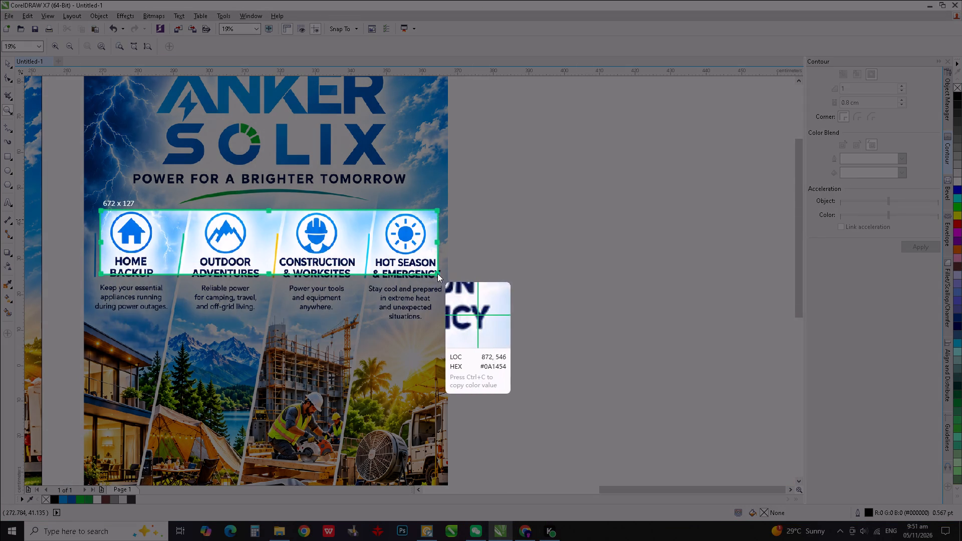
# Extend the screenshot area to include the complete two-line headings beneath the four feature icons.
pyautogui.moveTo(437, 274); pyautogui.dragTo(444, 284)
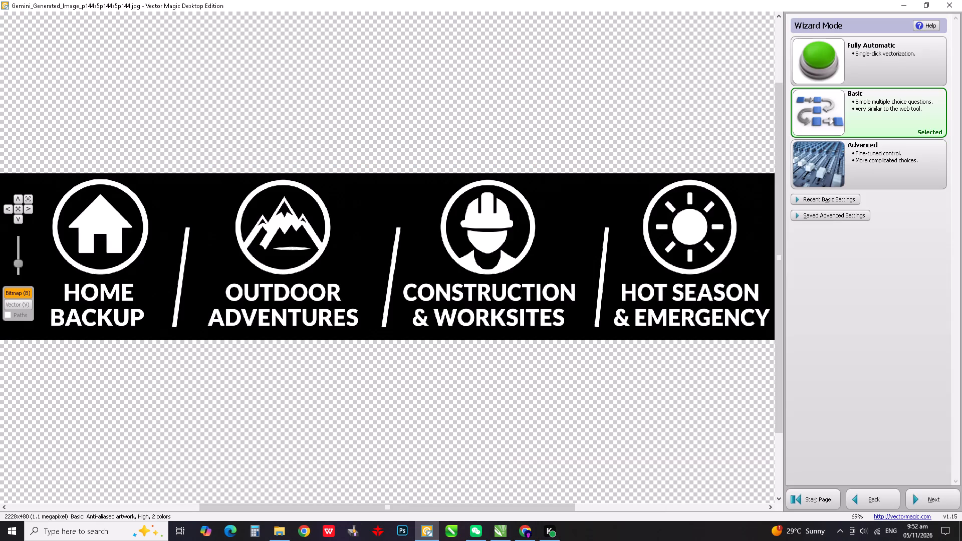
pyautogui.click(832, 75)
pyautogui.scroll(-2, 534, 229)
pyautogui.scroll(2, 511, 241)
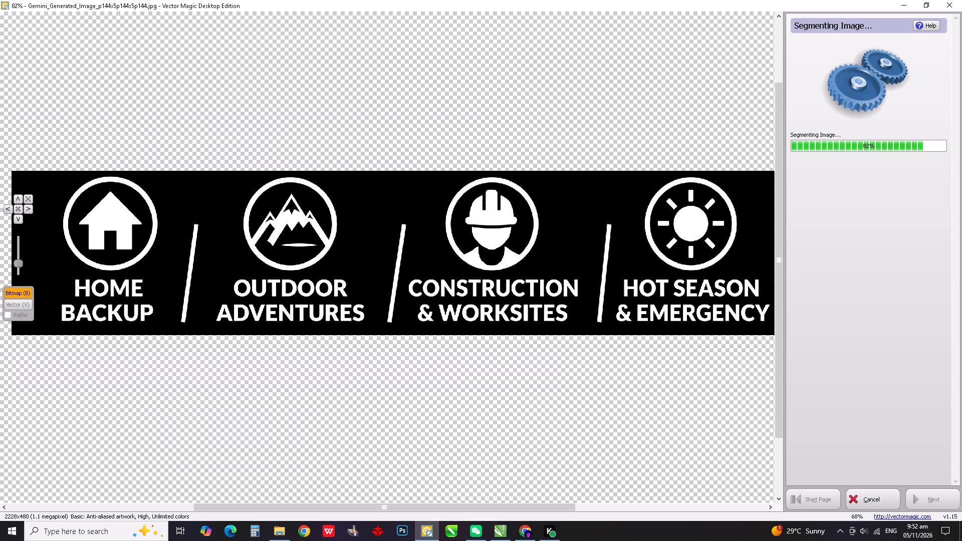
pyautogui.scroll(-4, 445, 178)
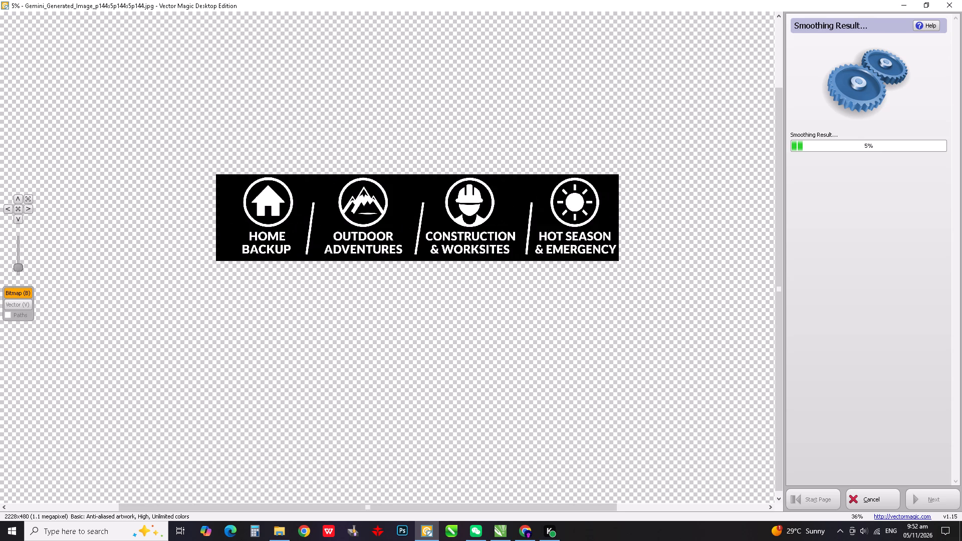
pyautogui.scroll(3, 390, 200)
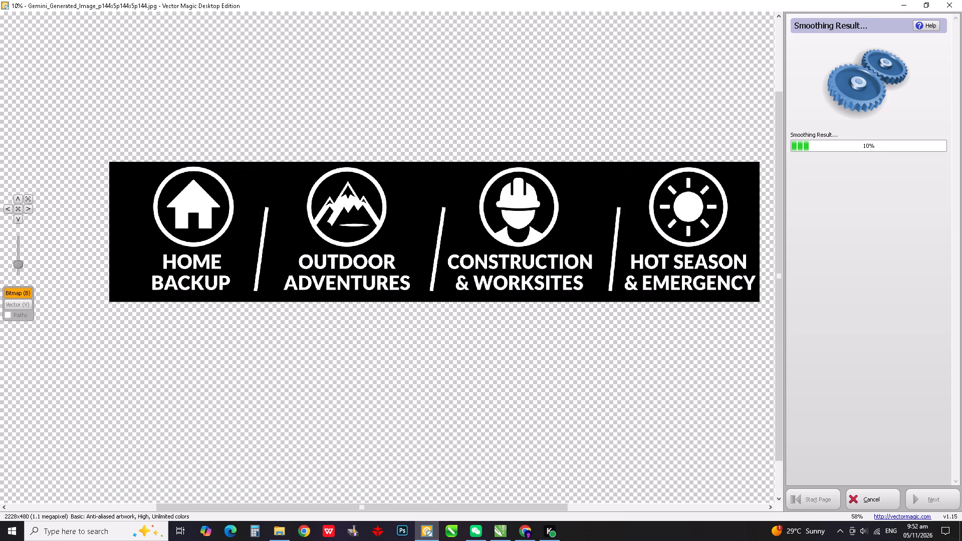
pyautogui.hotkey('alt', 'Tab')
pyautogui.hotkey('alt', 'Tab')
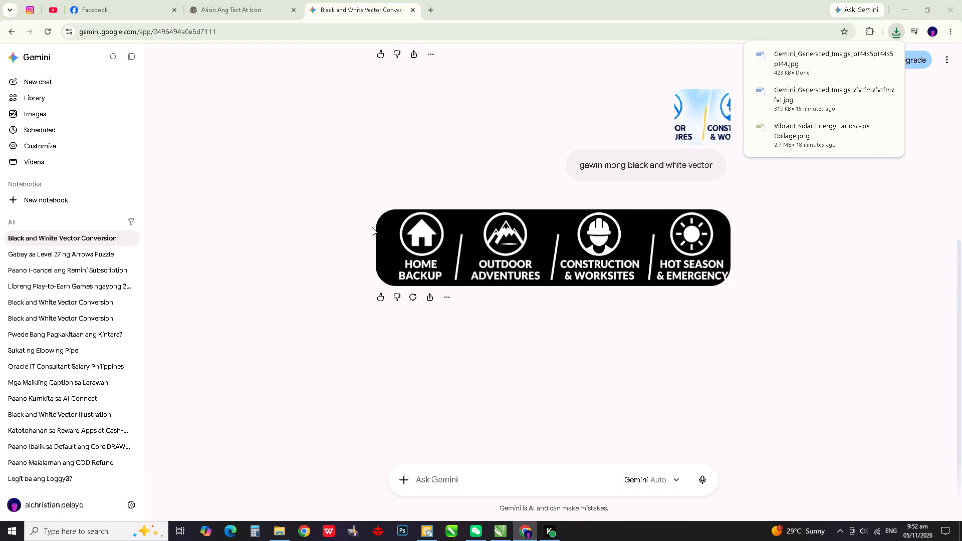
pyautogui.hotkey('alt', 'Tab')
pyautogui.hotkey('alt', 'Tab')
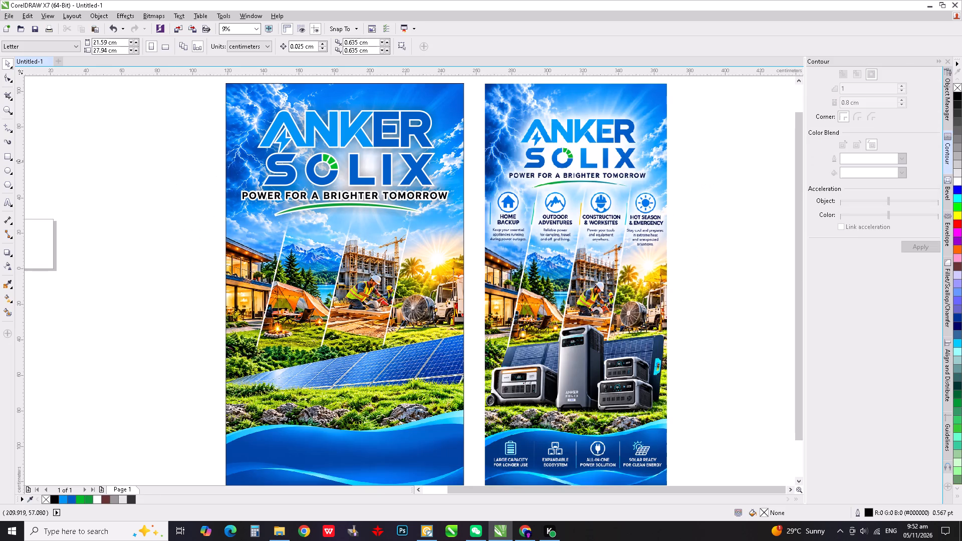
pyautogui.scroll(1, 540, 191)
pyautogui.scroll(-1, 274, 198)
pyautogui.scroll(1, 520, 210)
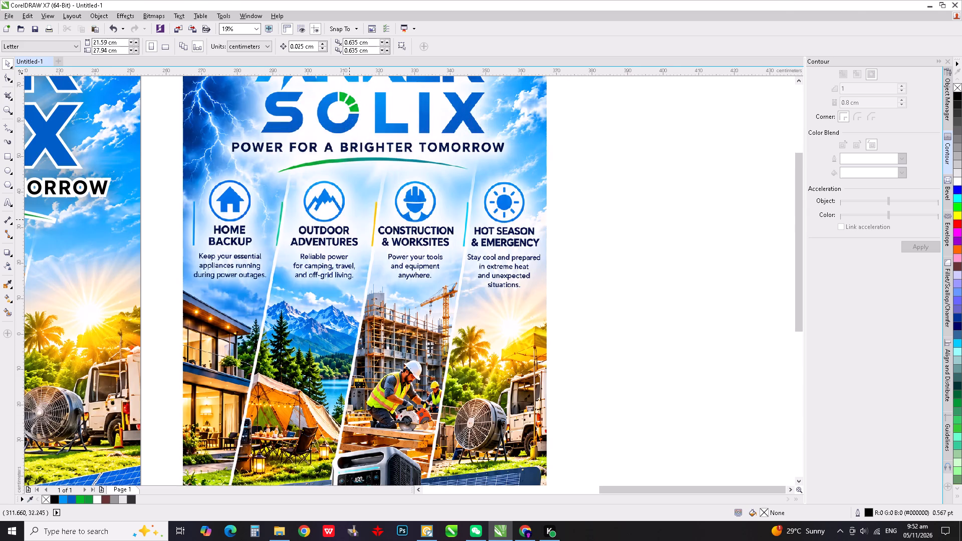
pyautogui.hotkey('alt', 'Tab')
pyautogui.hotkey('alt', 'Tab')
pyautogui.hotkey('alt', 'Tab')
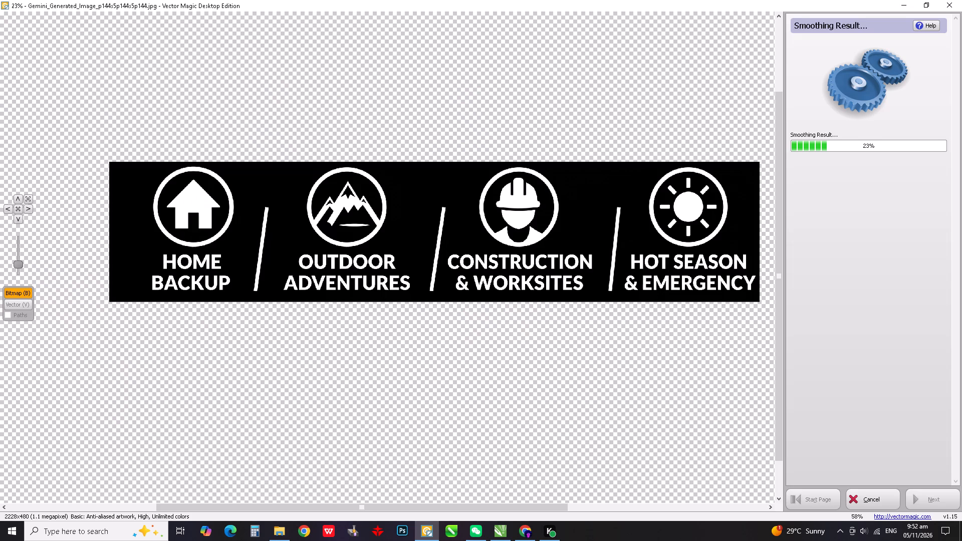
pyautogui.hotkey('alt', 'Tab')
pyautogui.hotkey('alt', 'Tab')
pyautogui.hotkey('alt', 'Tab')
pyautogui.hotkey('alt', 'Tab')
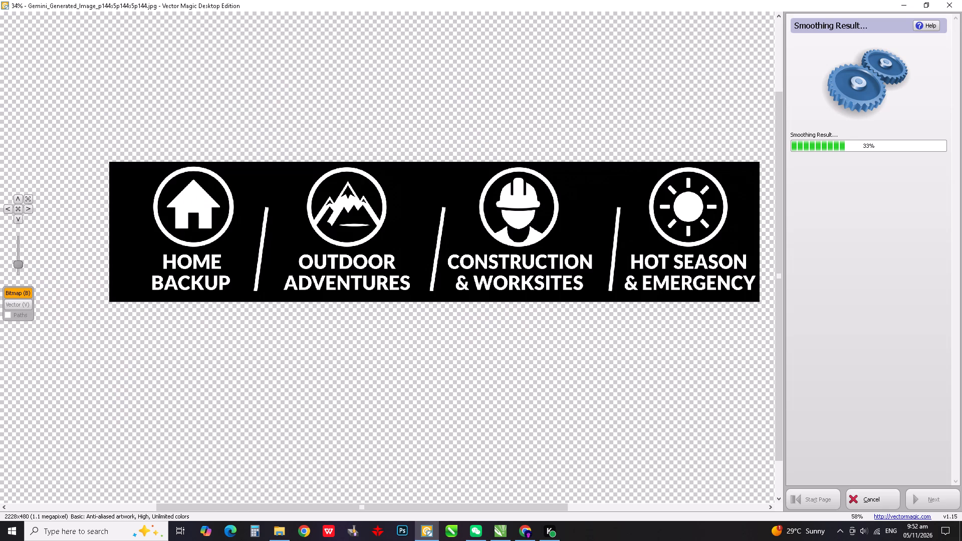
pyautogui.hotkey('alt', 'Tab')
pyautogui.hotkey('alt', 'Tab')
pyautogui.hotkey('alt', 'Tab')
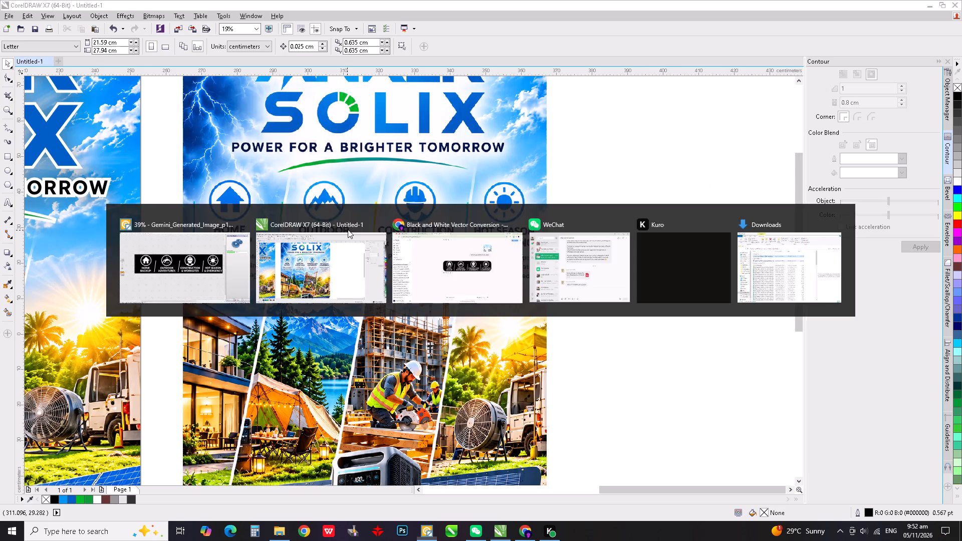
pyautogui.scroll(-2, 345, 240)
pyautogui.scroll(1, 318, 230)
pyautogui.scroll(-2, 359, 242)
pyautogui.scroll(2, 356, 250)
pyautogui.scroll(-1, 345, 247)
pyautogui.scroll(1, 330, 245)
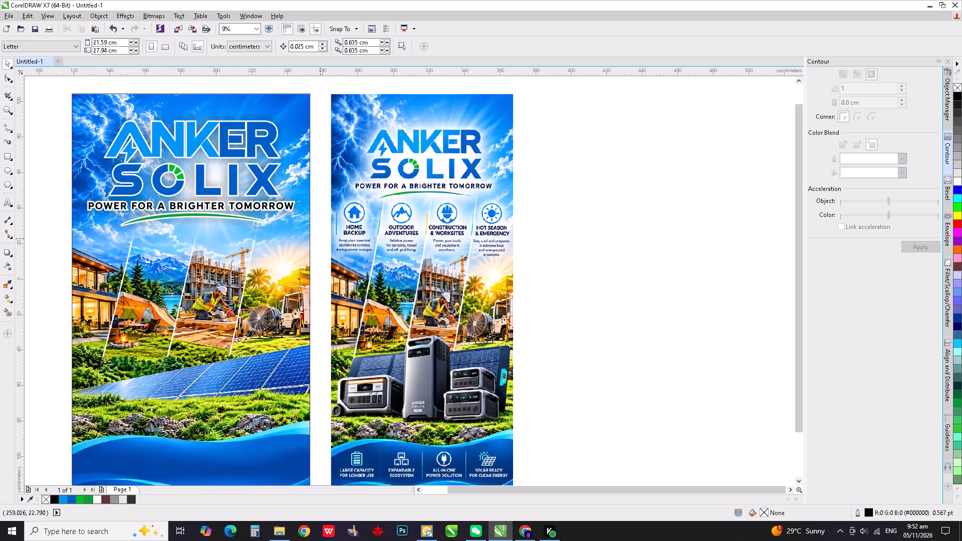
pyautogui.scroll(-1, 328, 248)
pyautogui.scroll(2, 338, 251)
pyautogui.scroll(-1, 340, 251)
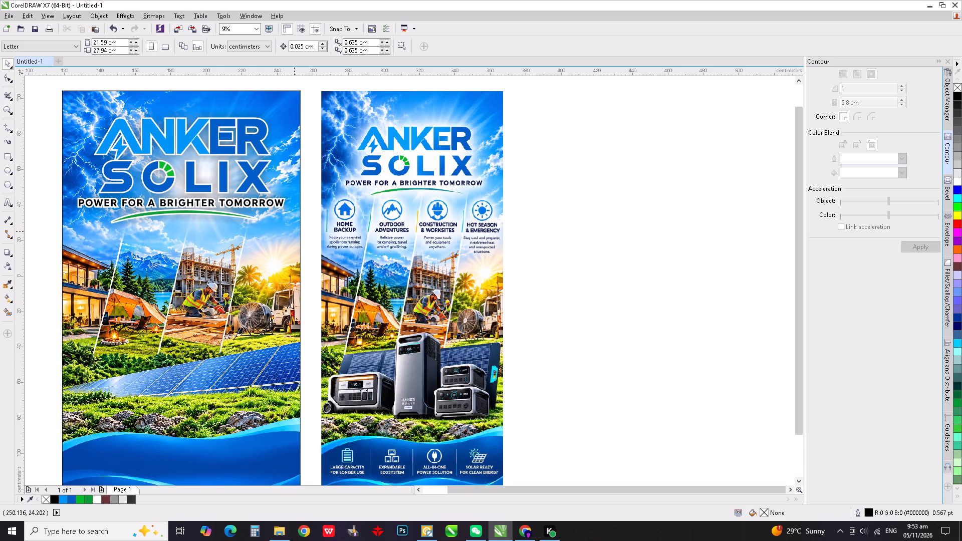
# In Vector Magic, remove the black background, the fill behind the house icon and the letter counters in HOME BACKUP.
pyautogui.hotkey('alt', 'Tab')
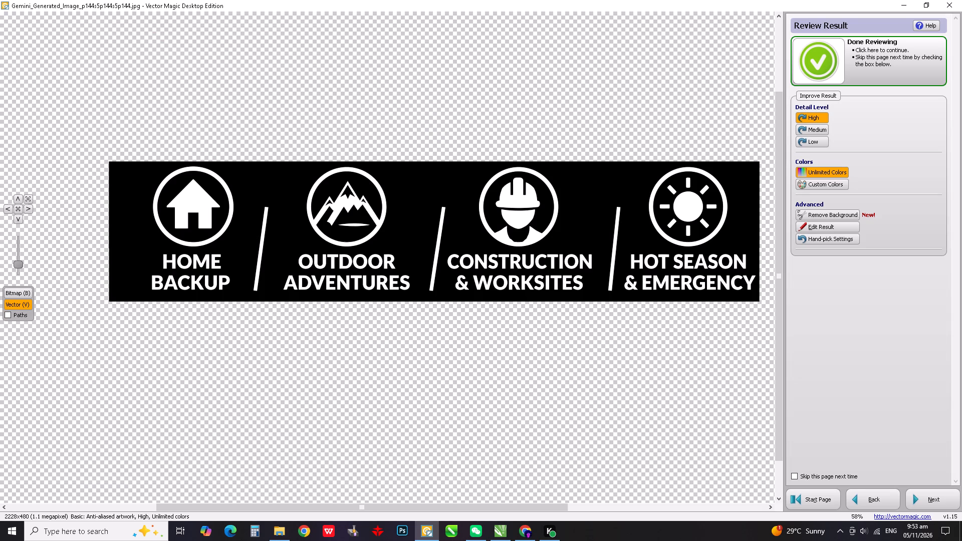
pyautogui.scroll(-3, 538, 205)
pyautogui.scroll(3, 583, 195)
pyautogui.click(833, 218)
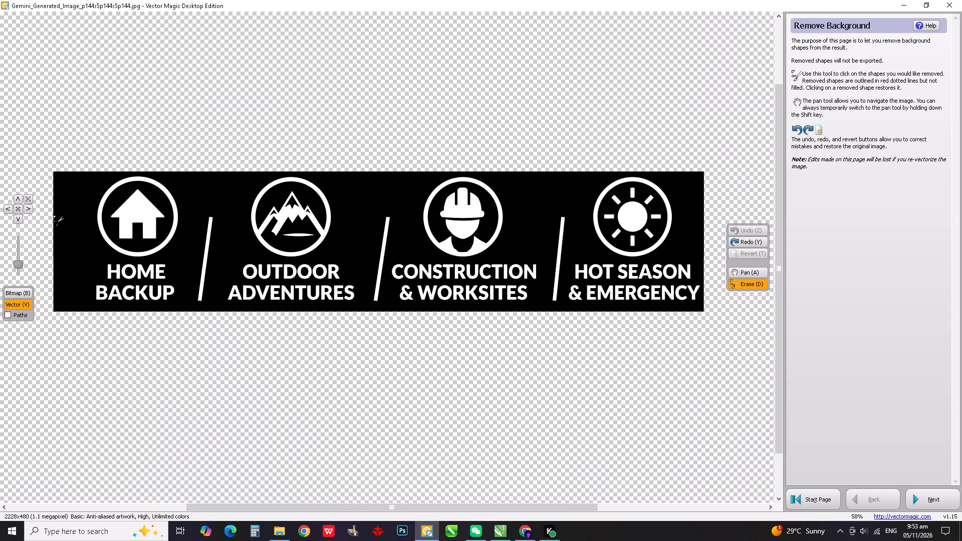
pyautogui.click(67, 213)
pyautogui.scroll(2, 125, 210)
pyautogui.click(116, 198)
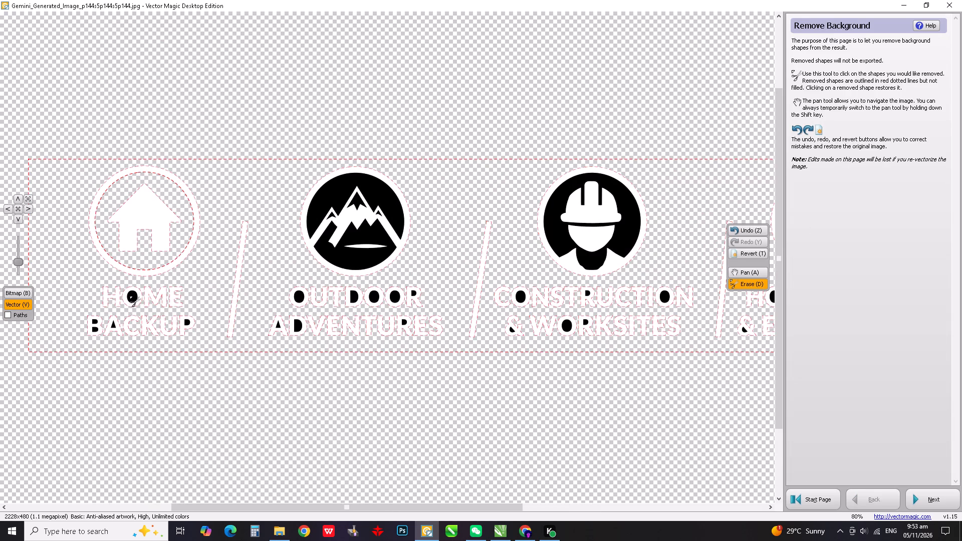
pyautogui.click(133, 297)
pyautogui.scroll(3, 99, 337)
pyautogui.click(95, 328)
pyautogui.click(94, 314)
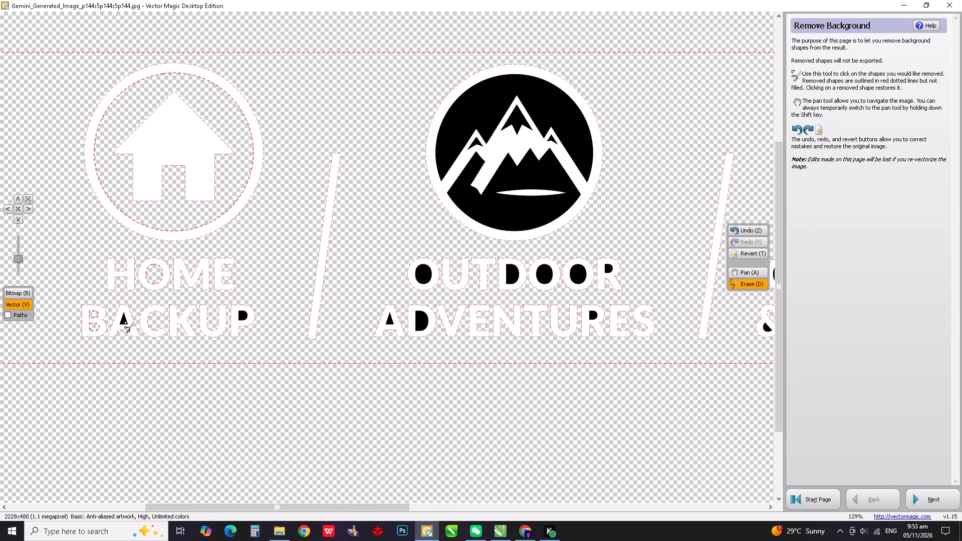
pyautogui.click(124, 322)
pyautogui.click(243, 315)
# Remove the black areas in the mountain icon and the first letter counters of OUTDOOR and ADVENTURES.
pyautogui.click(430, 277)
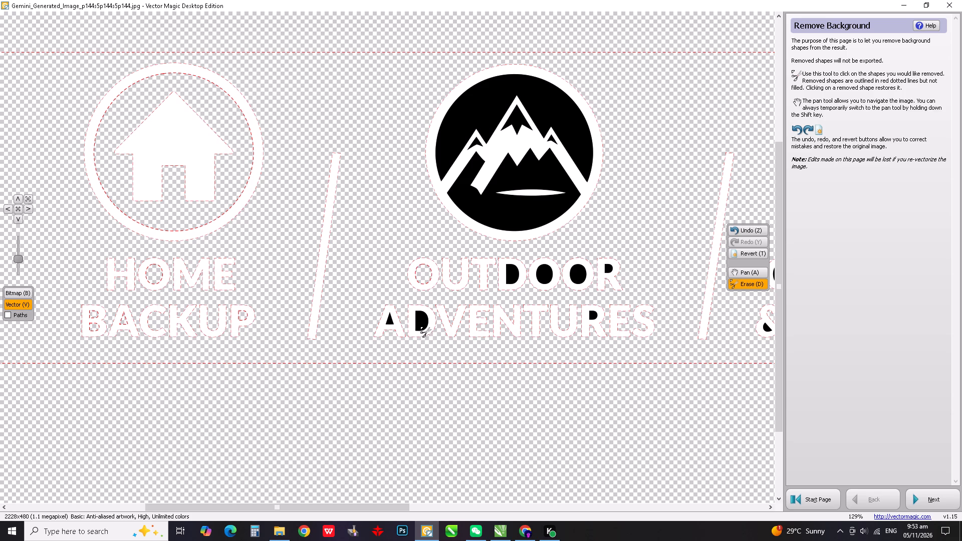
pyautogui.click(420, 325)
pyautogui.click(389, 320)
pyautogui.scroll(-5, 156, 221)
pyautogui.scroll(4, 292, 202)
pyautogui.click(322, 232)
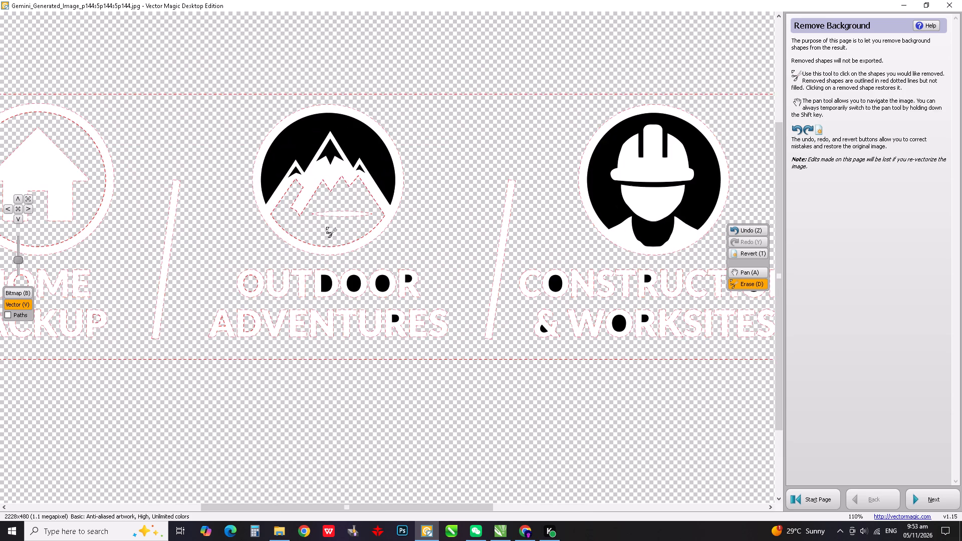
pyautogui.click(330, 154)
pyautogui.click(295, 170)
pyautogui.click(296, 143)
pyautogui.click(361, 141)
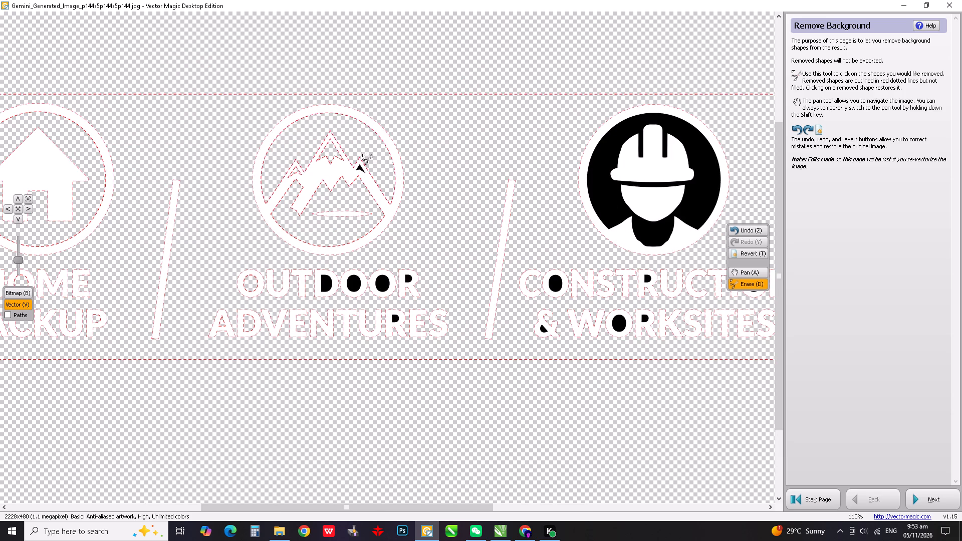
pyautogui.click(363, 151)
pyautogui.click(360, 169)
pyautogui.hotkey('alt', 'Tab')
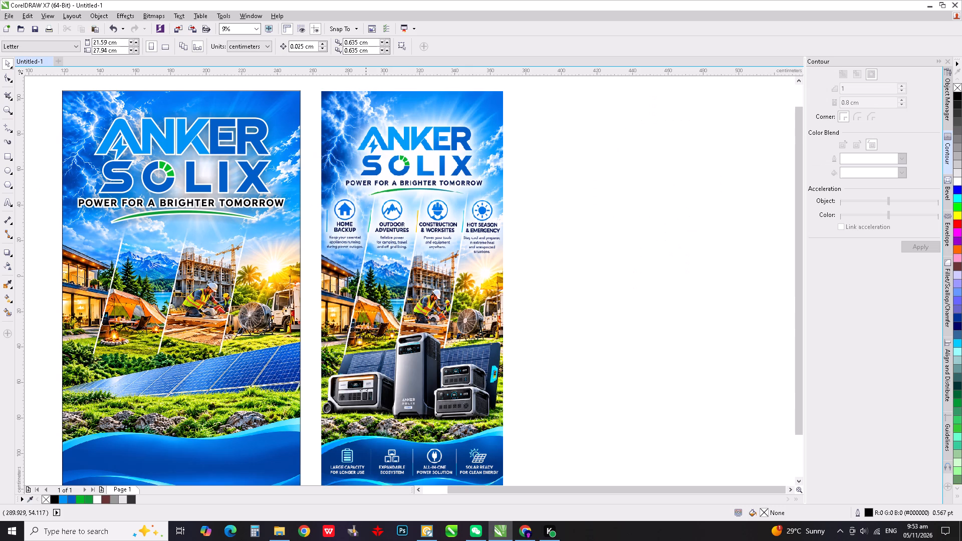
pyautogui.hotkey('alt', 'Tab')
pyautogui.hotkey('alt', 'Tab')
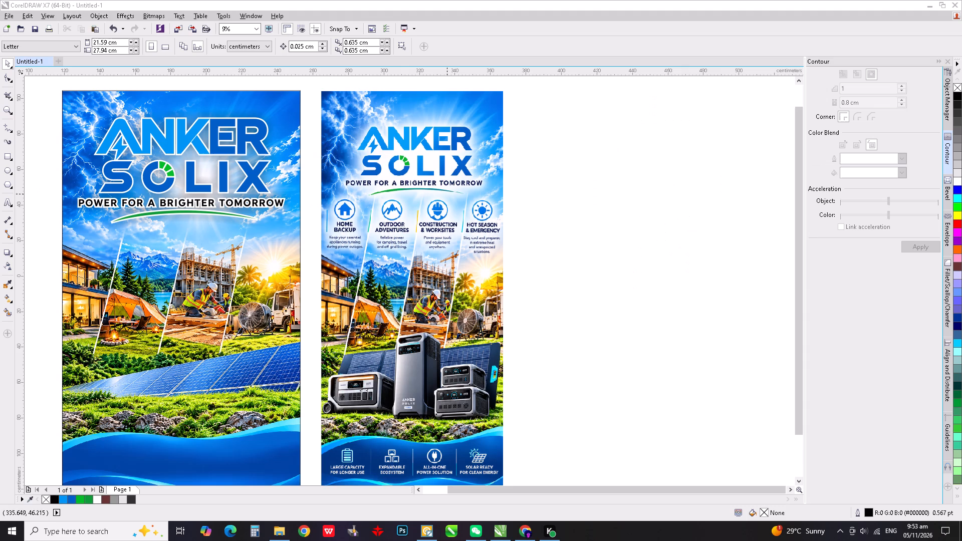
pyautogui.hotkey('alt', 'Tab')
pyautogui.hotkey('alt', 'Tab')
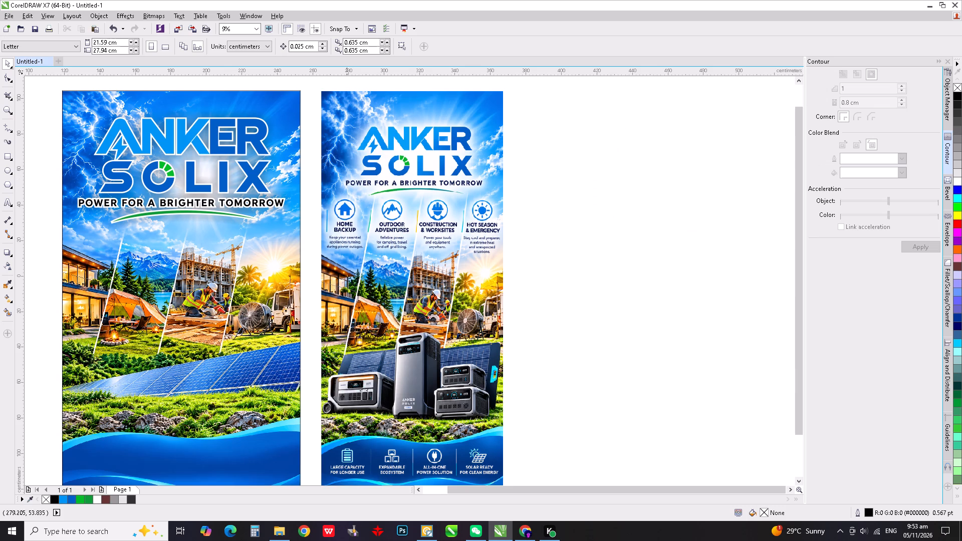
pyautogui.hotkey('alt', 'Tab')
# Remove the remaining black letter counters in the OUTDOOR ADVENTURES heading.
pyautogui.click(327, 282)
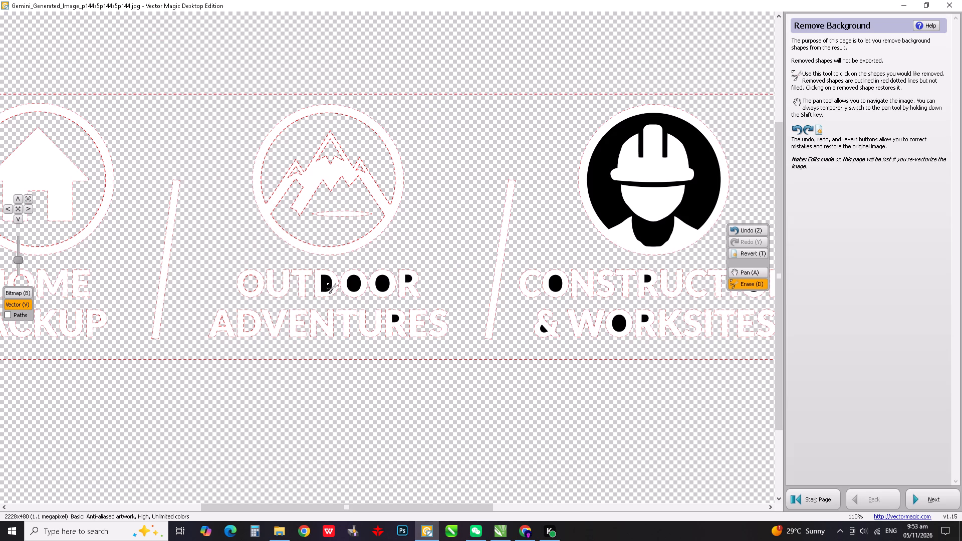
pyautogui.click(357, 284)
pyautogui.click(379, 283)
pyautogui.click(394, 317)
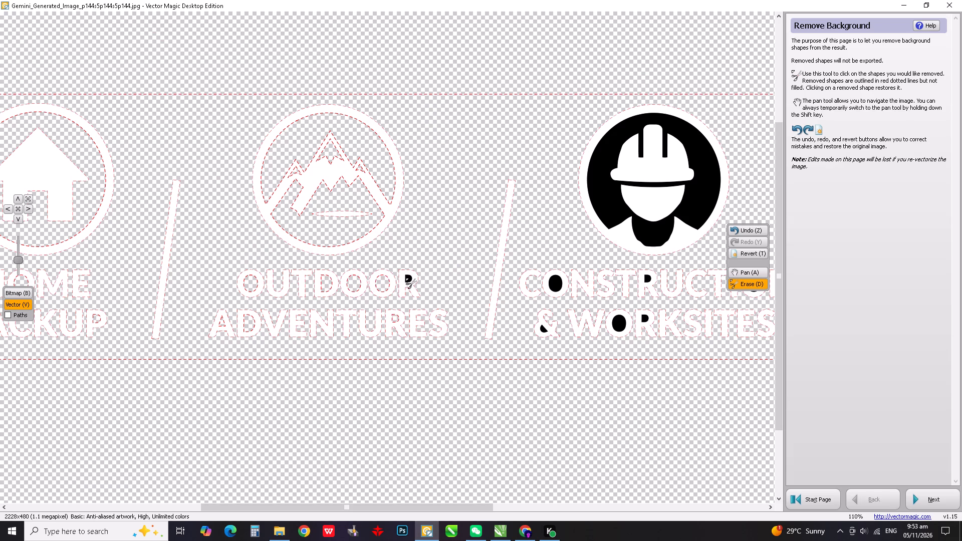
pyautogui.click(407, 278)
# Remove the black letter counters in CONSTRUCTION & WORKSITES and the black areas of the hard-hat worker icon.
pyautogui.click(556, 284)
pyautogui.click(545, 331)
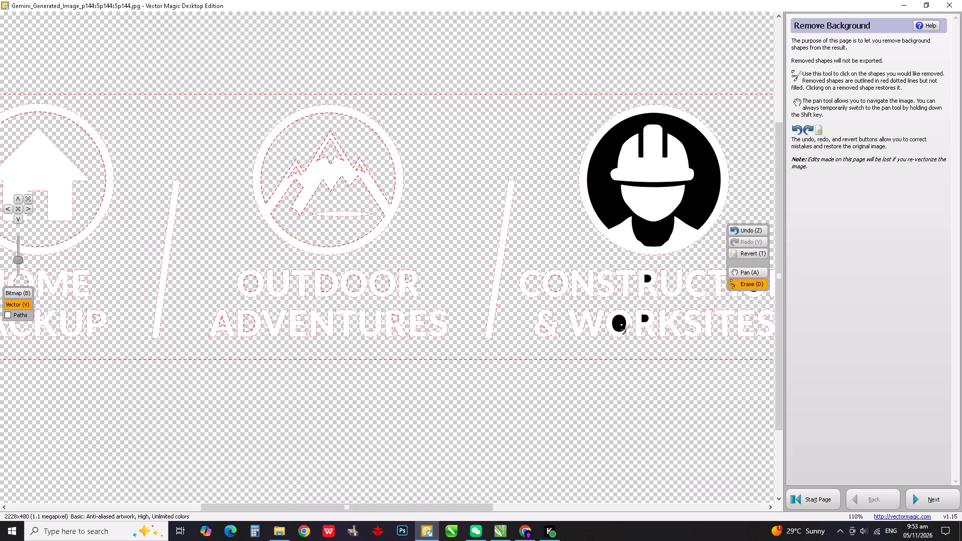
pyautogui.click(618, 325)
pyautogui.click(646, 320)
pyautogui.click(646, 280)
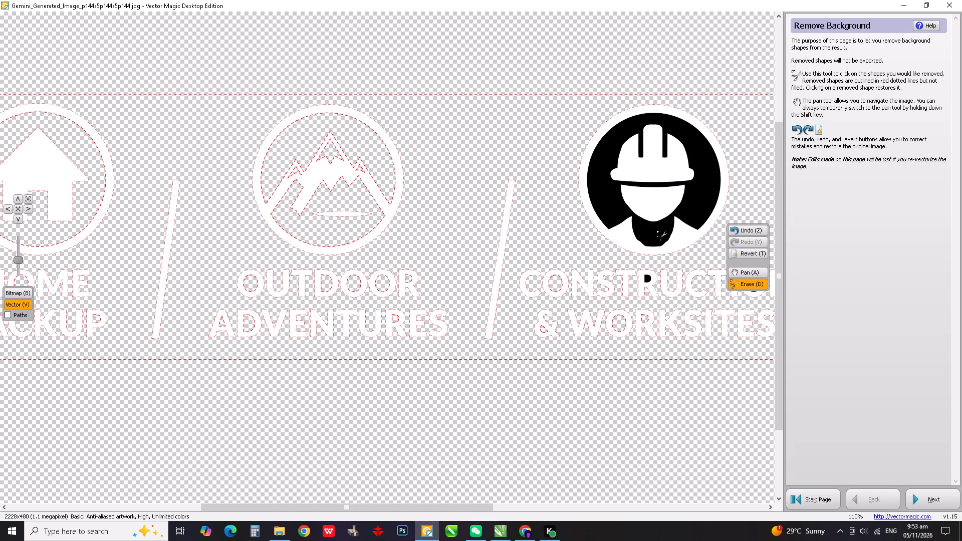
pyautogui.click(656, 229)
pyautogui.scroll(-6, 214, 207)
pyautogui.scroll(4, 457, 215)
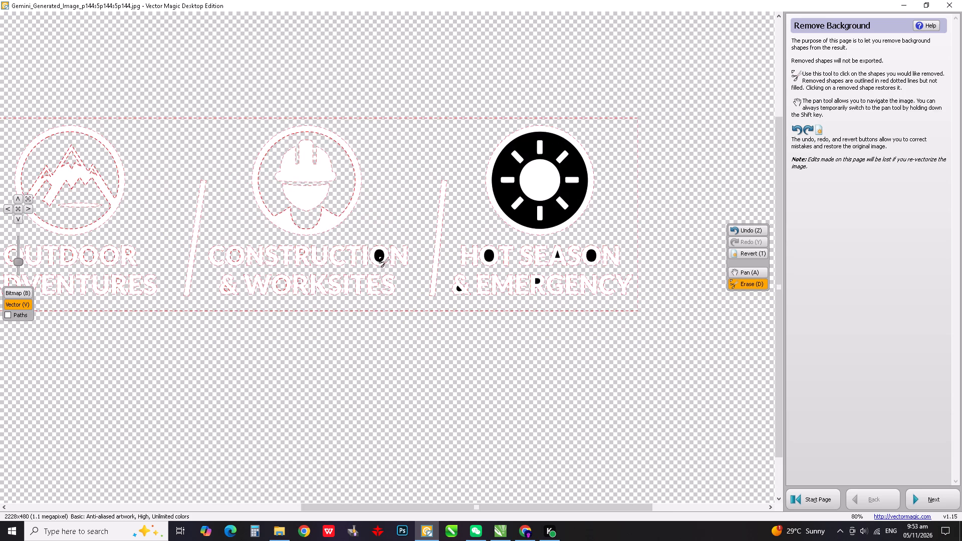
pyautogui.click(379, 256)
# Remove the black letter counters in HOT SEASON & EMERGENCY and the black fill around the sun icon.
pyautogui.click(487, 255)
pyautogui.click(458, 290)
pyautogui.click(538, 280)
pyautogui.click(557, 255)
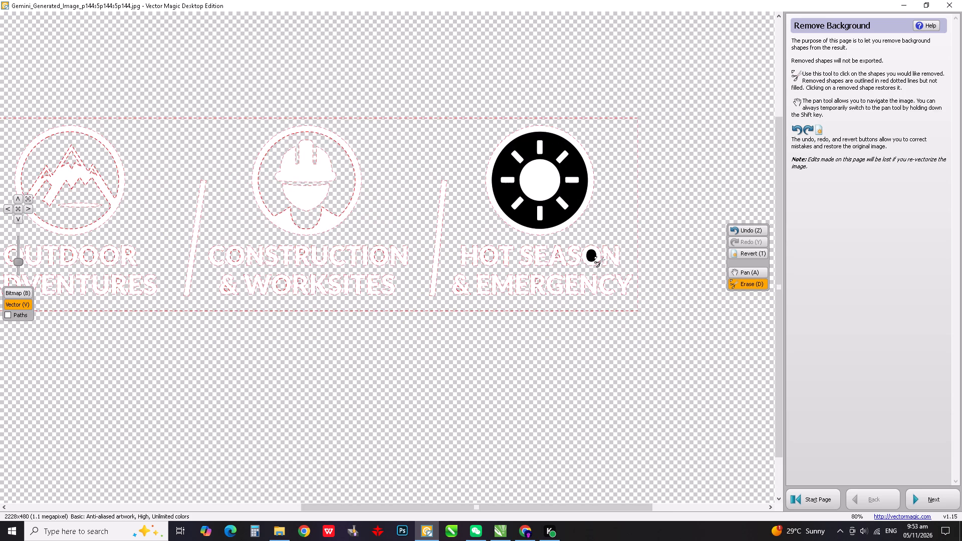
pyautogui.click(594, 256)
pyautogui.click(562, 218)
# Remove the three slanted divider lines between the feature icons from the vector result.
pyautogui.scroll(-6, 449, 185)
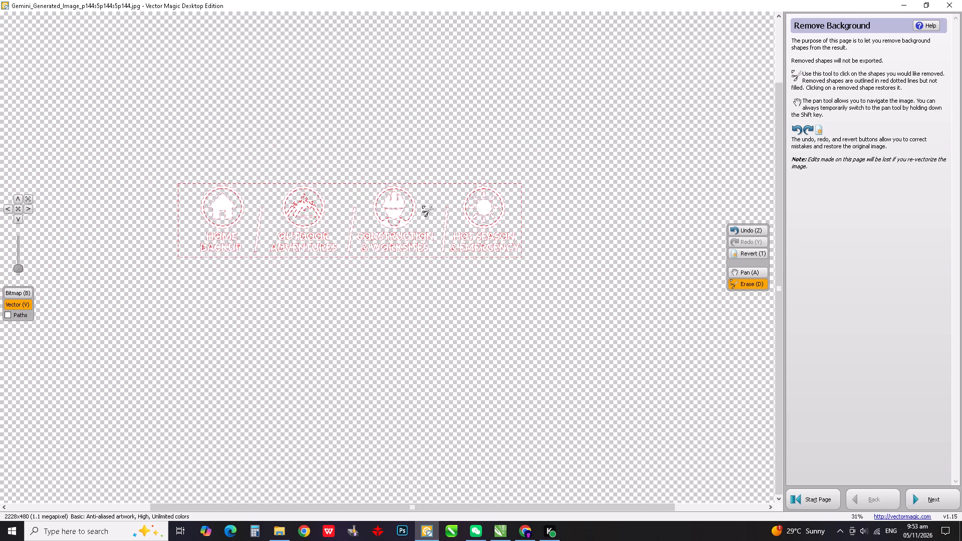
pyautogui.scroll(4, 220, 220)
pyautogui.click(271, 233)
pyautogui.hotkey('alt', 'Tab')
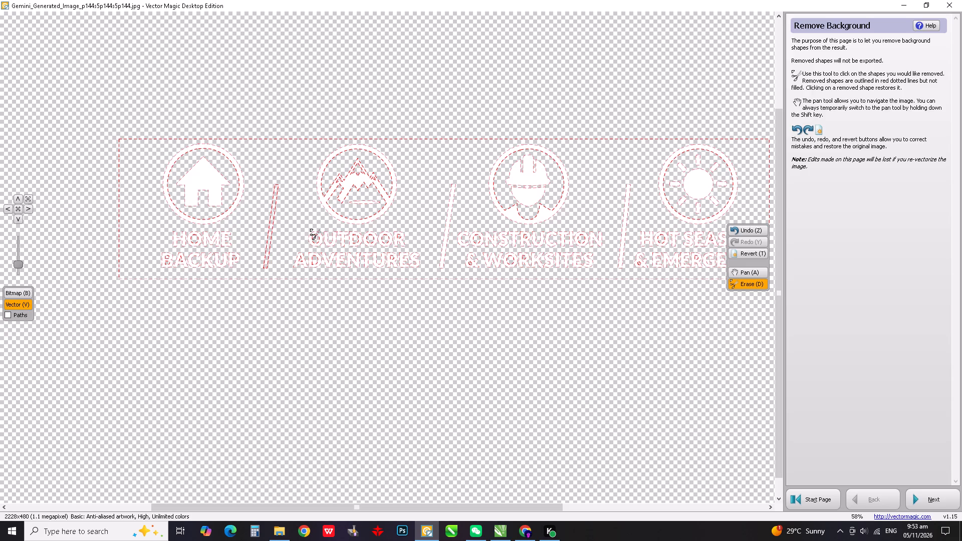
pyautogui.hotkey('alt', 'Tab')
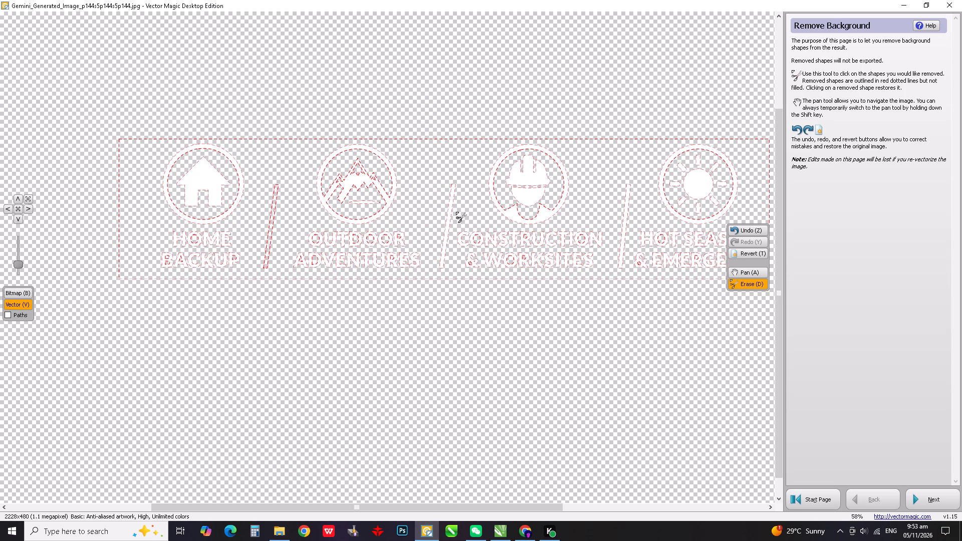
pyautogui.click(449, 213)
pyautogui.click(627, 208)
pyautogui.scroll(-4, 366, 245)
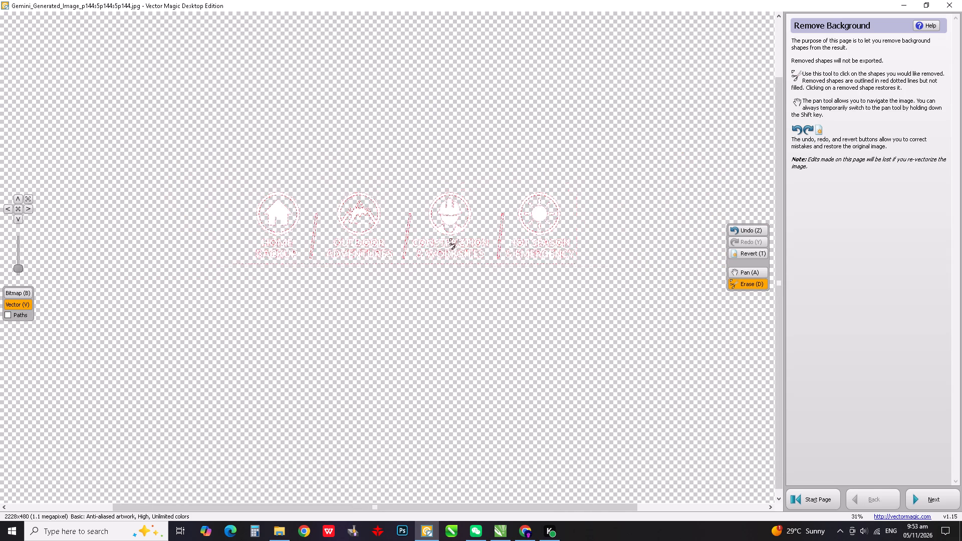
# Finish the background removal and save the vector result to the Desktop as an Adobe Illustrator (.ai) file.
pyautogui.click(913, 496)
pyautogui.click(864, 75)
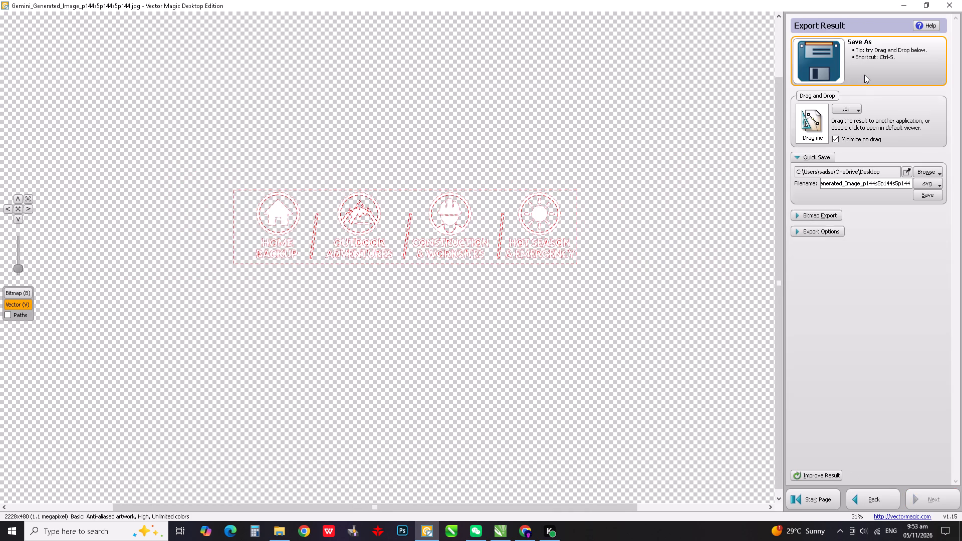
pyautogui.click(866, 74)
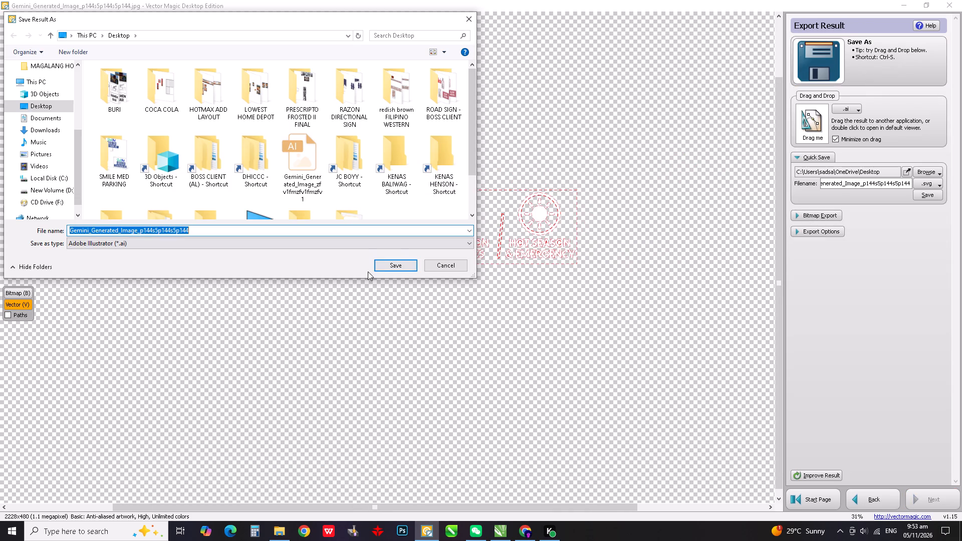
pyautogui.click(399, 263)
# Refresh the desktop and import the saved feature icon AI file into the CorelDRAW poster document.
pyautogui.press('super+d')
pyautogui.rightClick(166, 255)
pyautogui.click(190, 286)
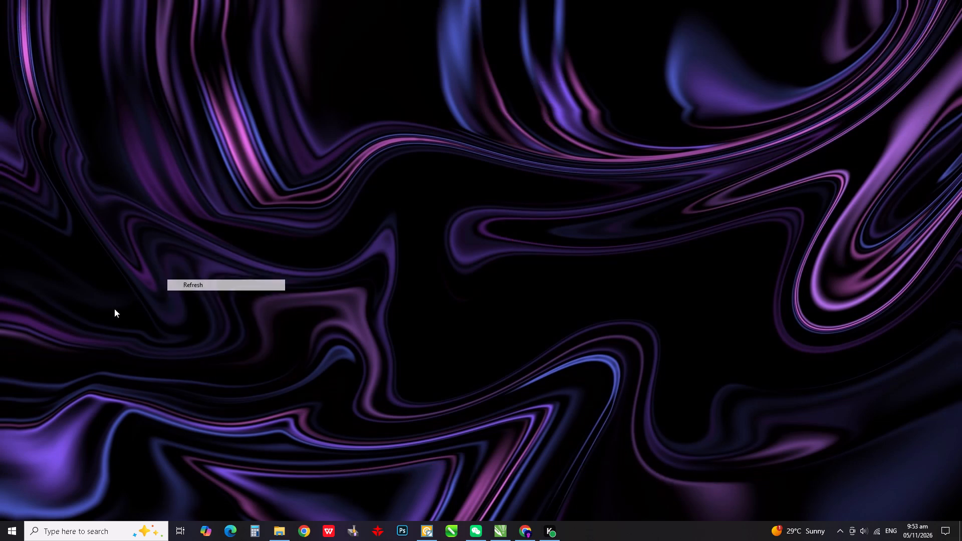
pyautogui.click(37, 332)
pyautogui.moveTo(12, 286); pyautogui.dragTo(509, 535)
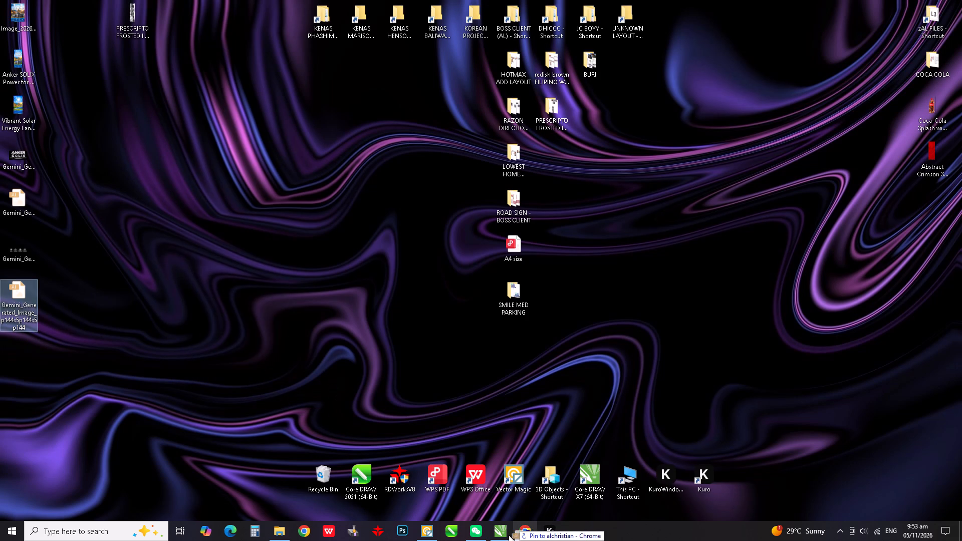
pyautogui.moveTo(509, 535); pyautogui.dragTo(332, 256)
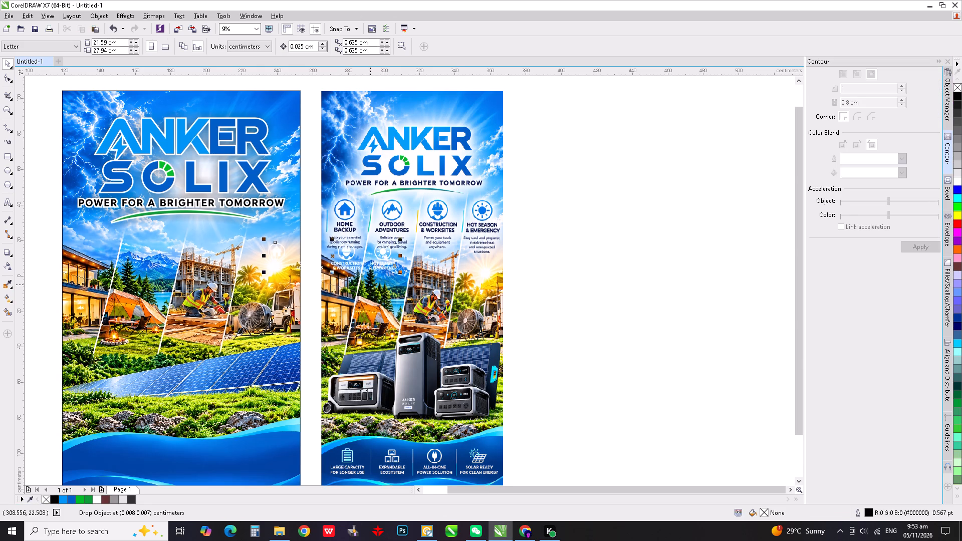
# Move the imported white icon group onto the row of feature icons in the reference poster.
pyautogui.scroll(-1, 442, 291)
pyautogui.scroll(2, 415, 268)
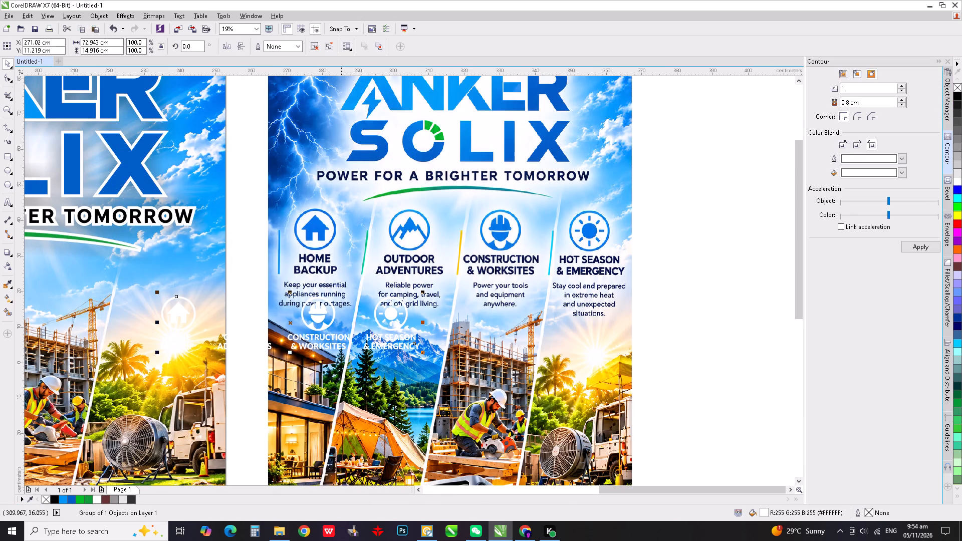
pyautogui.moveTo(309, 301); pyautogui.dragTo(444, 219)
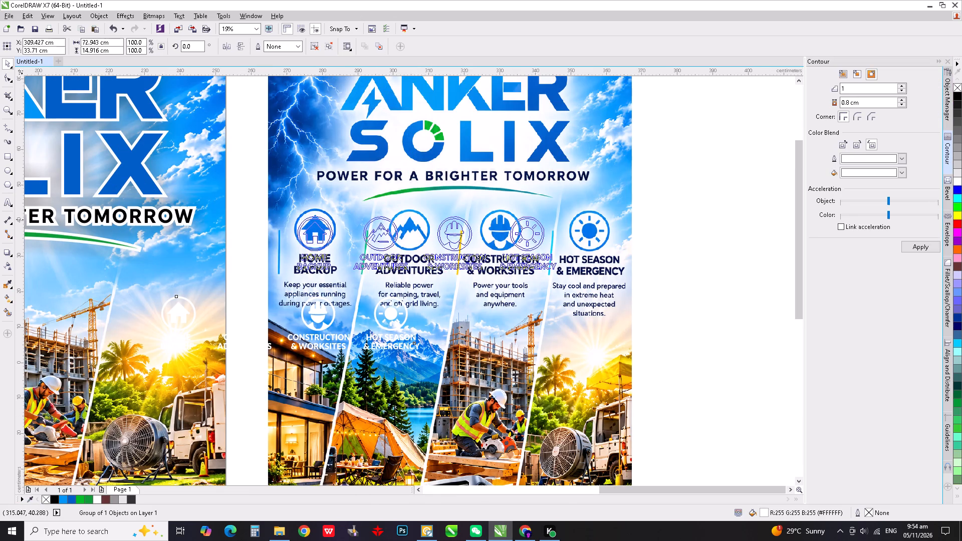
pyautogui.moveTo(444, 219); pyautogui.dragTo(444, 219)
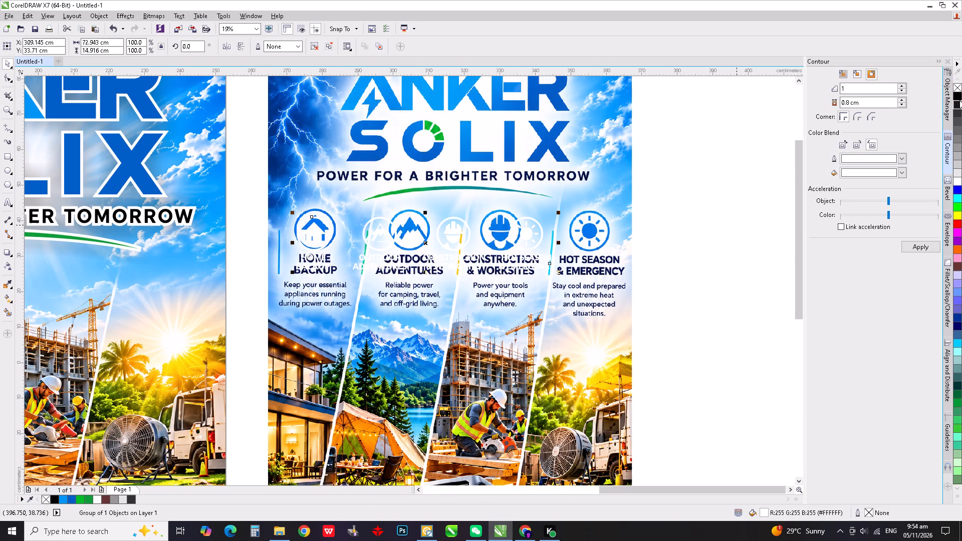
# Give the imported icon group a black hairline outline and no fill.
pyautogui.click(959, 96)
pyautogui.rightClick(959, 96)
pyautogui.click(959, 90)
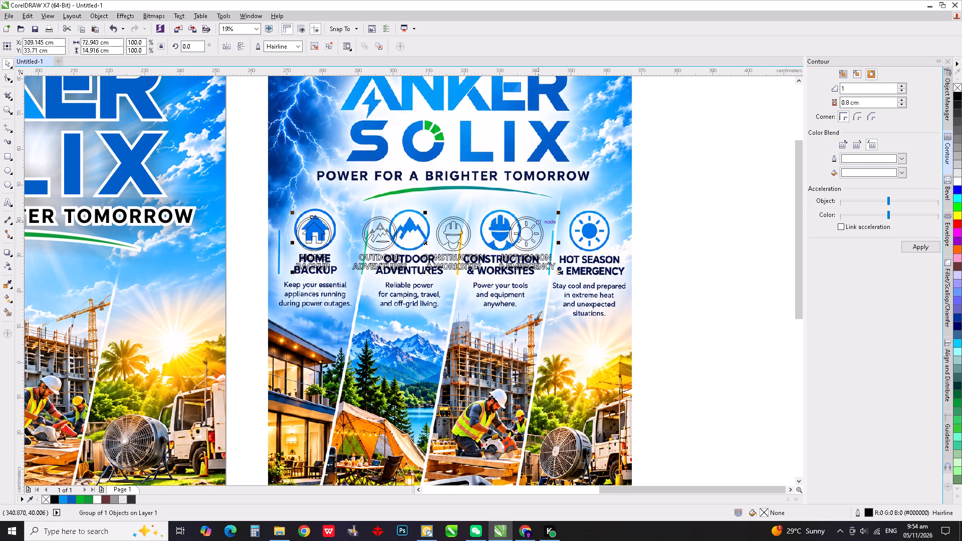
# Scale the outlined icon group to about 89.5 cm wide and fit its house icon over the reference poster's Home Backup icon.
pyautogui.moveTo(558, 214); pyautogui.dragTo(627, 197)
pyautogui.scroll(1, 325, 231)
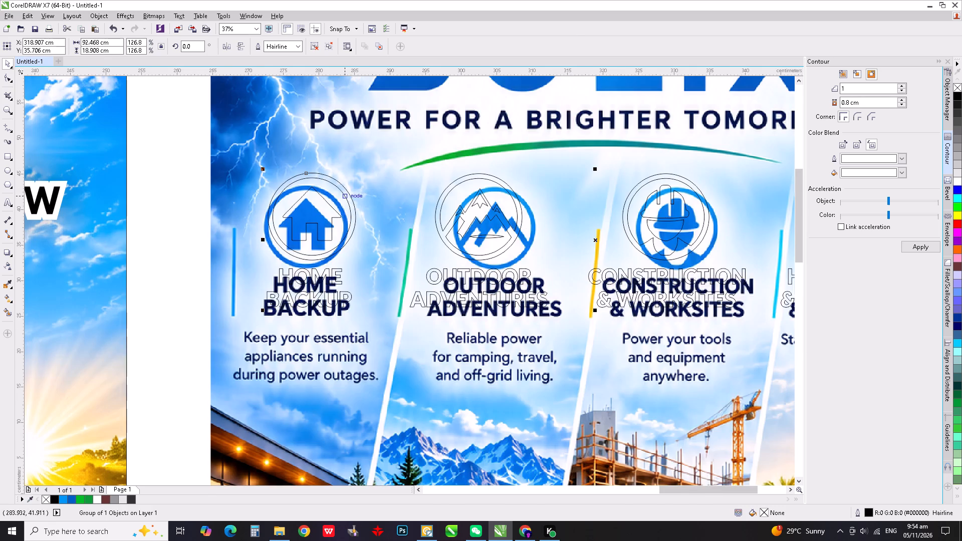
pyautogui.moveTo(346, 195); pyautogui.dragTo(341, 205)
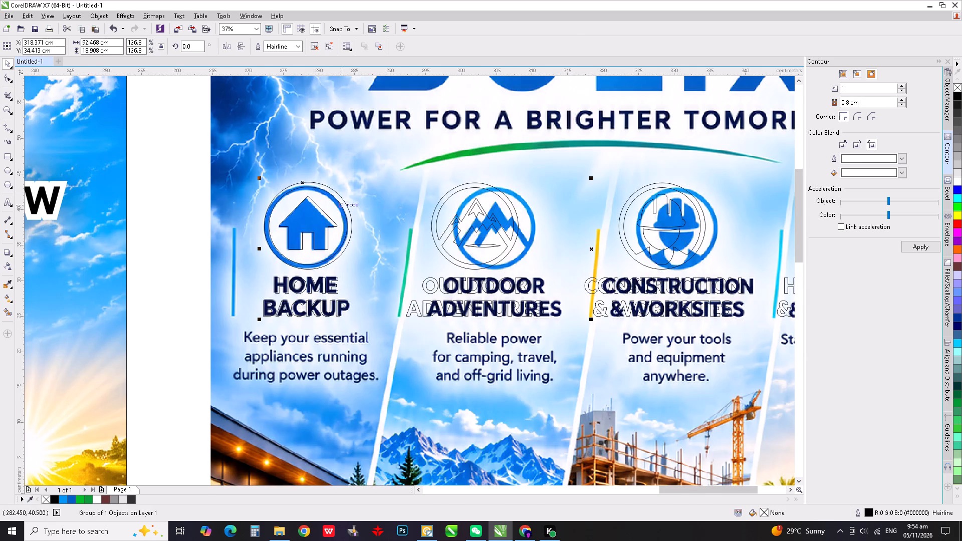
pyautogui.scroll(-1, 542, 204)
pyautogui.scroll(1, 748, 192)
pyautogui.moveTo(717, 189); pyautogui.dragTo(706, 193)
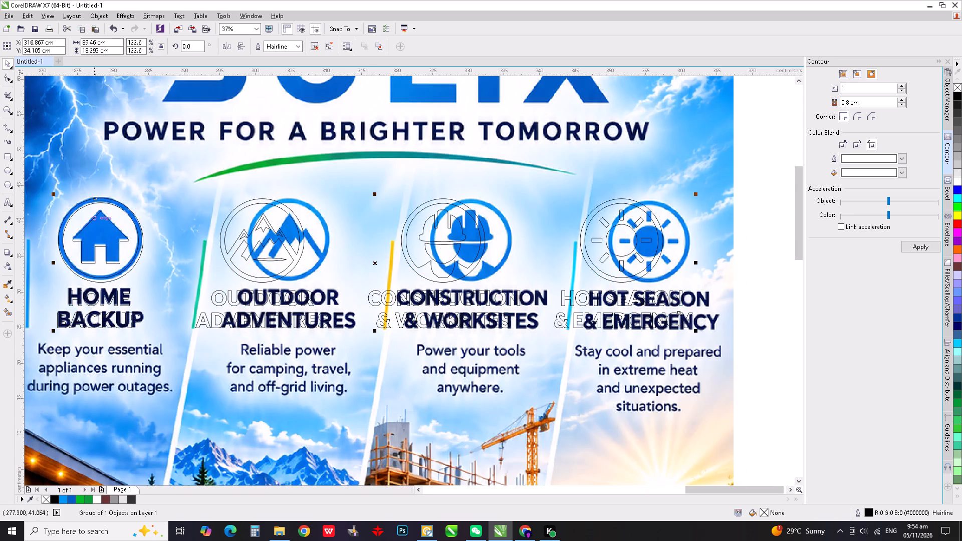
pyautogui.scroll(1, 96, 220)
pyautogui.click(99, 175)
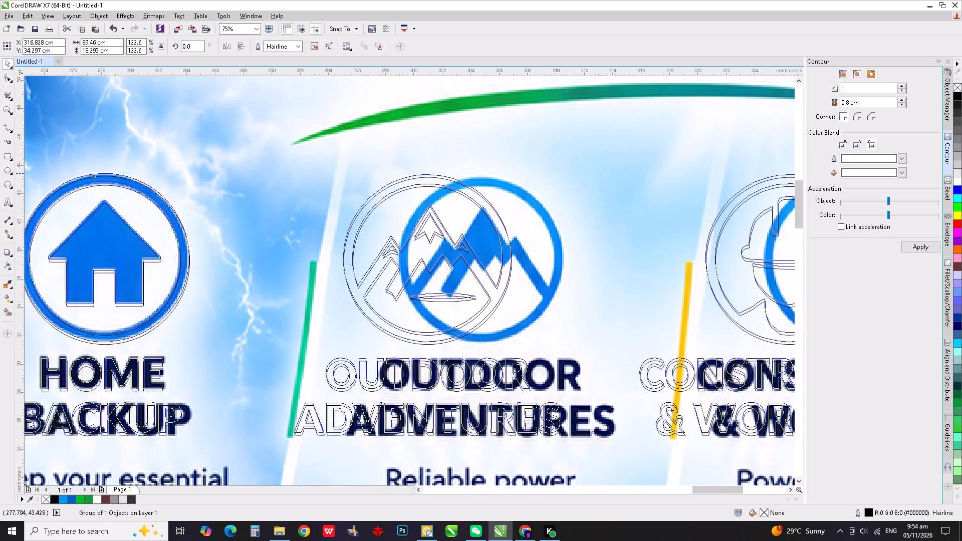
pyautogui.scroll(-1, 119, 206)
pyautogui.scroll(-1, 192, 227)
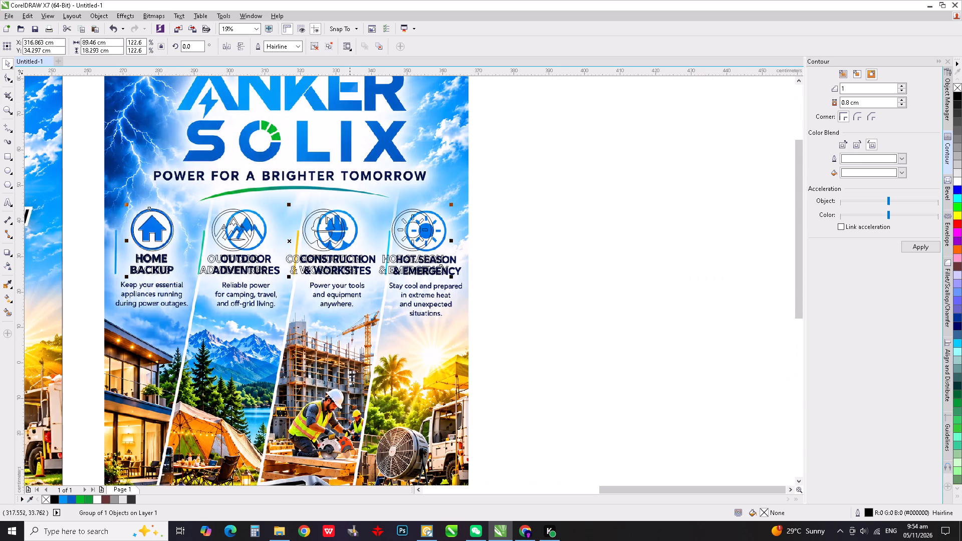
# Ungroup the imported icon artwork fully into individual objects.
pyautogui.hotkey('ctrl', 'u')
pyautogui.click(521, 255)
pyautogui.scroll(1, 227, 222)
pyautogui.scroll(-1, 258, 218)
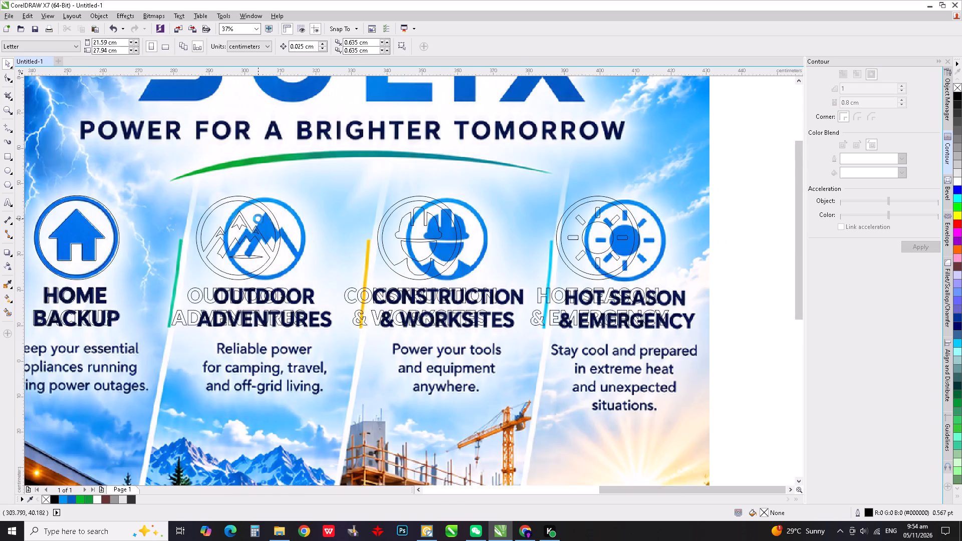
pyautogui.scroll(1, 474, 230)
pyautogui.moveTo(540, 262); pyautogui.dragTo(528, 272)
pyautogui.moveTo(545, 277); pyautogui.dragTo(316, 153)
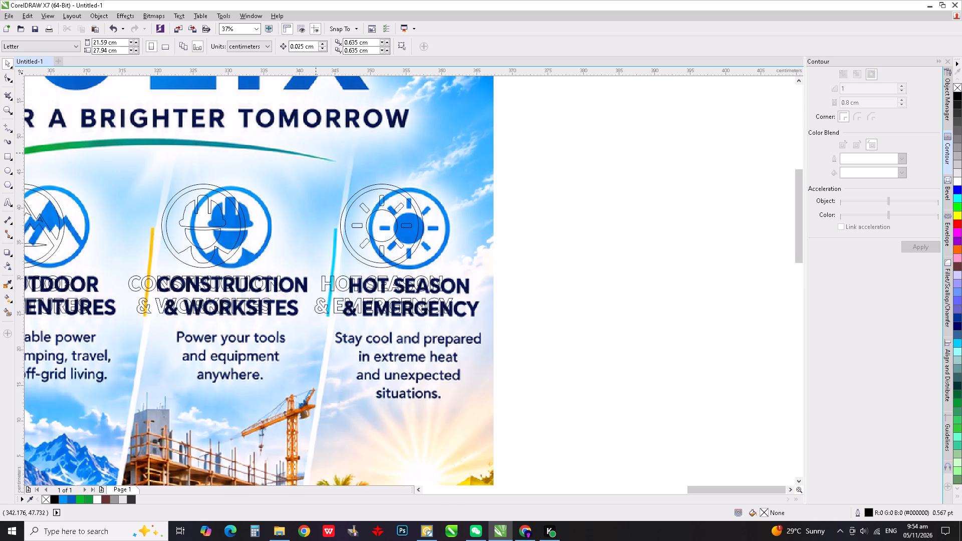
pyautogui.click(381, 211)
pyautogui.click(387, 213)
pyautogui.click(390, 213)
pyautogui.scroll(-1, 422, 215)
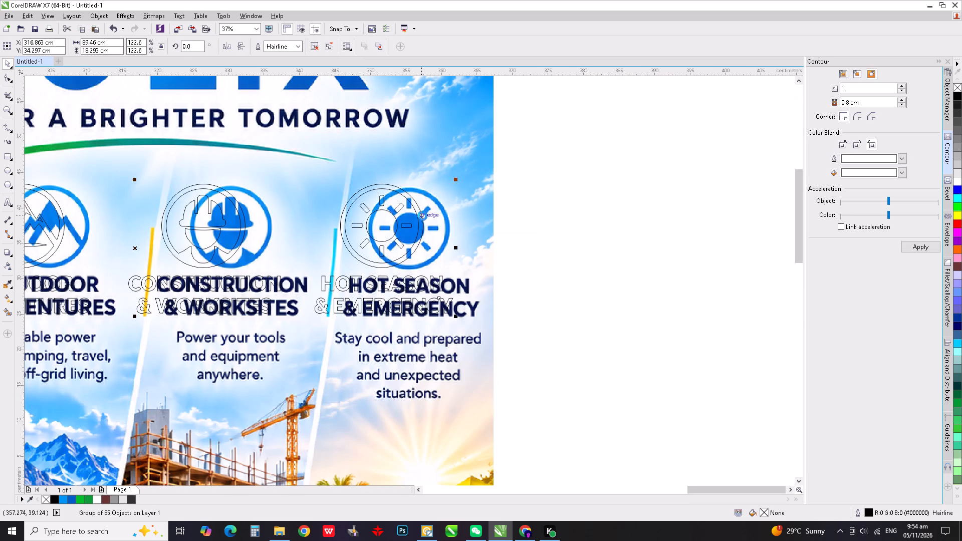
pyautogui.hotkey('ctrl', 'u')
pyautogui.hotkey('ctrl', 'u')
pyautogui.hotkey('ctrl', 'u')
pyautogui.hotkey('ctrl', 'u')
pyautogui.hotkey('ctrl', 'u')
pyautogui.keyDown('ctrl'); pyautogui.click(501, 226); pyautogui.keyUp('ctrl')
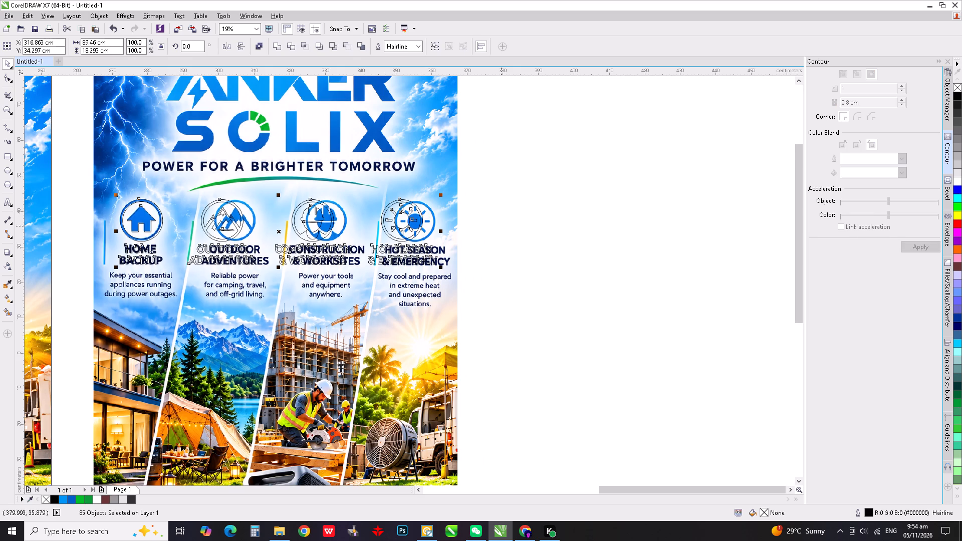
# Move all four outlined icon captions off the reference poster onto the empty area beyond its right edge.
pyautogui.click(479, 238)
pyautogui.moveTo(493, 241); pyautogui.dragTo(186, 177)
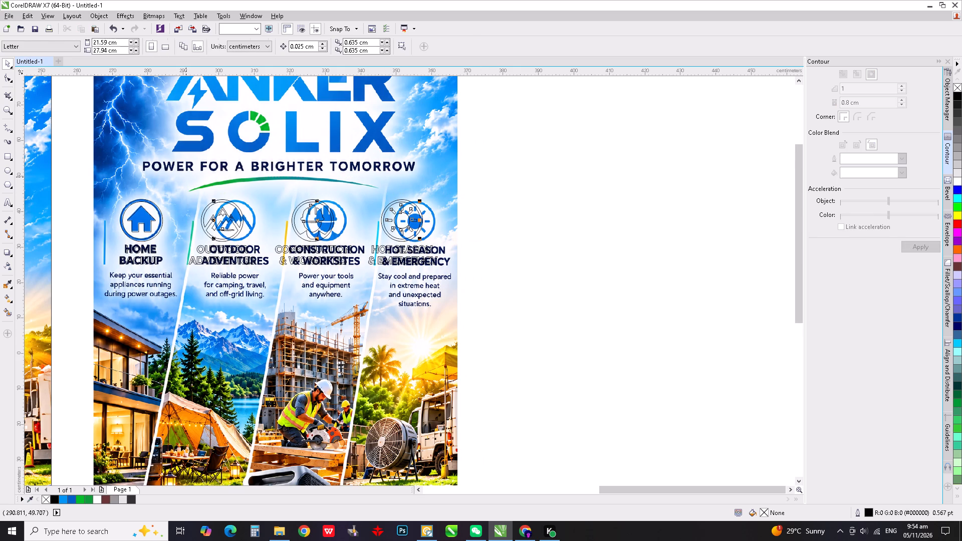
pyautogui.click(462, 279)
pyautogui.moveTo(492, 320); pyautogui.dragTo(93, 240)
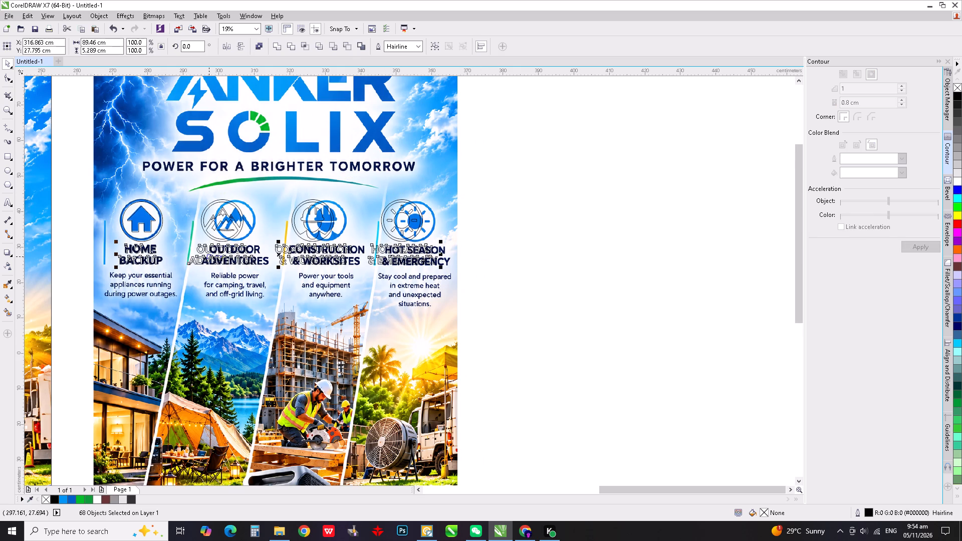
pyautogui.moveTo(211, 250); pyautogui.dragTo(580, 223)
pyautogui.click(533, 217)
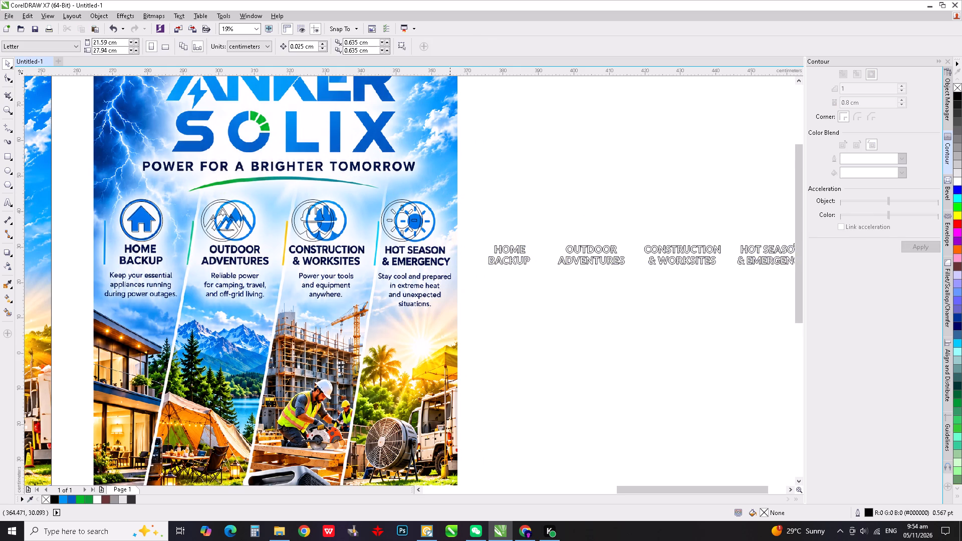
# Shift the mountain, helmet and sun icon outlines about 3.7 cm right, fitting the mountain over the reference's Outdoor Adventures icon.
pyautogui.moveTo(473, 254); pyautogui.dragTo(189, 185)
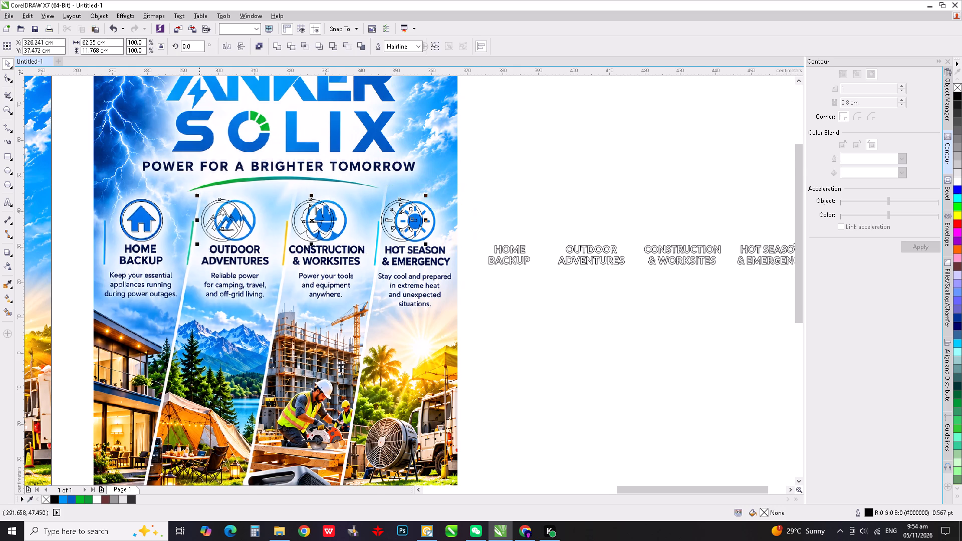
pyautogui.scroll(1, 227, 208)
pyautogui.moveTo(247, 205); pyautogui.dragTo(274, 205)
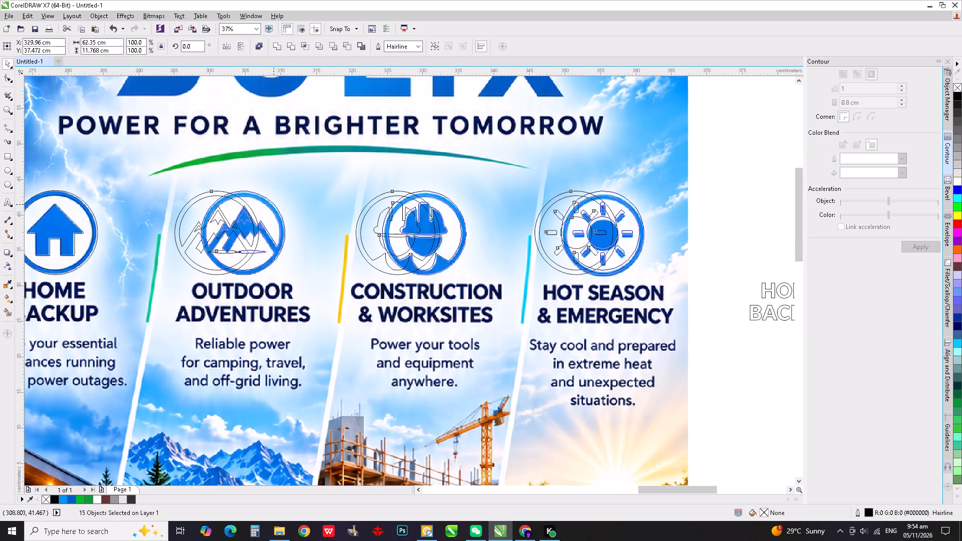
pyautogui.moveTo(274, 205); pyautogui.dragTo(273, 205)
# Shift the helmet and sun icon outlines slightly right to match the reference's Construction & Worksites and Hot Season icons.
pyautogui.scroll(-2, 239, 200)
pyautogui.click(366, 196)
pyautogui.moveTo(360, 230); pyautogui.dragTo(284, 198)
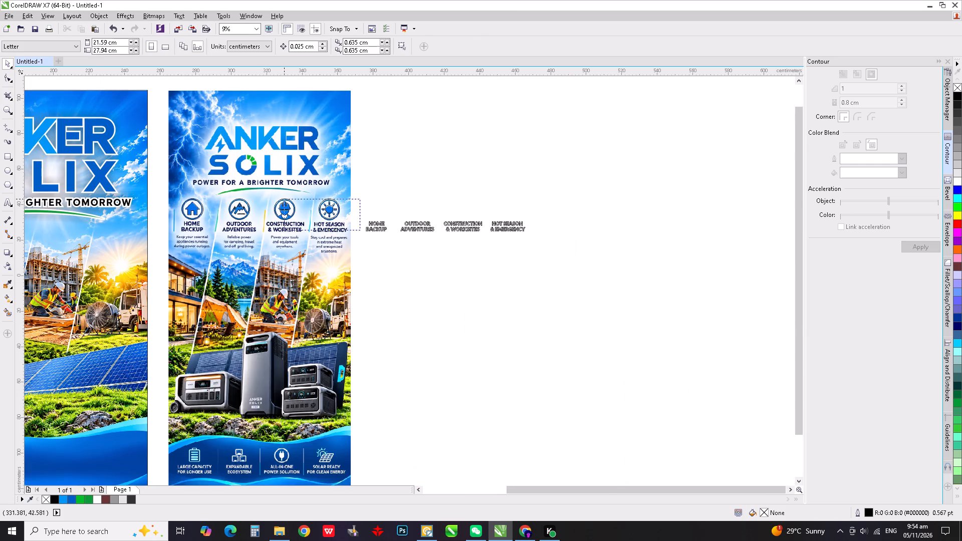
pyautogui.moveTo(284, 198); pyautogui.dragTo(257, 186)
pyautogui.scroll(2, 277, 191)
pyautogui.scroll(1, 364, 251)
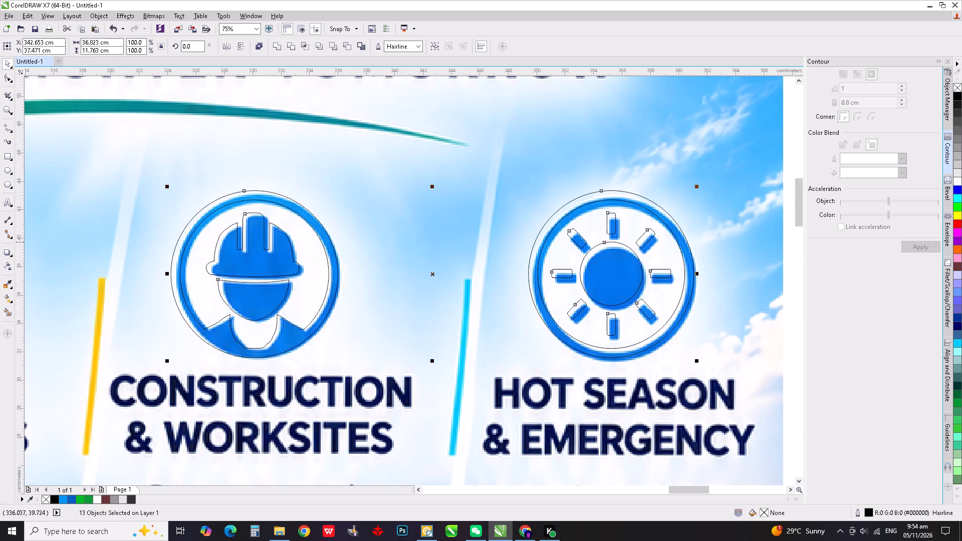
pyautogui.scroll(1, 329, 239)
pyautogui.moveTo(330, 238); pyautogui.dragTo(334, 238)
pyautogui.scroll(-1, 282, 218)
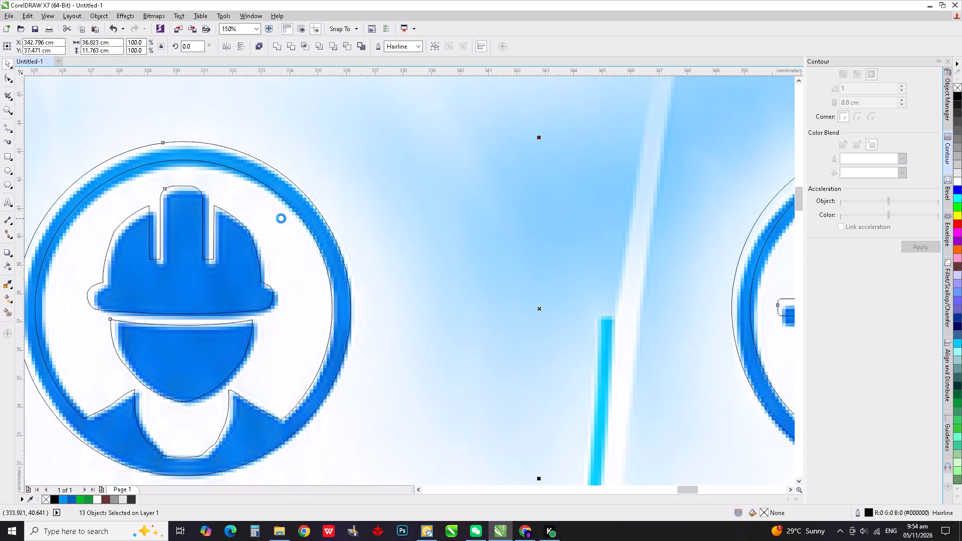
pyautogui.scroll(-2, 281, 218)
pyautogui.click(548, 229)
pyautogui.scroll(-2, 535, 246)
pyautogui.scroll(1, 291, 230)
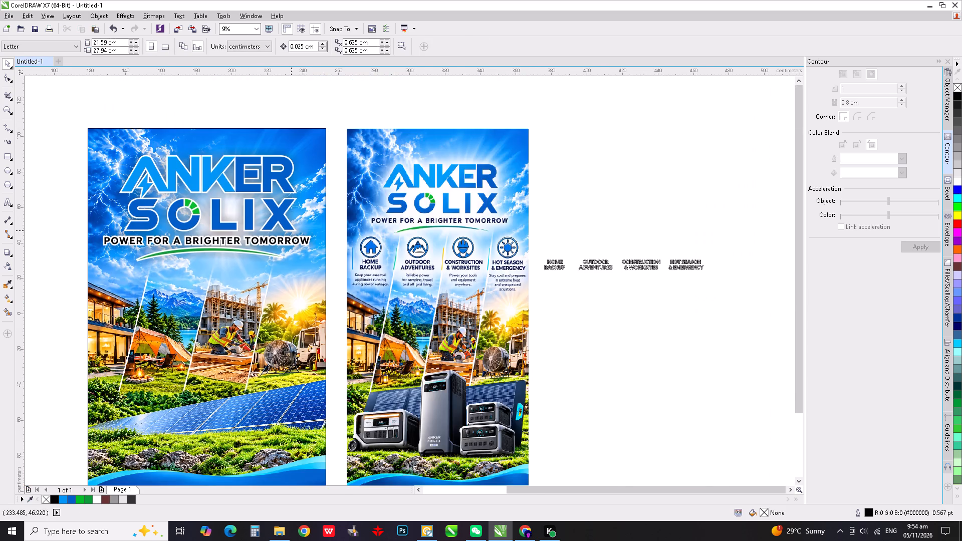
# Move the four icon outlines onto the main poster's scene strip and scale them to about 117 cm wide overall.
pyautogui.moveTo(313, 247); pyautogui.dragTo(412, 212, button='middle')
pyautogui.scroll(-1, 472, 193)
pyautogui.moveTo(476, 192); pyautogui.dragTo(481, 199)
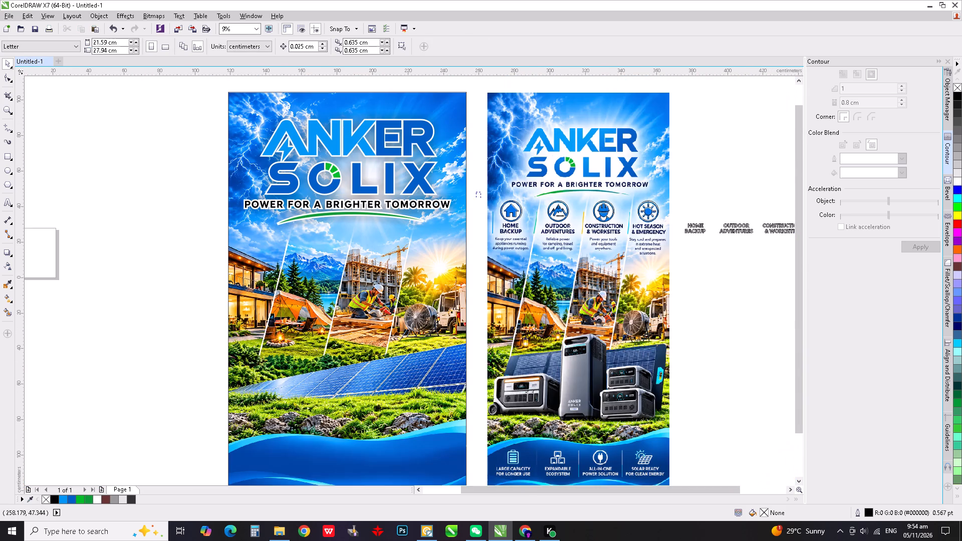
pyautogui.moveTo(481, 199); pyautogui.dragTo(673, 231)
pyautogui.moveTo(509, 208); pyautogui.dragTo(489, 210)
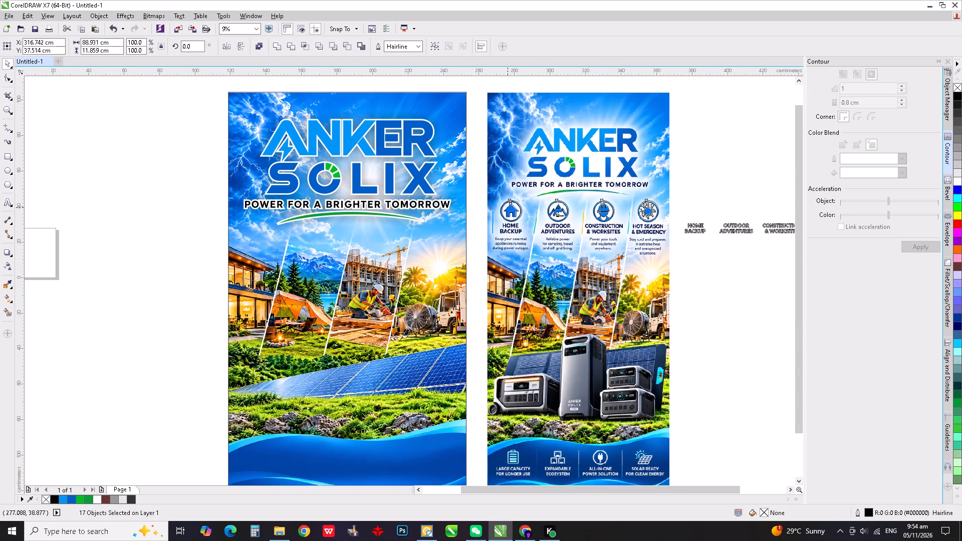
pyautogui.moveTo(489, 210); pyautogui.dragTo(253, 243)
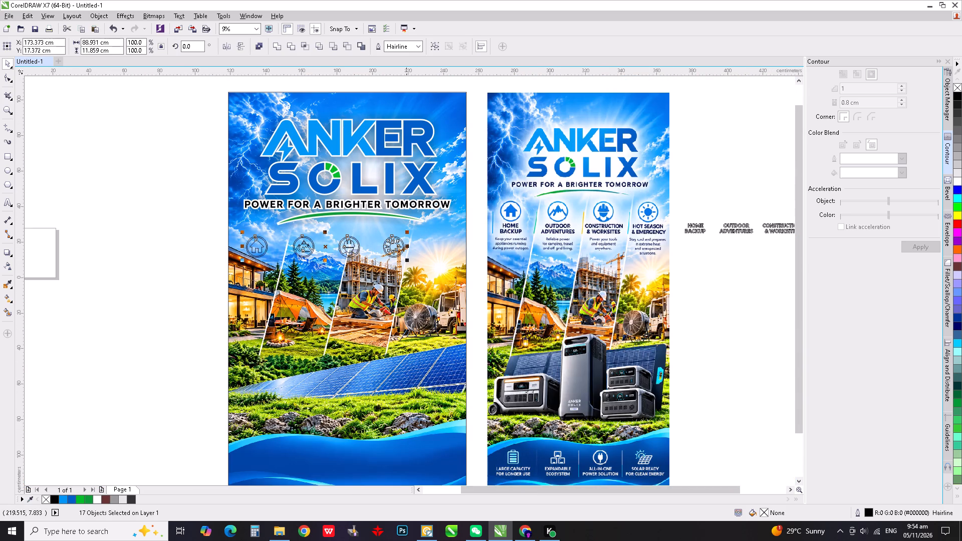
pyautogui.moveTo(407, 261); pyautogui.dragTo(457, 281)
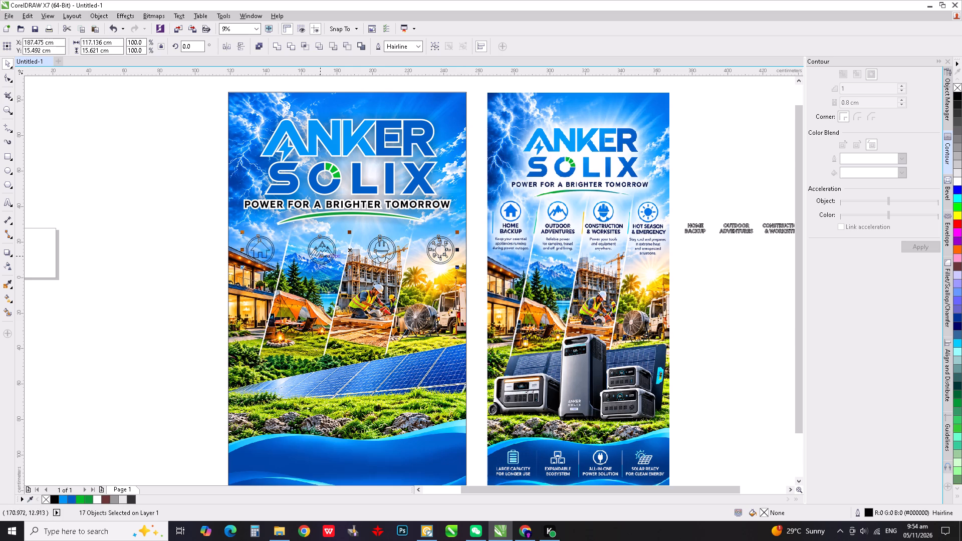
# Reposition the row of four icon outlines higher and slightly left, just beneath the green arc on the main poster.
pyautogui.scroll(2, 263, 241)
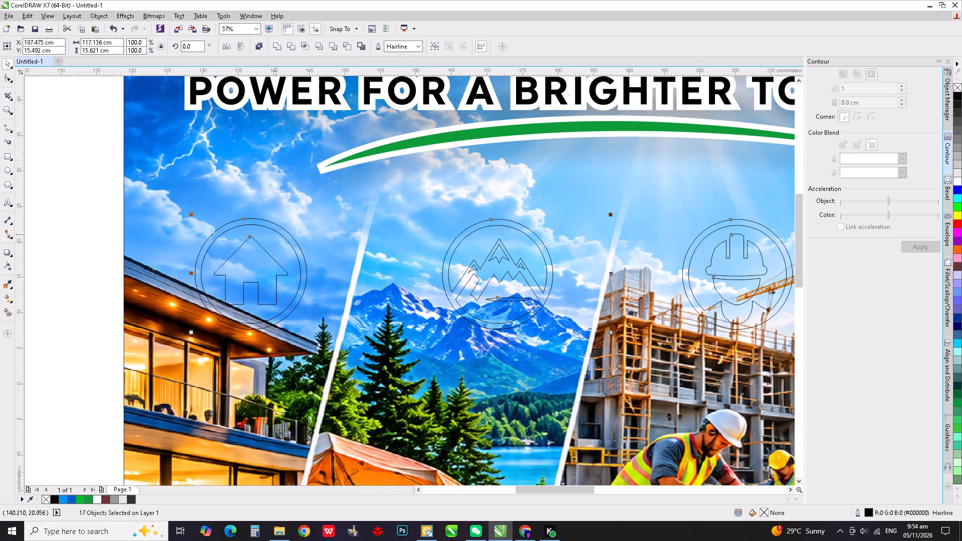
pyautogui.moveTo(276, 233); pyautogui.dragTo(262, 220)
pyautogui.scroll(-2, 194, 211)
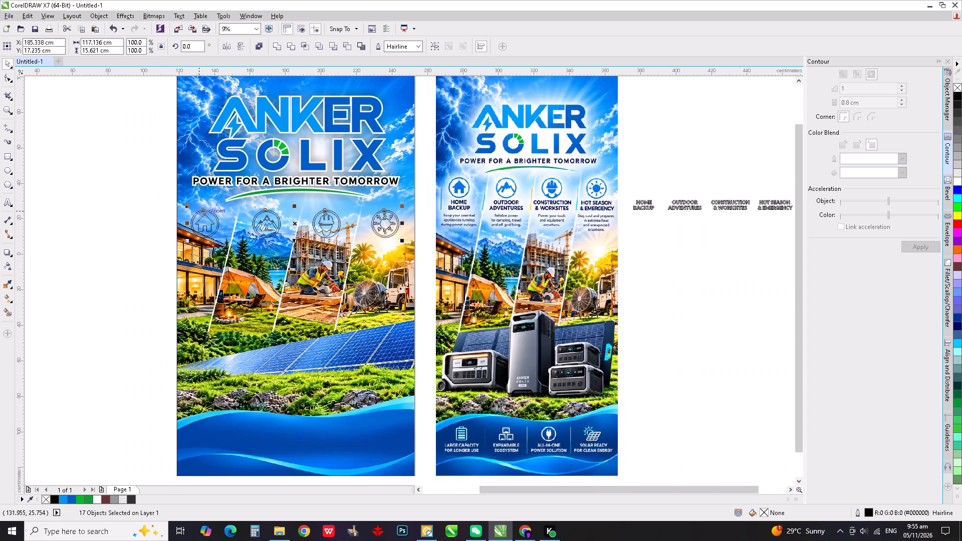
pyautogui.scroll(1, 199, 204)
pyautogui.moveTo(208, 215); pyautogui.dragTo(205, 208)
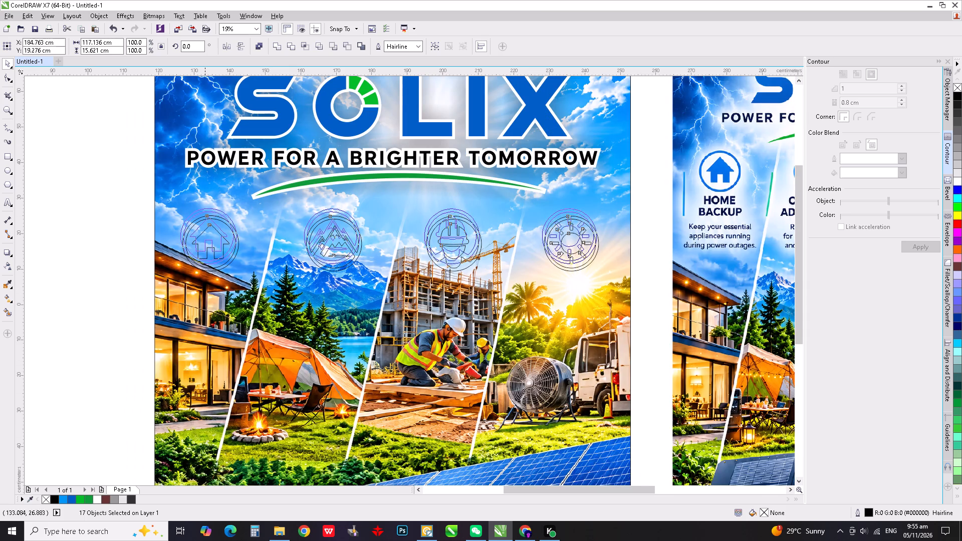
pyautogui.moveTo(205, 208); pyautogui.dragTo(205, 206)
pyautogui.scroll(-1, 201, 207)
pyautogui.click(431, 215)
# Move the sun icon outline about 2.7 cm right within the main poster's fourth scene panel.
pyautogui.scroll(1, 408, 218)
pyautogui.moveTo(446, 260); pyautogui.dragTo(319, 182)
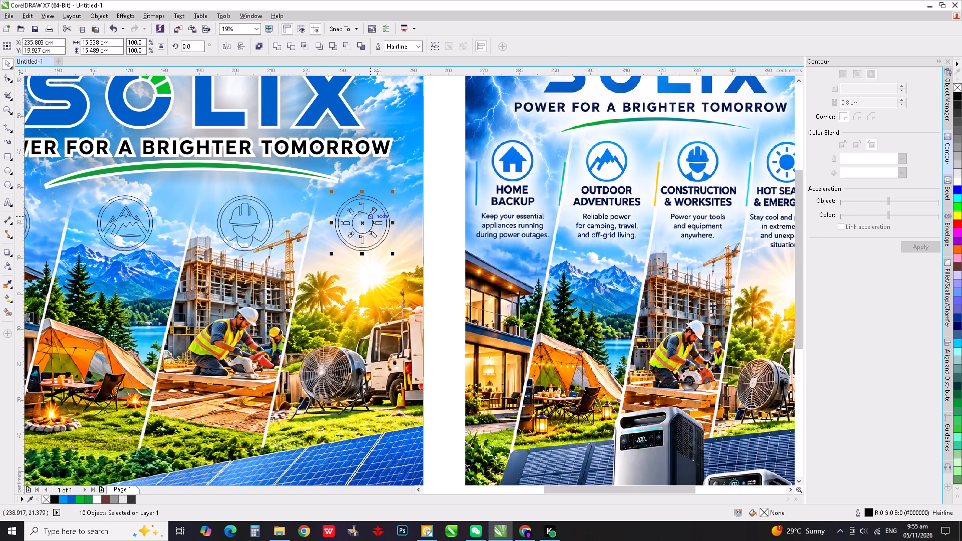
pyautogui.moveTo(373, 218); pyautogui.dragTo(380, 217)
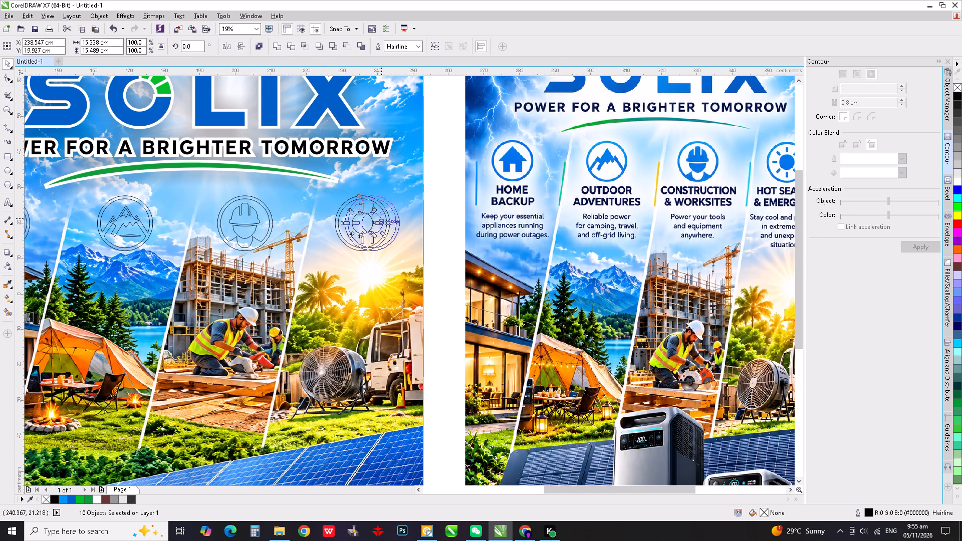
pyautogui.moveTo(380, 217); pyautogui.dragTo(381, 217)
# Group the parts of the sun, helmet, mountain and house icons into one separate group per icon.
pyautogui.hotkey('ctrl', 'g')
pyautogui.scroll(-1, 389, 237)
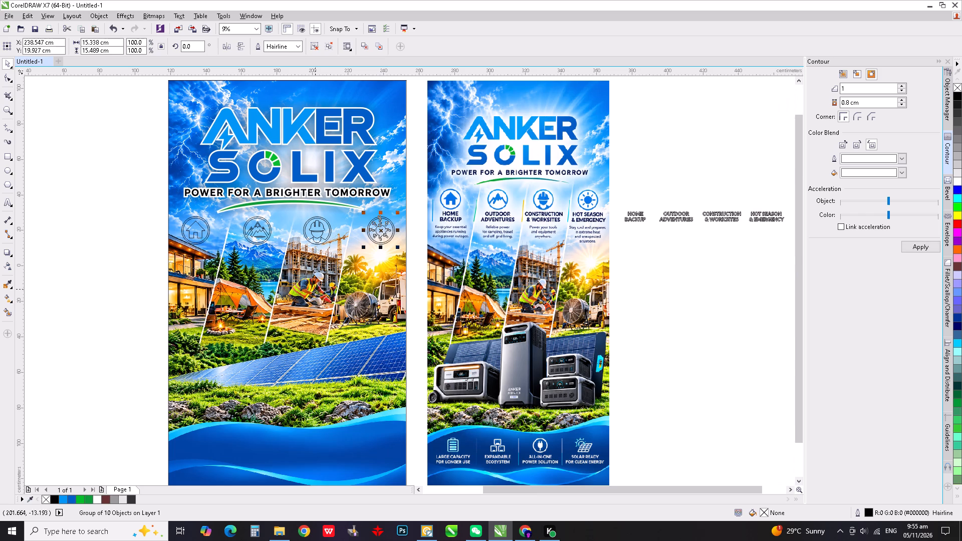
pyautogui.scroll(-1, 314, 267)
pyautogui.click(326, 387)
pyautogui.moveTo(337, 390); pyautogui.dragTo(299, 237)
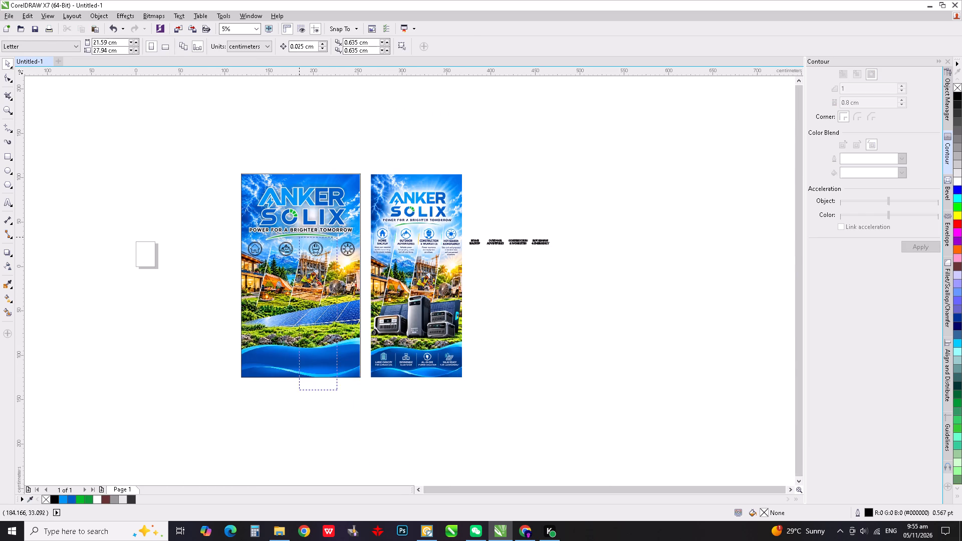
pyautogui.moveTo(299, 237); pyautogui.dragTo(297, 230)
pyautogui.hotkey('ctrl', 'g')
pyautogui.moveTo(297, 405); pyautogui.dragTo(271, 231)
pyautogui.hotkey('ctrl', 'g')
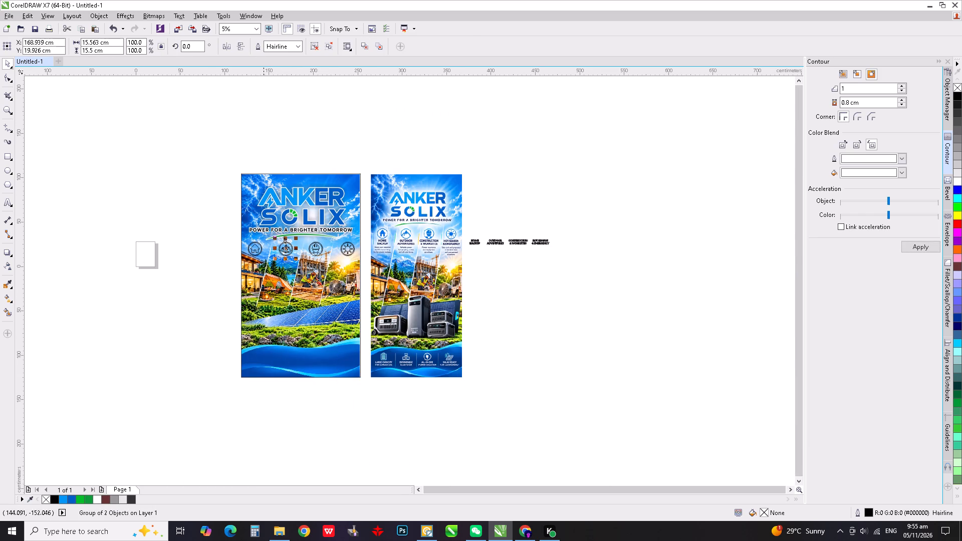
pyautogui.moveTo(265, 402); pyautogui.dragTo(231, 225)
pyautogui.hotkey('ctrl', 'g')
# Align the four icon groups on the main poster along a common horizontal centre line.
pyautogui.scroll(1, 305, 243)
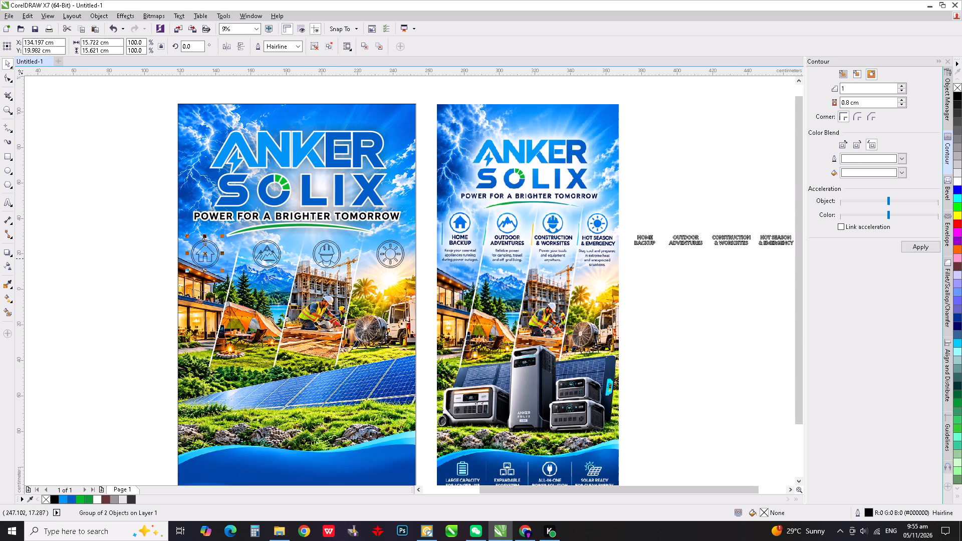
pyautogui.moveTo(142, 237); pyautogui.dragTo(432, 286)
pyautogui.press('e')
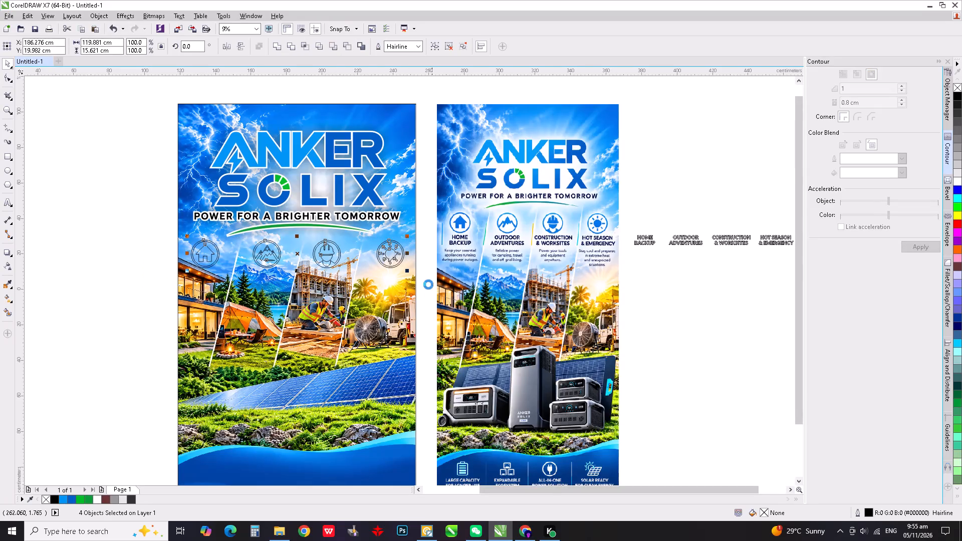
pyautogui.press('e')
pyautogui.press('e')
pyautogui.click(131, 243)
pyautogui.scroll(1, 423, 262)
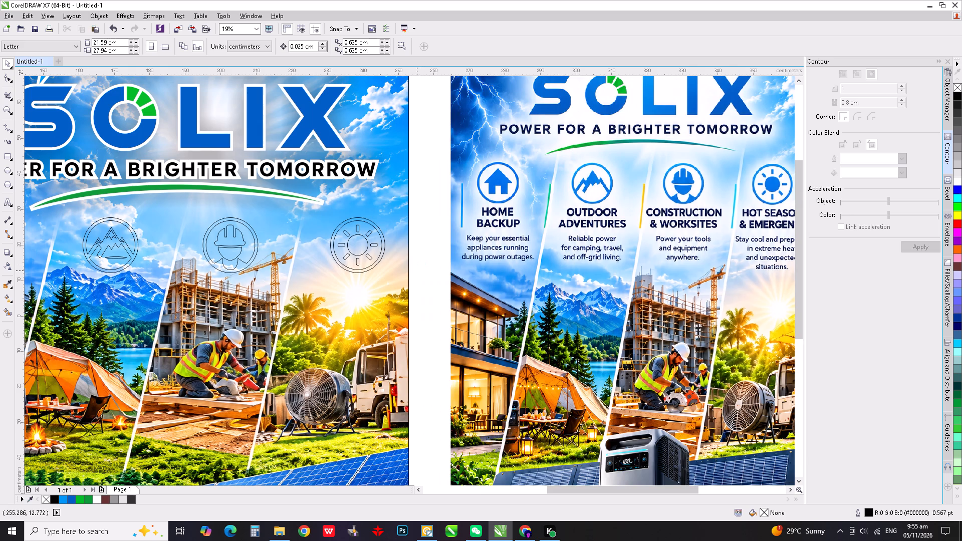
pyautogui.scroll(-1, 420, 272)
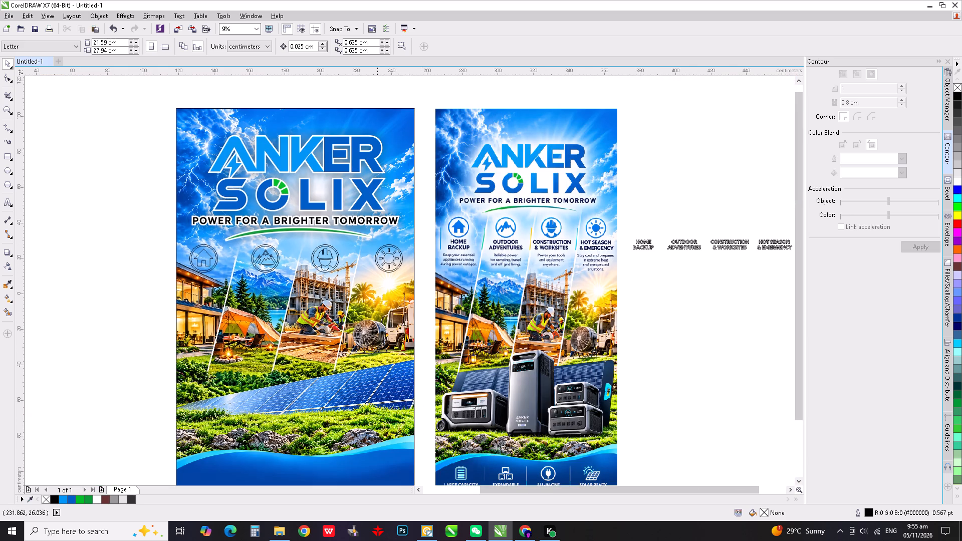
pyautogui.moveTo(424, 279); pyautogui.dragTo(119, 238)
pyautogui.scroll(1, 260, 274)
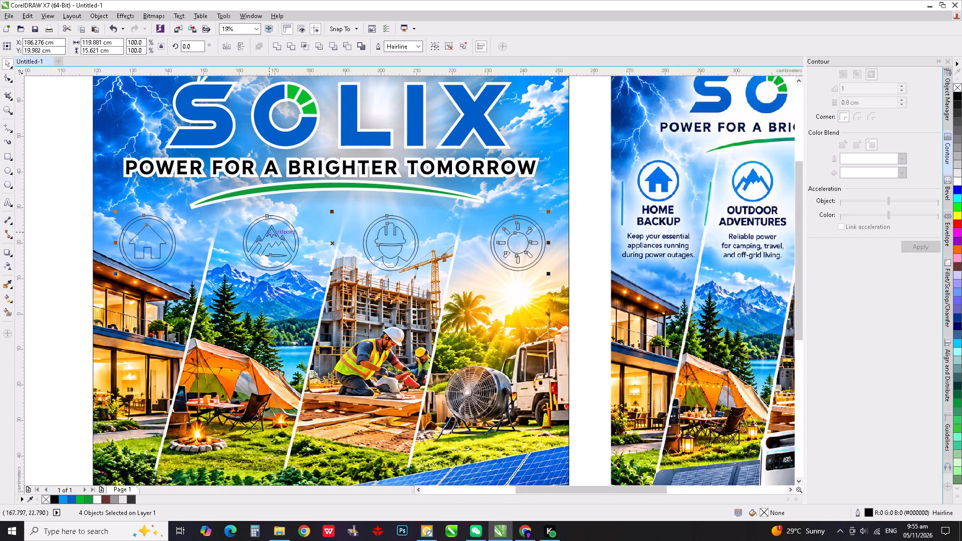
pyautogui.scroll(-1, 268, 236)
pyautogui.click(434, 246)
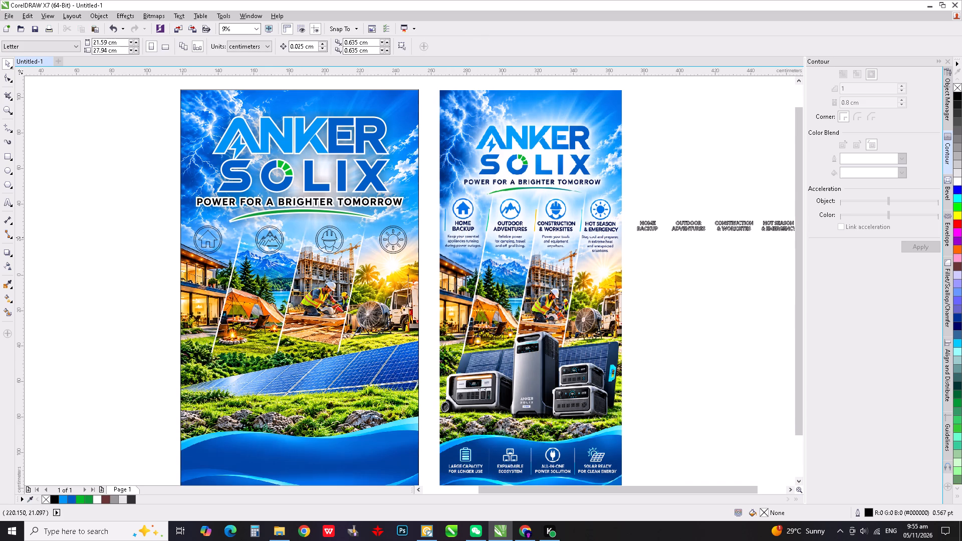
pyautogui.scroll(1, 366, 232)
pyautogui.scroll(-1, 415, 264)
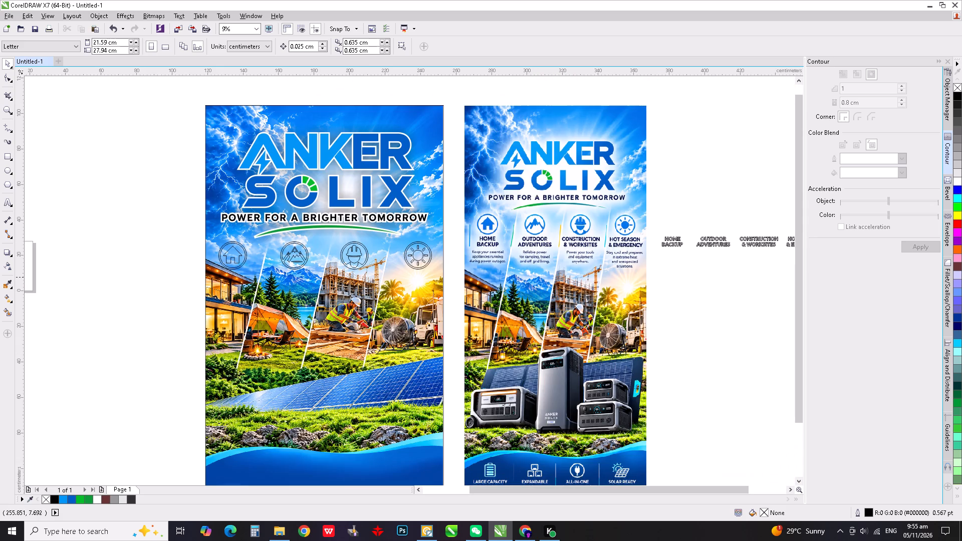
# Move the row of four icon outlines on the main poster up about 0.9 cm, closer to the green arc.
pyautogui.moveTo(449, 276); pyautogui.dragTo(196, 233)
pyautogui.scroll(1, 430, 243)
pyautogui.click(422, 247)
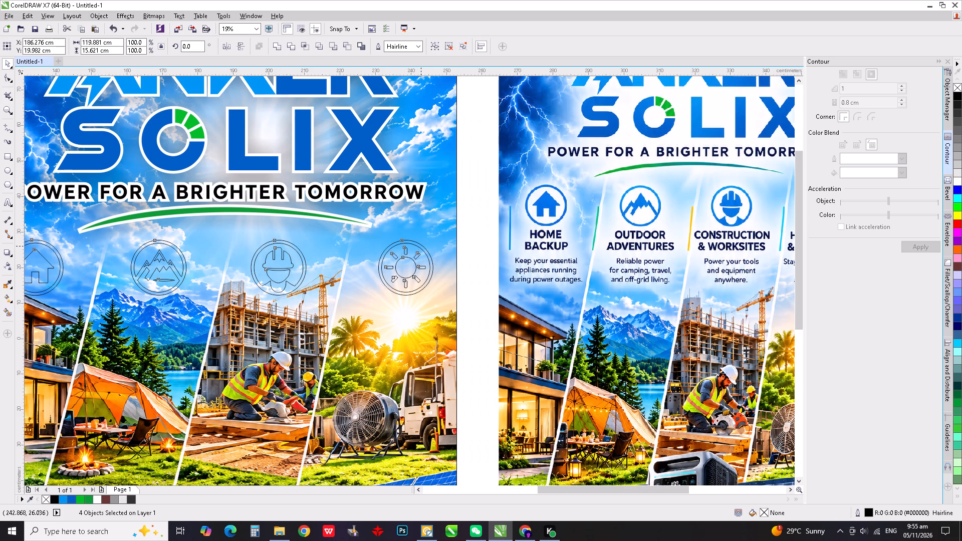
pyautogui.hotkey('ctrl', 'z')
pyautogui.scroll(1, 423, 247)
pyautogui.moveTo(414, 247); pyautogui.dragTo(415, 239)
pyautogui.scroll(-2, 415, 241)
pyautogui.click(434, 244)
# Ungroup the house, mountain, helmet and sun icon groups on the main poster so their parts can be filled individually.
pyautogui.scroll(1, 256, 250)
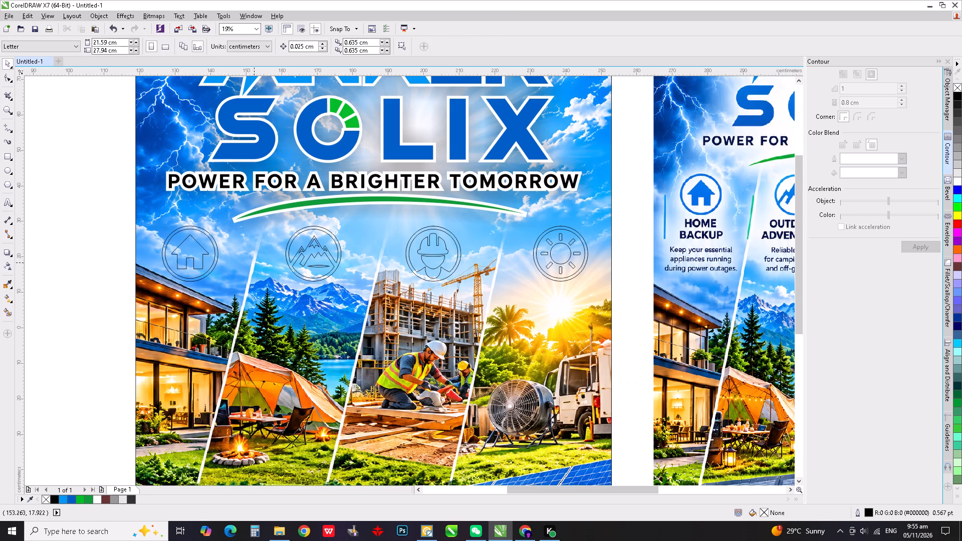
pyautogui.scroll(-1, 250, 259)
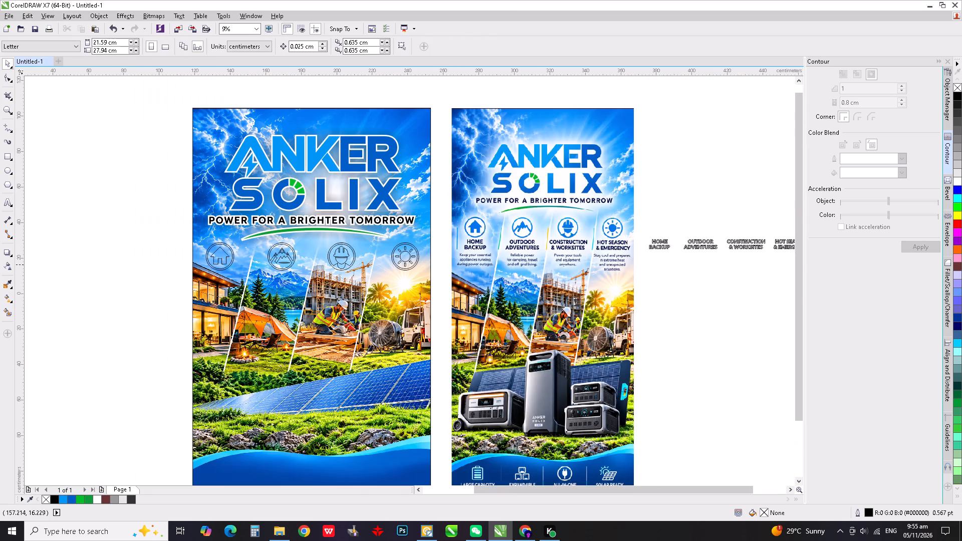
pyautogui.scroll(1, 265, 258)
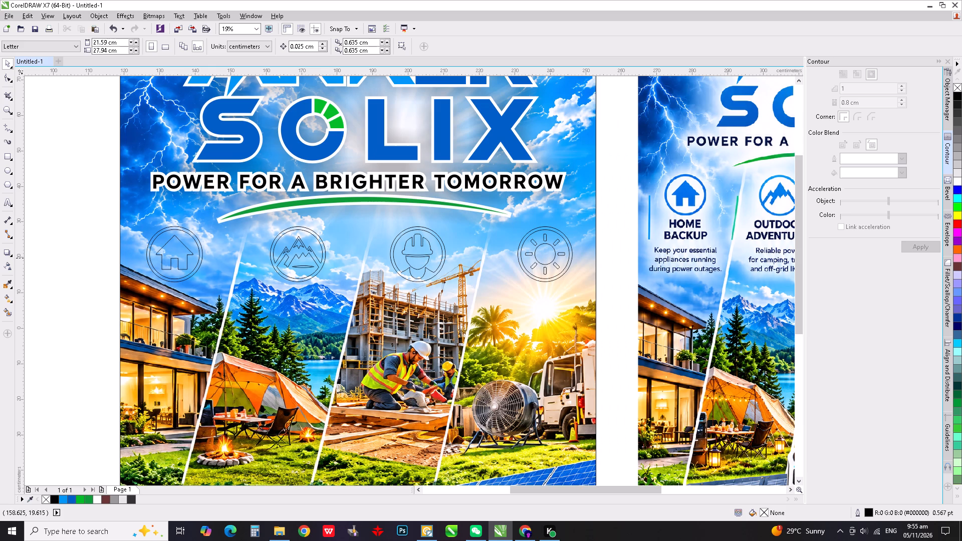
pyautogui.click(192, 255)
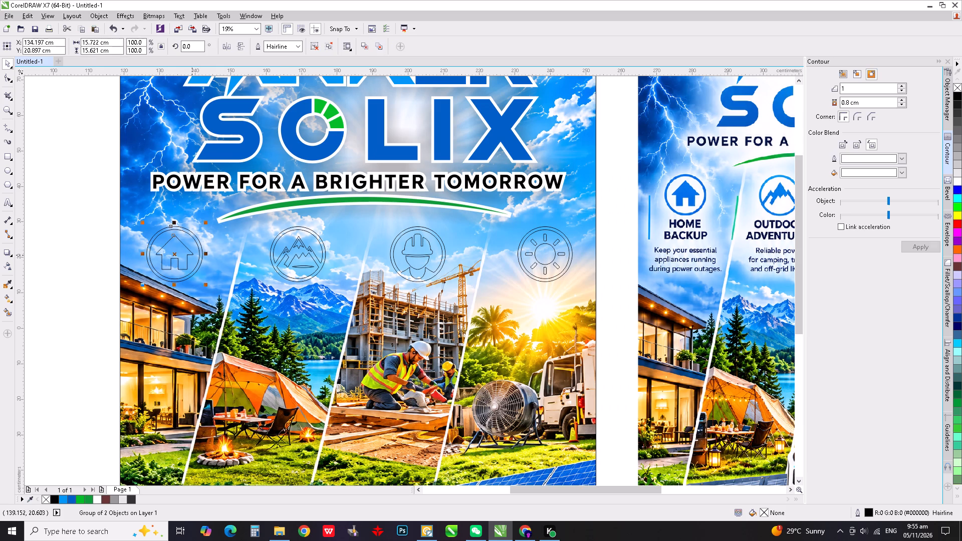
pyautogui.scroll(-1, 192, 255)
pyautogui.click(98, 239)
pyautogui.moveTo(100, 232); pyautogui.dragTo(400, 278)
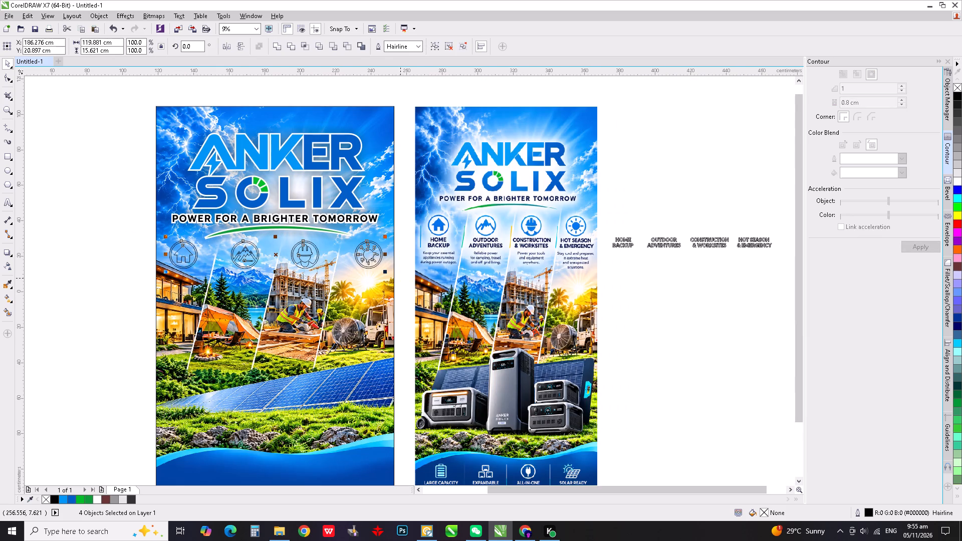
pyautogui.hotkey('ctrl', 'u')
pyautogui.click(395, 275)
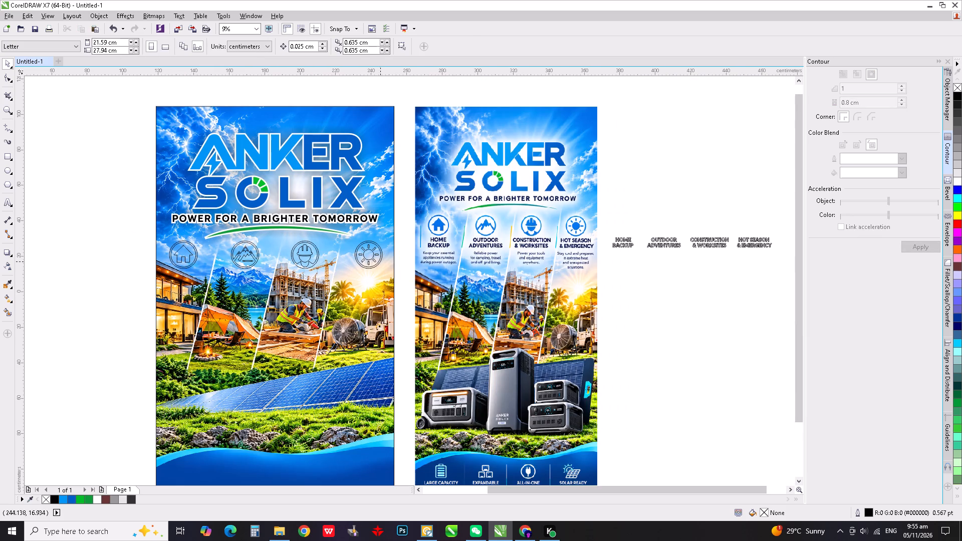
# Sample the blue (#0073EB) of the reference poster's sun icon and fill the main poster's sun disc, eight rays and ring with it.
pyautogui.click(8, 285)
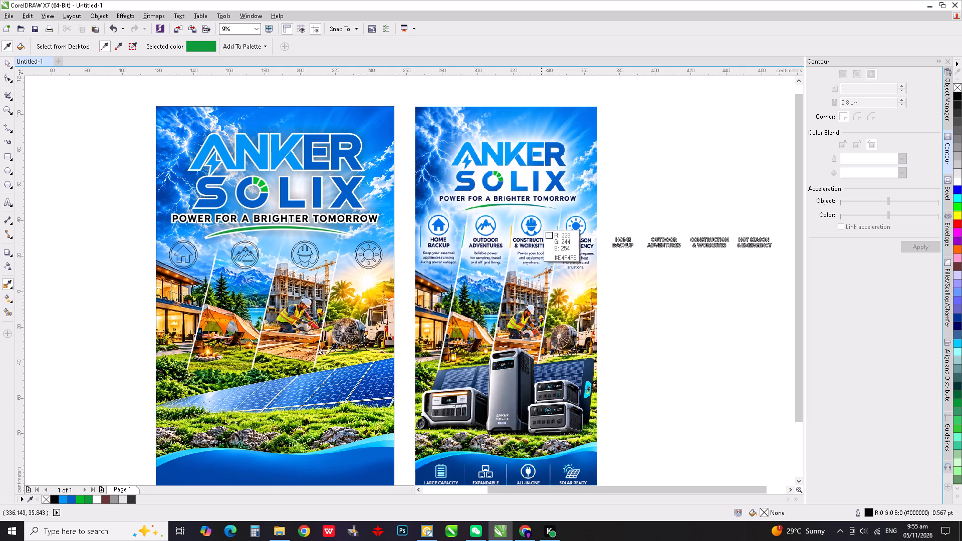
pyautogui.scroll(3, 576, 226)
pyautogui.click(576, 226)
pyautogui.scroll(-5, 585, 226)
pyautogui.scroll(4, 348, 253)
pyautogui.click(400, 262)
pyautogui.click(393, 212)
pyautogui.click(349, 230)
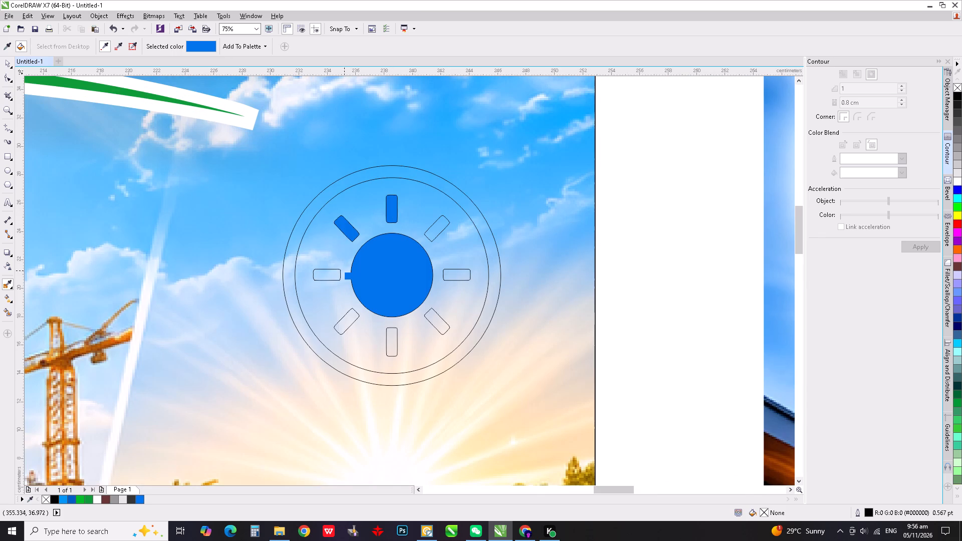
pyautogui.click(334, 280)
pyautogui.click(332, 277)
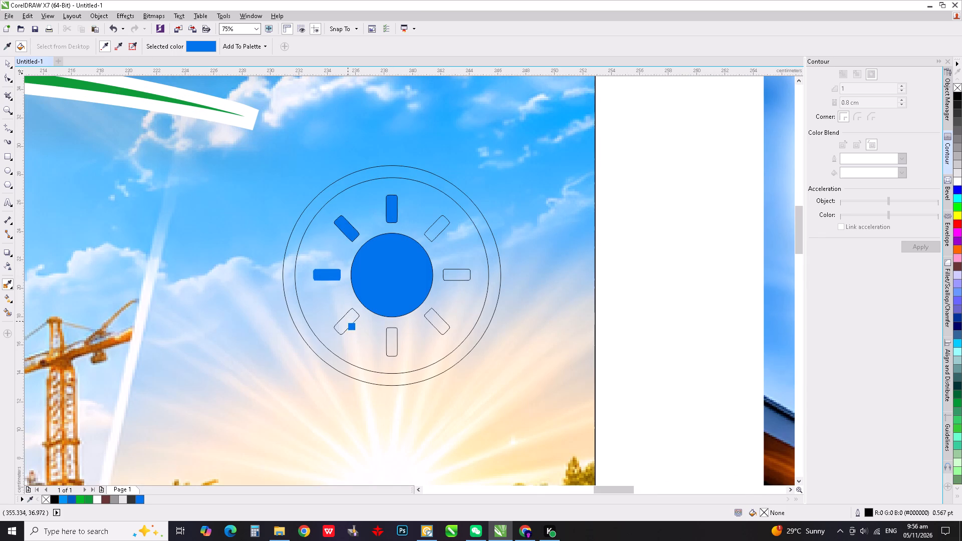
pyautogui.click(348, 321)
pyautogui.click(393, 342)
pyautogui.click(434, 322)
pyautogui.click(454, 276)
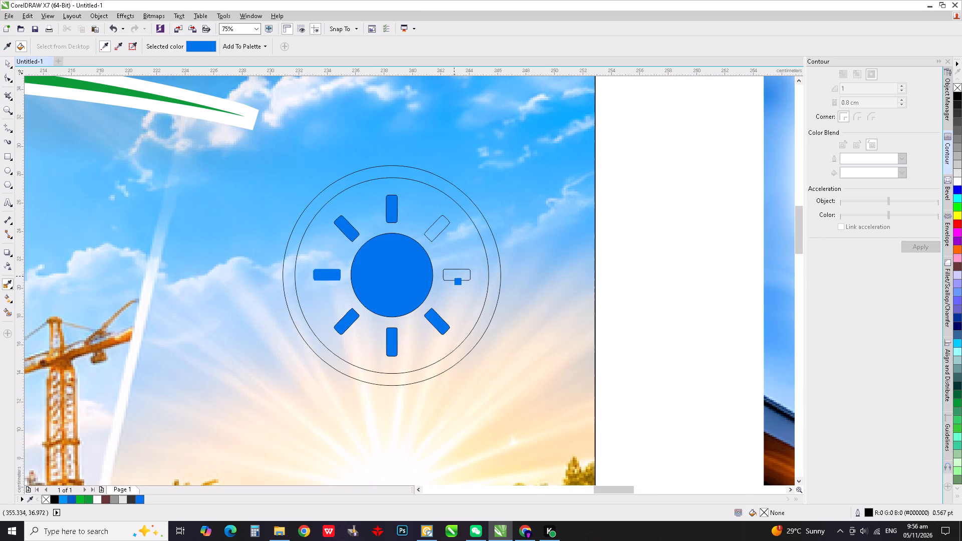
pyautogui.click(438, 226)
pyautogui.click(466, 208)
# Fill the helmet, face, shoulders and ring of the main poster's construction worker icon with the sampled blue.
pyautogui.scroll(-3, 549, 233)
pyautogui.scroll(3, 373, 244)
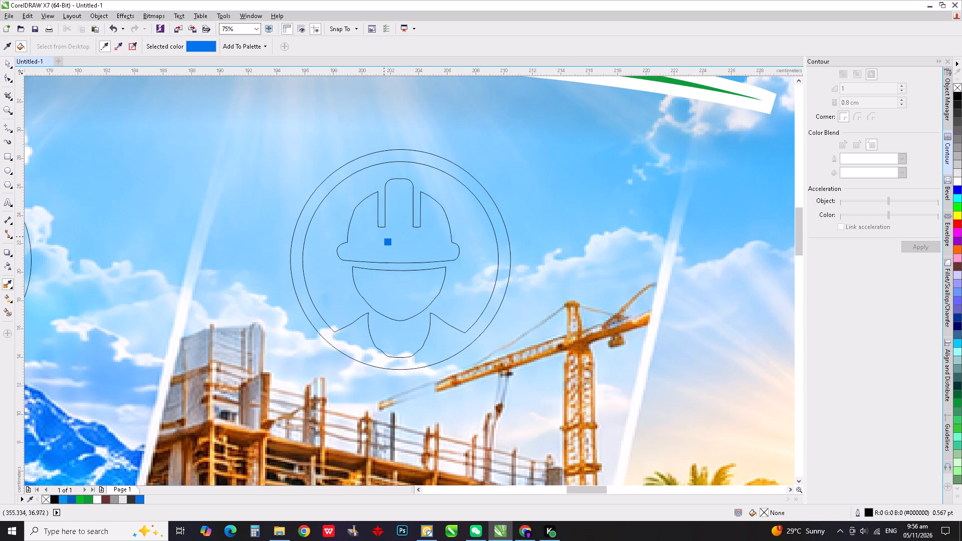
pyautogui.click(385, 241)
pyautogui.click(388, 293)
pyautogui.click(359, 334)
# Fill the main poster's mountain icon with the sampled blue, including its ring and the thin ellipse under the peaks.
pyautogui.scroll(-4, 498, 280)
pyautogui.scroll(3, 351, 270)
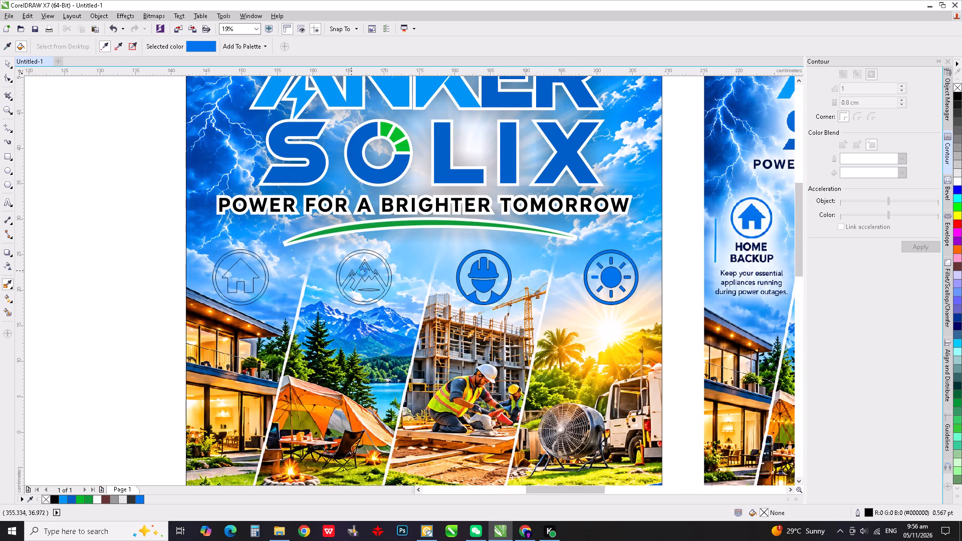
pyautogui.scroll(-6, 375, 273)
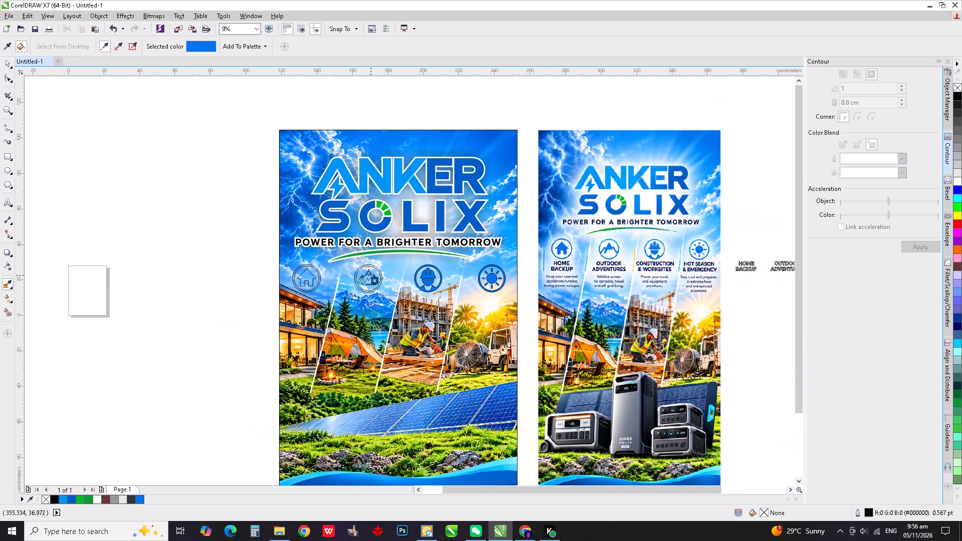
pyautogui.scroll(3, 372, 275)
pyautogui.click(345, 291)
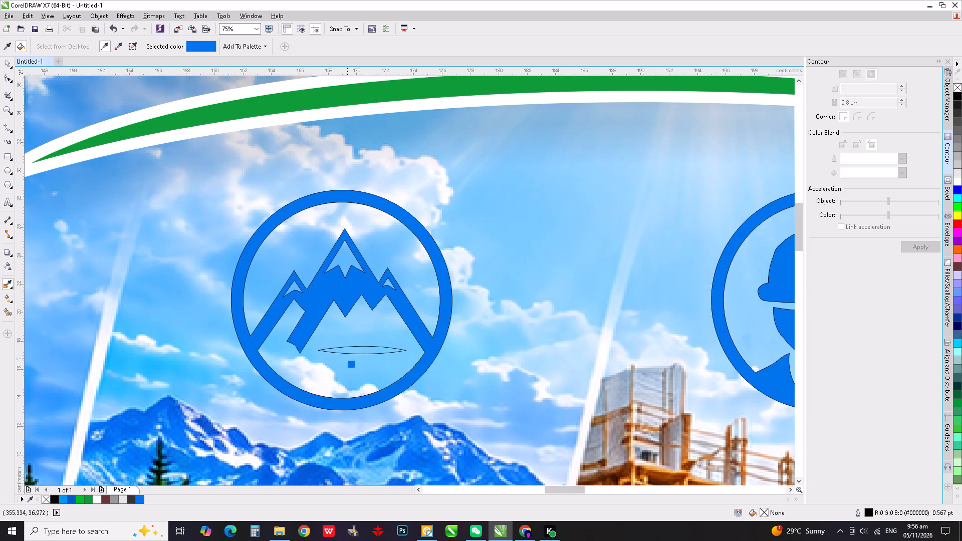
pyautogui.click(353, 349)
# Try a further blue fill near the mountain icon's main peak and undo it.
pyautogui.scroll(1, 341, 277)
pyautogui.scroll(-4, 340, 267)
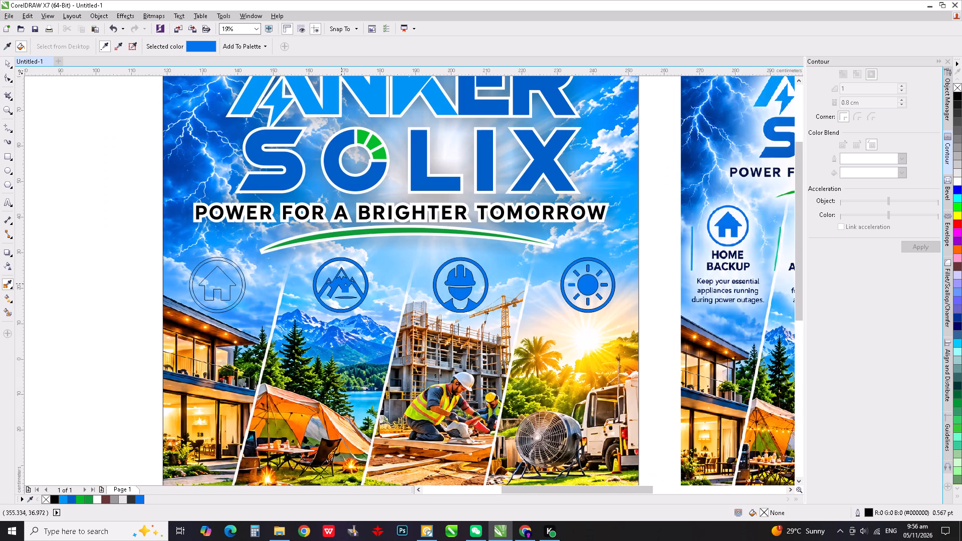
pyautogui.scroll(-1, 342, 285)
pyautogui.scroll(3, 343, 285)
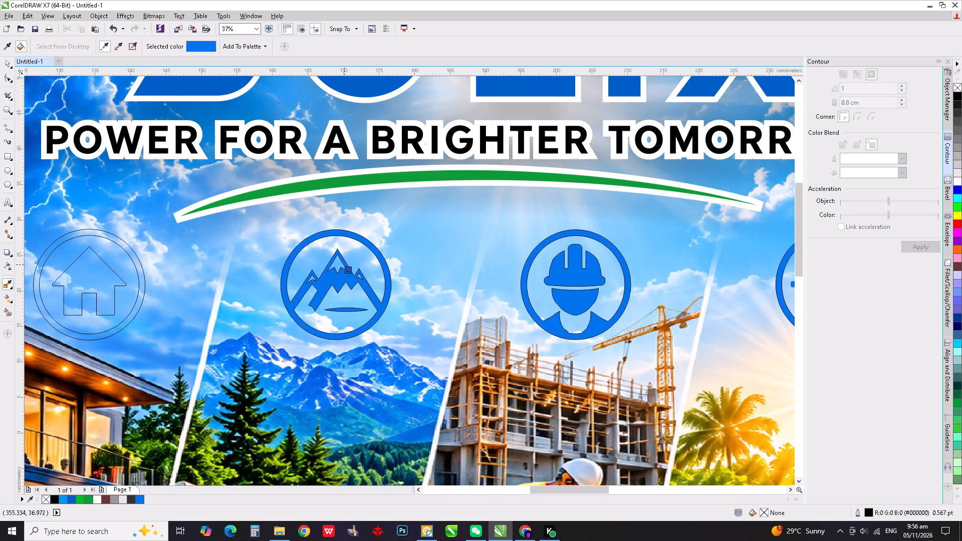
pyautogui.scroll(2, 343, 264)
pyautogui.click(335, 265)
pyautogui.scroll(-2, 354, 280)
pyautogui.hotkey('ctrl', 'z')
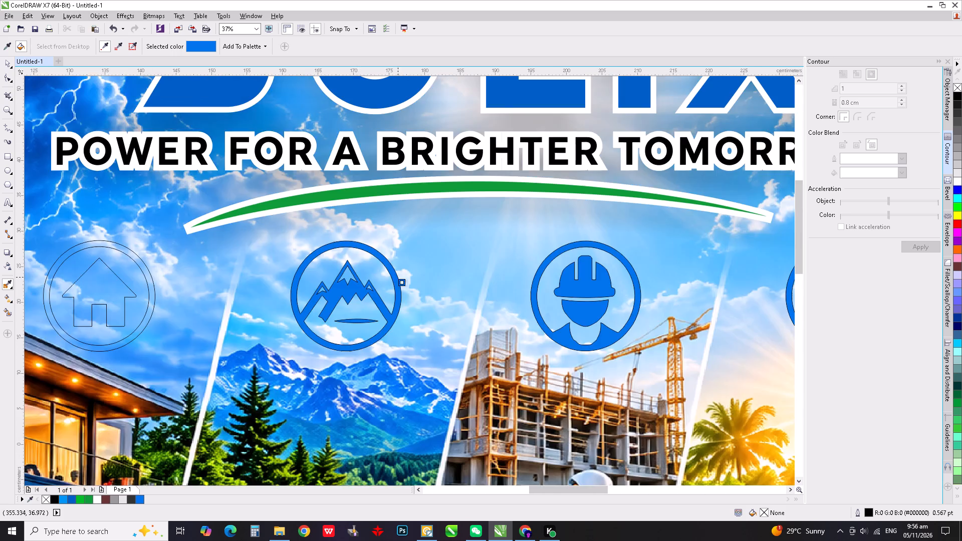
# Fill the house shape and the surrounding ring of the main poster's home icon with the sampled blue.
pyautogui.scroll(-2, 430, 266)
pyautogui.scroll(3, 341, 276)
pyautogui.click(361, 268)
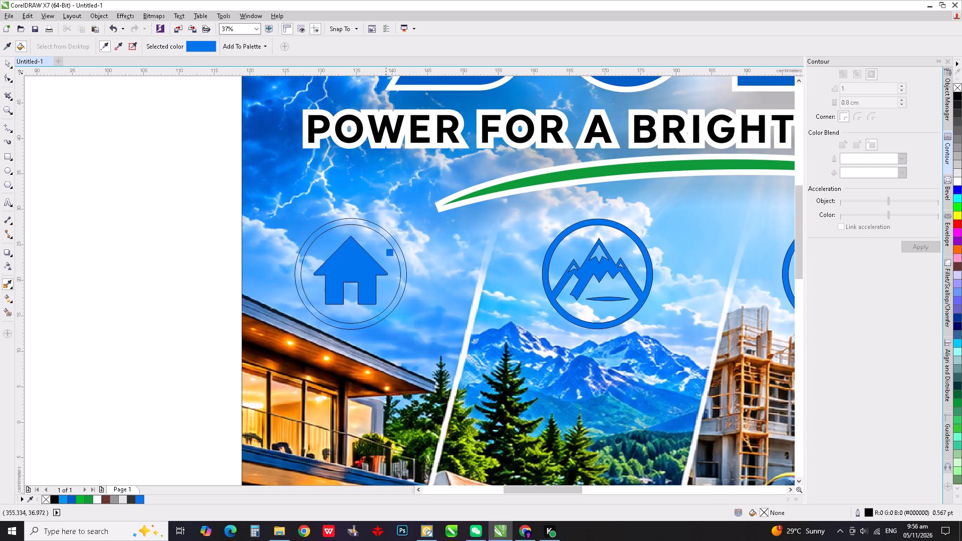
pyautogui.click(390, 238)
# Remove the black hairline outlines from all four blue icons on the main poster.
pyautogui.scroll(-4, 327, 252)
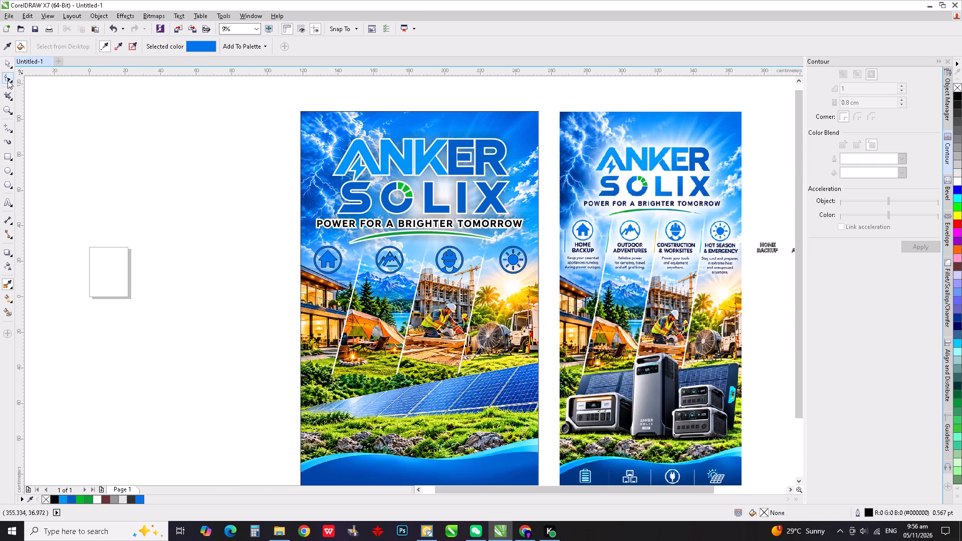
pyautogui.click(8, 68)
pyautogui.moveTo(251, 239); pyautogui.dragTo(265, 239)
pyautogui.moveTo(274, 235); pyautogui.dragTo(558, 298)
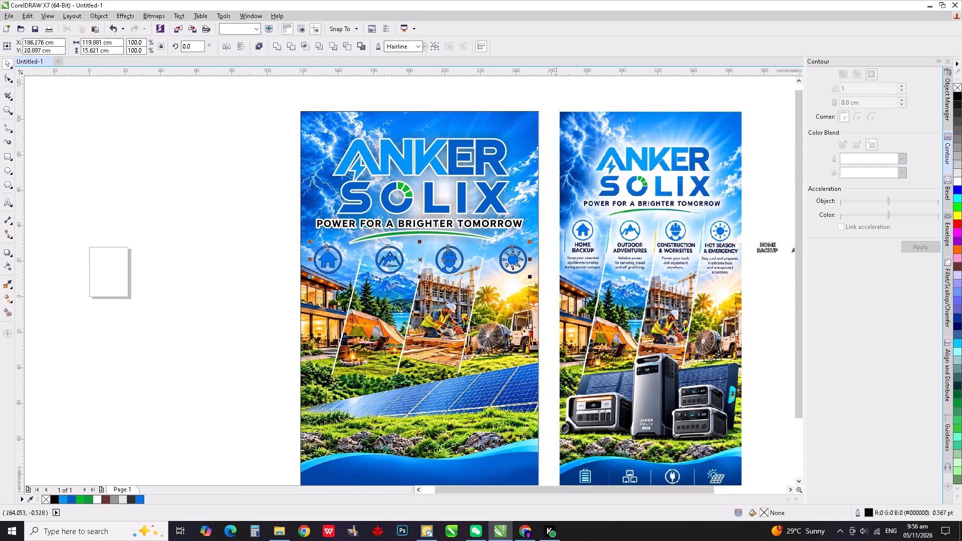
pyautogui.rightClick(955, 86)
pyautogui.click(276, 240)
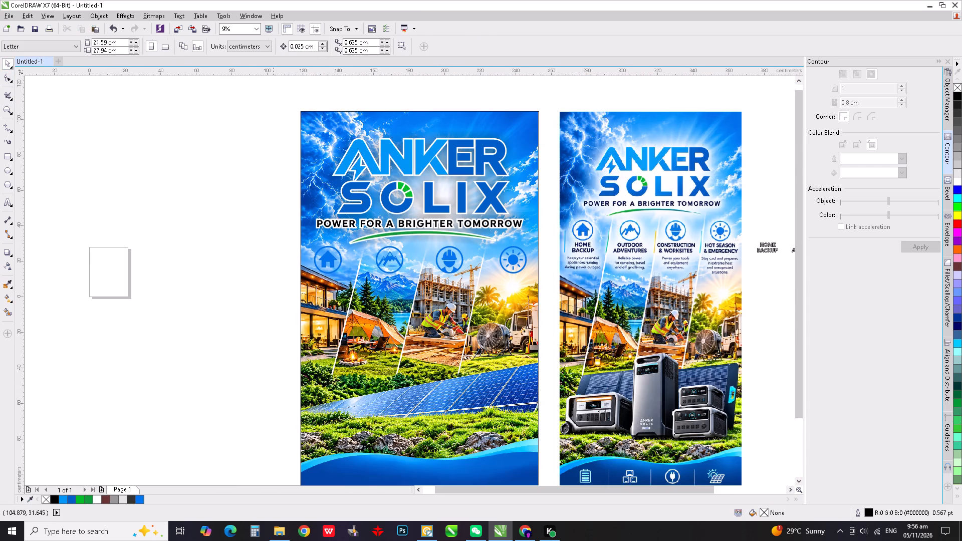
# Group the four blue icons together and apply a one-step white outside contour of 0.8 cm to the group.
pyautogui.moveTo(320, 262); pyautogui.dragTo(258, 269, button='middle')
pyautogui.moveTo(226, 246); pyautogui.dragTo(444, 310)
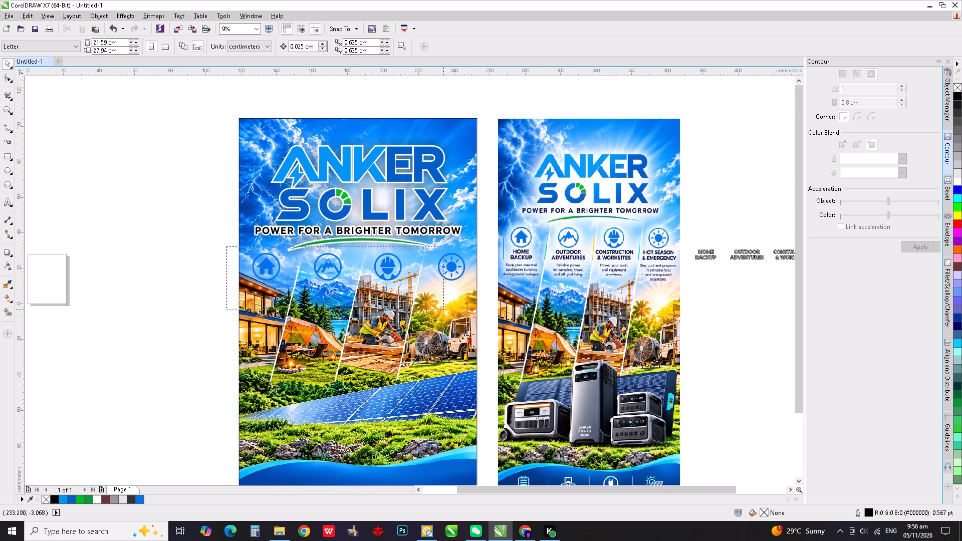
pyautogui.moveTo(444, 310); pyautogui.dragTo(485, 313)
pyautogui.hotkey('ctrl', 'g')
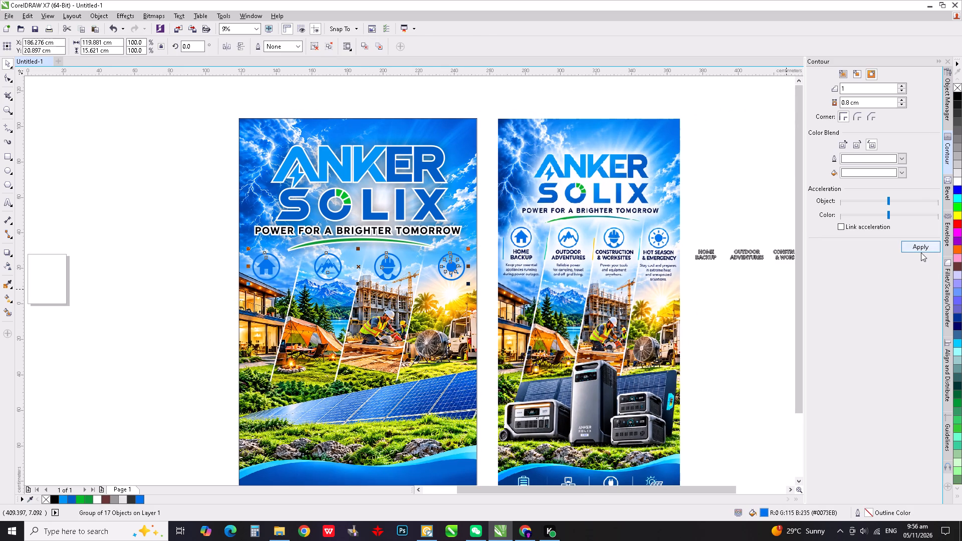
pyautogui.click(920, 253)
pyautogui.click(921, 249)
pyautogui.scroll(2, 305, 265)
pyautogui.scroll(-1, 304, 265)
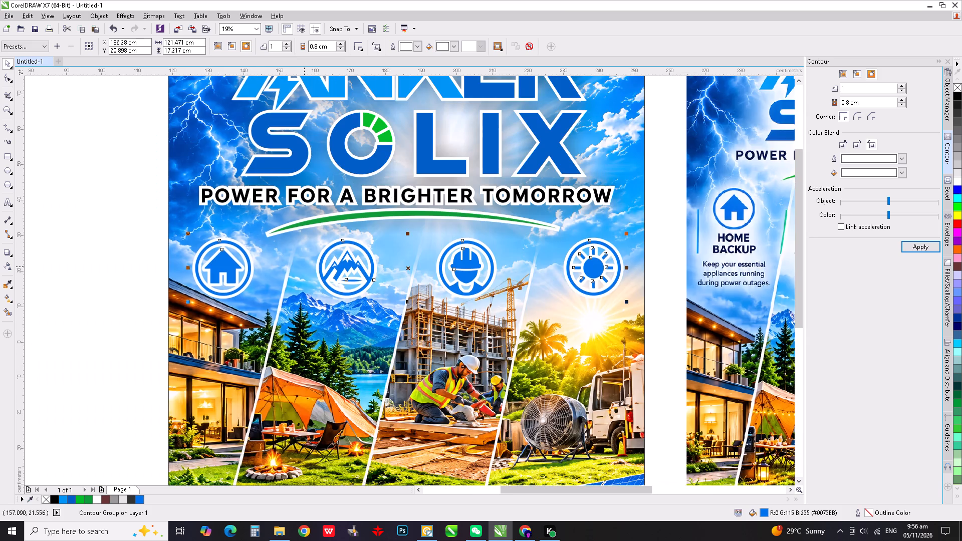
pyautogui.scroll(-1, 303, 267)
pyautogui.click(215, 260)
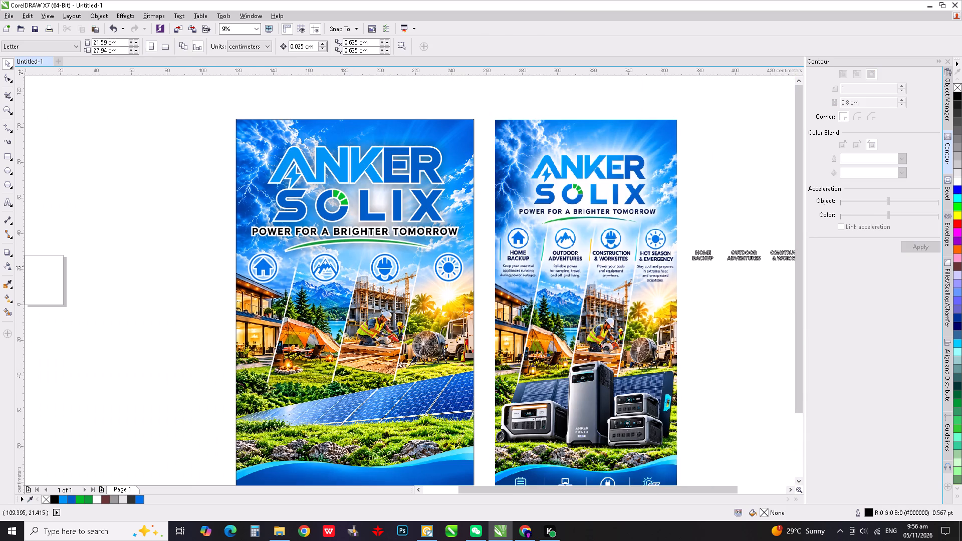
pyautogui.click(211, 266)
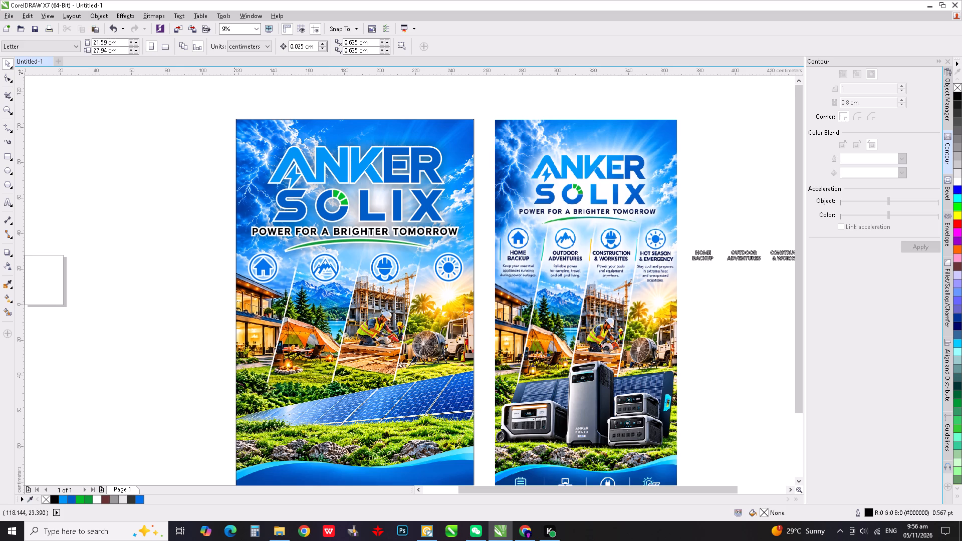
# Group the outlined letters of each of the four captions beside the reference into one separate group per caption.
pyautogui.moveTo(551, 273); pyautogui.dragTo(403, 291, button='middle')
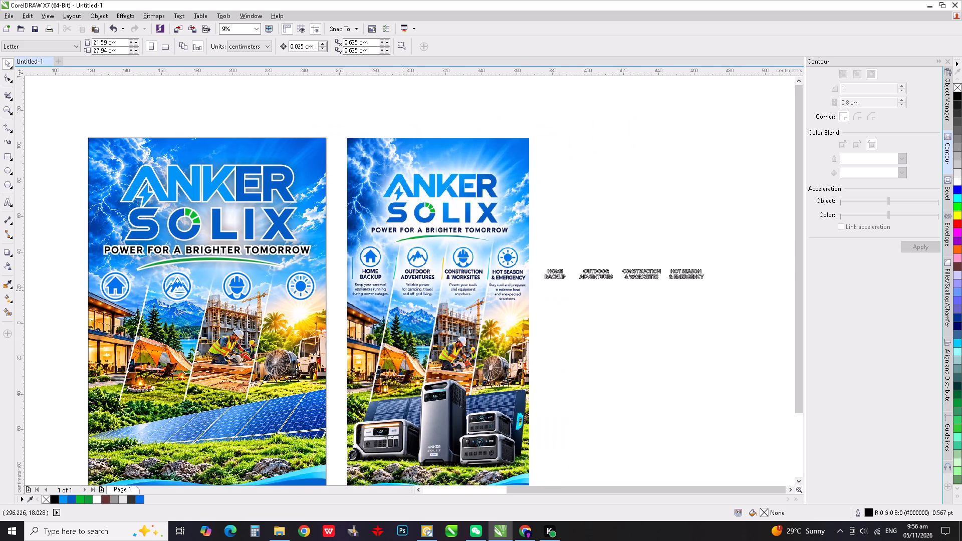
pyautogui.moveTo(724, 298); pyautogui.dragTo(706, 295)
pyautogui.moveTo(537, 255); pyautogui.dragTo(587, 310)
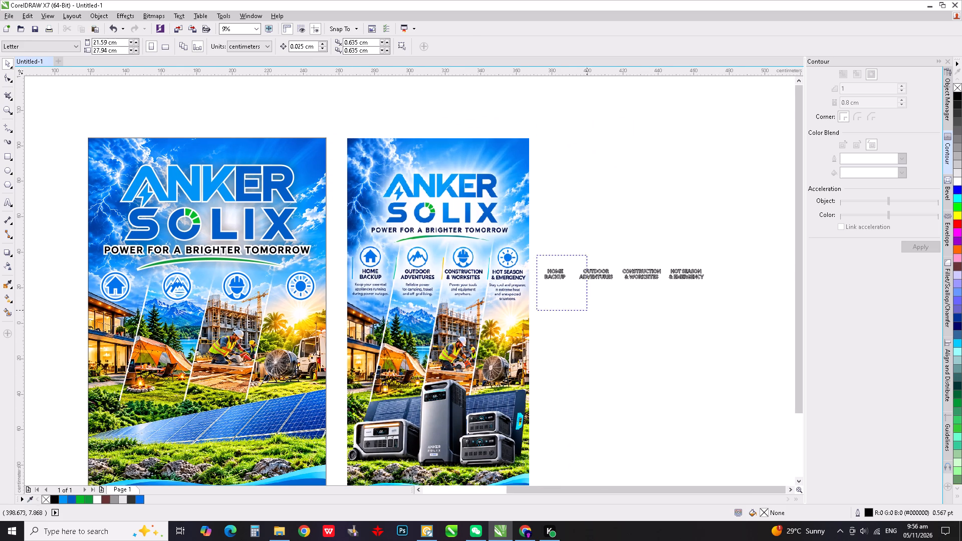
pyautogui.moveTo(587, 310); pyautogui.dragTo(590, 310)
pyautogui.click(551, 251)
pyautogui.moveTo(542, 251); pyautogui.dragTo(578, 297)
pyautogui.hotkey('ctrl', 'g')
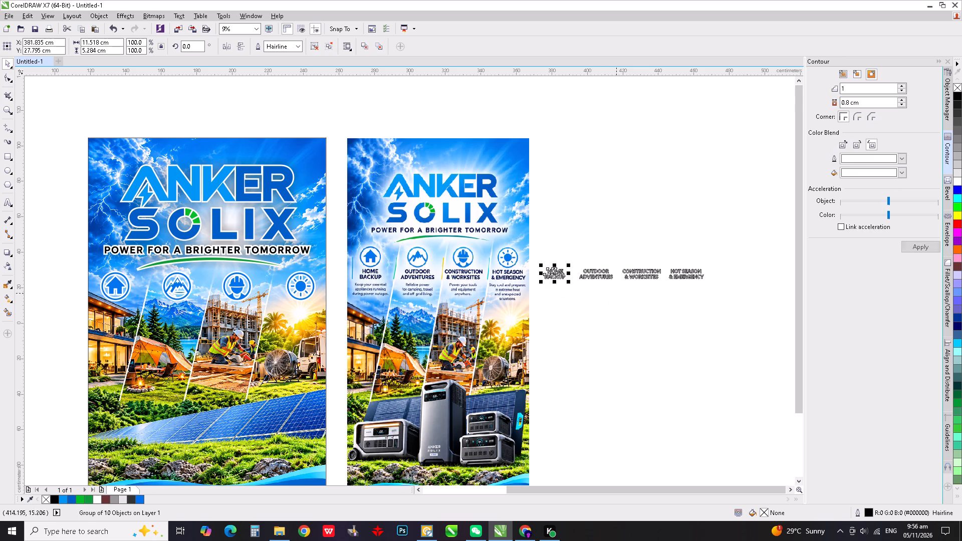
pyautogui.moveTo(617, 293); pyautogui.dragTo(569, 249)
pyautogui.hotkey('ctrl', 'g')
pyautogui.moveTo(610, 250); pyautogui.dragTo(667, 291)
pyautogui.hotkey('ctrl', 'g')
pyautogui.moveTo(722, 302); pyautogui.dragTo(667, 254)
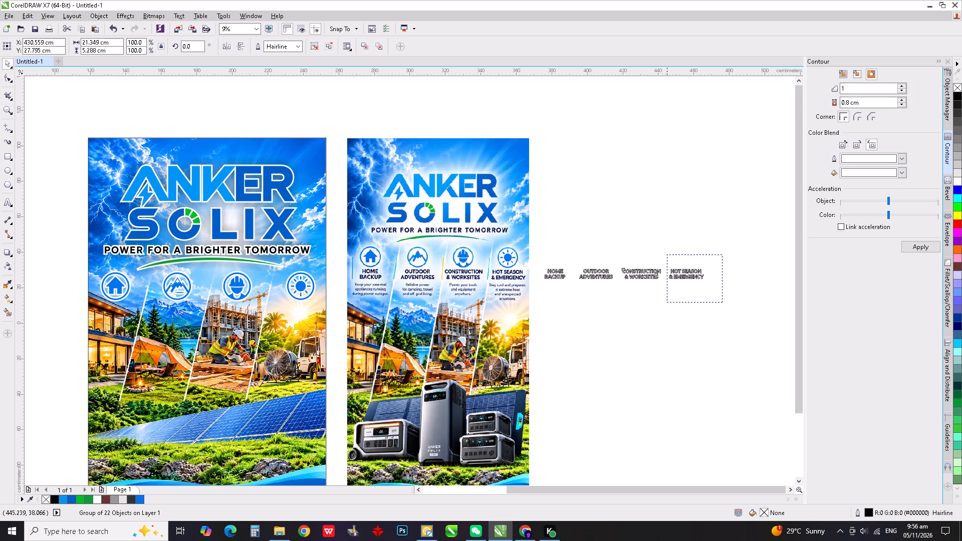
pyautogui.moveTo(667, 254); pyautogui.dragTo(664, 250)
pyautogui.hotkey('ctrl', 'g')
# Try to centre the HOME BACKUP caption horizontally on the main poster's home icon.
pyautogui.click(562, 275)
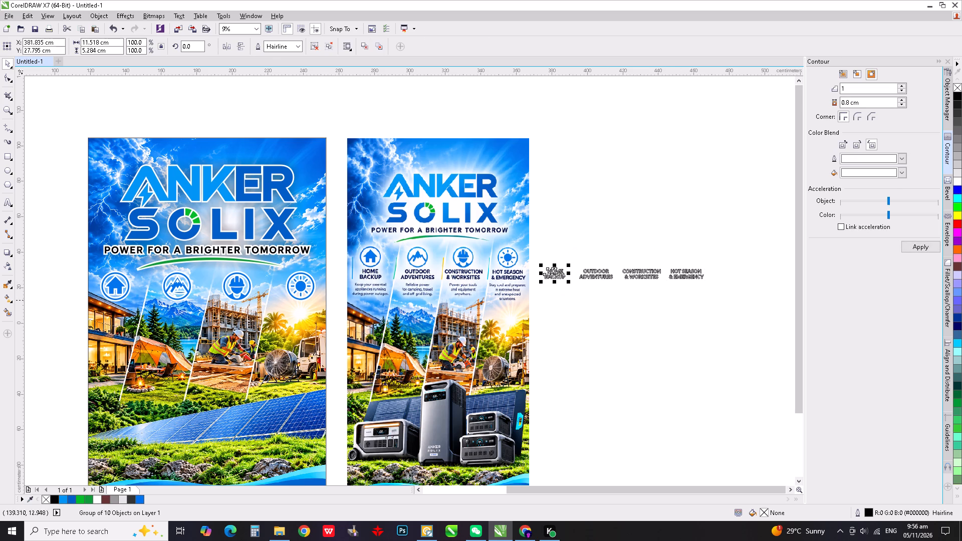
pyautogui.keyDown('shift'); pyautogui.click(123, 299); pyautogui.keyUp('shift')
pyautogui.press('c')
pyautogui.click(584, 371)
# Break the white contour apart from the main poster's four-icon group.
pyautogui.click(211, 275)
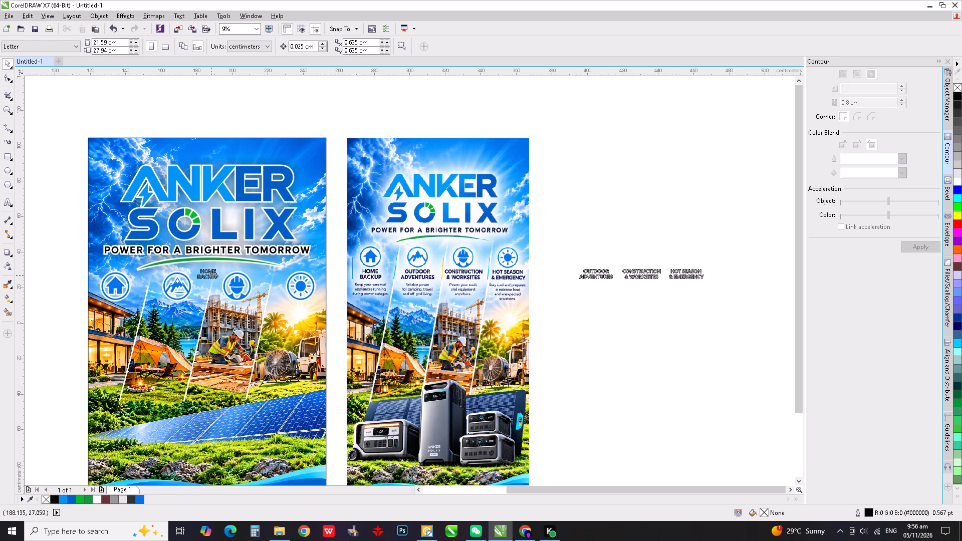
pyautogui.click(225, 289)
pyautogui.hotkey('ctrl', 'u')
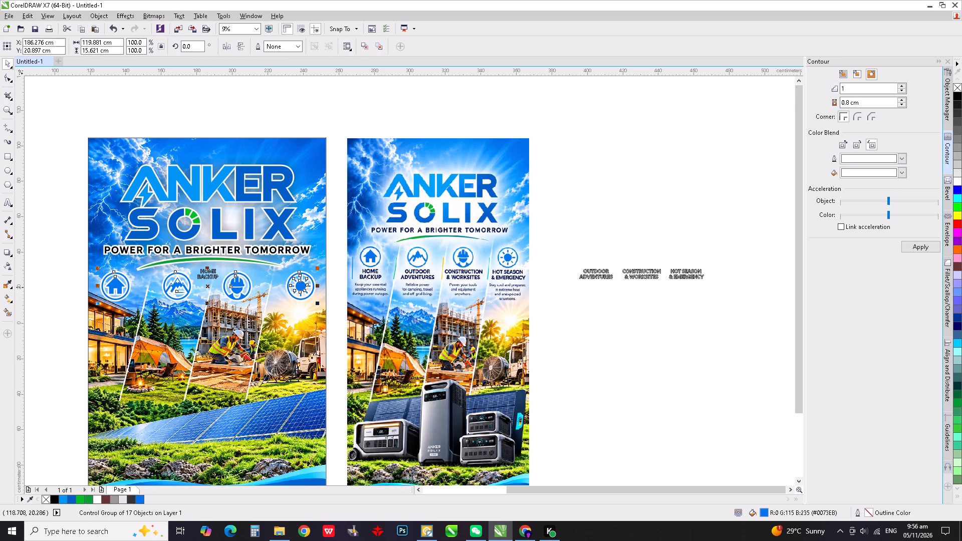
pyautogui.click(311, 112)
pyautogui.scroll(2, 308, 291)
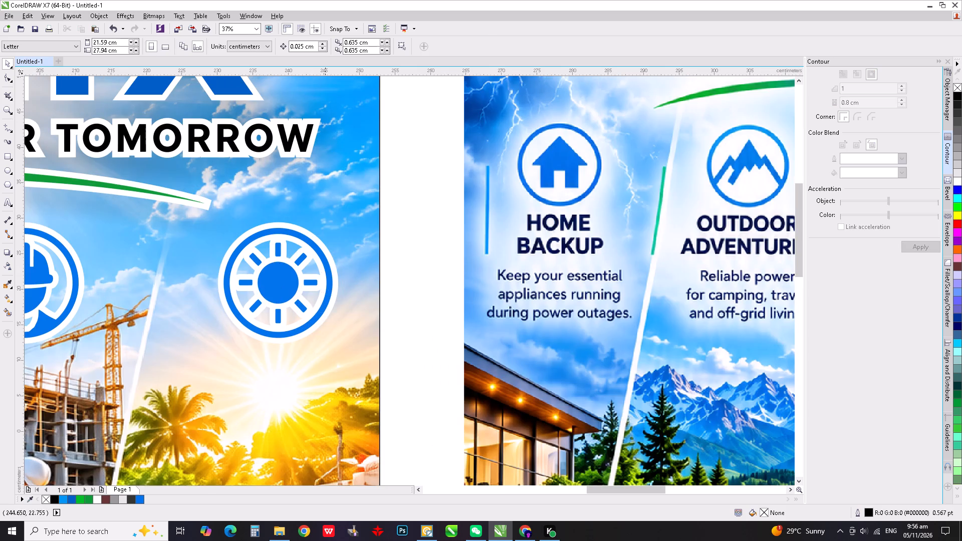
pyautogui.click(333, 264)
pyautogui.scroll(-2, 328, 285)
pyautogui.hotkey('ctrl', 'k')
pyautogui.click(308, 117)
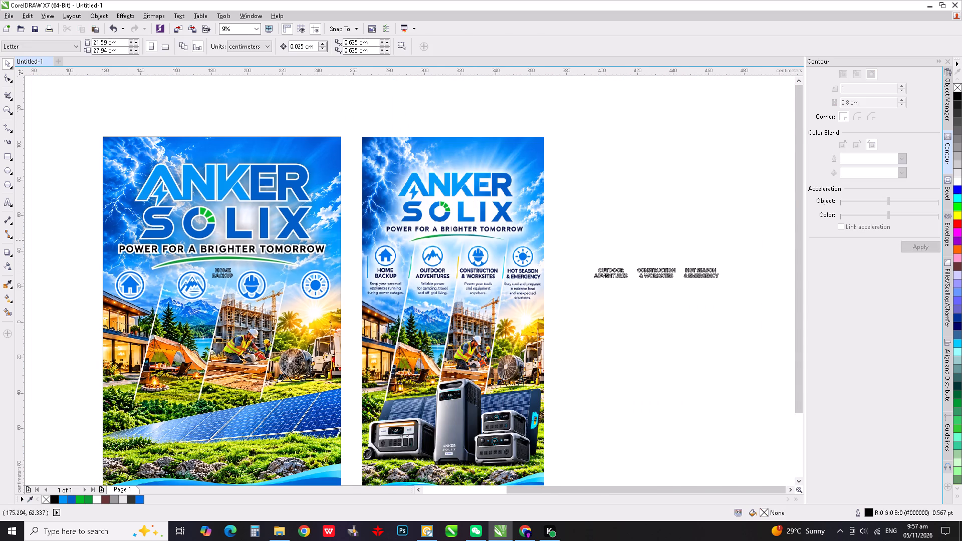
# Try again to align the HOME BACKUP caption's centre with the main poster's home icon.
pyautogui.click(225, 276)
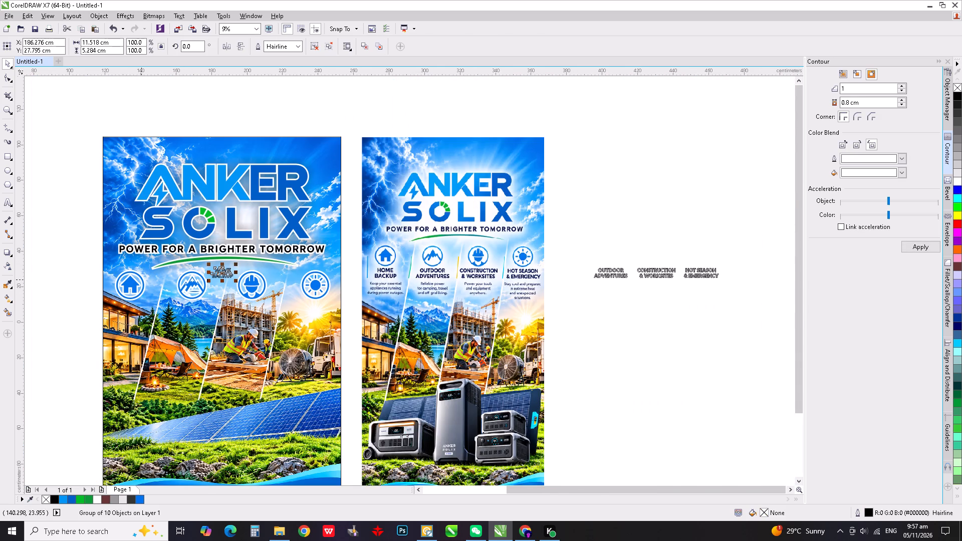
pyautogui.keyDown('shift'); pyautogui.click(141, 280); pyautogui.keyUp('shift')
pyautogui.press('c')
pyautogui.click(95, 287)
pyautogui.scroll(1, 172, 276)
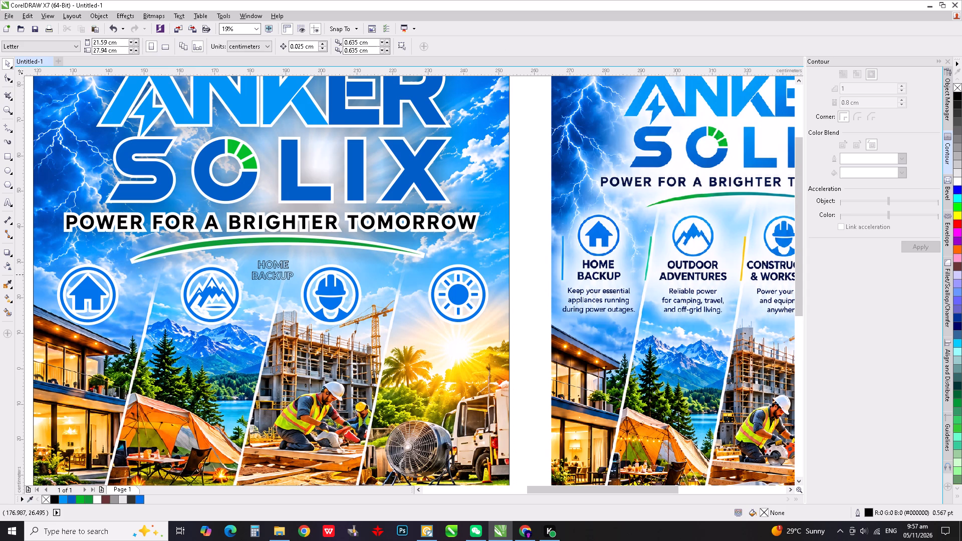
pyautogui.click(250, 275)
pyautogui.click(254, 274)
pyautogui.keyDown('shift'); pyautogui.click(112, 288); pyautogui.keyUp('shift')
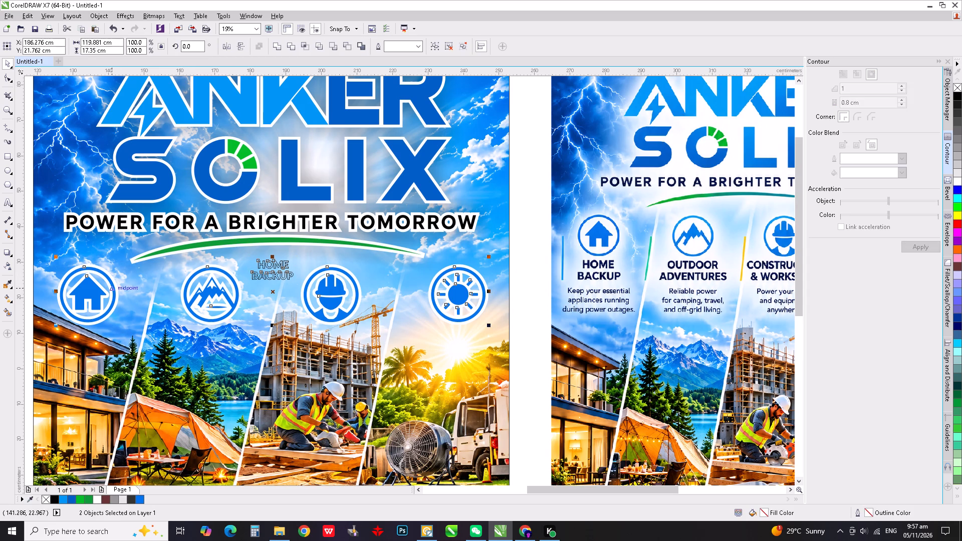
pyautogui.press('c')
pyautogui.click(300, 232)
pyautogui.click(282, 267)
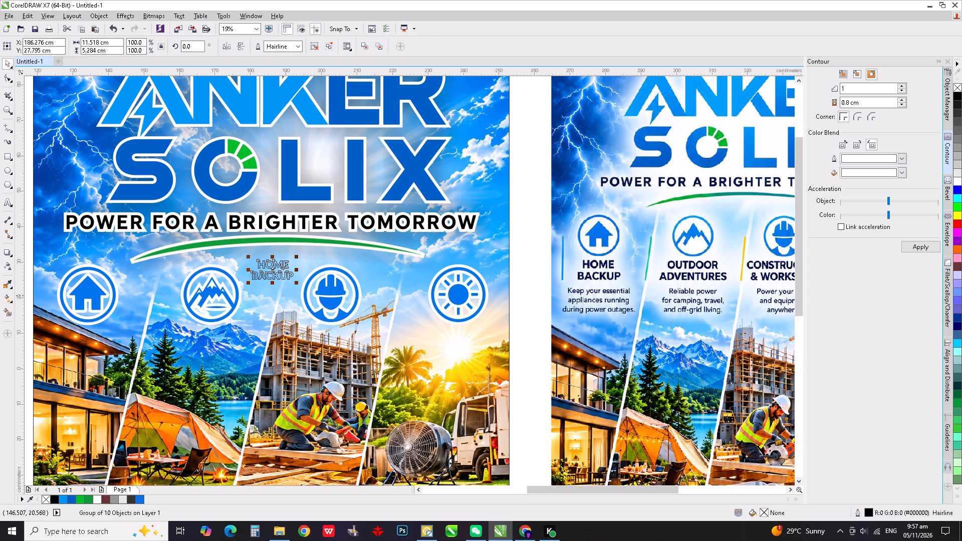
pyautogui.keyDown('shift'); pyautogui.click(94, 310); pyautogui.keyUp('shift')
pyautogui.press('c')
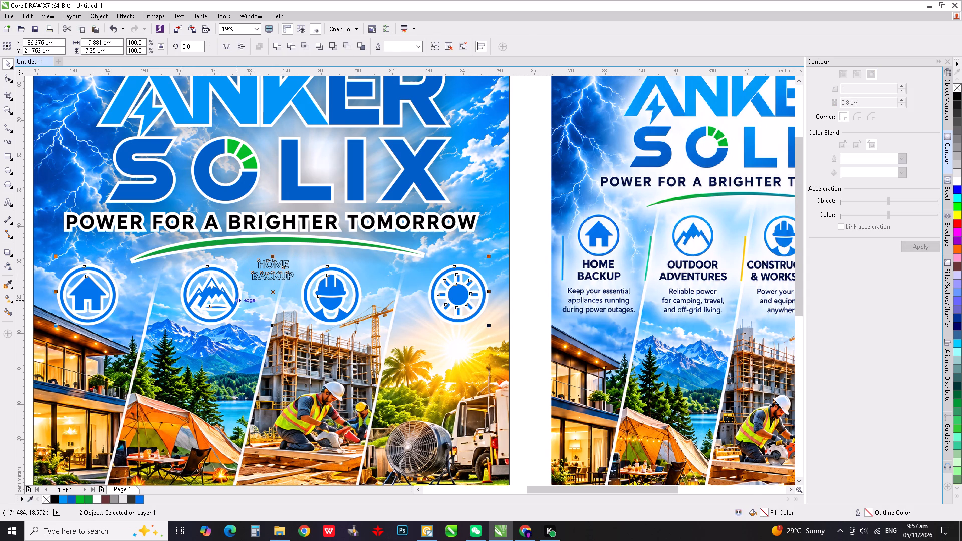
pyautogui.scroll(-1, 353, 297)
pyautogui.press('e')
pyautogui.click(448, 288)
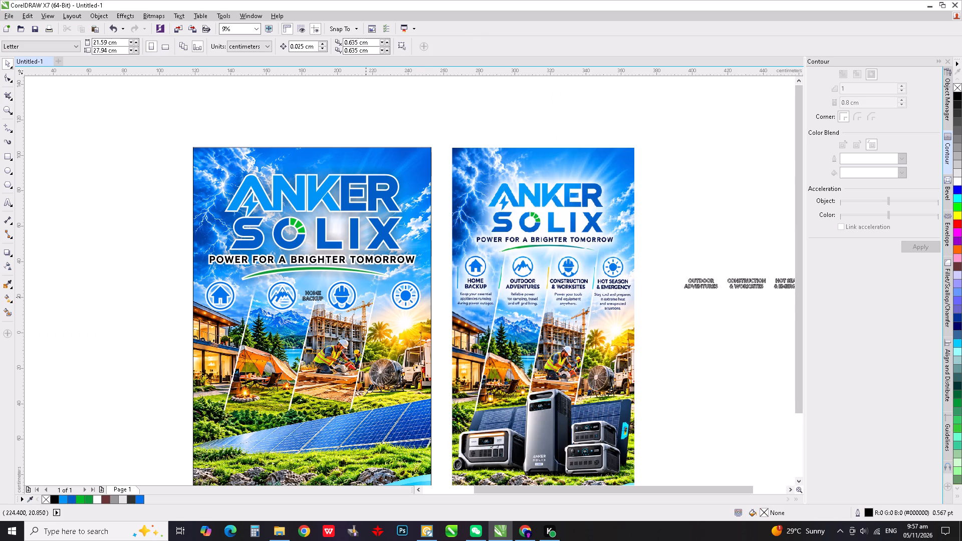
# Move the HOME BACKUP caption below the main poster's home icon and try to centre it on the icon.
pyautogui.moveTo(310, 299); pyautogui.dragTo(213, 326)
pyautogui.scroll(2, 215, 322)
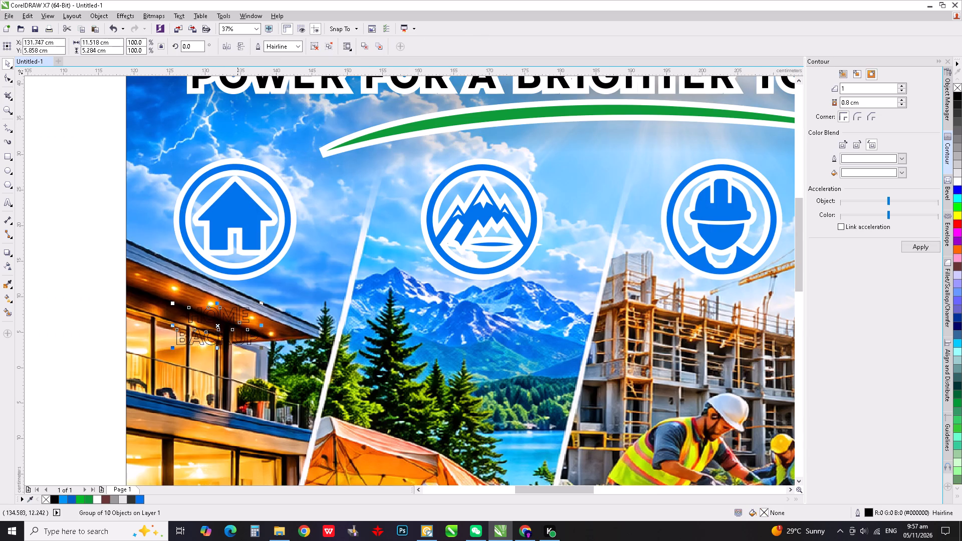
pyautogui.keyDown('shift'); pyautogui.click(237, 280); pyautogui.keyUp('shift')
pyautogui.press('c')
pyautogui.scroll(-1, 184, 296)
pyautogui.click(106, 292)
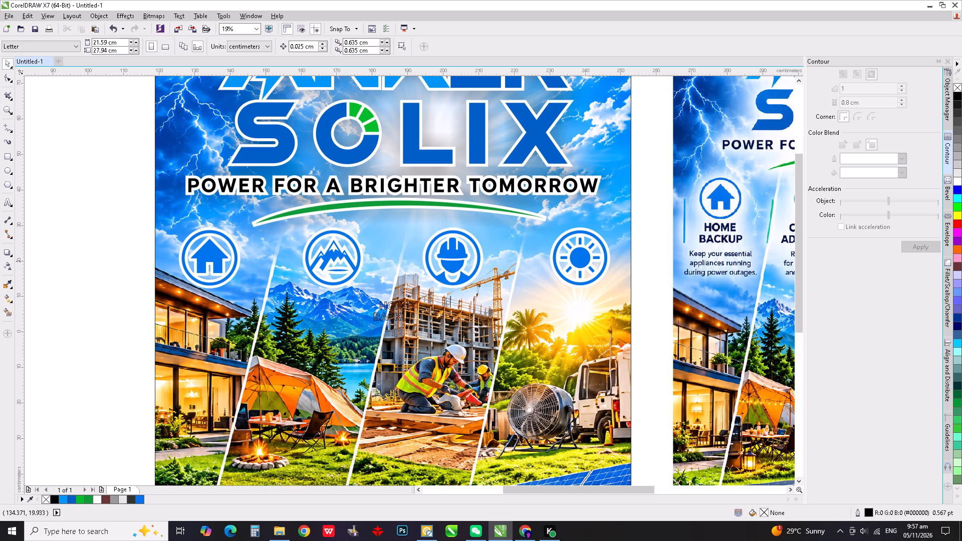
# Undo a stray move of the icons and ungroup the four blue icons on the main poster.
pyautogui.moveTo(212, 256); pyautogui.dragTo(208, 241)
pyautogui.hotkey('ctrl', 'z')
pyautogui.hotkey('ctrl', 'u')
pyautogui.click(132, 245)
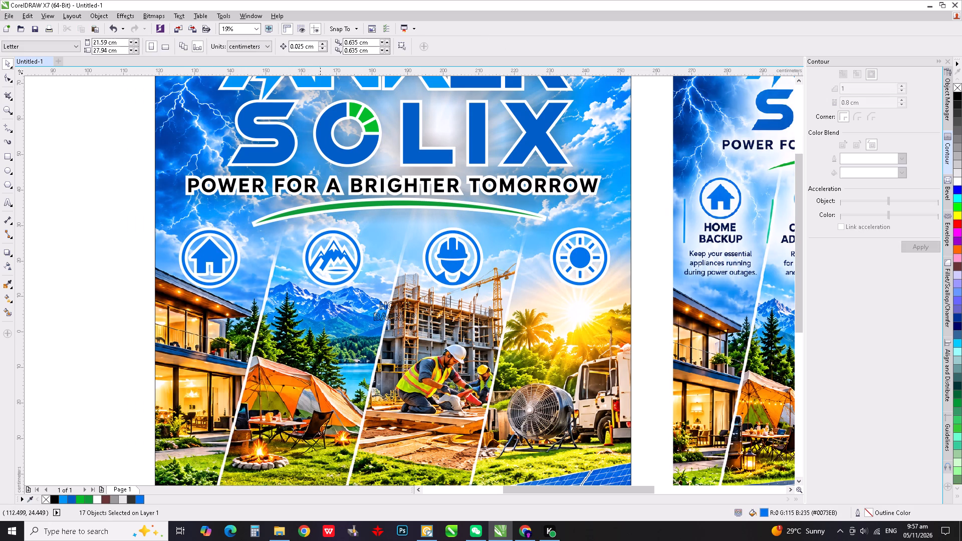
# Centre the HOME BACKUP caption horizontally on the home icon's ring and move it up slightly closer beneath the icon.
pyautogui.click(394, 307)
pyautogui.keyDown('shift'); pyautogui.click(213, 283); pyautogui.keyUp('shift')
pyautogui.press('c')
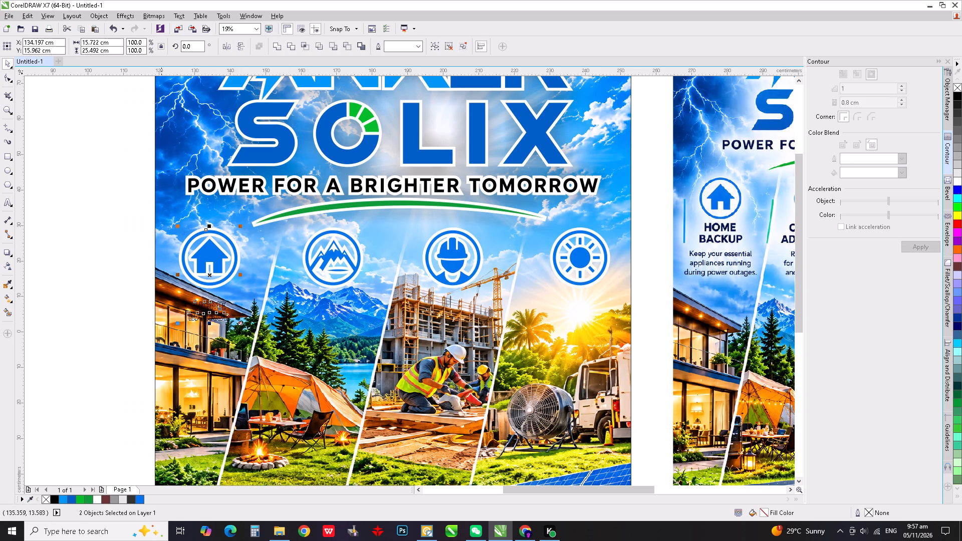
pyautogui.click(112, 297)
pyautogui.scroll(1, 209, 309)
pyautogui.moveTo(214, 308); pyautogui.dragTo(213, 296)
pyautogui.scroll(-3, 212, 298)
pyautogui.scroll(1, 248, 304)
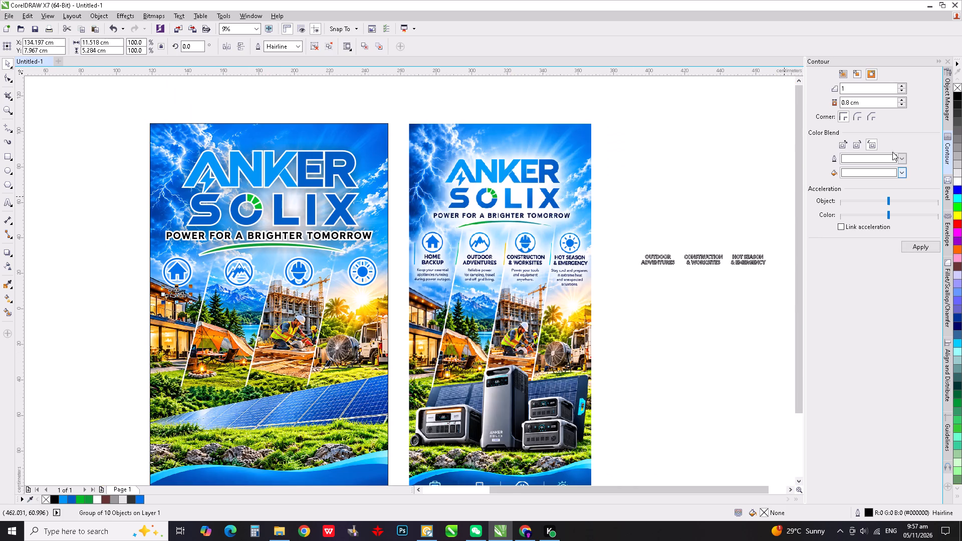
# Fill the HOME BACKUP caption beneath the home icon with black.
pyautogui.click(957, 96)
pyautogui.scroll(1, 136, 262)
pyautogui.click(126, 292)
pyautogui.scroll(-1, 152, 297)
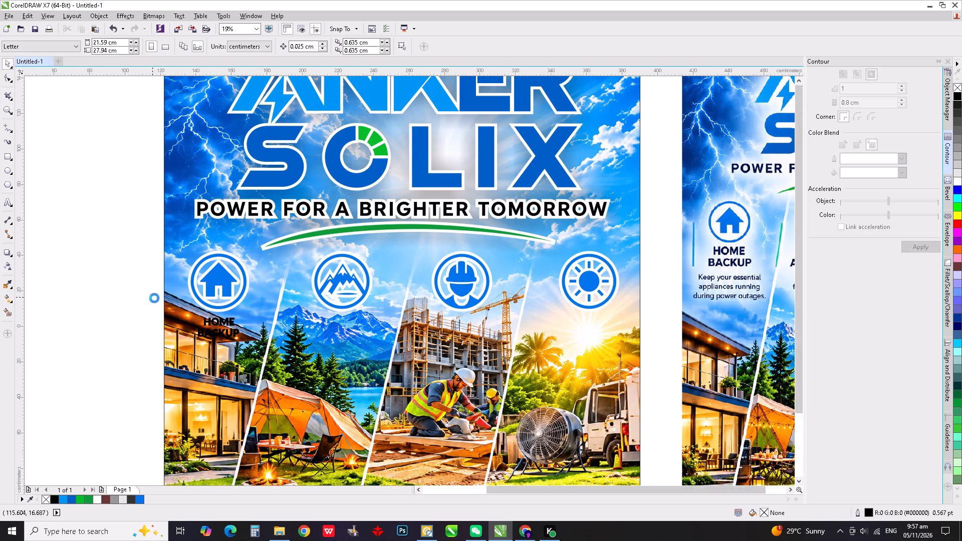
# Sample the dark navy #000A3B from the reference's HOME BACKUP caption and fill the letters B, A and C of BACKUP.
pyautogui.scroll(3, 443, 284)
pyautogui.scroll(-4, 462, 257)
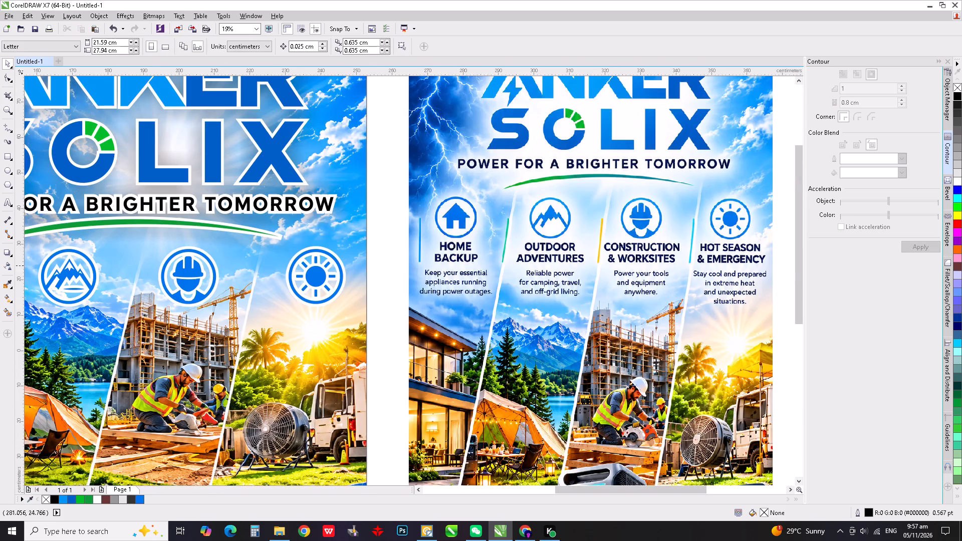
pyautogui.scroll(-1, 499, 266)
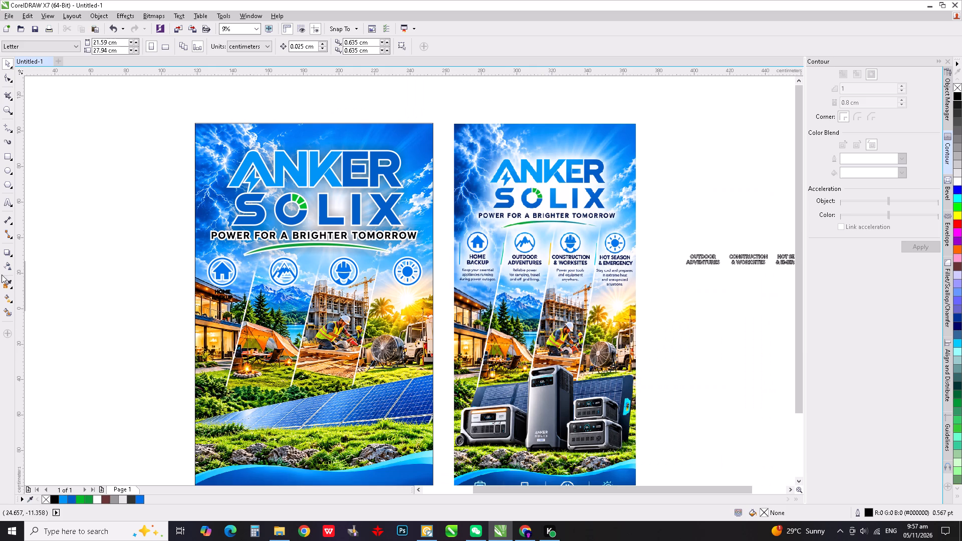
pyautogui.click(6, 282)
pyautogui.scroll(3, 484, 254)
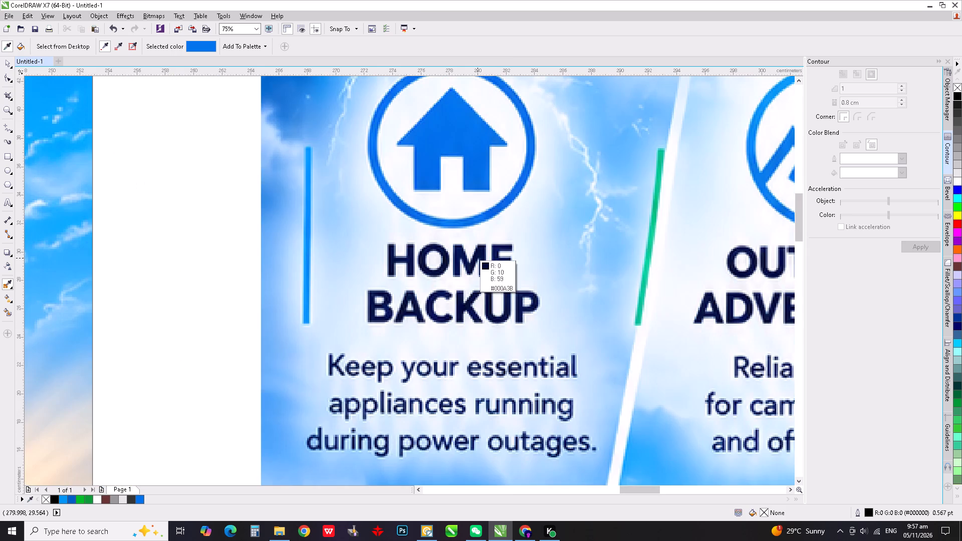
pyautogui.click(477, 258)
pyautogui.scroll(-4, 528, 254)
pyautogui.scroll(-1, 134, 321)
pyautogui.scroll(4, 57, 335)
pyautogui.click(97, 318)
pyautogui.scroll(2, 86, 306)
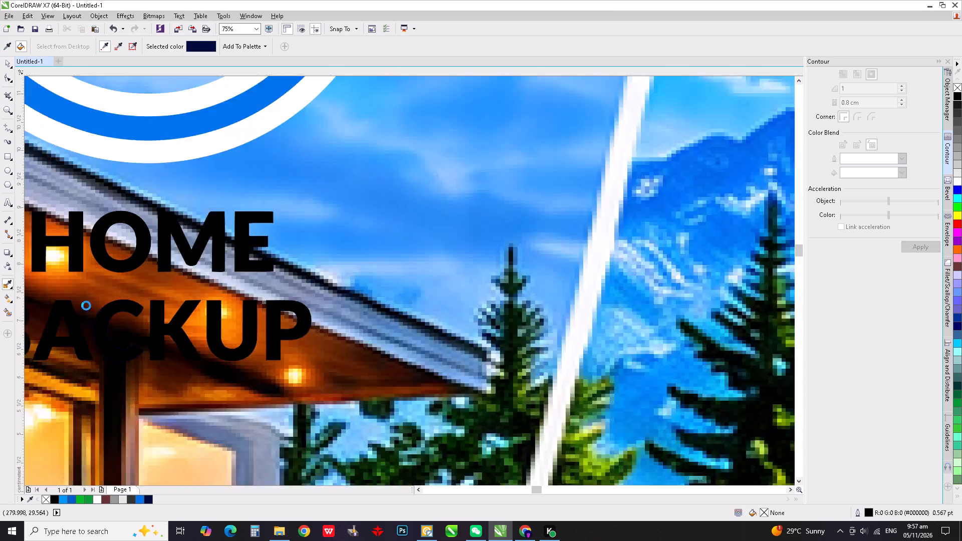
pyautogui.click(129, 316)
pyautogui.scroll(-4, 485, 306)
pyautogui.scroll(2, 387, 313)
pyautogui.click(356, 326)
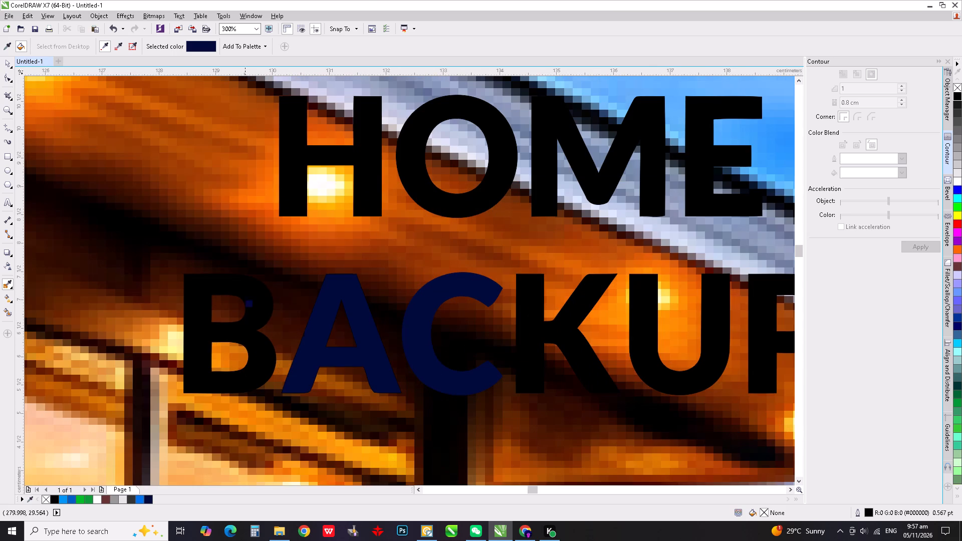
pyautogui.click(260, 290)
# Fill the letters of HOME and the letters K, U and P of BACKUP with the sampled navy.
pyautogui.click(294, 163)
pyautogui.click(407, 164)
pyautogui.click(573, 143)
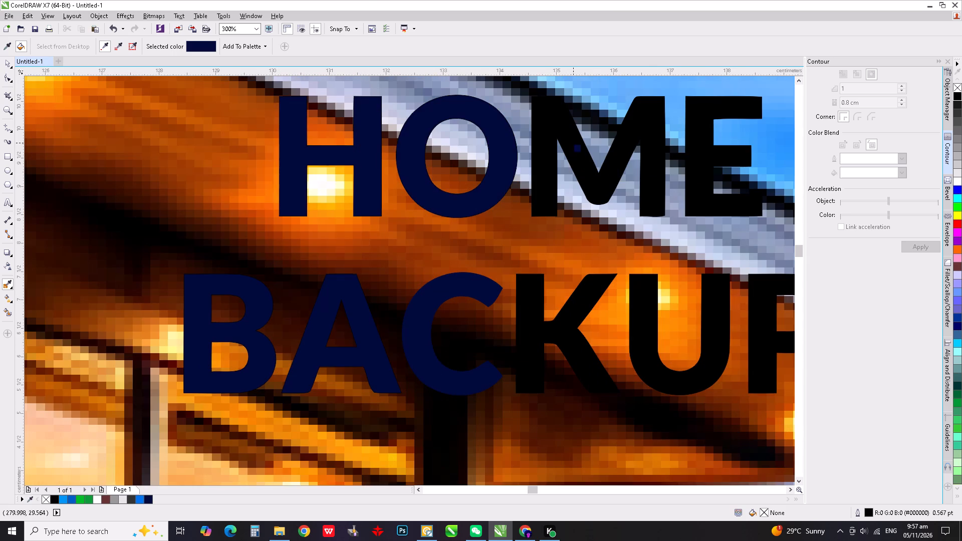
pyautogui.click(702, 153)
pyautogui.click(589, 285)
pyautogui.click(656, 289)
pyautogui.scroll(-4, 436, 282)
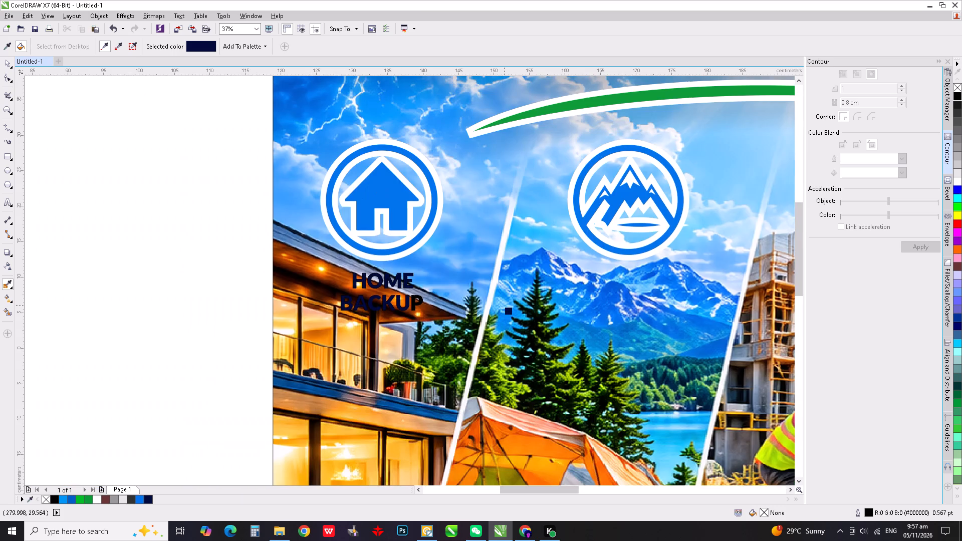
pyautogui.scroll(2, 397, 302)
pyautogui.click(446, 302)
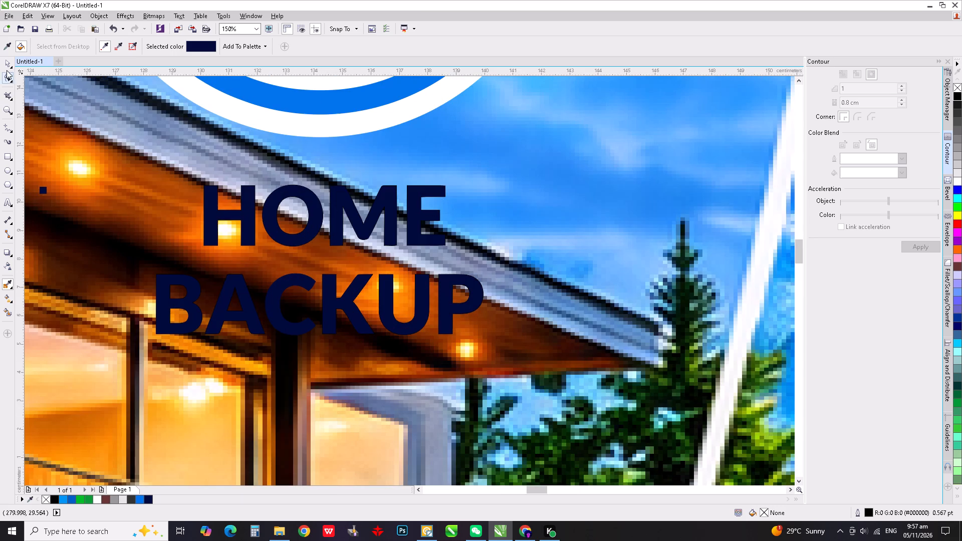
# Group the HOME BACKUP caption and apply a one-step white outside contour of 0.8 cm to it.
pyautogui.click(11, 62)
pyautogui.scroll(-2, 238, 243)
pyautogui.click(170, 236)
pyautogui.moveTo(141, 231); pyautogui.dragTo(415, 325)
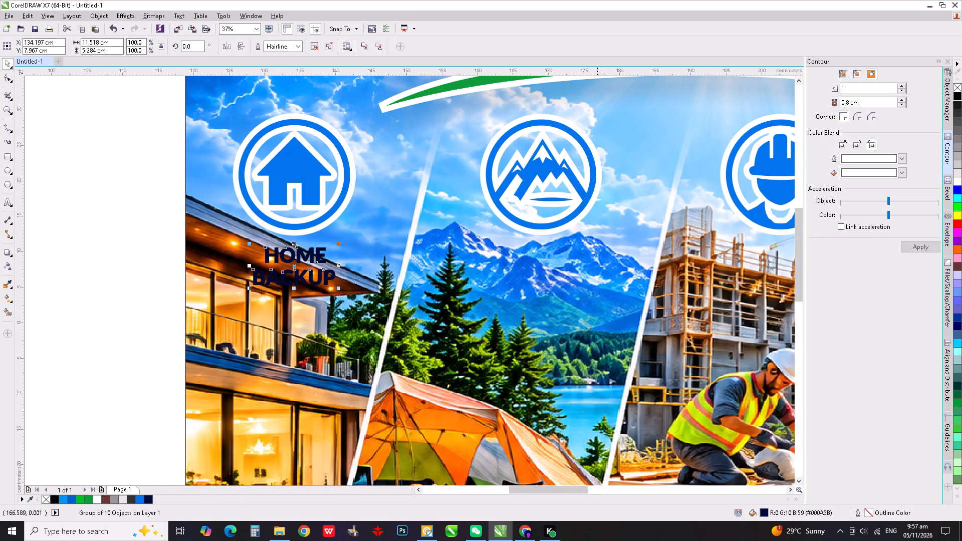
pyautogui.hotkey('ctrl', 'g')
pyautogui.click(919, 246)
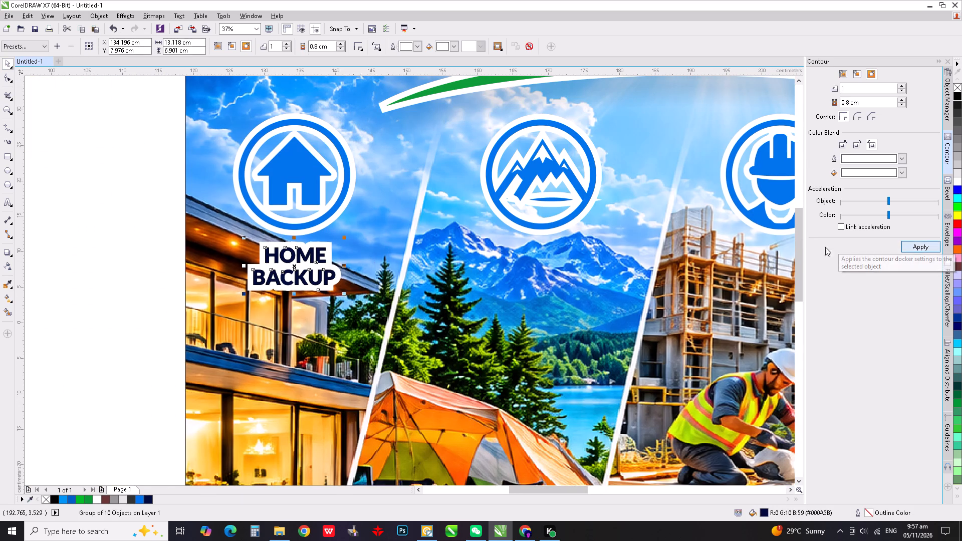
pyautogui.scroll(-2, 287, 275)
pyautogui.click(189, 253)
# Compare the contoured HOME BACKUP caption with the reference poster.
pyautogui.scroll(2, 298, 278)
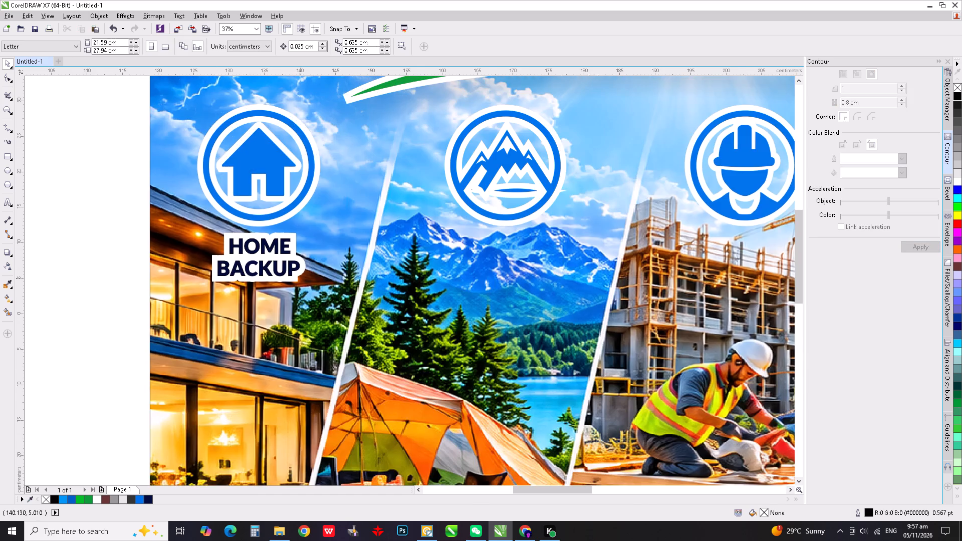
pyautogui.scroll(-2, 238, 259)
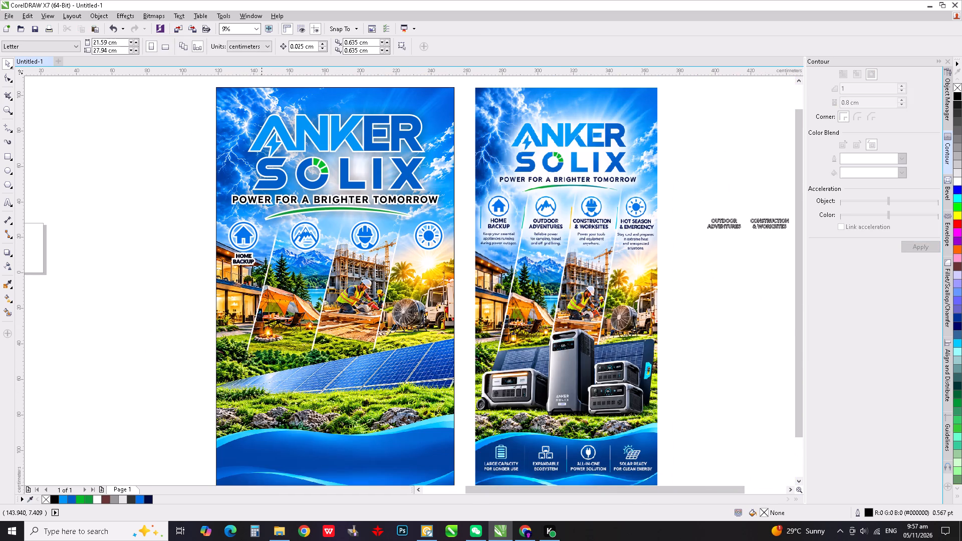
pyautogui.scroll(1, 263, 258)
pyautogui.scroll(-1, 226, 262)
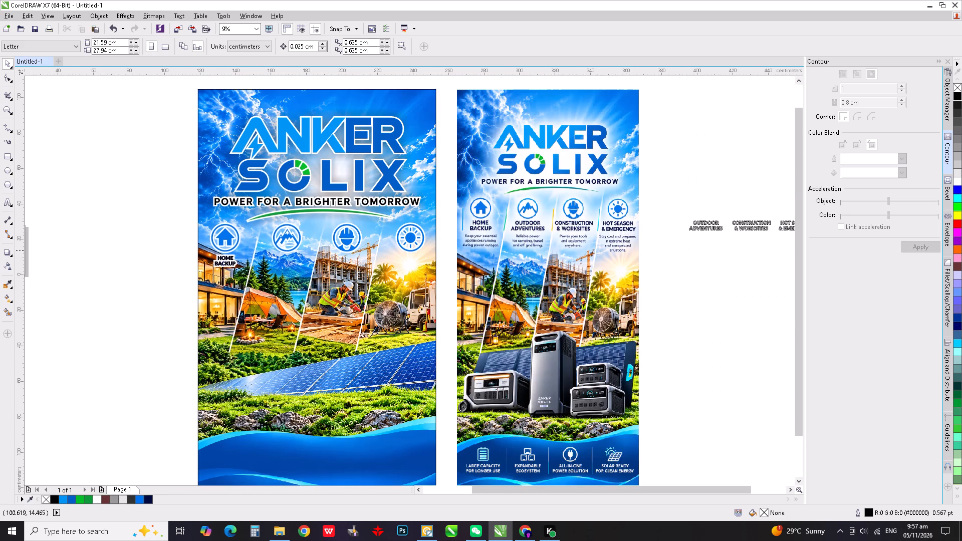
pyautogui.scroll(2, 181, 253)
pyautogui.moveTo(181, 252); pyautogui.dragTo(479, 330)
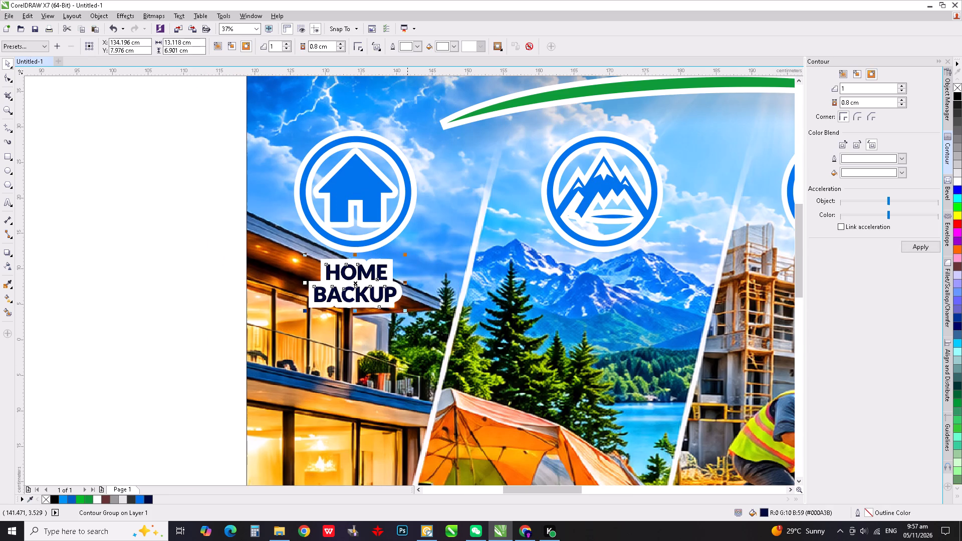
pyautogui.scroll(-3, 306, 300)
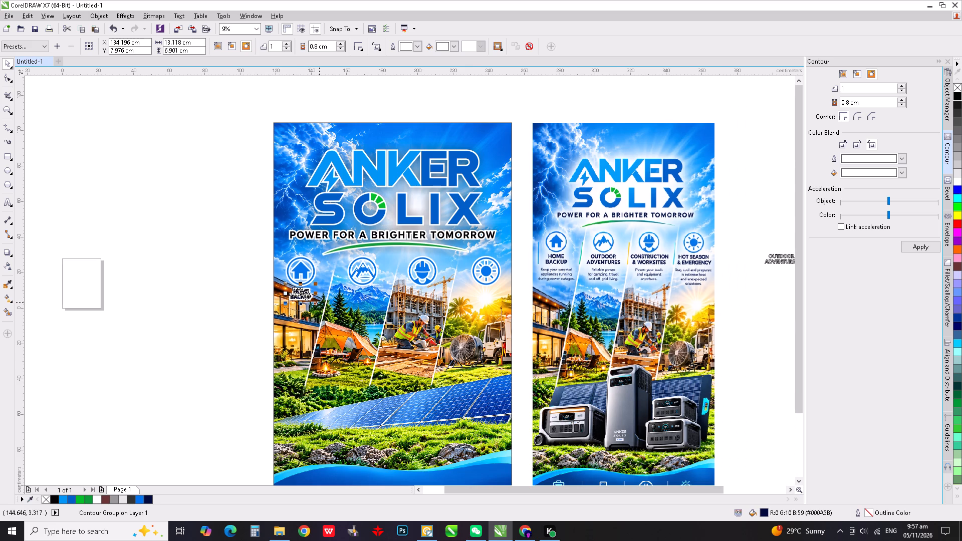
# Group the OUTDOOR ADVENTURES, CONSTRUCTION & WORKSITES and HOT SEASON & EMERGENCY captions and place them on the poster beside the HOME BACKUP caption.
pyautogui.scroll(1, 319, 302)
pyautogui.scroll(-3, 227, 284)
pyautogui.scroll(1, 474, 263)
pyautogui.moveTo(462, 253); pyautogui.dragTo(665, 312)
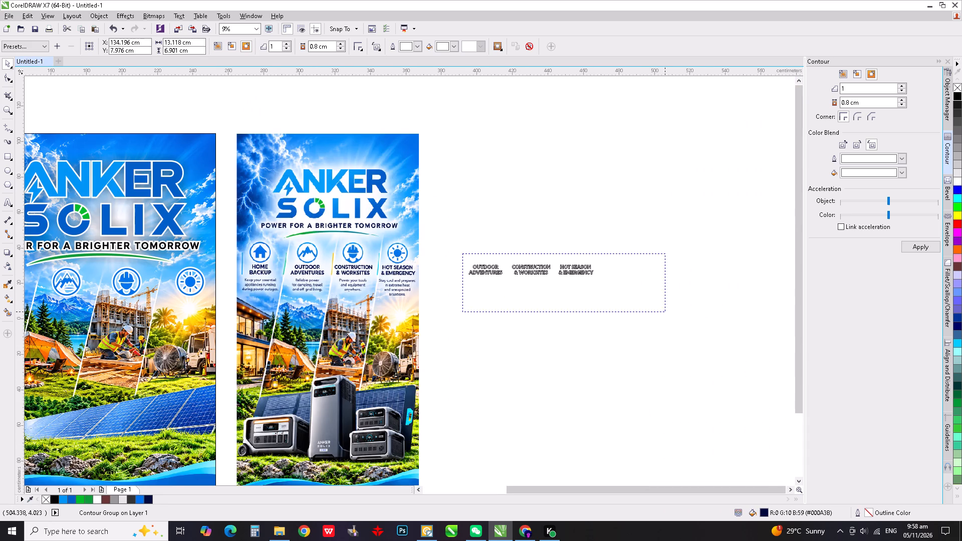
pyautogui.moveTo(665, 312); pyautogui.dragTo(669, 310)
pyautogui.hotkey('ctrl', 'g')
pyautogui.moveTo(525, 270); pyautogui.dragTo(125, 320)
pyautogui.scroll(-2, 583, 375)
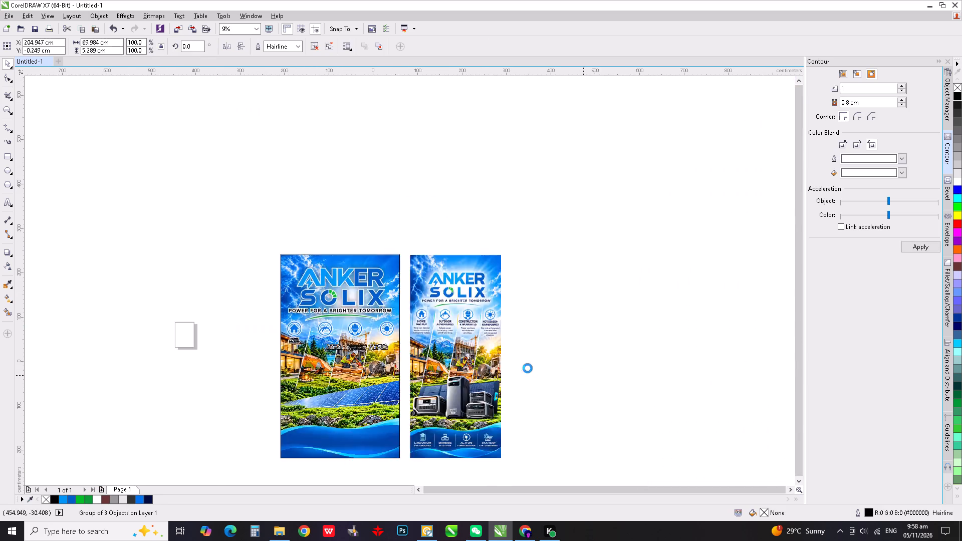
pyautogui.scroll(1, 522, 371)
pyautogui.scroll(1, 341, 406)
pyautogui.scroll(1, 448, 331)
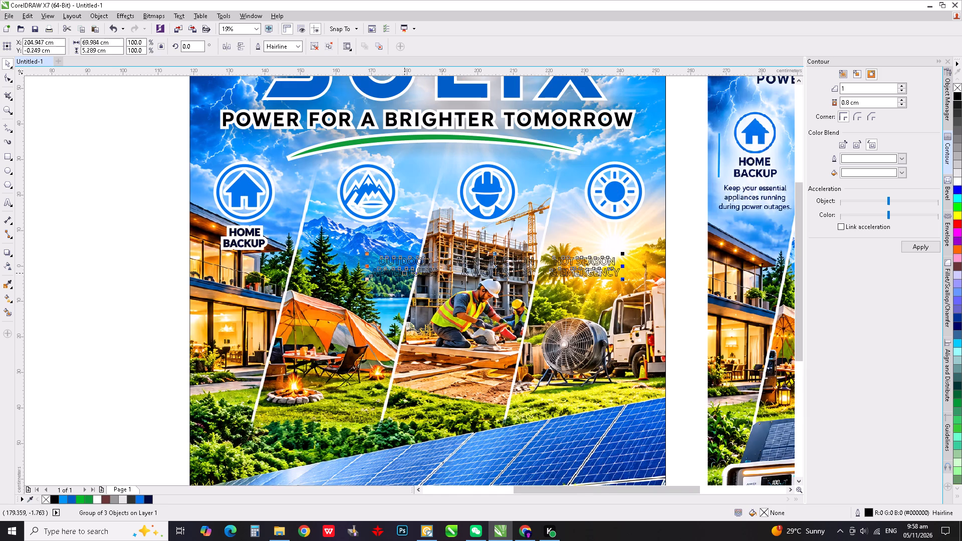
pyautogui.moveTo(397, 263); pyautogui.dragTo(314, 255)
# Enlarge the HOME BACKUP caption and the group of three captions together to about 132.4%.
pyautogui.click(129, 222)
pyautogui.moveTo(135, 223); pyautogui.dragTo(445, 321)
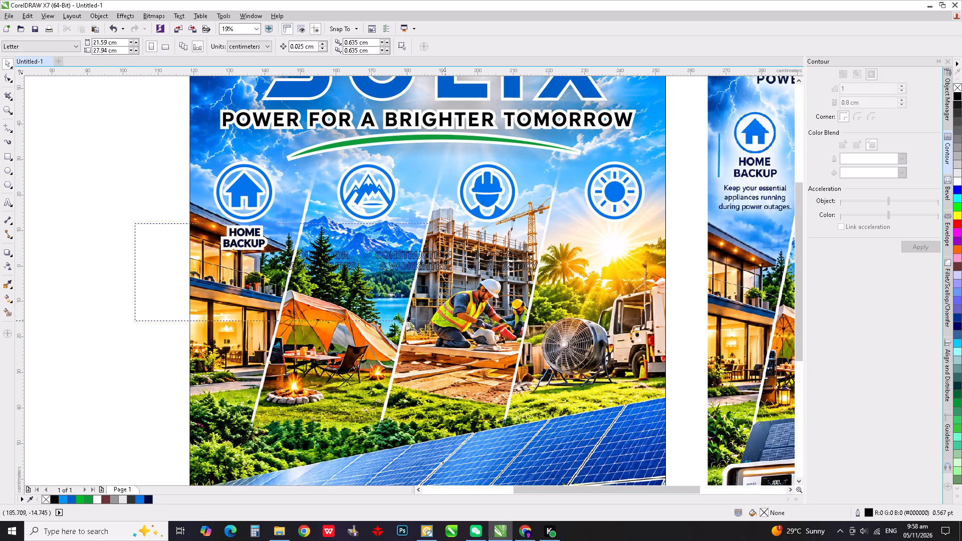
pyautogui.moveTo(445, 321); pyautogui.dragTo(601, 345)
pyautogui.moveTo(542, 274); pyautogui.dragTo(581, 285)
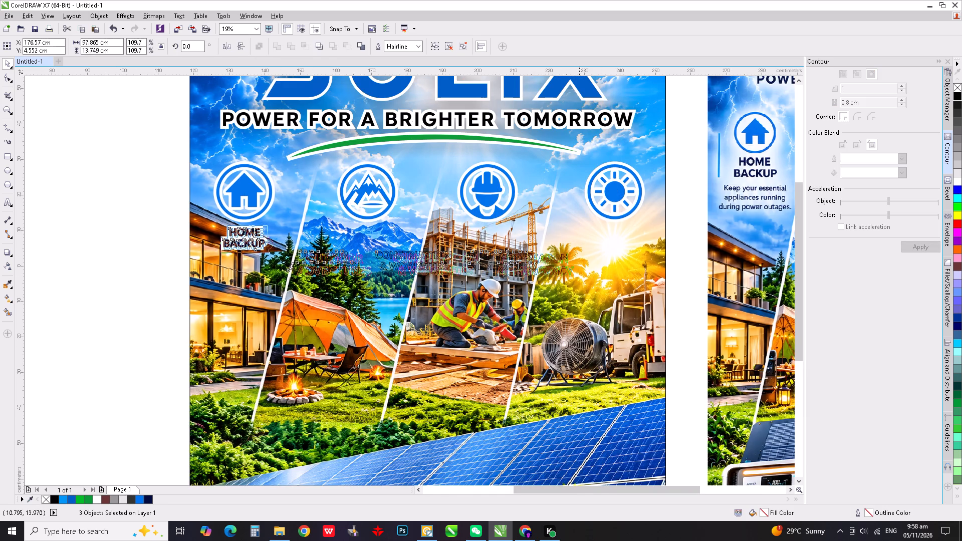
pyautogui.moveTo(581, 285); pyautogui.dragTo(645, 307)
pyautogui.moveTo(258, 237); pyautogui.dragTo(249, 237)
# Centre the HOME BACKUP caption horizontally beneath the home icon.
pyautogui.click(250, 237)
pyautogui.click(178, 260)
pyautogui.moveTo(165, 222); pyautogui.dragTo(307, 282)
pyautogui.keyDown('shift'); pyautogui.click(255, 217); pyautogui.keyUp('shift')
pyautogui.press('c')
pyautogui.click(137, 227)
# Compare the size and placement of the enlarged captions with the reference poster.
pyautogui.scroll(-1, 165, 254)
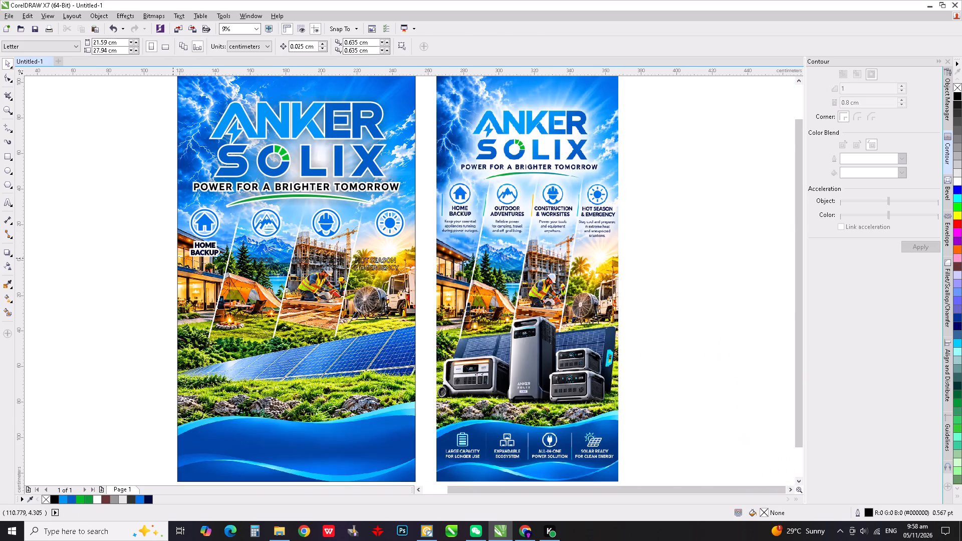
pyautogui.scroll(1, 138, 246)
pyautogui.scroll(-2, 173, 244)
pyautogui.scroll(1, 174, 266)
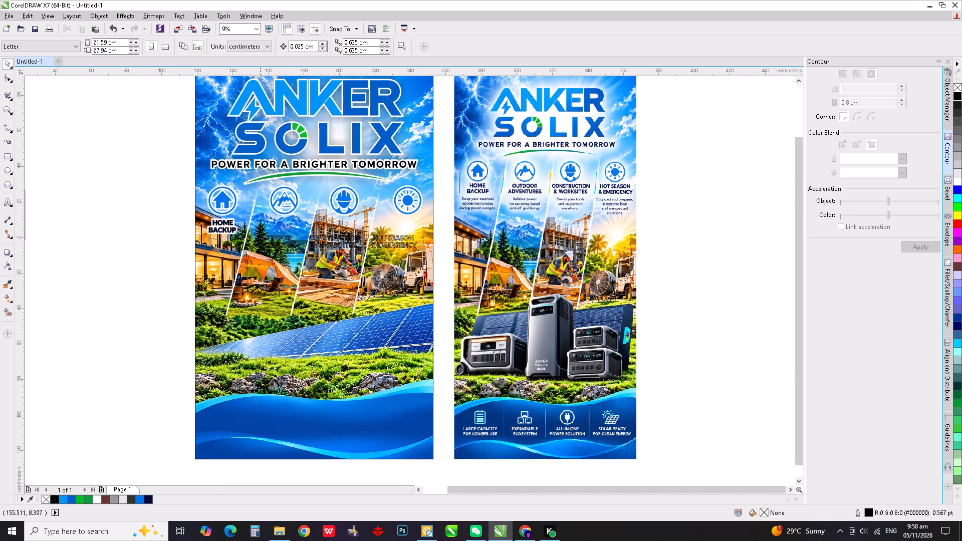
pyautogui.scroll(1, 465, 200)
pyautogui.scroll(-1, 412, 208)
pyautogui.scroll(2, 463, 207)
pyautogui.scroll(-2, 463, 209)
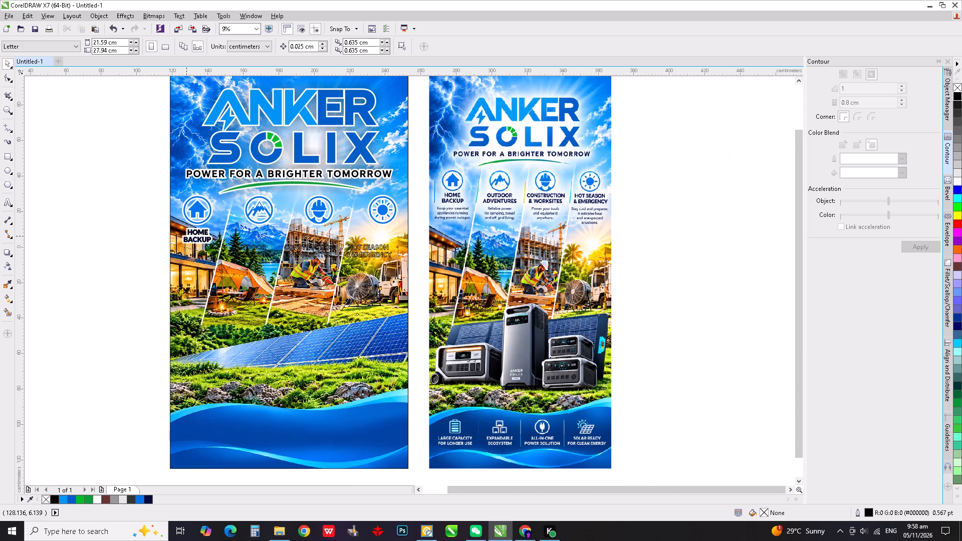
pyautogui.scroll(1, 189, 233)
pyautogui.scroll(-1, 211, 253)
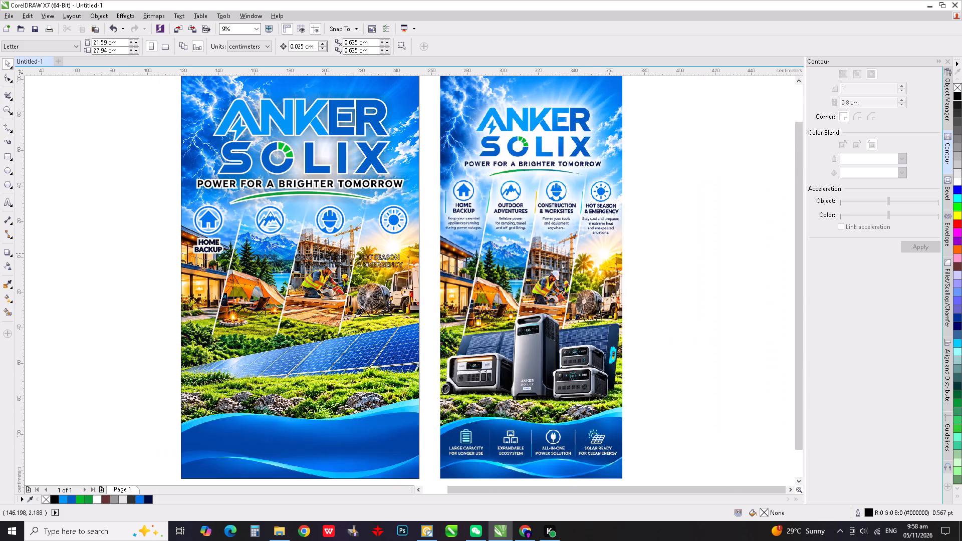
pyautogui.scroll(1, 221, 232)
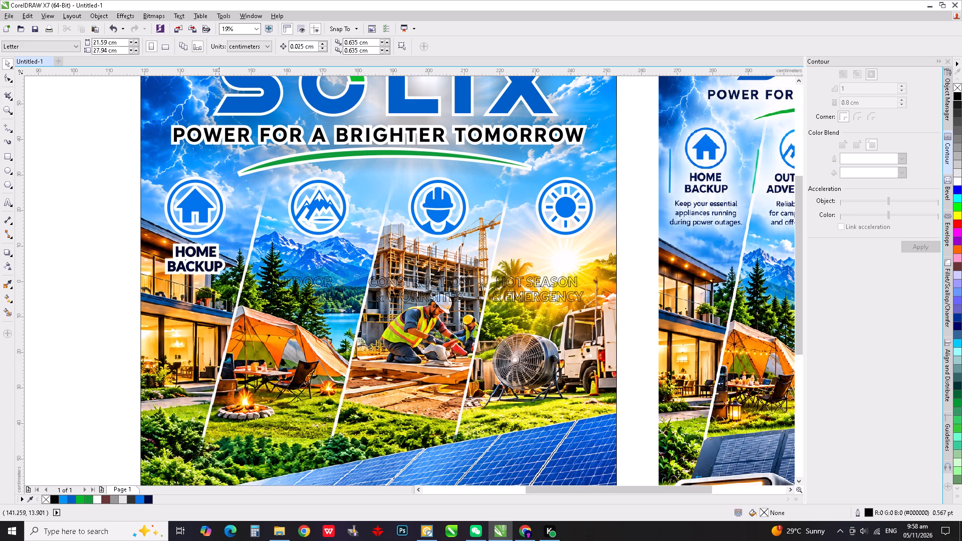
pyautogui.scroll(1, 219, 243)
pyautogui.scroll(-1, 223, 255)
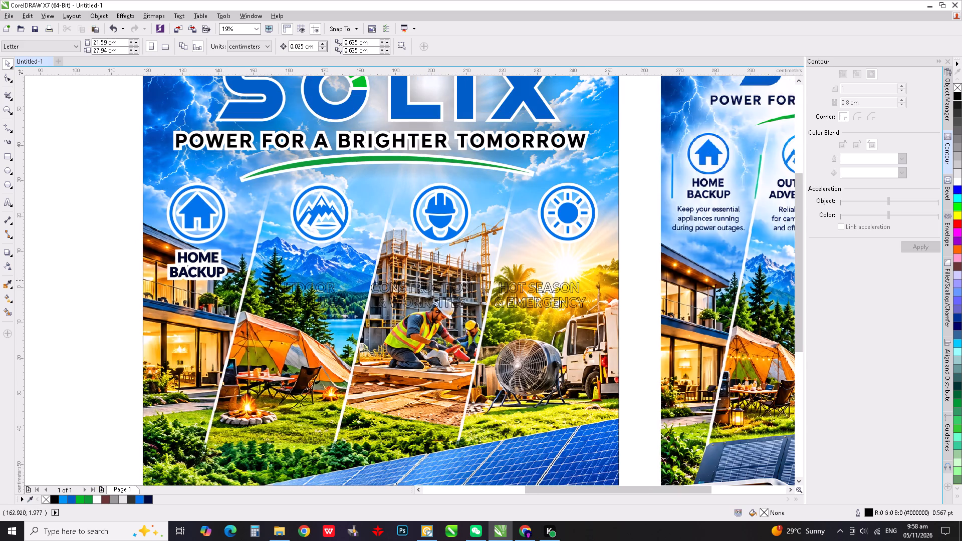
pyautogui.scroll(-1, 270, 284)
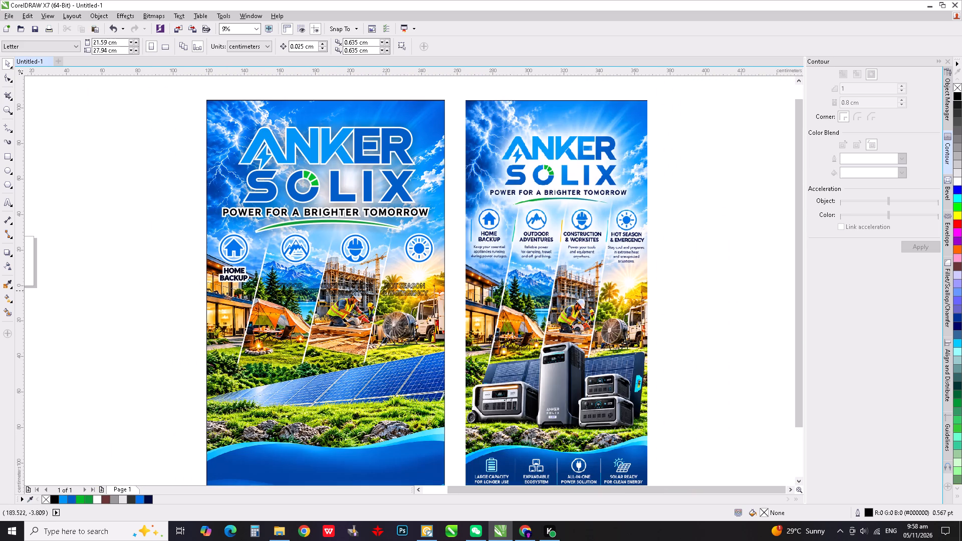
# Ungroup the combined OUTDOOR ADVENTURES, CONSTRUCTION & WORKSITES and HOT SEASON & EMERGENCY captions.
pyautogui.scroll(1, 268, 274)
pyautogui.click(300, 299)
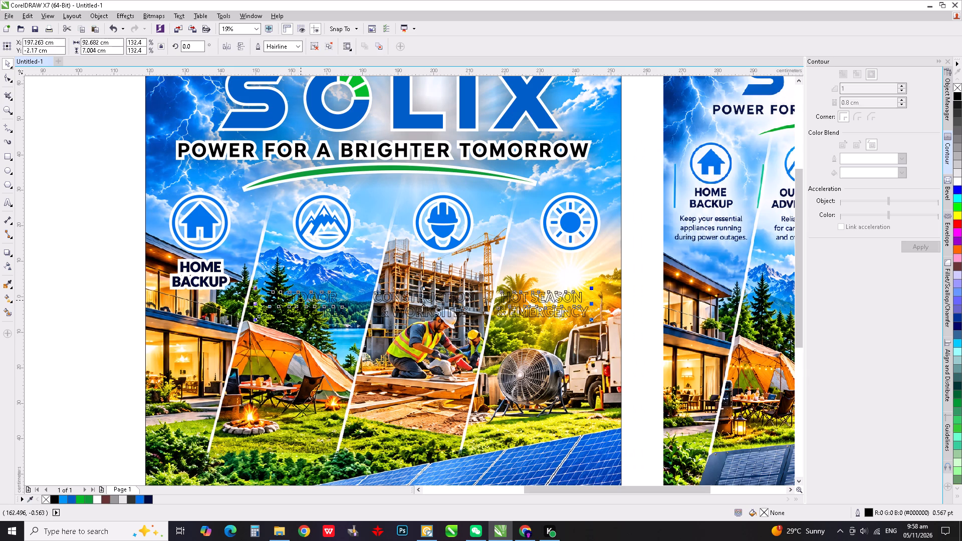
pyautogui.scroll(-1, 291, 305)
pyautogui.hotkey('ctrl', 'u')
pyautogui.scroll(-1, 301, 277)
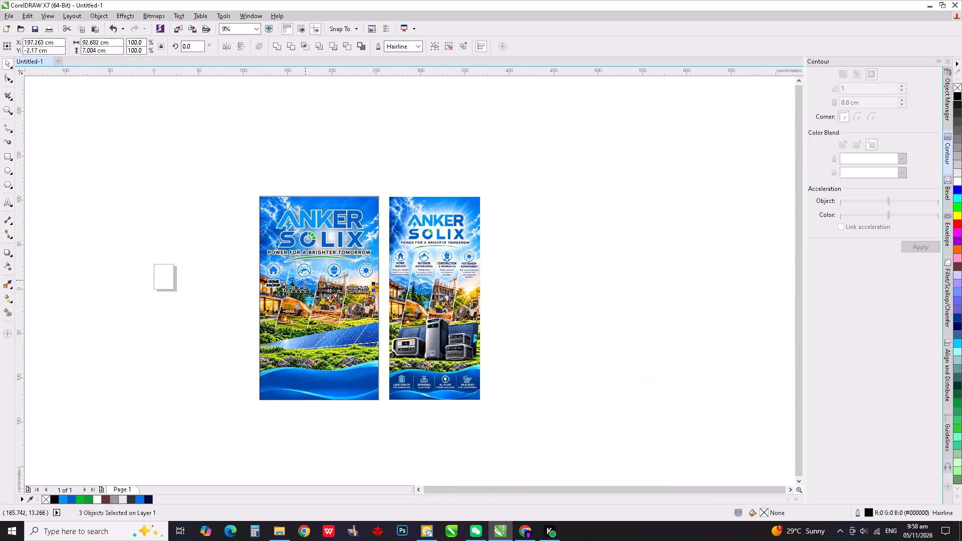
# Group the OUTDOOR ADVENTURES caption on its own.
pyautogui.click(313, 415)
pyautogui.moveTo(311, 408); pyautogui.dragTo(310, 398)
pyautogui.moveTo(313, 412); pyautogui.dragTo(276, 275)
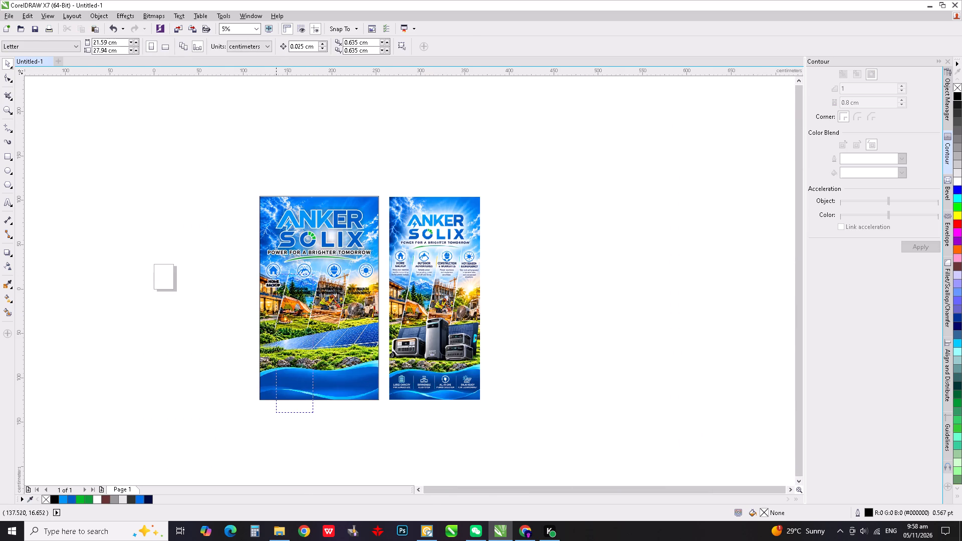
pyautogui.moveTo(276, 275); pyautogui.dragTo(279, 283)
pyautogui.hotkey('ctrl', 'g')
pyautogui.hotkey('ctrl', 'g')
pyautogui.hotkey('ctrl', 'g')
# Group the CONSTRUCTION & WORKSITES caption and the HOT SEASON & EMERGENCY caption, each on its own.
pyautogui.scroll(2, 305, 281)
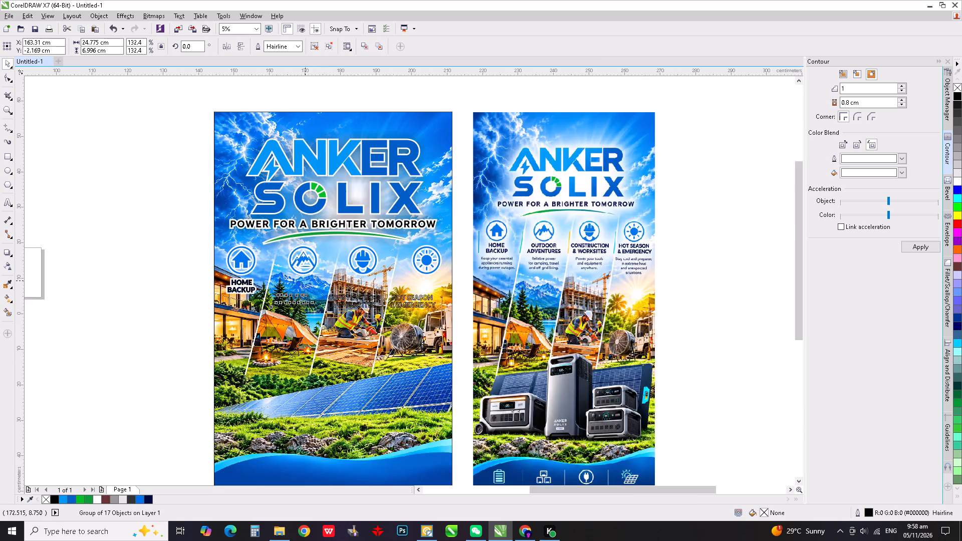
pyautogui.scroll(-1, 304, 280)
pyautogui.scroll(-1, 344, 387)
pyautogui.click(353, 465)
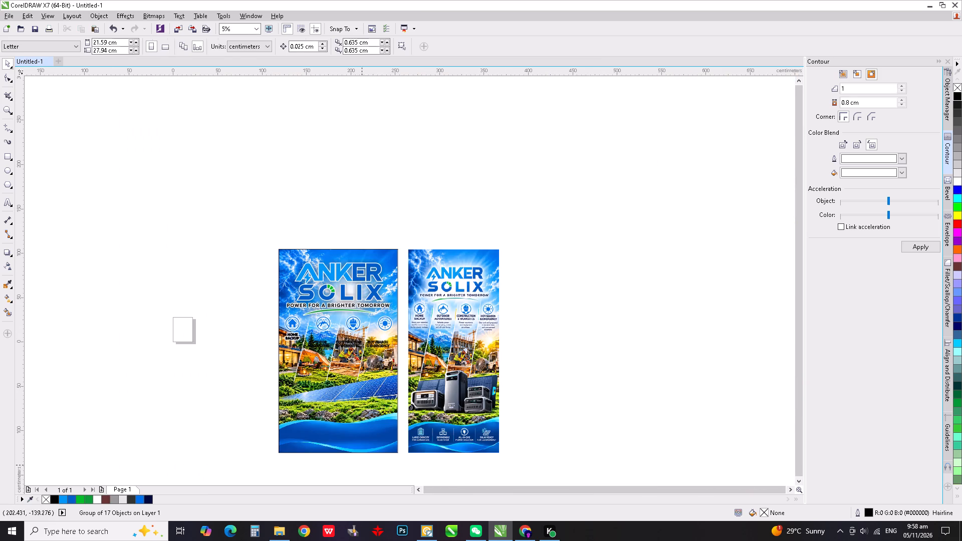
pyautogui.moveTo(362, 465); pyautogui.dragTo(325, 325)
pyautogui.hotkey('ctrl', 'g')
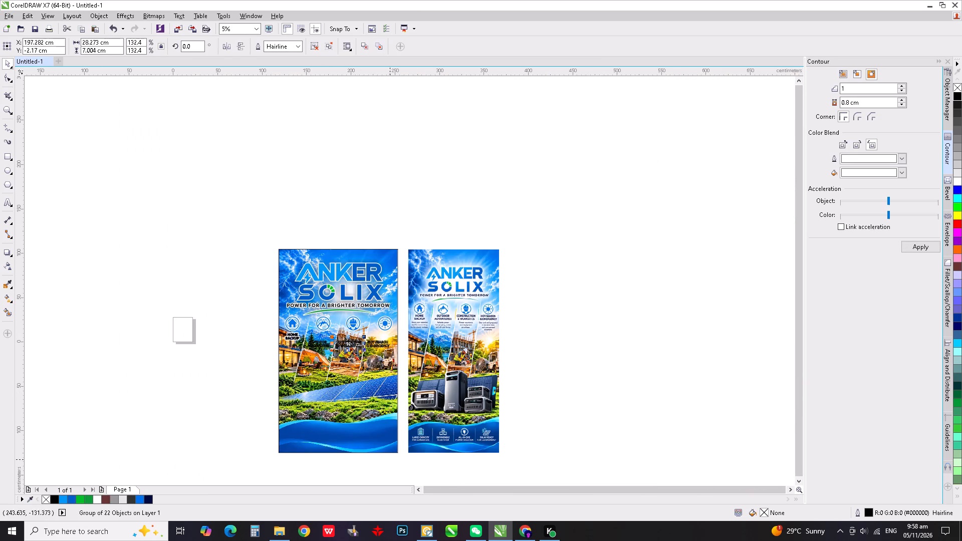
pyautogui.hotkey('ctrl', 'g')
pyautogui.moveTo(398, 464); pyautogui.dragTo(359, 333)
pyautogui.hotkey('ctrl', 'g')
pyautogui.hotkey('ctrl', 'g')
# Align the OUTDOOR ADVENTURES caption level with HOME BACKUP and centre it beneath the mountain icon.
pyautogui.scroll(2, 313, 345)
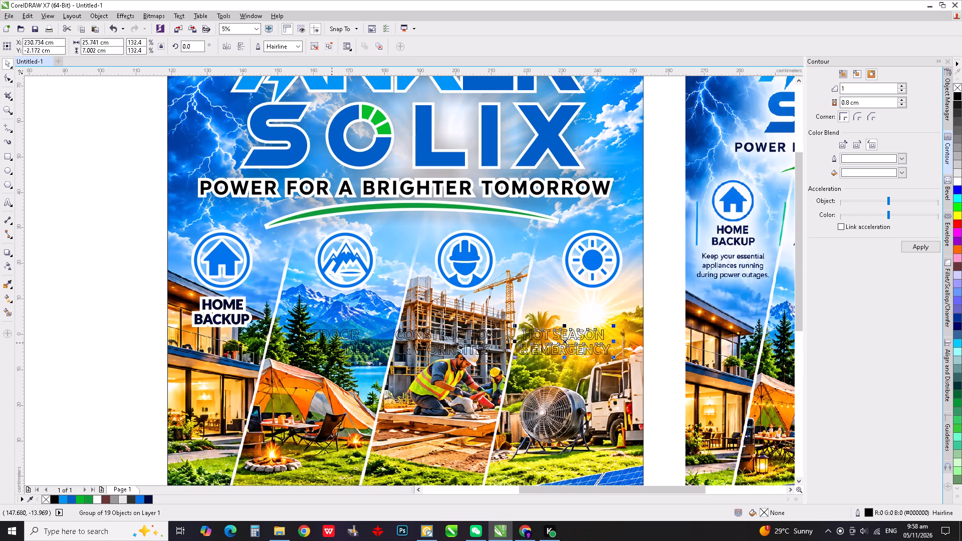
pyautogui.click(338, 339)
pyautogui.keyDown('shift'); pyautogui.click(248, 316); pyautogui.keyUp('shift')
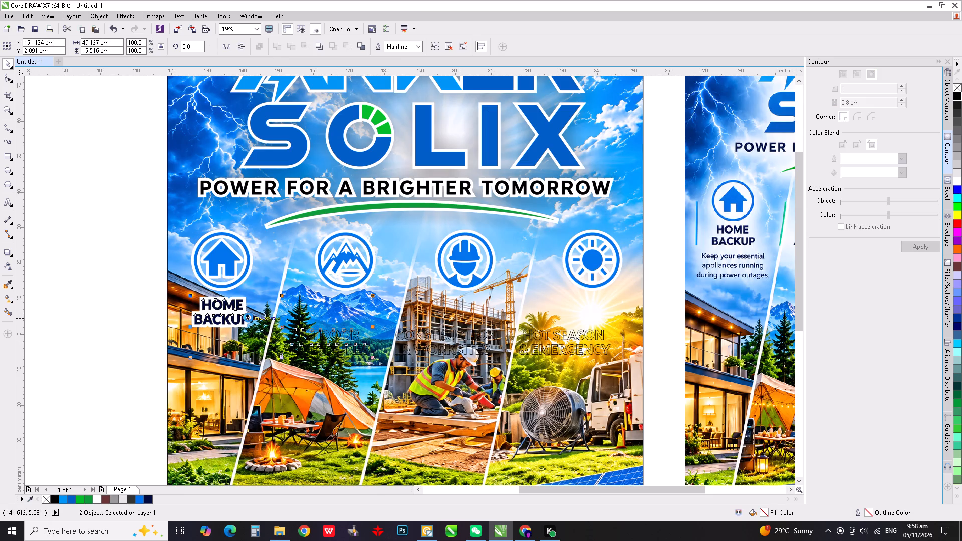
pyautogui.press('e')
pyautogui.click(113, 336)
pyautogui.click(349, 306)
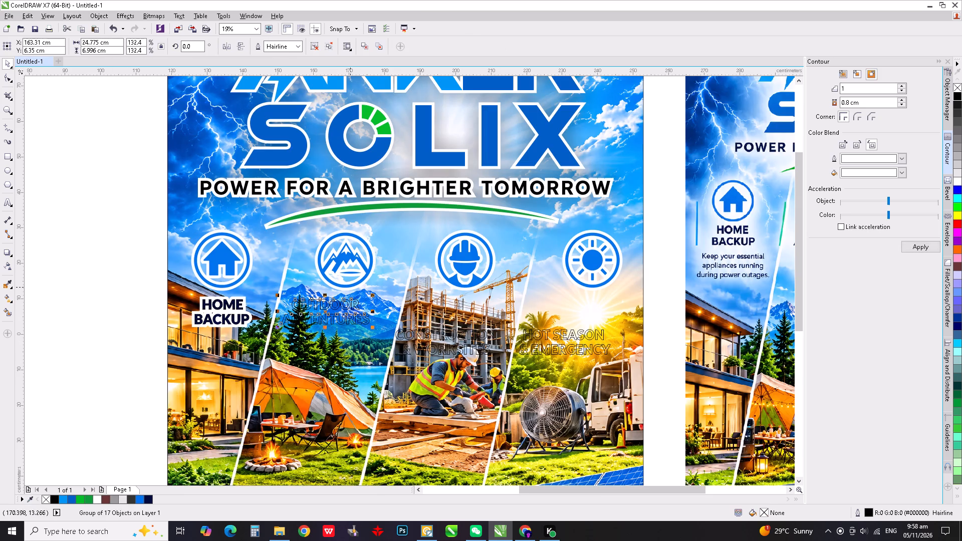
pyautogui.keyDown('shift'); pyautogui.click(351, 286); pyautogui.keyUp('shift')
pyautogui.press('c')
pyautogui.scroll(-1, 181, 305)
pyautogui.click(121, 314)
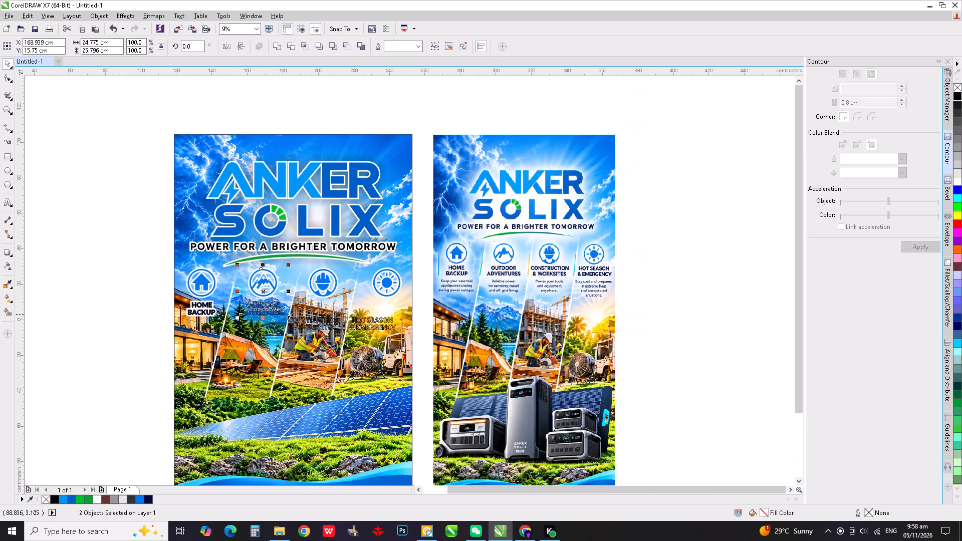
# Align the CONSTRUCTION & WORKSITES caption level with OUTDOOR ADVENTURES and centre it beneath the construction worker icon.
pyautogui.scroll(1, 371, 323)
pyautogui.click(295, 319)
pyautogui.keyDown('shift'); pyautogui.click(198, 302); pyautogui.keyUp('shift')
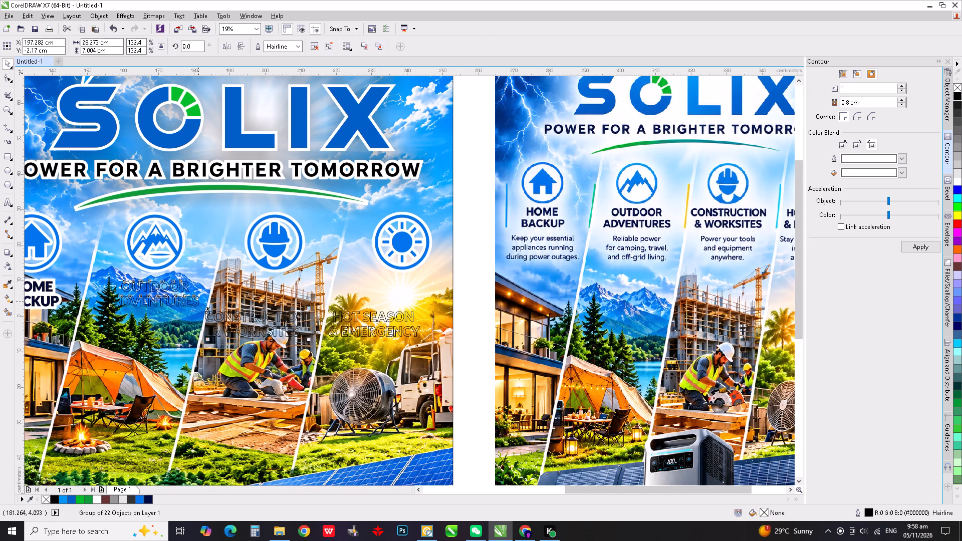
pyautogui.press('e')
pyautogui.click(279, 271)
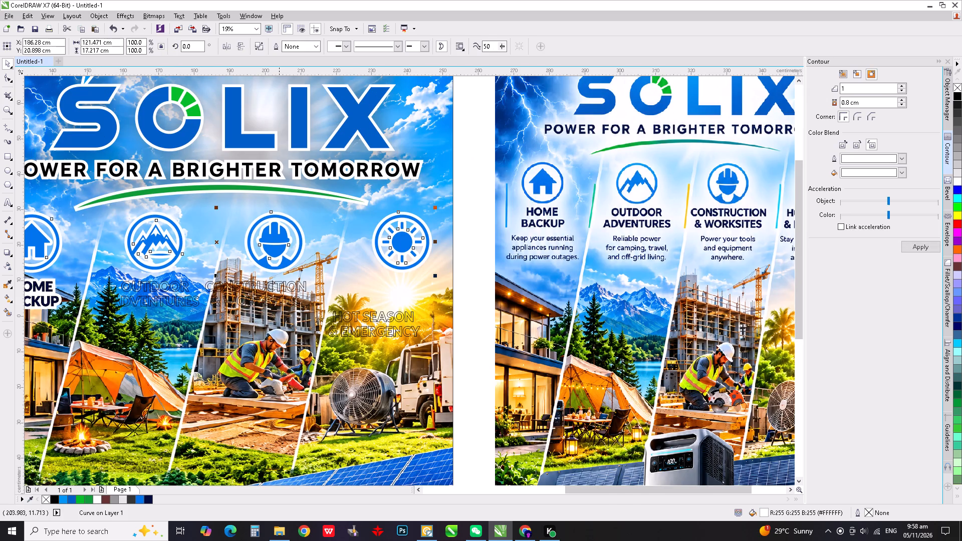
pyautogui.click(284, 286)
pyautogui.keyDown('shift'); pyautogui.click(286, 265); pyautogui.keyUp('shift')
pyautogui.press('c')
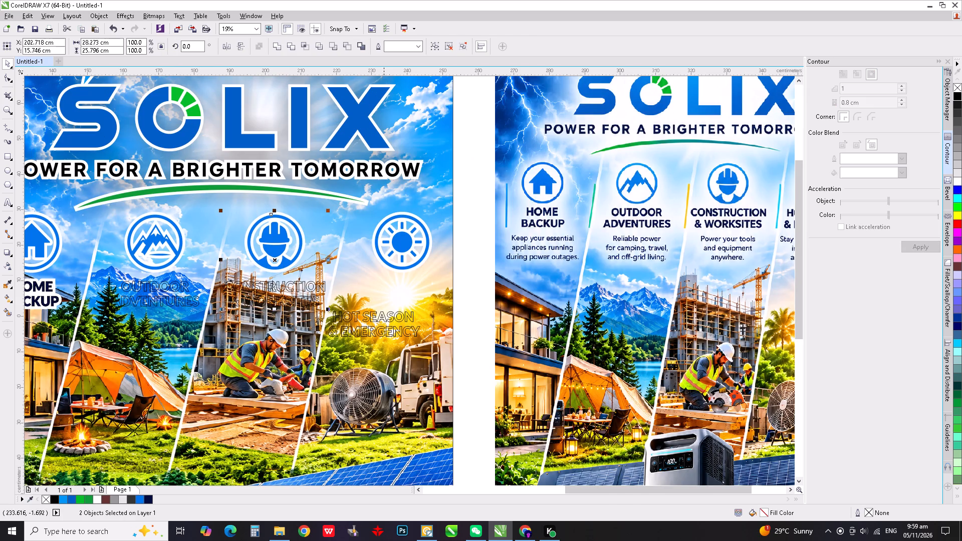
# Align the HOT SEASON & EMERGENCY caption level with CONSTRUCTION & WORKSITES and centre it beneath the sun icon.
pyautogui.click(384, 318)
pyautogui.keyDown('shift'); pyautogui.click(323, 290); pyautogui.keyUp('shift')
pyautogui.press('e')
pyautogui.click(468, 279)
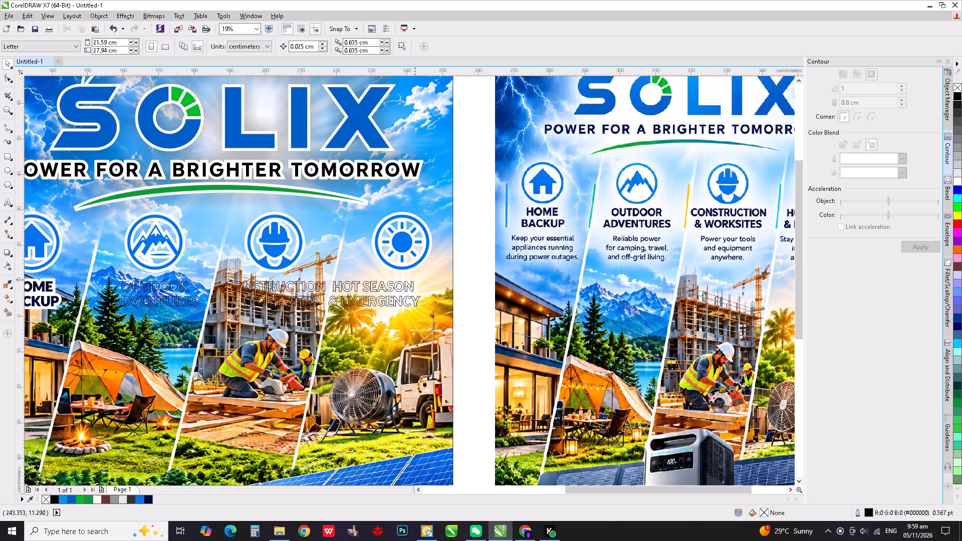
pyautogui.click(409, 288)
pyautogui.keyDown('shift'); pyautogui.click(410, 265); pyautogui.keyUp('shift')
pyautogui.press('c')
pyautogui.click(461, 272)
# Sample the navy (#000A3B) of the HOME BACKUP caption and fill every letter of OUTDOOR with it.
pyautogui.scroll(-1, 404, 275)
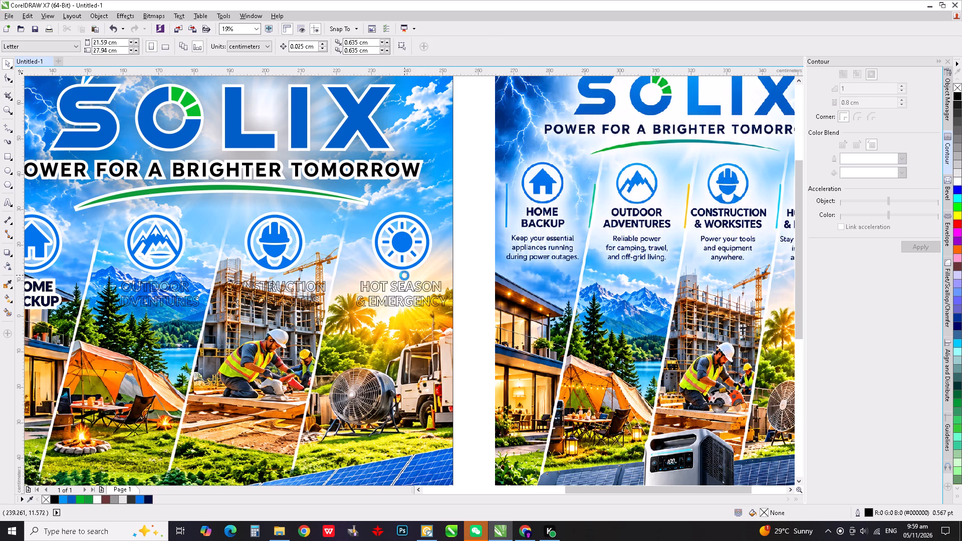
pyautogui.click(444, 288)
pyautogui.scroll(1, 238, 293)
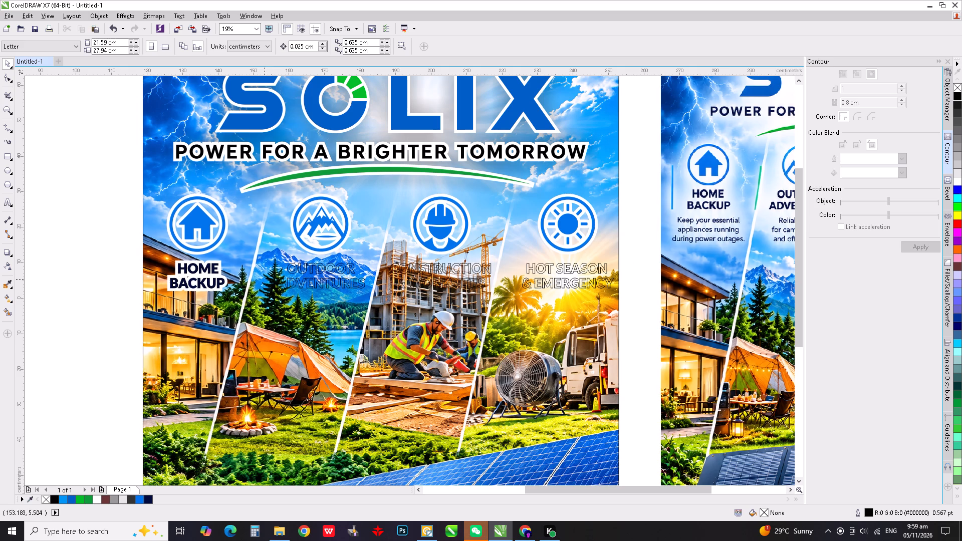
pyautogui.click(5, 282)
pyautogui.scroll(2, 215, 275)
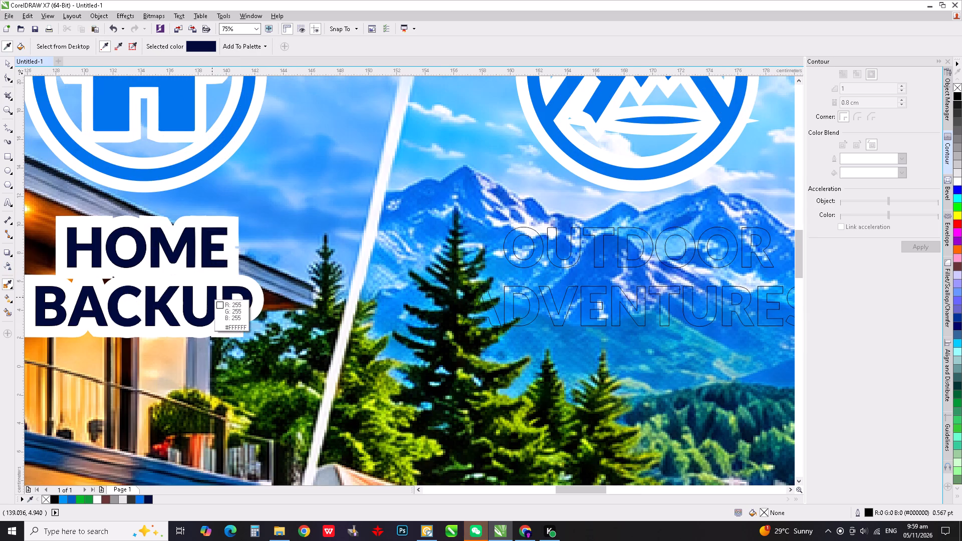
pyautogui.click(212, 298)
pyautogui.click(540, 247)
pyautogui.click(555, 246)
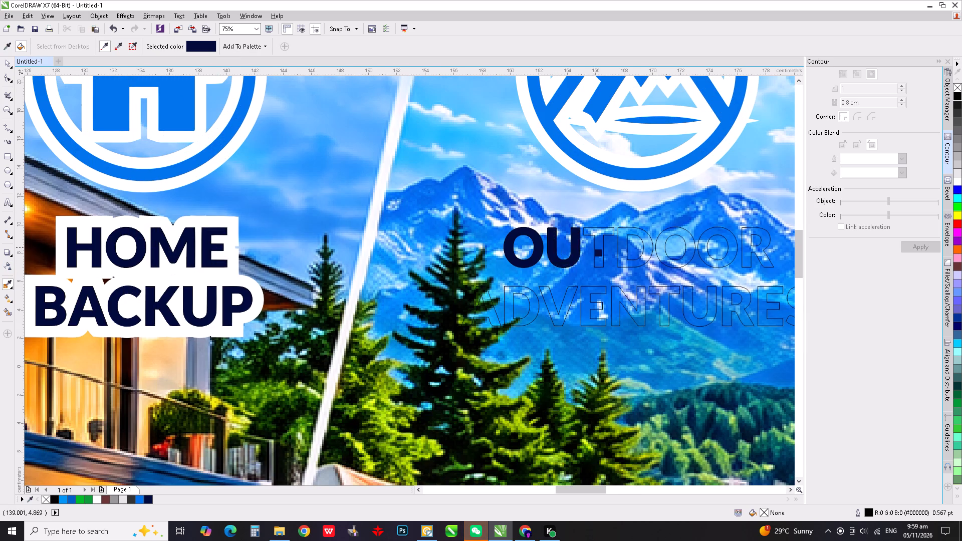
pyautogui.scroll(1, 635, 247)
pyautogui.click(575, 217)
pyautogui.click(628, 218)
pyautogui.scroll(-2, 229, 263)
pyautogui.scroll(2, 362, 252)
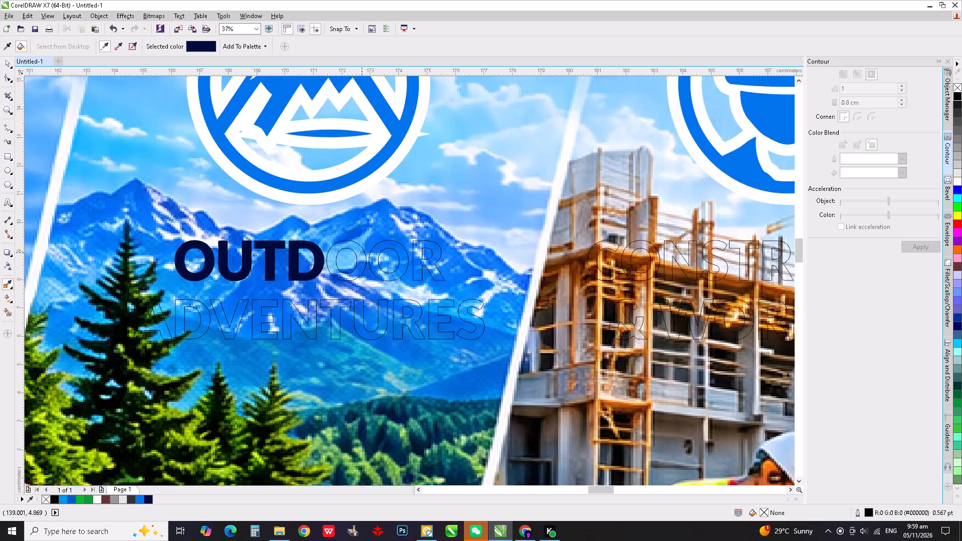
pyautogui.click(359, 254)
pyautogui.click(398, 242)
pyautogui.click(489, 234)
# Fill every letter of ADVENTURES with the same sampled navy.
pyautogui.click(507, 359)
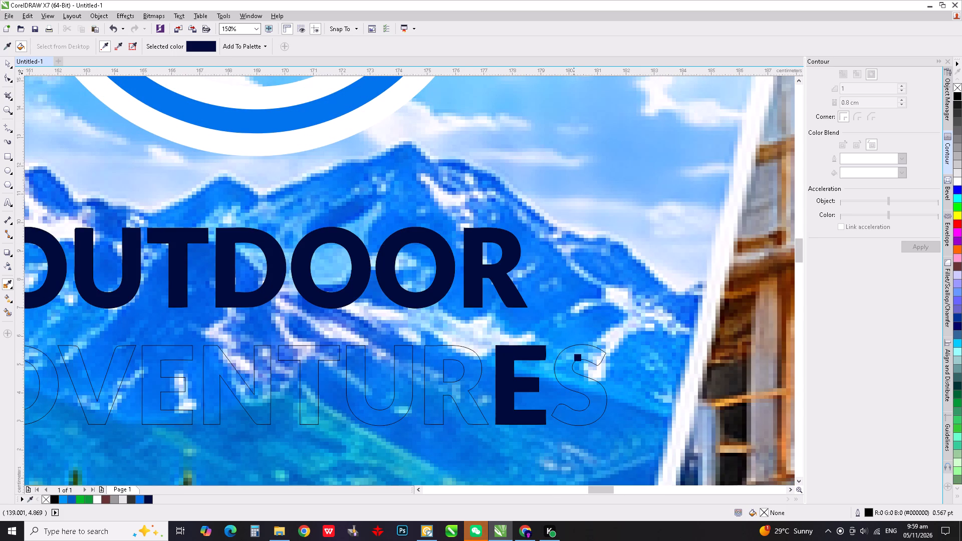
pyautogui.click(576, 352)
pyautogui.click(471, 364)
pyautogui.click(399, 363)
pyautogui.click(313, 355)
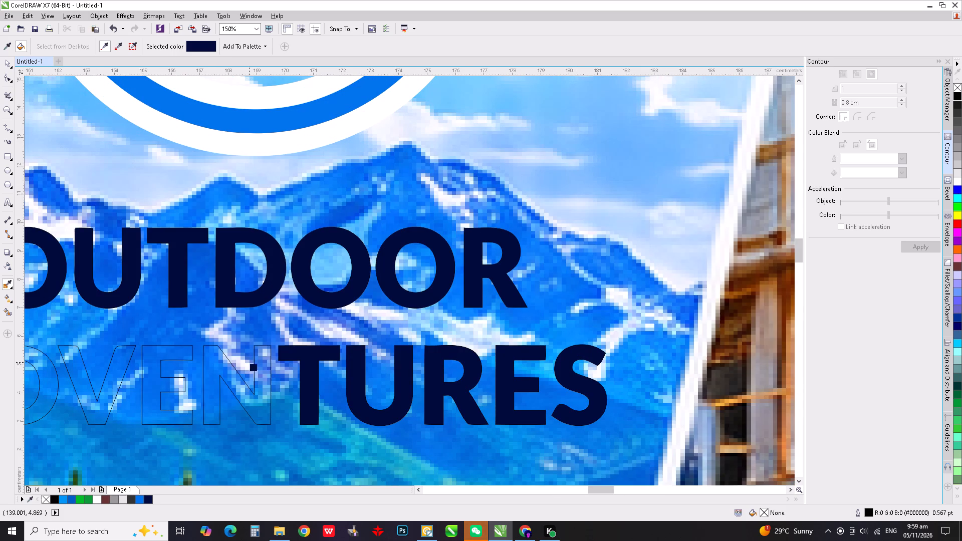
pyautogui.click(268, 366)
pyautogui.moveTo(179, 355); pyautogui.dragTo(172, 355)
pyautogui.click(119, 361)
pyautogui.scroll(-3, 461, 396)
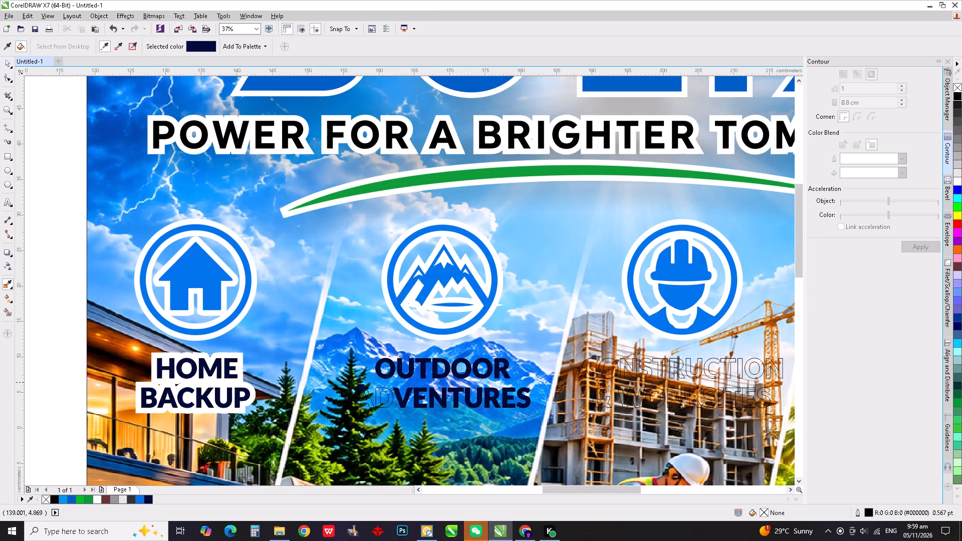
pyautogui.scroll(2, 379, 390)
pyautogui.click(387, 387)
pyautogui.click(318, 400)
pyautogui.scroll(-5, 204, 300)
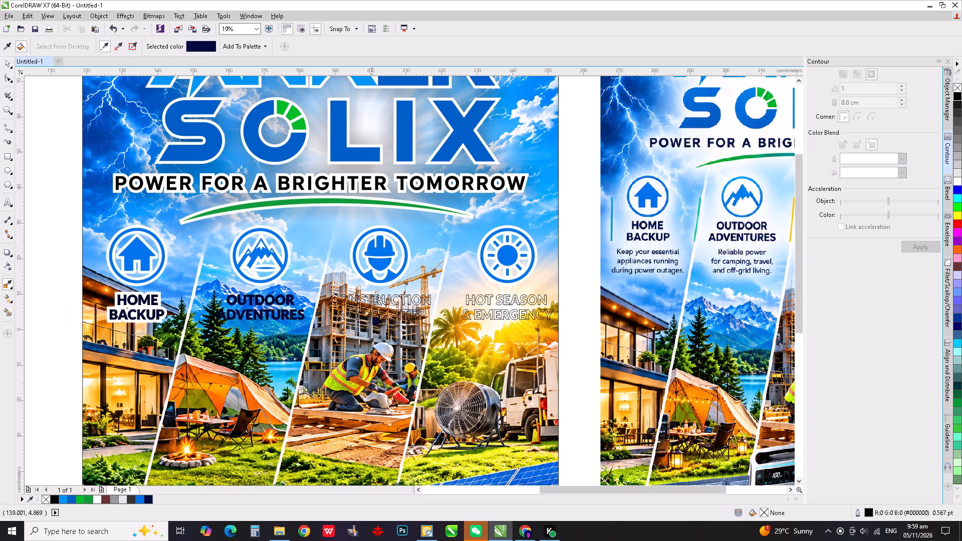
# Fill the letters RUCTION in the word CONSTRUCTION with the sampled navy.
pyautogui.scroll(3, 384, 303)
pyautogui.click(358, 288)
pyautogui.click(391, 285)
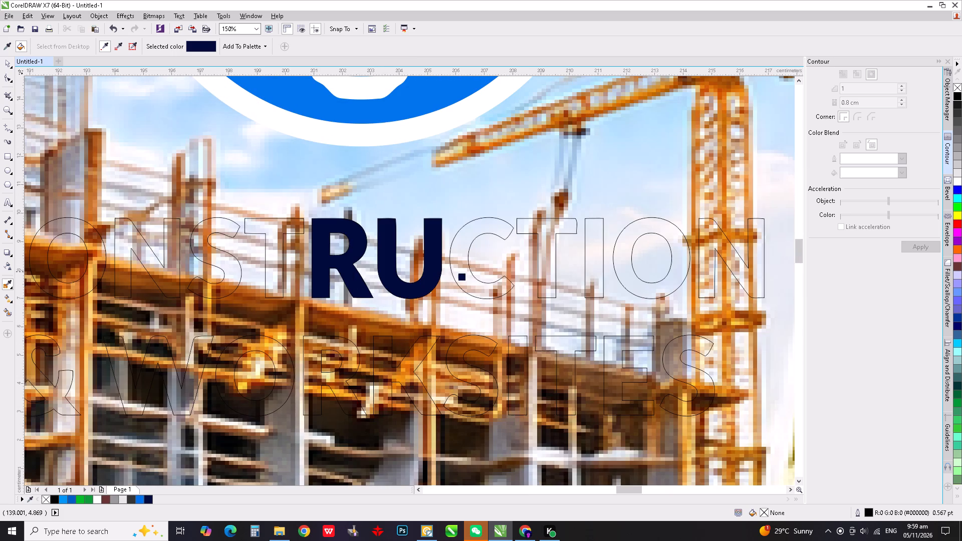
pyautogui.click(459, 271)
pyautogui.click(549, 223)
pyautogui.click(593, 233)
pyautogui.click(659, 229)
pyautogui.click(713, 235)
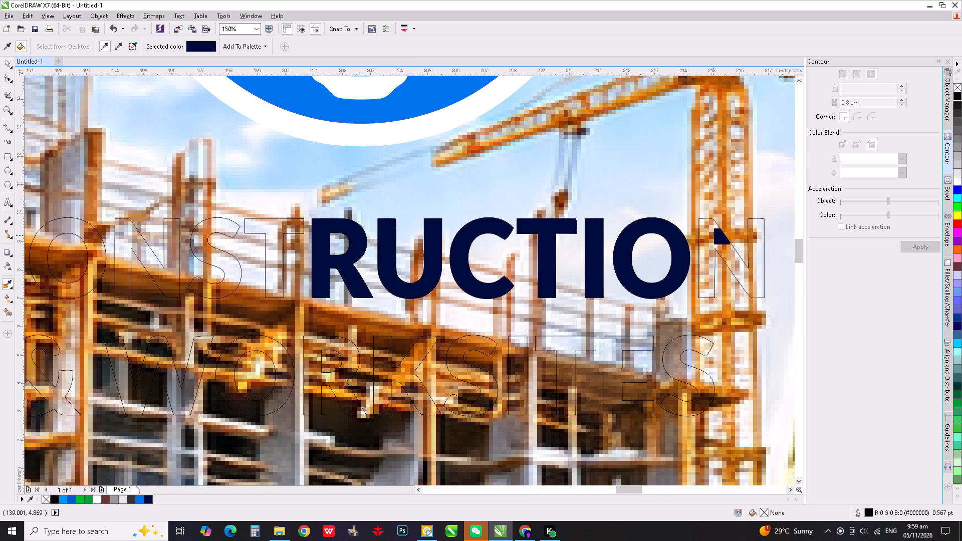
# Fill the letters ORKSITES in the word WORKSITES with the sampled navy.
pyautogui.click(676, 350)
pyautogui.click(633, 348)
pyautogui.click(561, 345)
pyautogui.click(518, 349)
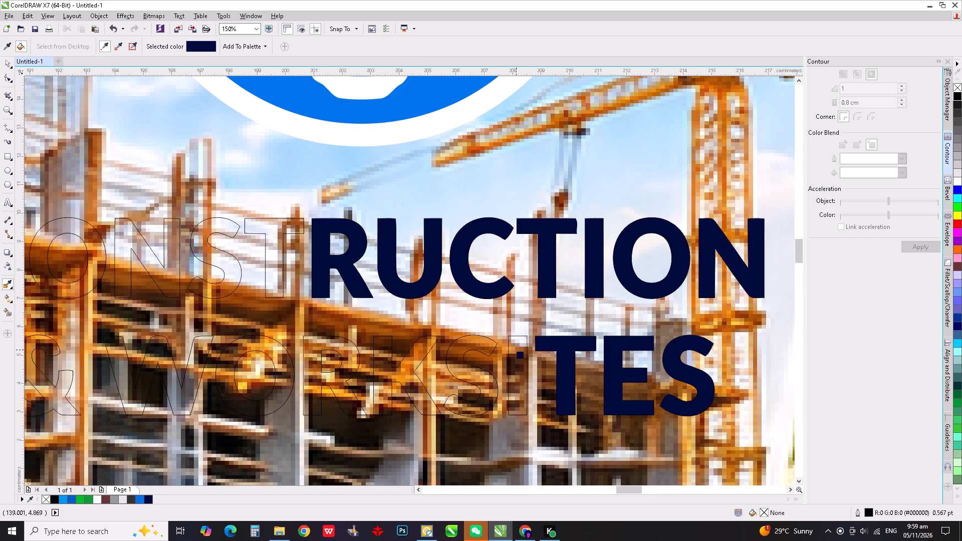
pyautogui.click(476, 348)
pyautogui.click(414, 363)
pyautogui.click(349, 355)
pyautogui.click(272, 349)
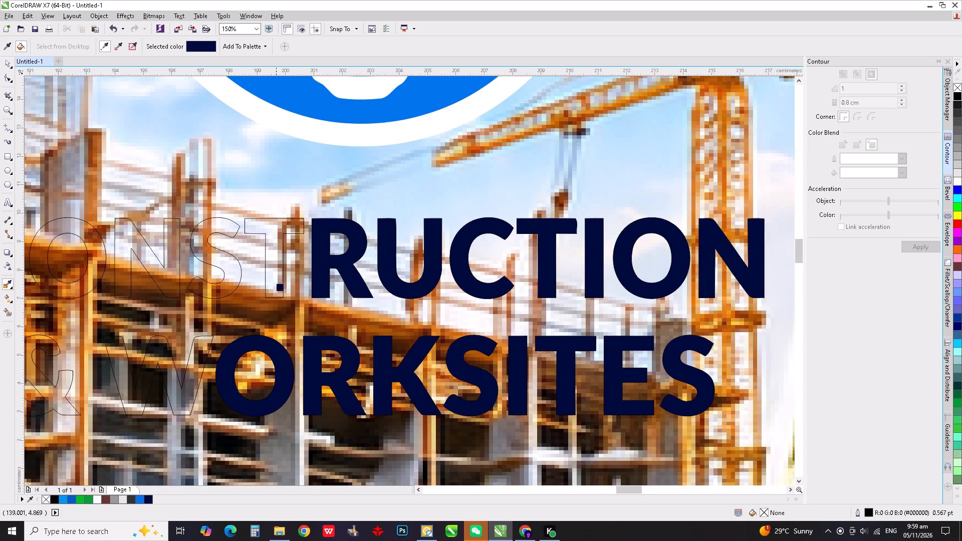
# Fill the remaining CONST letters, the W and the ampersand of the CONSTRUCTION & WORKSITES caption with the sampled navy.
pyautogui.click(272, 261)
pyautogui.click(218, 224)
pyautogui.click(170, 236)
pyautogui.click(160, 352)
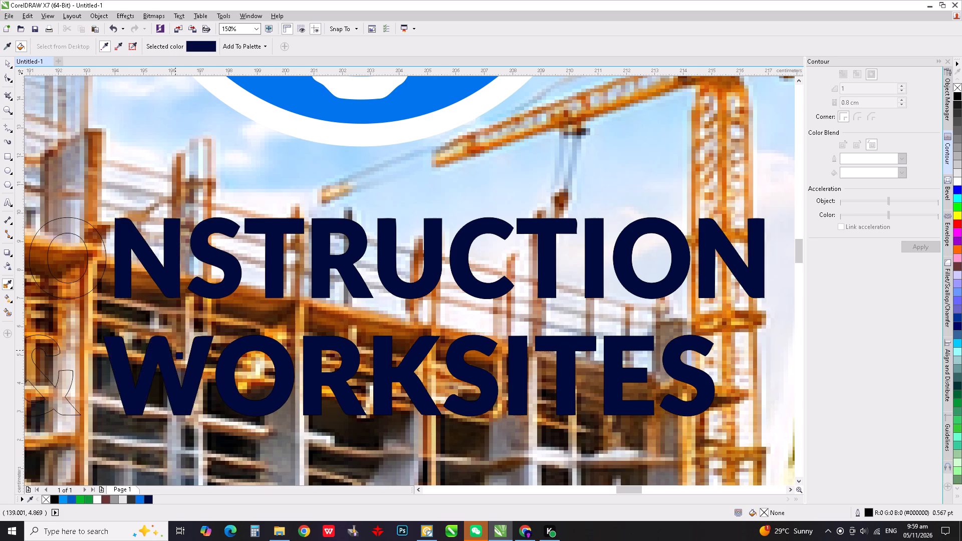
pyautogui.moveTo(183, 350); pyautogui.dragTo(661, 345, button='middle')
pyautogui.click(522, 338)
pyautogui.click(526, 269)
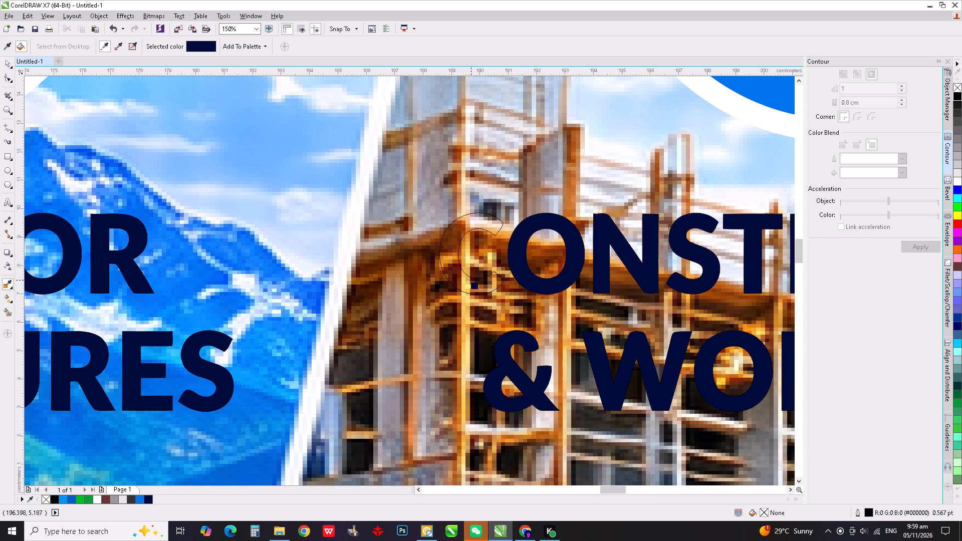
pyautogui.click(470, 281)
# Fill every letter of HOT SEASON with the sampled navy.
pyautogui.scroll(-7, 298, 254)
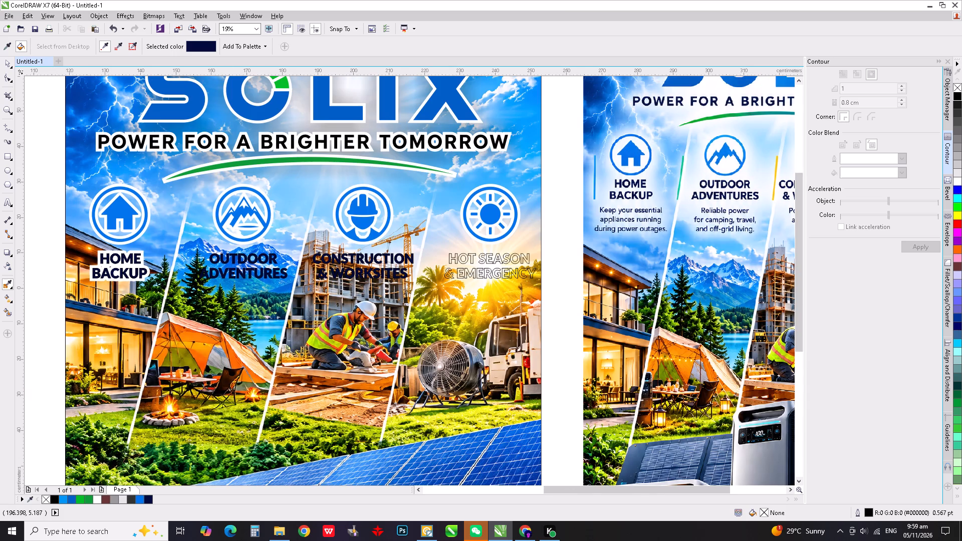
pyautogui.scroll(2, 505, 263)
pyautogui.scroll(1, 306, 246)
pyautogui.click(317, 247)
pyautogui.click(341, 237)
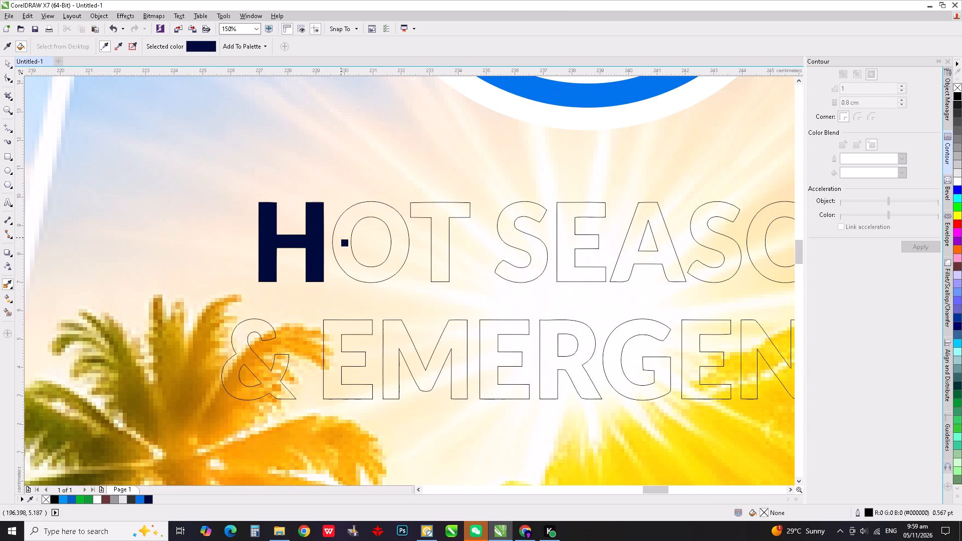
pyautogui.click(454, 208)
pyautogui.click(533, 210)
pyautogui.click(578, 210)
pyautogui.click(648, 216)
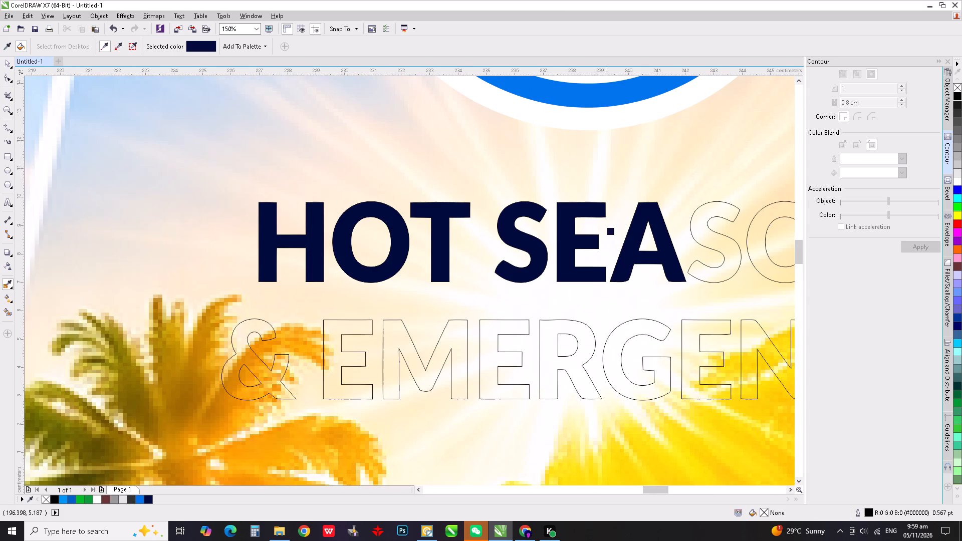
pyautogui.scroll(-1, 397, 270)
pyautogui.scroll(1, 560, 255)
pyautogui.click(554, 258)
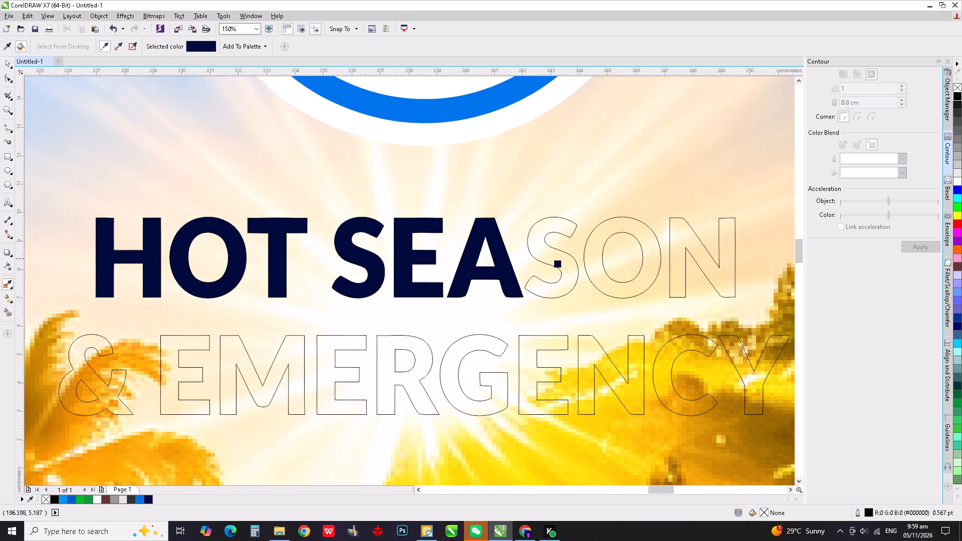
pyautogui.click(602, 247)
pyautogui.click(686, 237)
# Fill every letter of EMERGENCY and its ampersand with the sampled navy.
pyautogui.click(734, 350)
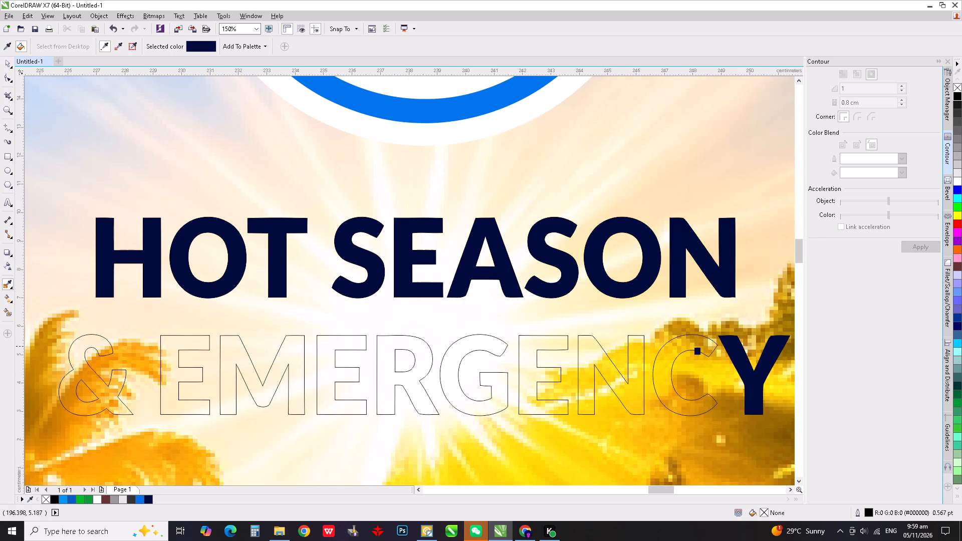
pyautogui.click(692, 344)
pyautogui.click(631, 361)
pyautogui.click(536, 374)
pyautogui.click(453, 378)
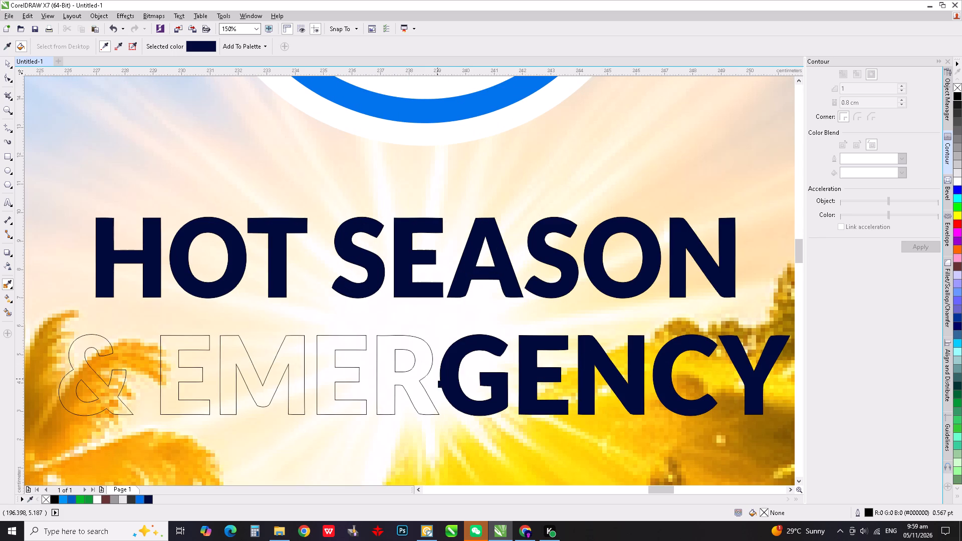
pyautogui.click(406, 377)
pyautogui.click(333, 373)
pyautogui.click(295, 364)
pyautogui.click(188, 345)
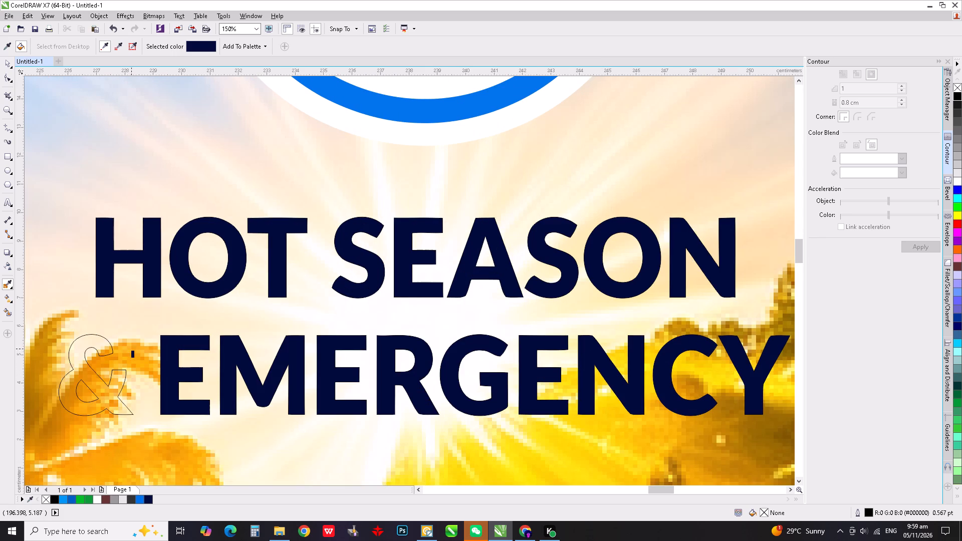
pyautogui.click(103, 346)
# Apply a one-step 0.8 cm white outside contour to the HOT SEASON & EMERGENCY caption.
pyautogui.scroll(-6, 301, 322)
pyautogui.moveTo(323, 341); pyautogui.dragTo(329, 334, button='middle')
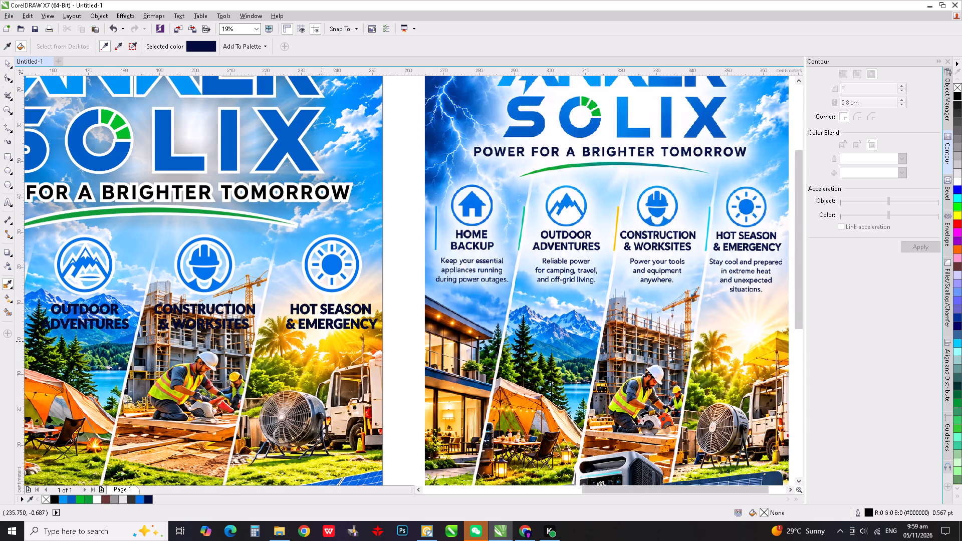
pyautogui.moveTo(329, 334); pyautogui.dragTo(364, 309, button='middle')
pyautogui.click(8, 68)
pyautogui.scroll(-1, 471, 247)
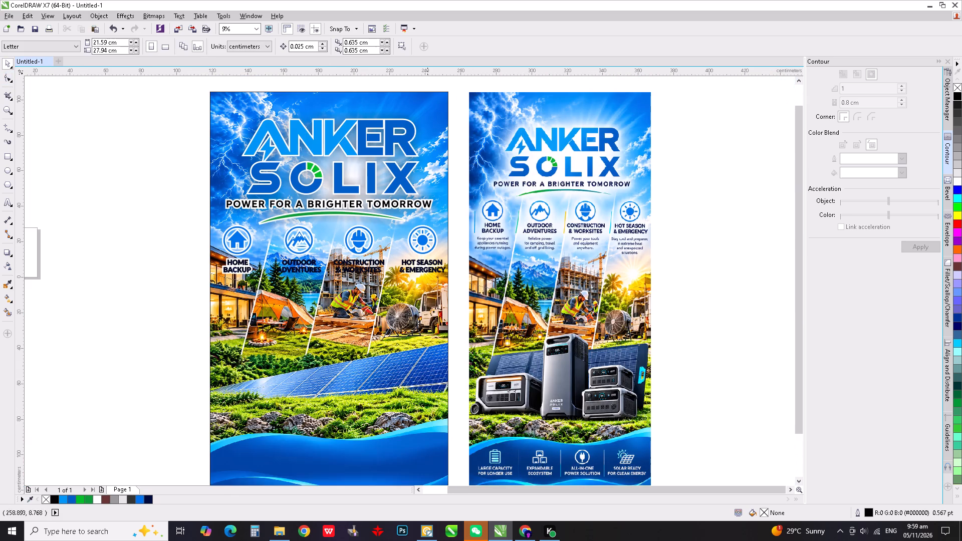
pyautogui.moveTo(325, 281); pyautogui.dragTo(336, 275, button='middle')
pyautogui.scroll(1, 433, 262)
pyautogui.scroll(-1, 463, 319)
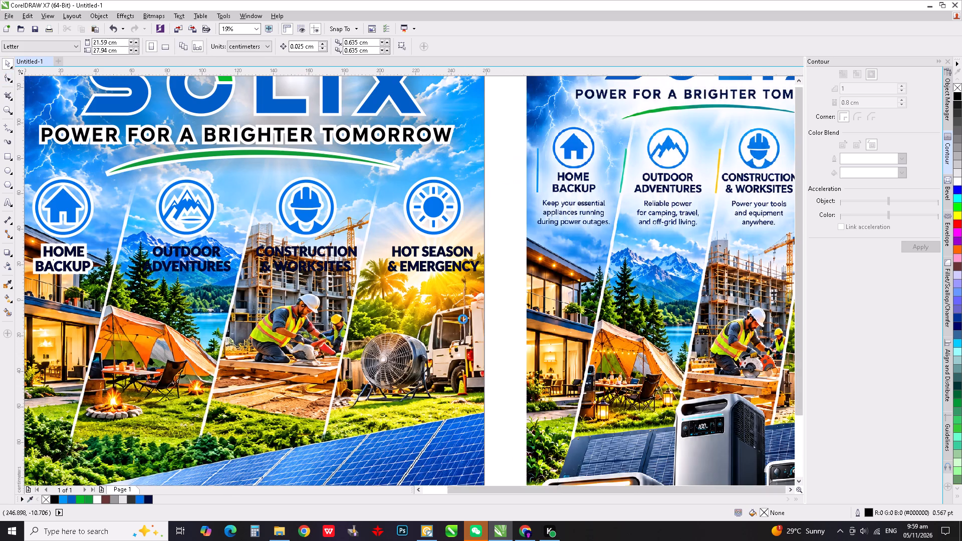
pyautogui.click(485, 310)
pyautogui.moveTo(484, 310); pyautogui.dragTo(424, 276)
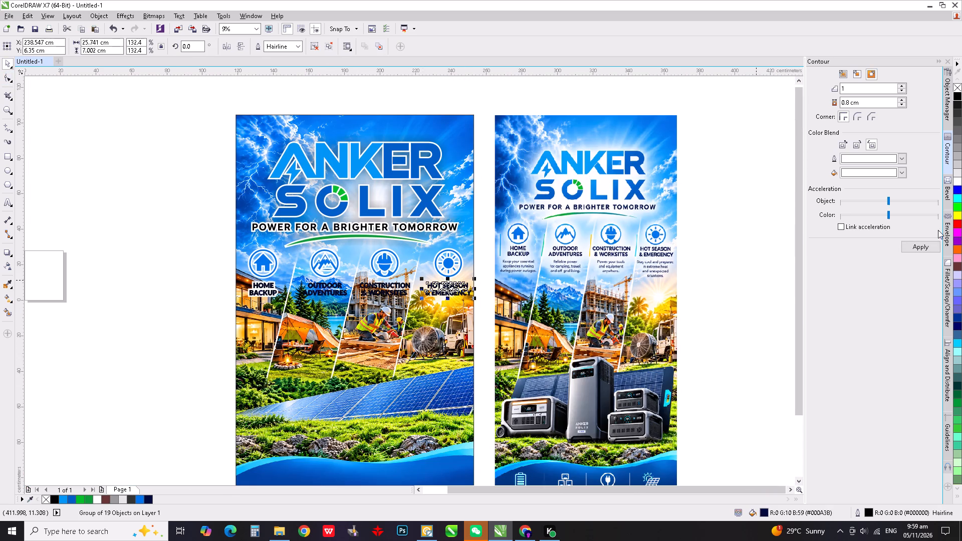
pyautogui.click(925, 242)
pyautogui.scroll(2, 457, 290)
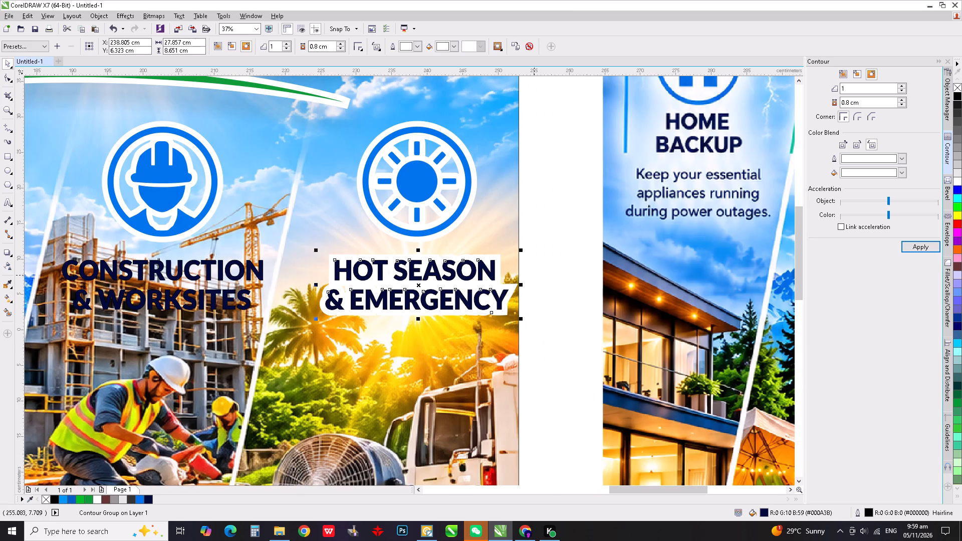
pyautogui.scroll(-3, 537, 308)
pyautogui.click(537, 325)
# Apply the same one-step 0.8 cm white contour to the OUTDOOR ADVENTURES caption.
pyautogui.scroll(1, 518, 330)
pyautogui.scroll(-1, 382, 224)
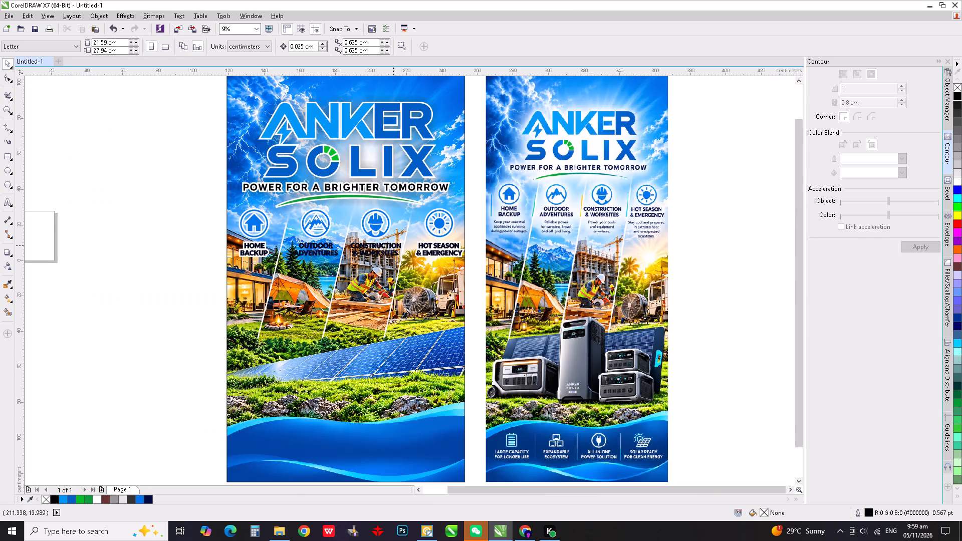
pyautogui.click(331, 247)
pyautogui.click(924, 244)
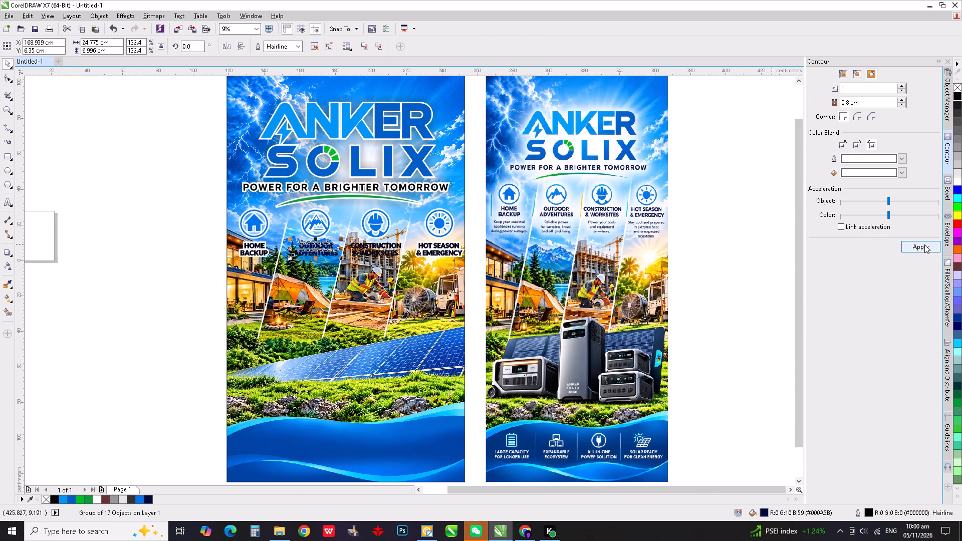
# Apply the same one-step 0.8 cm white contour to the CONSTRUCTION & WORKSITES caption.
pyautogui.scroll(1, 384, 246)
pyautogui.click(388, 246)
pyautogui.click(391, 244)
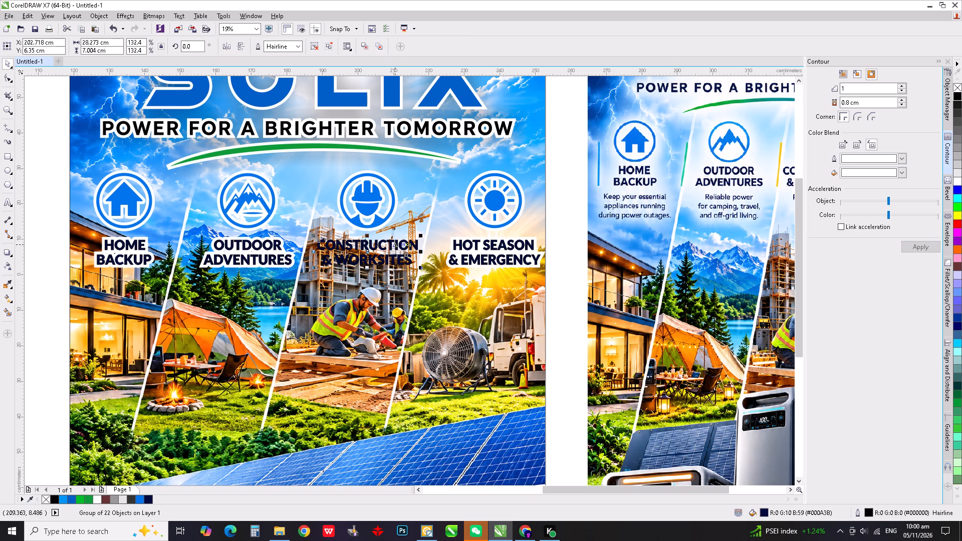
pyautogui.click(926, 244)
# Examine the four contoured feature captions on the poster against the reference design.
pyautogui.scroll(-1, 375, 242)
pyautogui.click(454, 239)
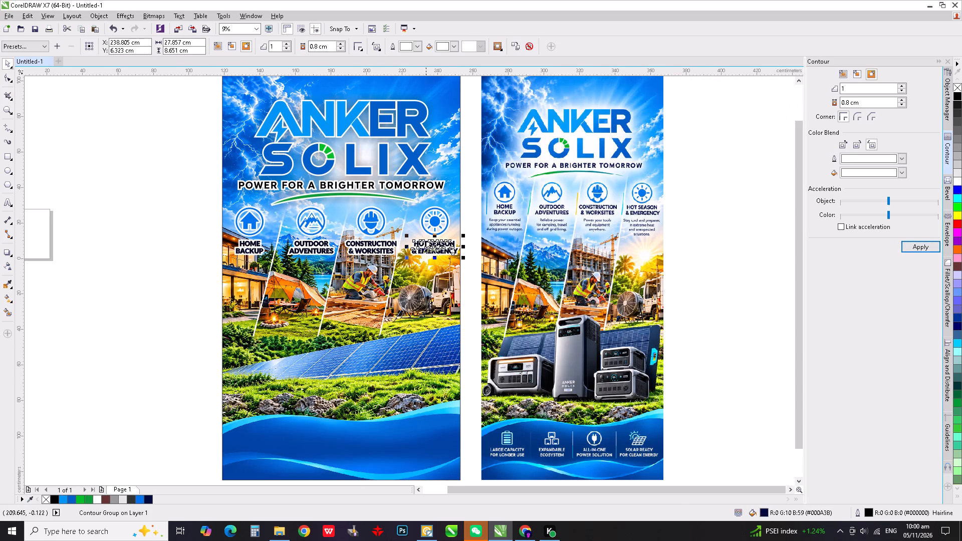
pyautogui.click(464, 233)
pyautogui.scroll(1, 320, 247)
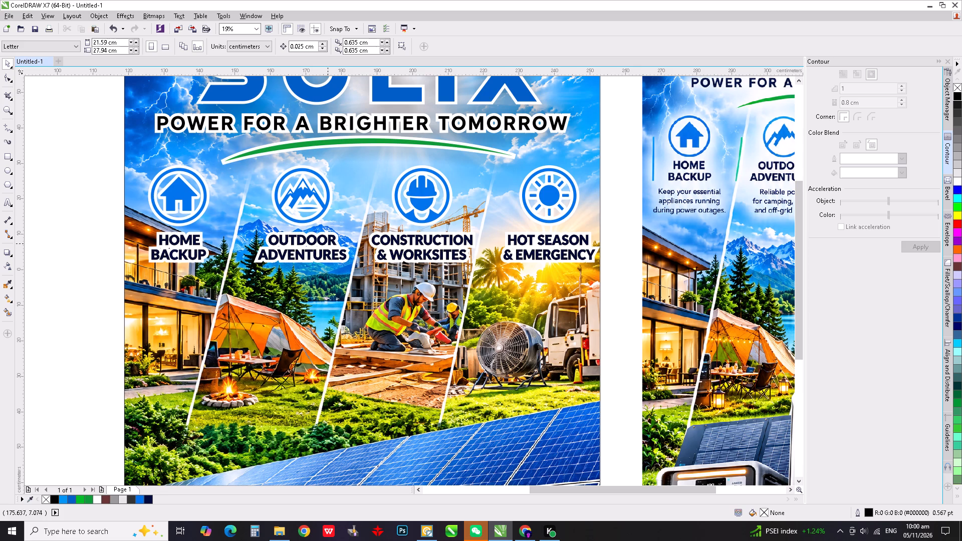
pyautogui.scroll(-2, 292, 234)
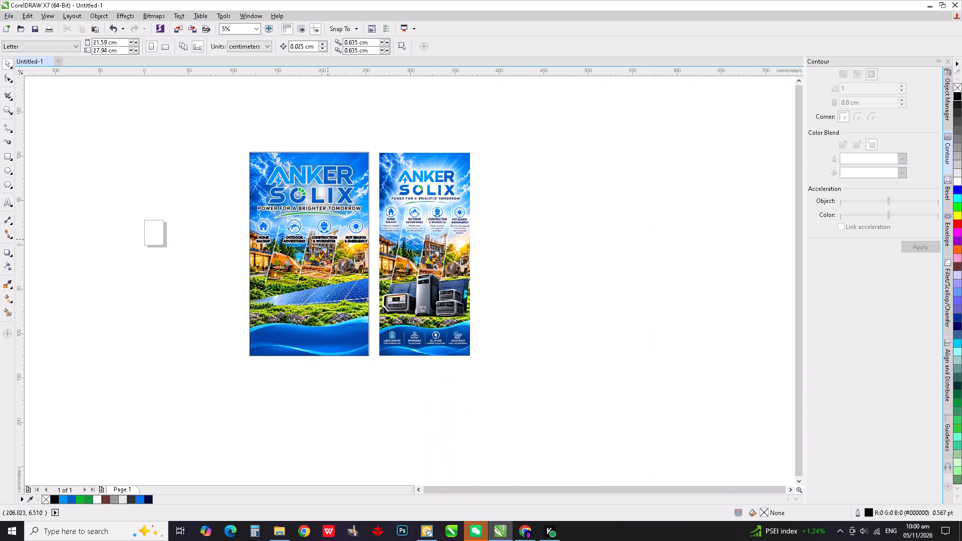
pyautogui.scroll(2, 328, 239)
pyautogui.moveTo(353, 248); pyautogui.dragTo(389, 256, button='middle')
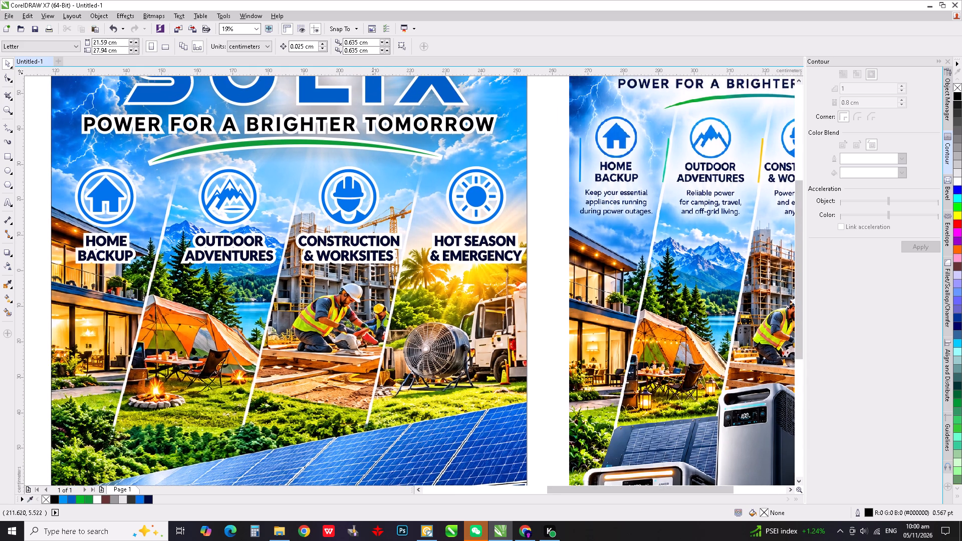
pyautogui.scroll(-1, 371, 244)
pyautogui.scroll(1, 323, 241)
pyautogui.scroll(-1, 367, 258)
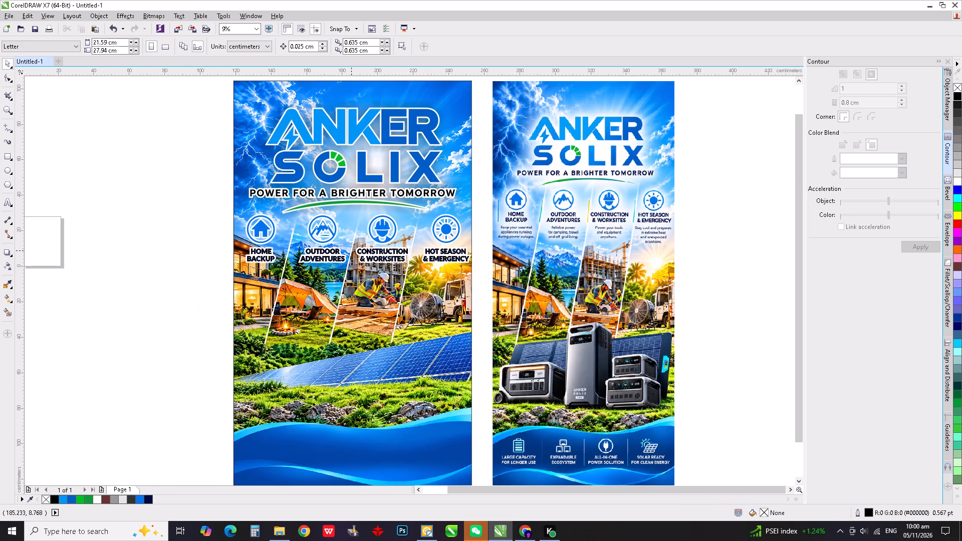
# Compare the poster's contoured feature icons and captions with the reference, including the description text under the reference's headings.
pyautogui.scroll(-1, 351, 250)
pyautogui.scroll(1, 351, 250)
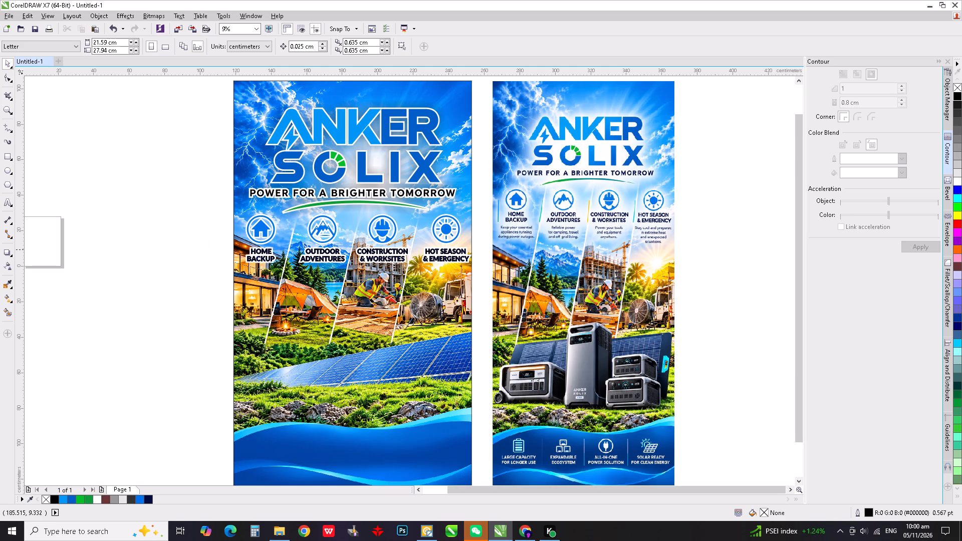
pyautogui.scroll(-1, 350, 212)
pyautogui.scroll(1, 347, 188)
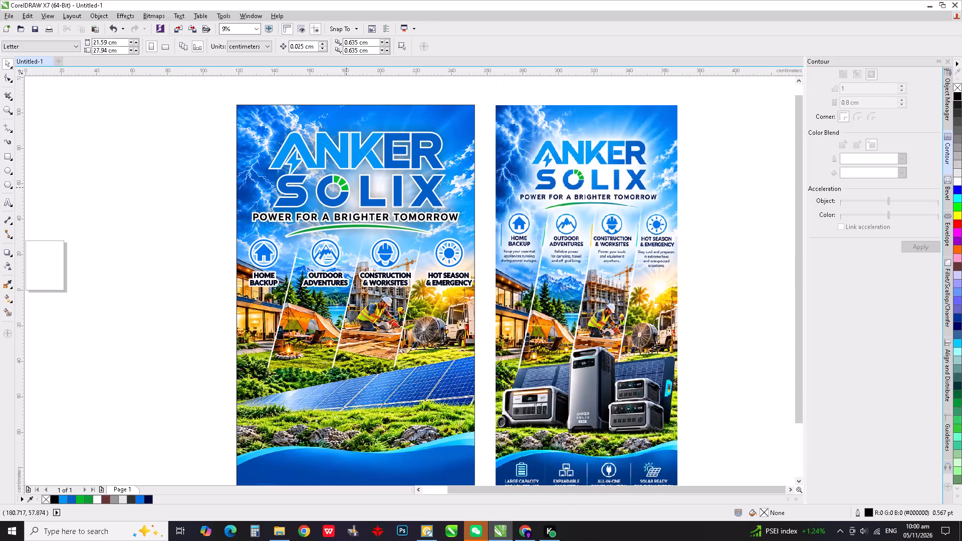
pyautogui.moveTo(201, 231); pyautogui.dragTo(496, 327)
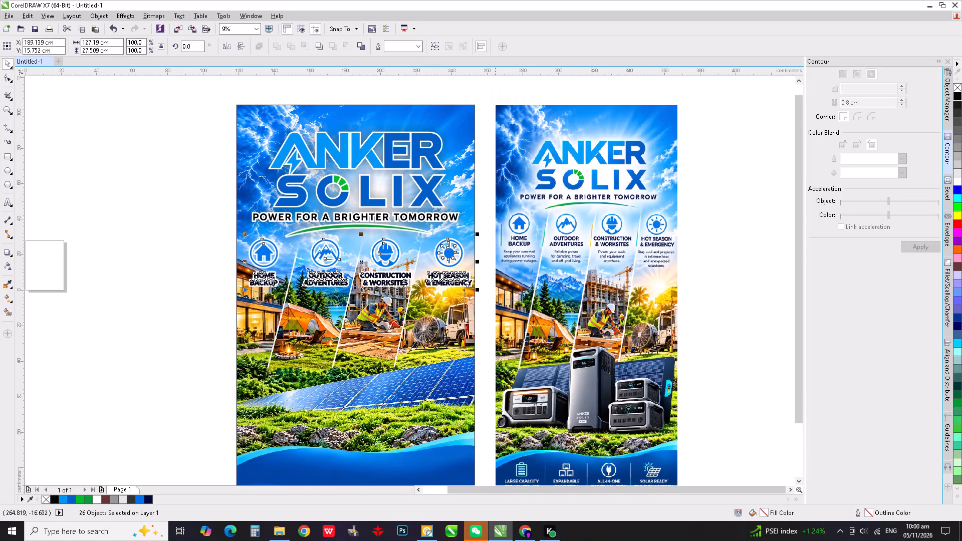
pyautogui.click(480, 295)
pyautogui.scroll(2, 466, 284)
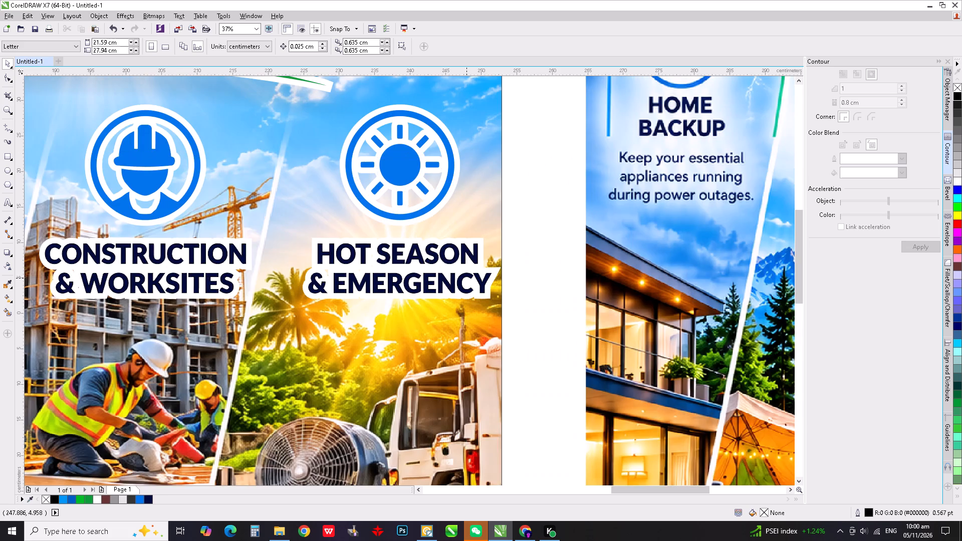
pyautogui.scroll(-2, 472, 278)
pyautogui.scroll(1, 327, 275)
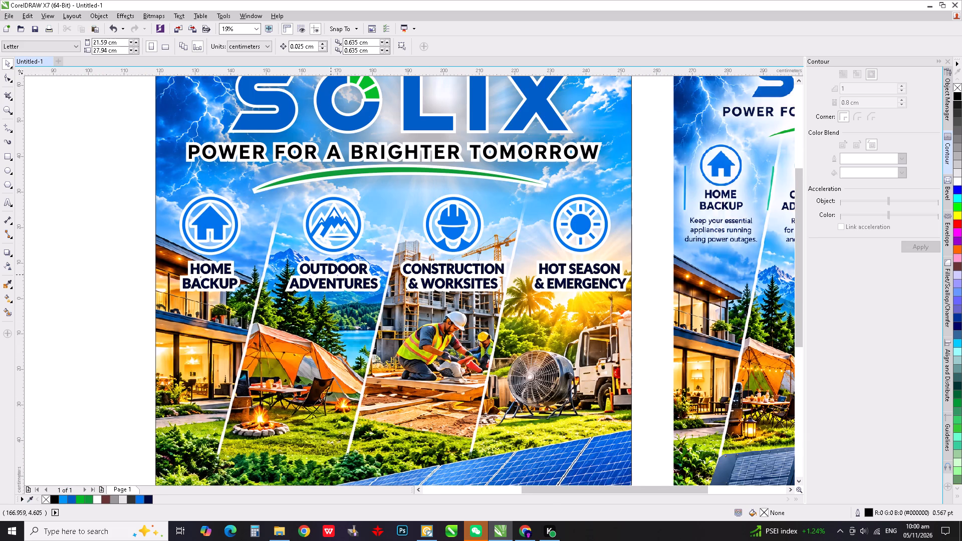
pyautogui.scroll(-1, 318, 273)
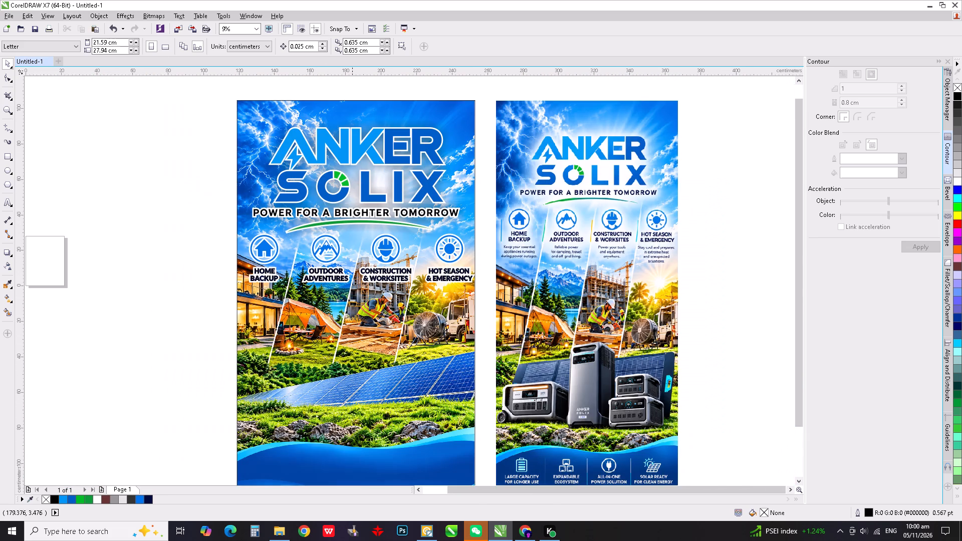
pyautogui.scroll(1, 598, 251)
pyautogui.scroll(1, 557, 241)
pyautogui.scroll(-1, 246, 245)
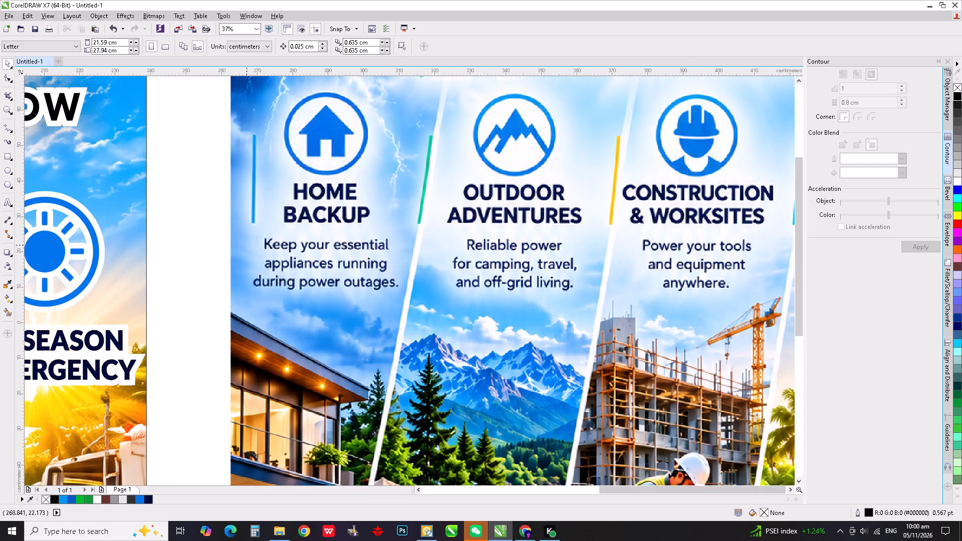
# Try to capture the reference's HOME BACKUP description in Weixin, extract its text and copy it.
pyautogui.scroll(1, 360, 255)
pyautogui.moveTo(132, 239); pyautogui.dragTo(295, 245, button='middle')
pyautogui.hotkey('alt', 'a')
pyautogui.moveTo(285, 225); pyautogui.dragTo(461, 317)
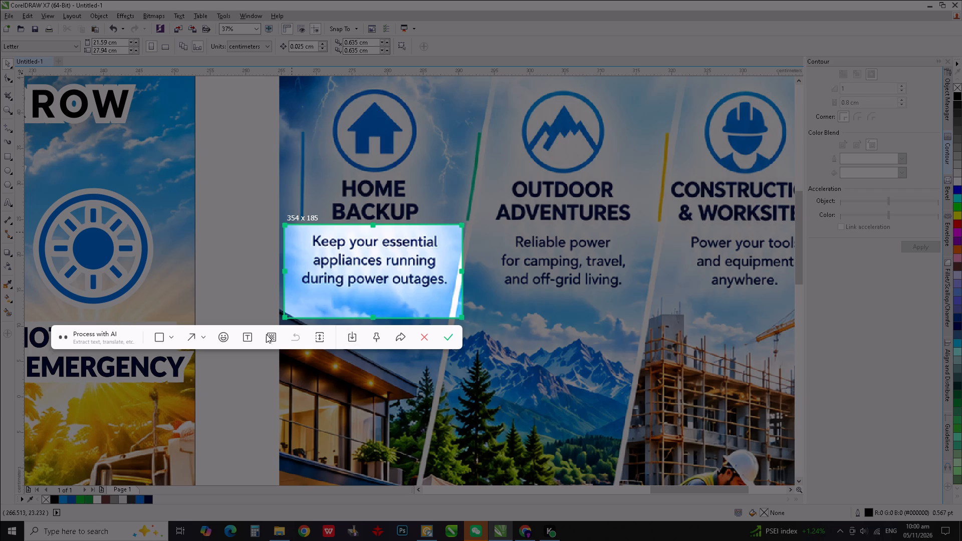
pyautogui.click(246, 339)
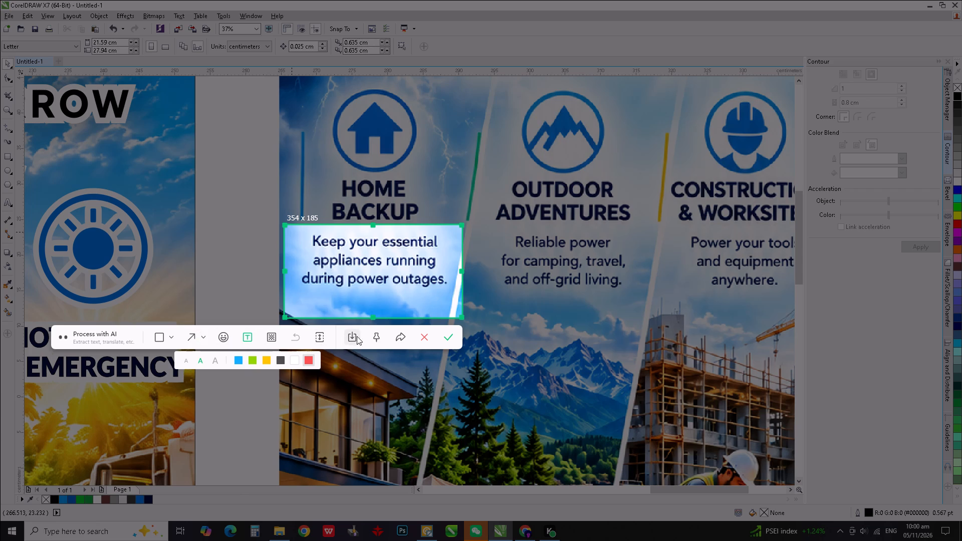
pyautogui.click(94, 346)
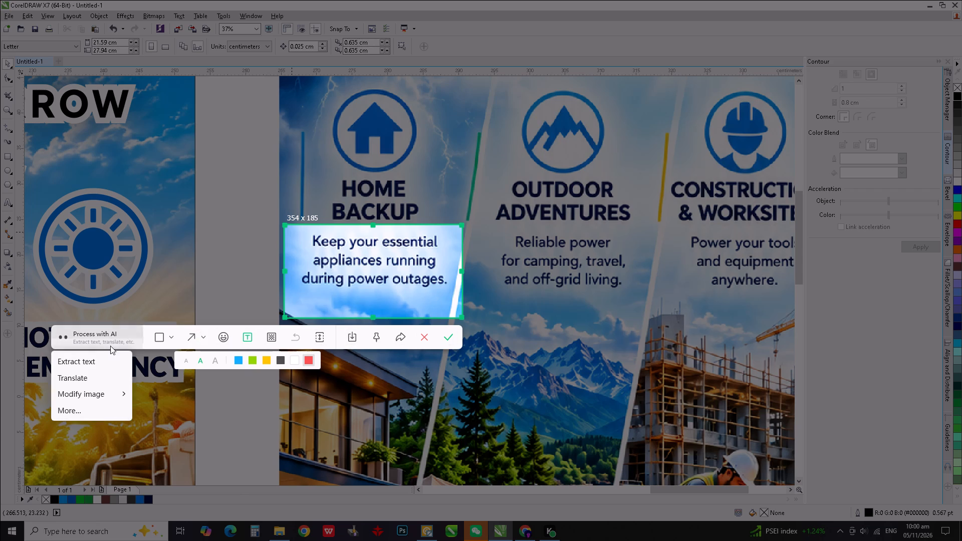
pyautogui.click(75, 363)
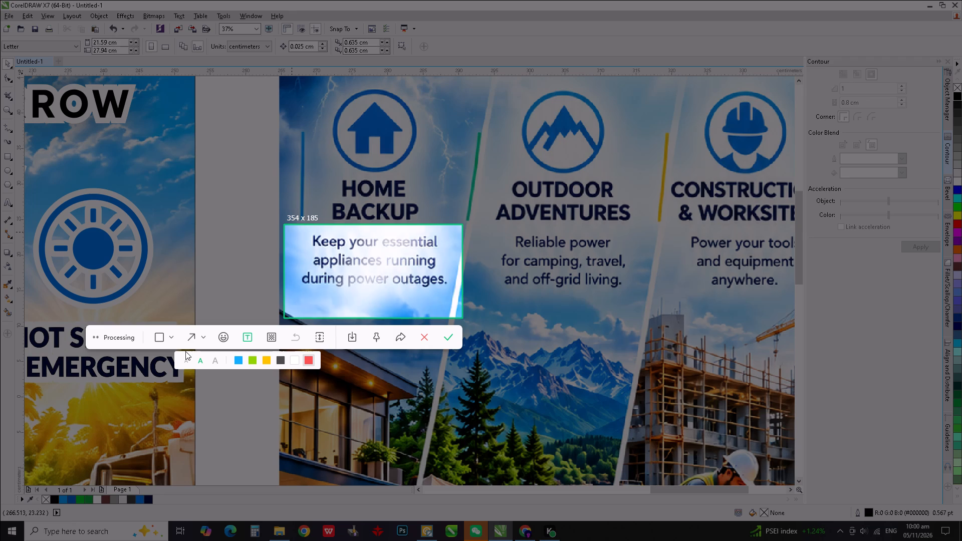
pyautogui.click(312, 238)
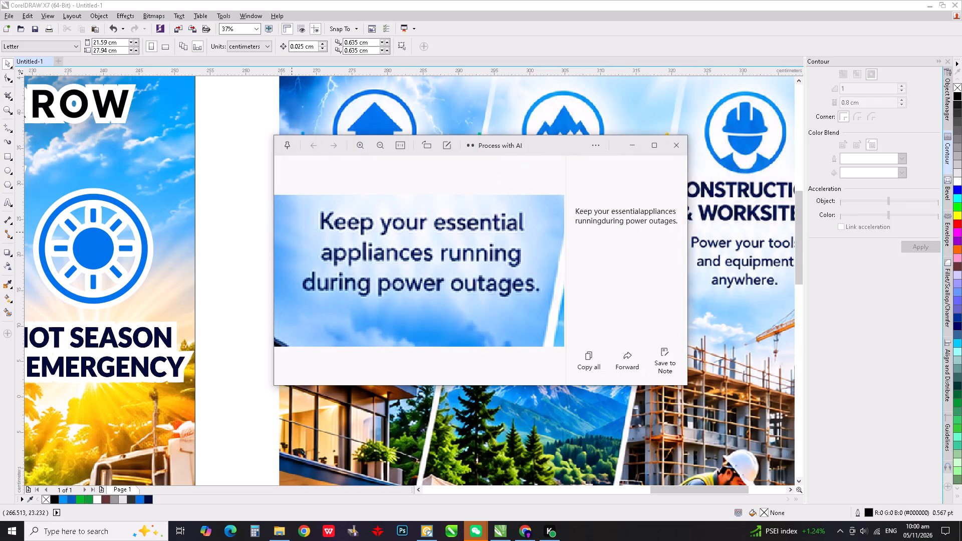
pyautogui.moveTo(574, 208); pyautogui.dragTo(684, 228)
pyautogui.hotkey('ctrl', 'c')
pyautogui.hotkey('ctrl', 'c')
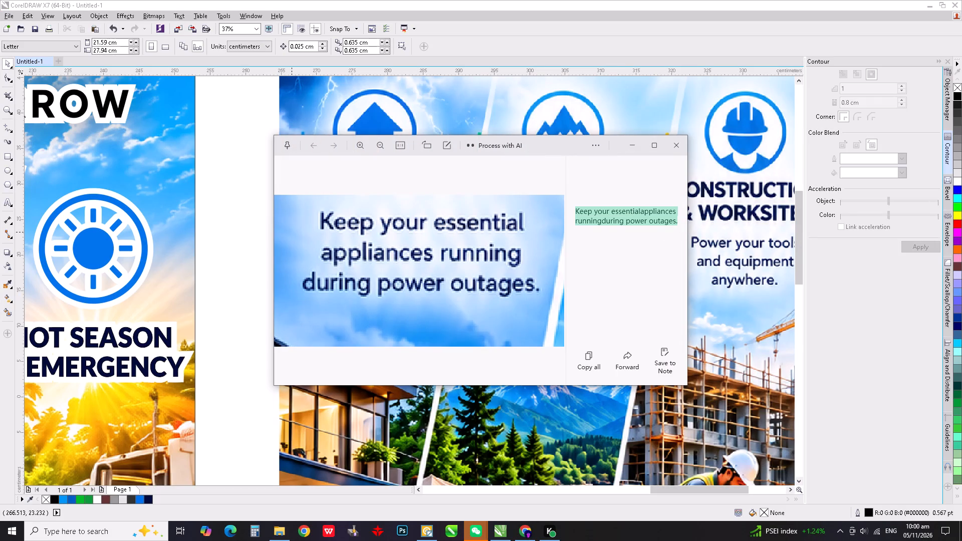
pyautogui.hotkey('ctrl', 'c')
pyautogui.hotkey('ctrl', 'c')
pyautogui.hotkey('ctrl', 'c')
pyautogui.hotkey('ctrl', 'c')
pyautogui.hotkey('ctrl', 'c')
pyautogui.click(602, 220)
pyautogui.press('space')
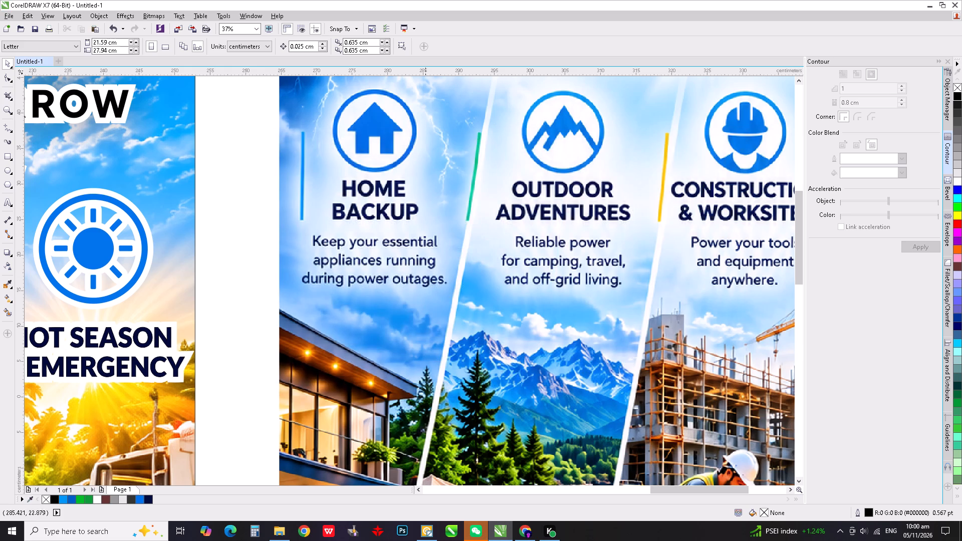
# Capture the reference's HOME BACKUP description in Weixin, extract its text with AI and copy the extracted sentence.
pyautogui.hotkey('alt', 'a')
pyautogui.moveTo(289, 221); pyautogui.dragTo(455, 314)
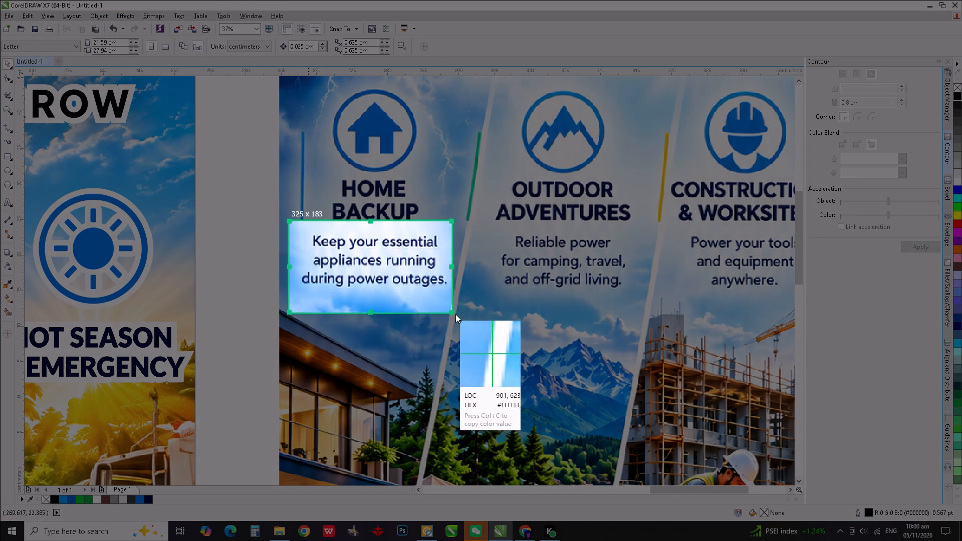
pyautogui.moveTo(455, 314); pyautogui.dragTo(459, 315)
pyautogui.click(93, 339)
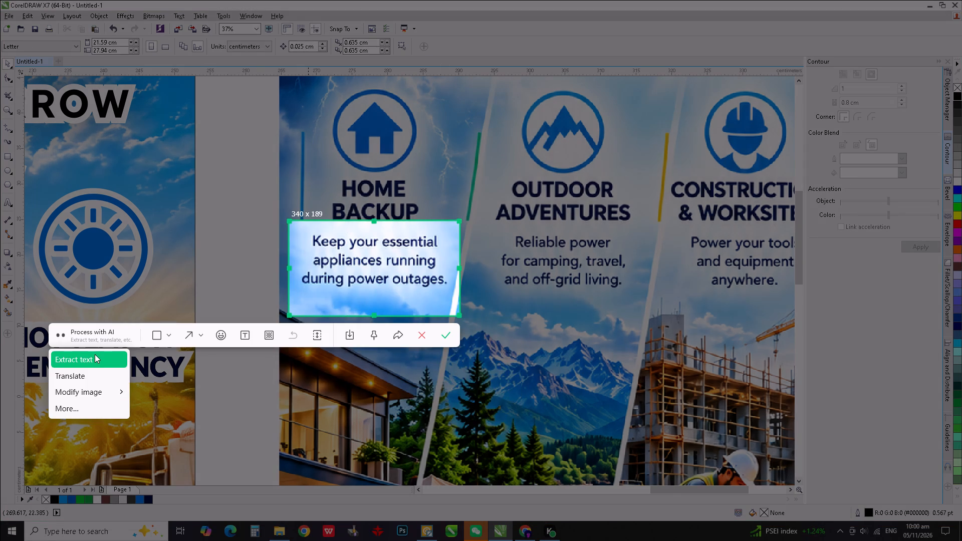
pyautogui.click(95, 354)
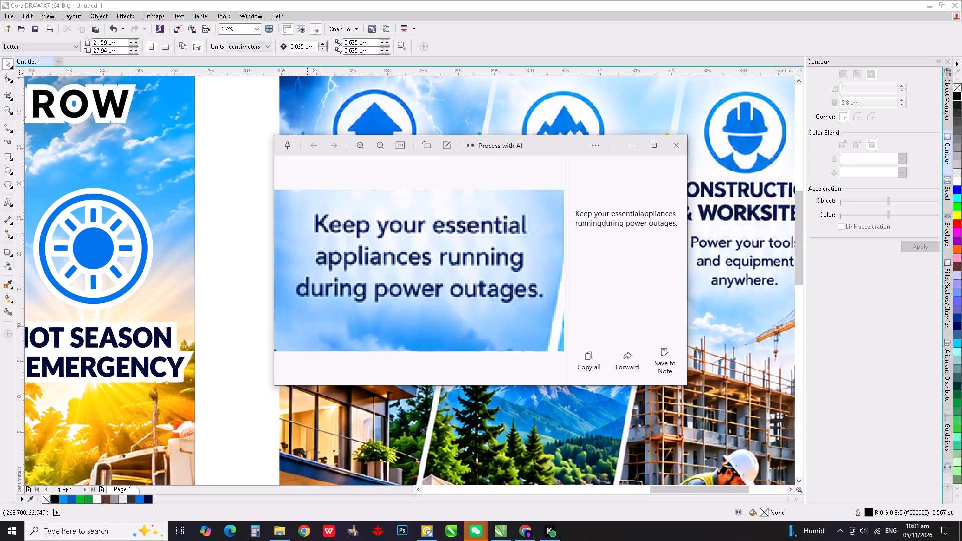
pyautogui.click(579, 212)
pyautogui.moveTo(574, 212); pyautogui.dragTo(677, 241)
pyautogui.hotkey('ctrl', 'c')
pyautogui.hotkey('ctrl', 'c')
# Back in CorelDRAW, paste the copied description as artistic text in the empty area beside the poster.
pyautogui.click(181, 316)
pyautogui.scroll(-3, 440, 267)
pyautogui.moveTo(212, 348); pyautogui.dragTo(276, 315, button='middle')
pyautogui.click(10, 202)
pyautogui.scroll(1, 154, 258)
pyautogui.click(82, 273)
pyautogui.hotkey('ctrl', 'v')
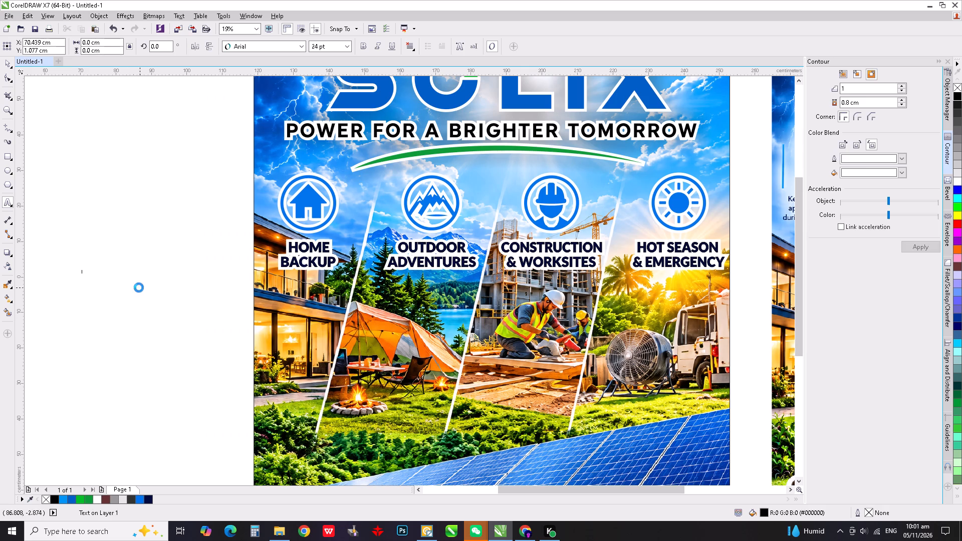
pyautogui.click(7, 67)
# Move the pasted description onto the reference image, just below its HOME BACKUP description.
pyautogui.moveTo(101, 241); pyautogui.dragTo(102, 236, button='middle')
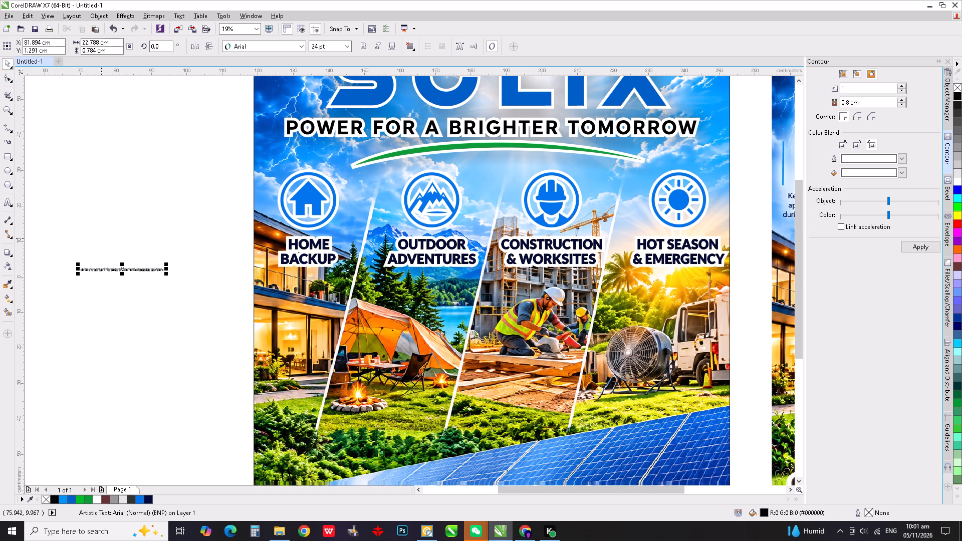
pyautogui.moveTo(102, 236); pyautogui.dragTo(110, 228, button='middle')
pyautogui.scroll(-2, 90, 227)
pyautogui.moveTo(73, 228); pyautogui.dragTo(120, 249)
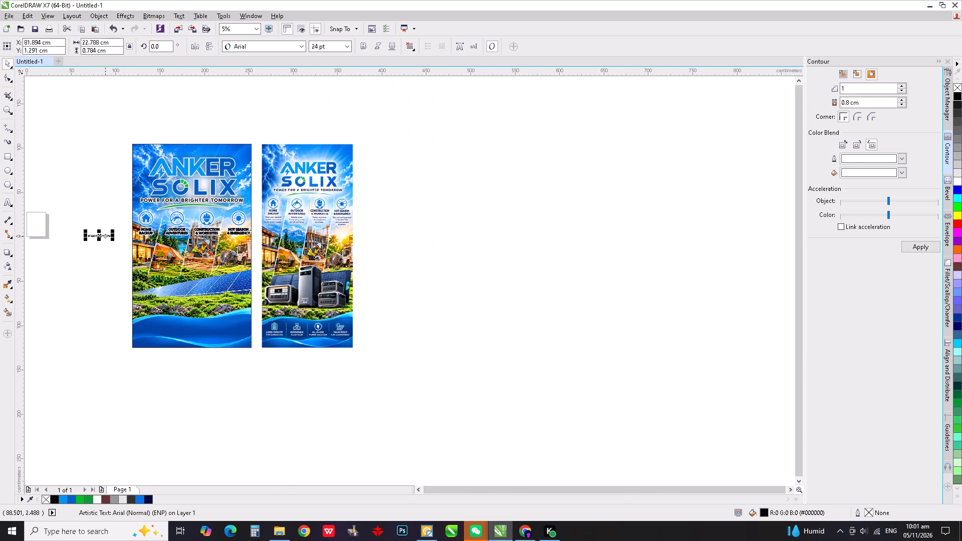
pyautogui.moveTo(105, 234); pyautogui.dragTo(275, 225)
# Insert the missing spaces after "essential" and "running" in the pasted description.
pyautogui.scroll(4, 257, 219)
pyautogui.scroll(2, 327, 246)
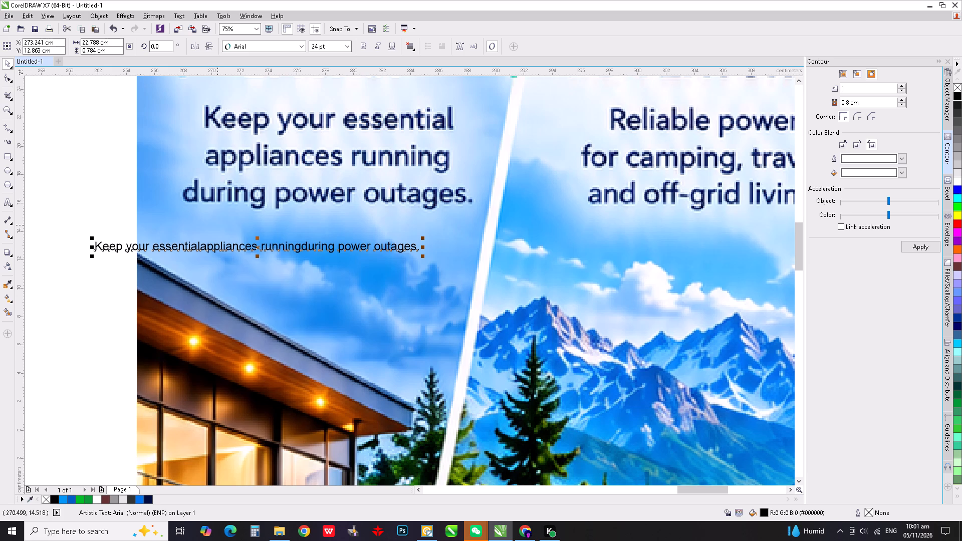
pyautogui.doubleClick(227, 244)
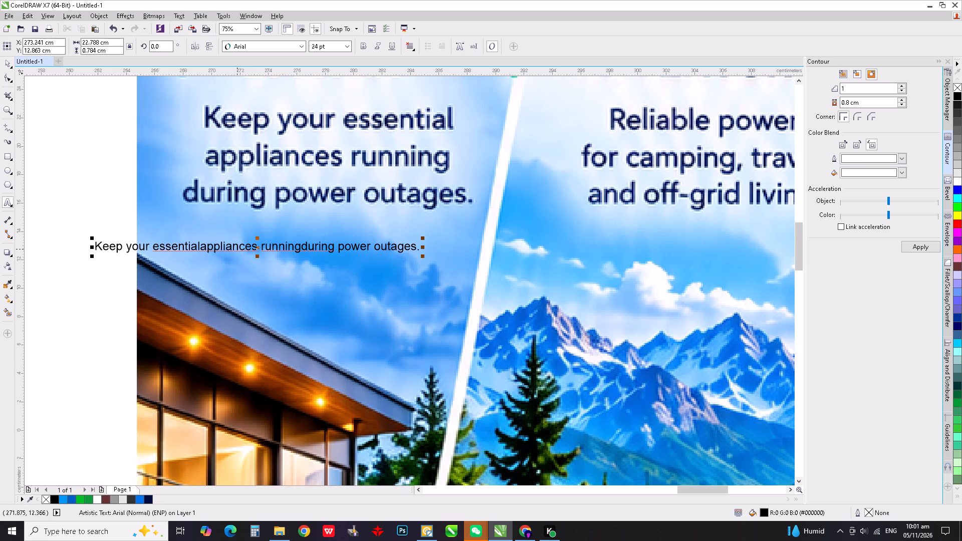
pyautogui.click(201, 248)
pyautogui.press('space')
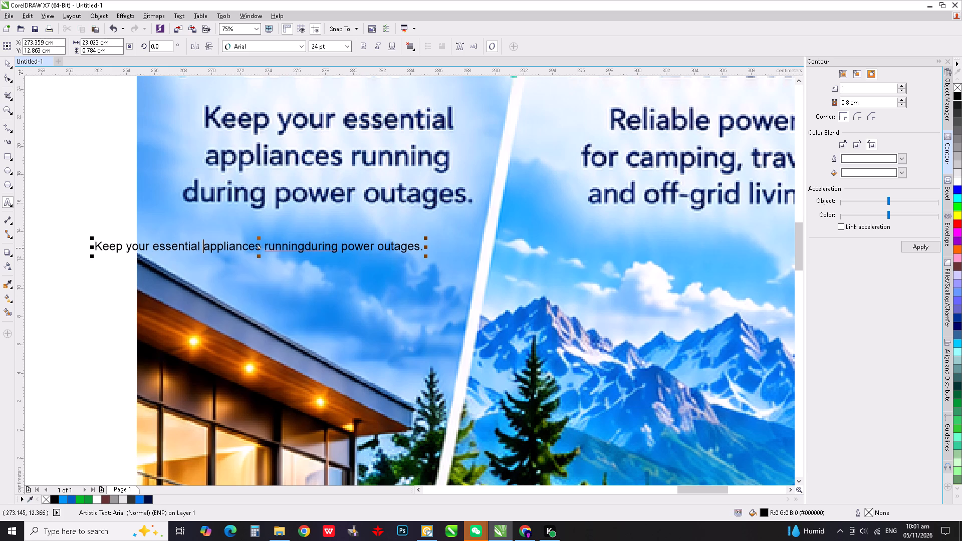
pyautogui.click(303, 245)
pyautogui.press('space')
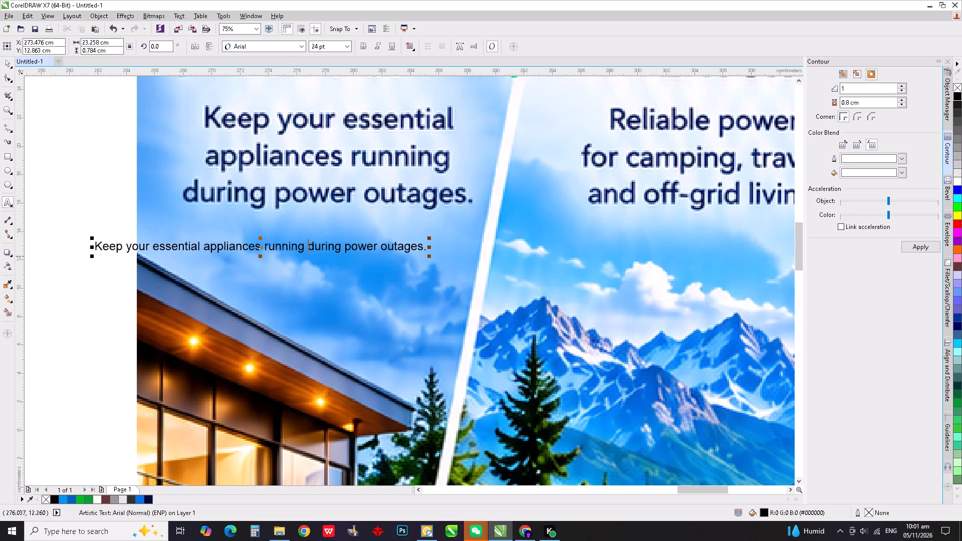
# Break the description into three lines: "Keep your essential", "appliances running" and "during power outages.".
pyautogui.click(265, 247)
pyautogui.click(204, 248)
pyautogui.press('Return')
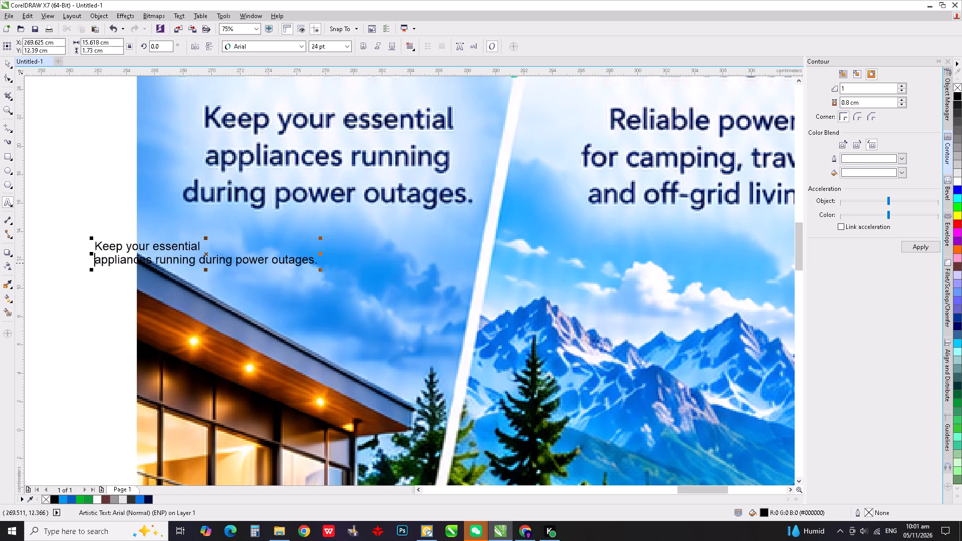
pyautogui.click(199, 263)
pyautogui.press('Return')
pyautogui.click(4, 65)
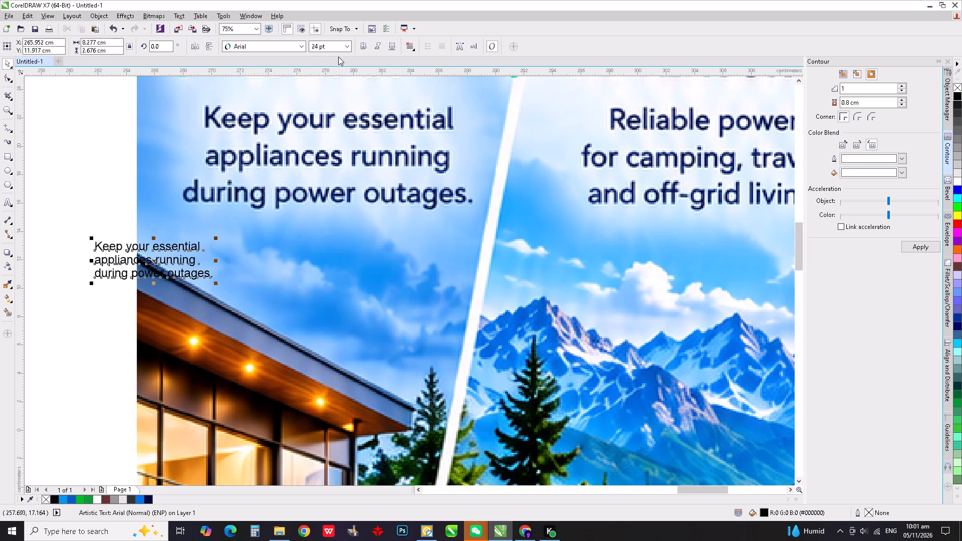
# Make the three-line HOME BACKUP description bold.
pyautogui.click(364, 45)
# Place the description over the reference's HOME BACKUP description and scale it up to about 61.75 pt, about 23.1 cm wide.
pyautogui.scroll(-1, 215, 255)
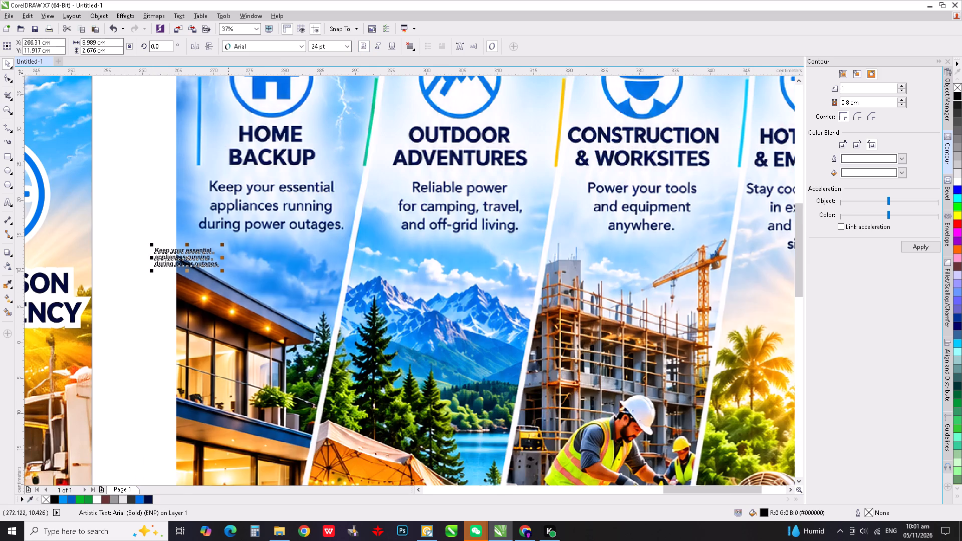
pyautogui.moveTo(186, 250); pyautogui.dragTo(240, 183)
pyautogui.scroll(2, 206, 180)
pyautogui.click(226, 193)
pyautogui.scroll(-2, 222, 194)
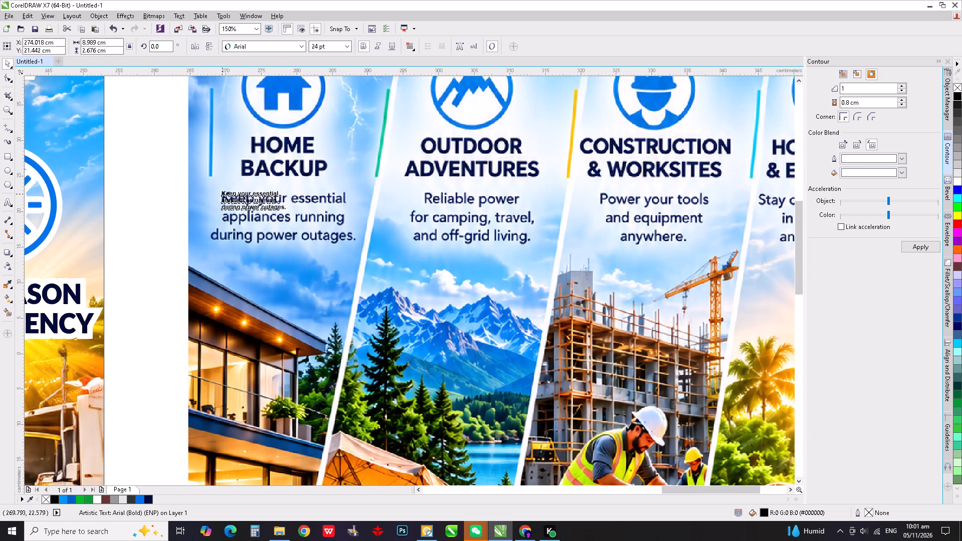
pyautogui.moveTo(289, 215); pyautogui.dragTo(373, 262)
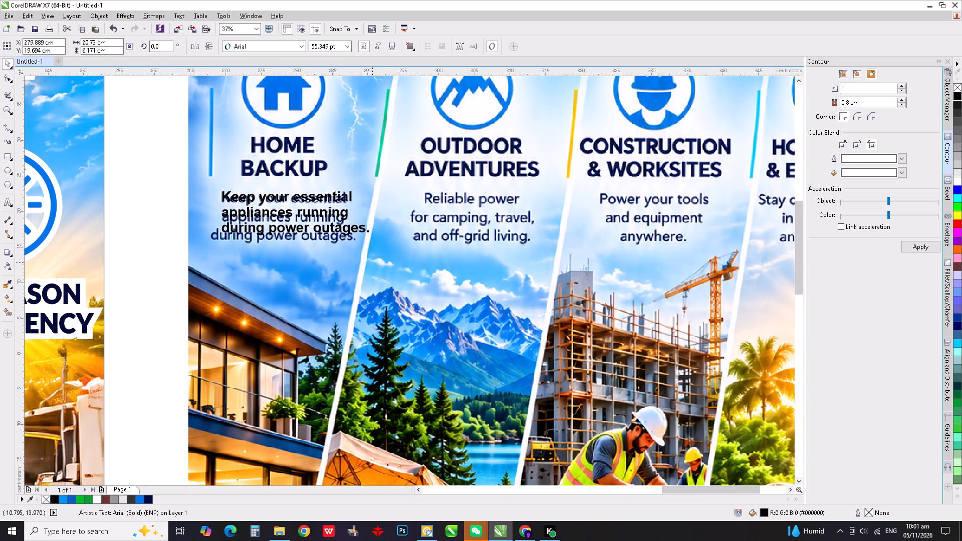
pyautogui.moveTo(373, 262); pyautogui.dragTo(389, 271)
# Center-align the description's lines and shift the text sideways to line up with the reference's HOME BACKUP description.
pyautogui.click(413, 43)
pyautogui.click(438, 81)
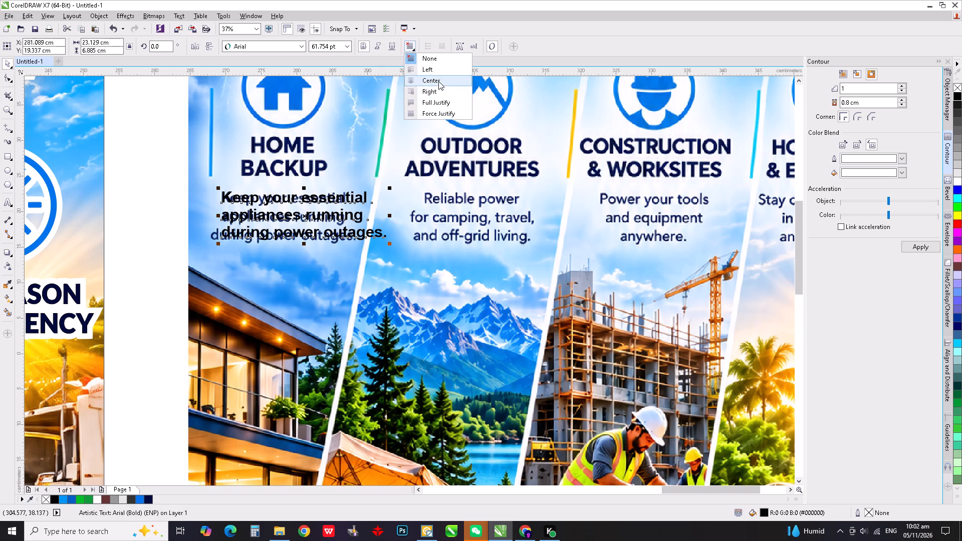
pyautogui.scroll(1, 241, 199)
pyautogui.moveTo(234, 198); pyautogui.dragTo(220, 198)
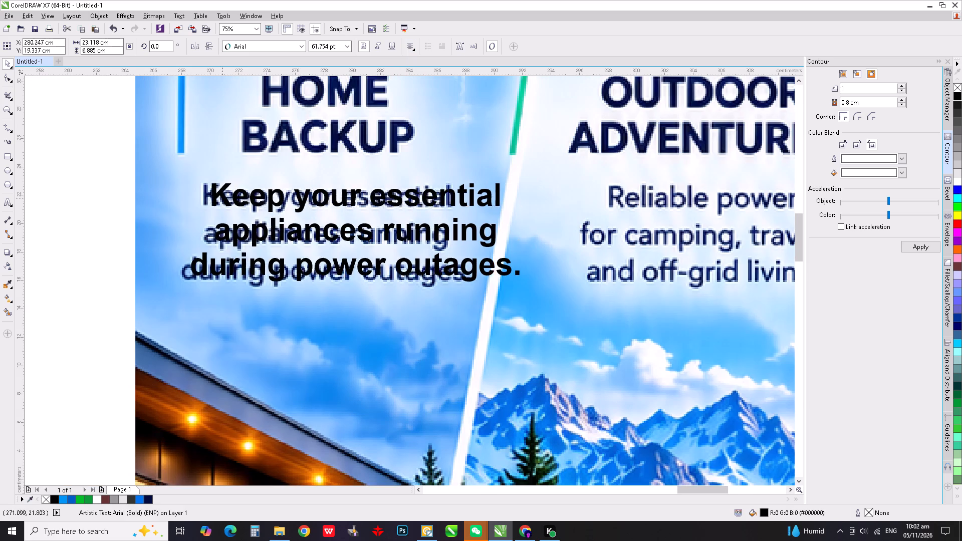
pyautogui.moveTo(220, 198); pyautogui.dragTo(211, 200)
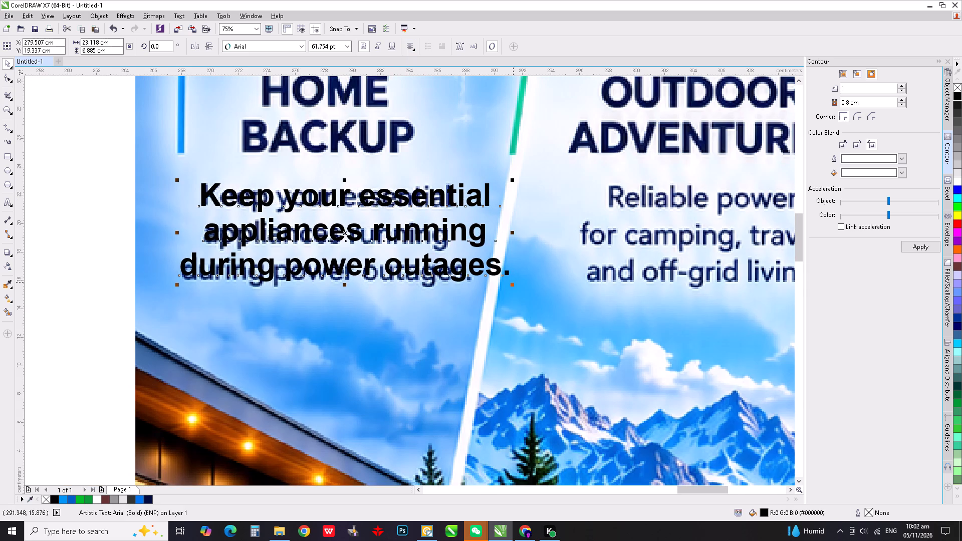
pyautogui.scroll(-6, 468, 247)
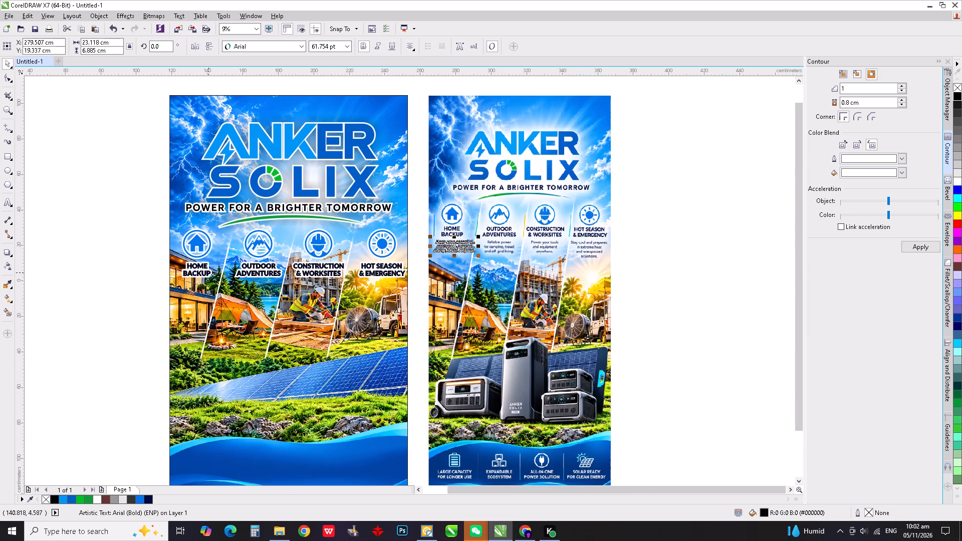
# Centre the three-line description on the poster's HOME BACKUP caption and move it just beneath it, nudged to X about 133.9 cm.
pyautogui.keyDown('shift'); pyautogui.click(210, 273); pyautogui.keyUp('shift')
pyautogui.press('c')
pyautogui.click(137, 274)
pyautogui.scroll(1, 199, 248)
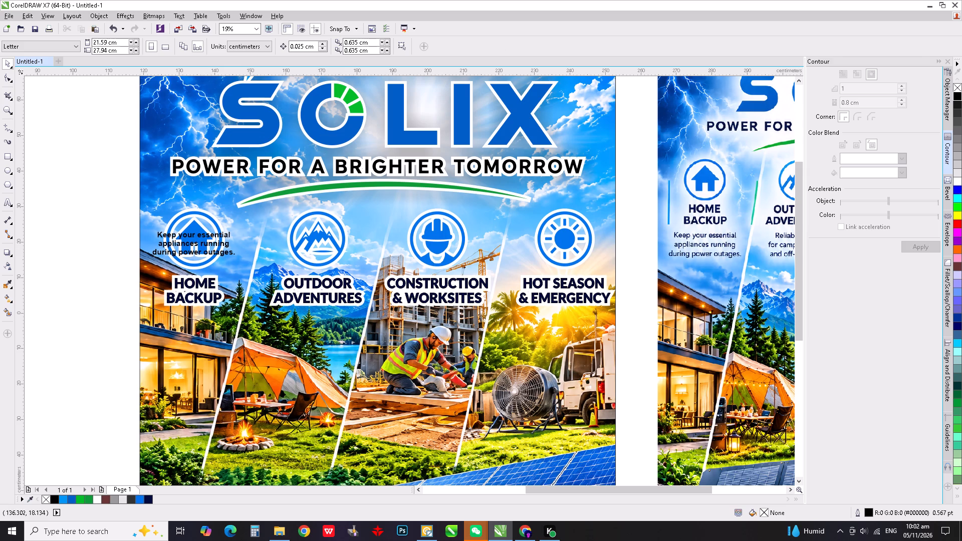
pyautogui.moveTo(206, 251); pyautogui.dragTo(206, 330)
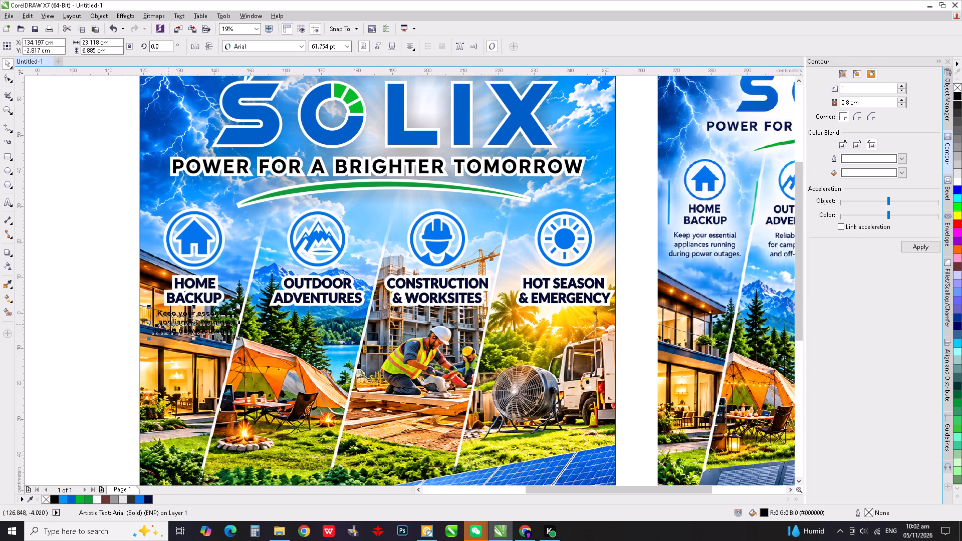
pyautogui.scroll(1, 168, 327)
pyautogui.scroll(-1, 287, 258)
pyautogui.scroll(1, 235, 292)
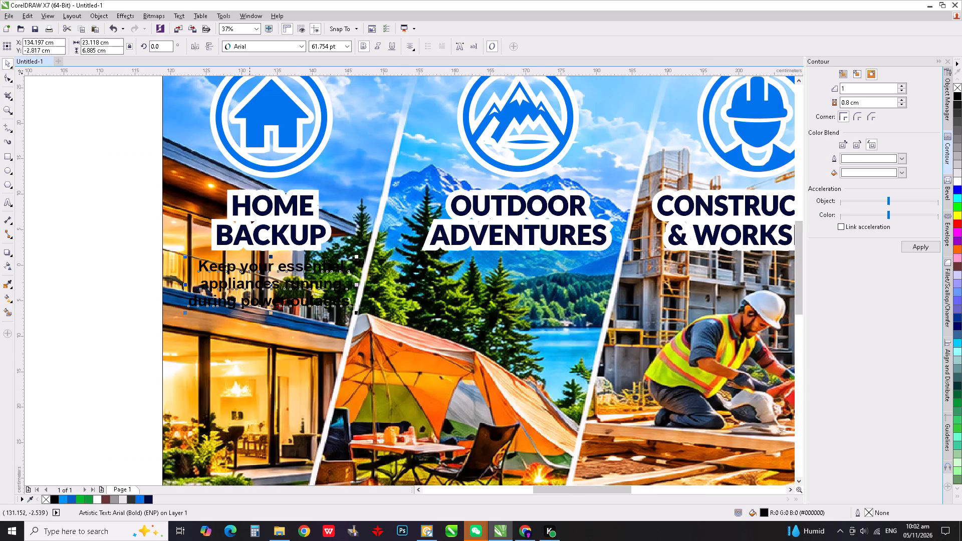
pyautogui.scroll(1, 259, 270)
pyautogui.moveTo(254, 269); pyautogui.dragTo(249, 270)
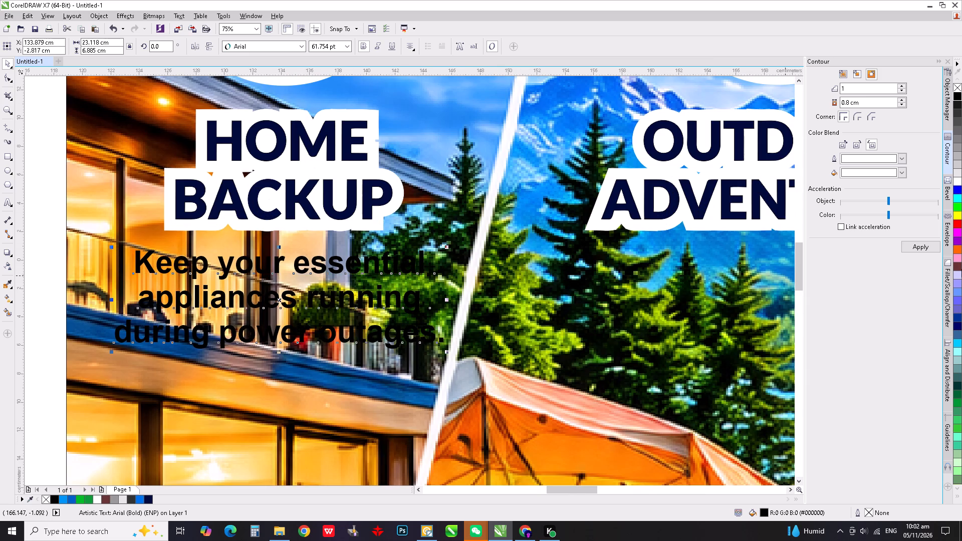
# Fill the HOME BACKUP description with dark navy #000A3B and give it a one-step, 0.8 cm white outside contour.
pyautogui.click(152, 497)
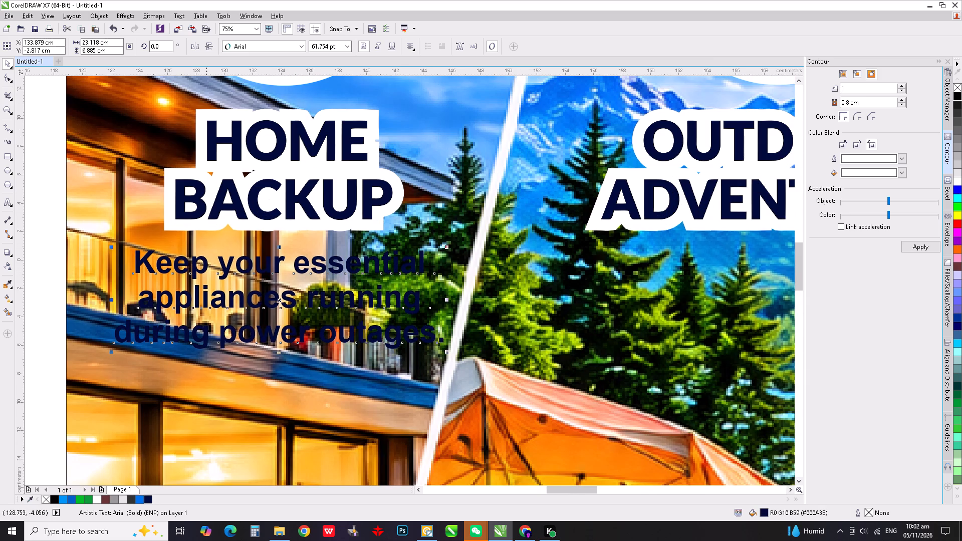
pyautogui.scroll(-1, 207, 320)
pyautogui.click(919, 246)
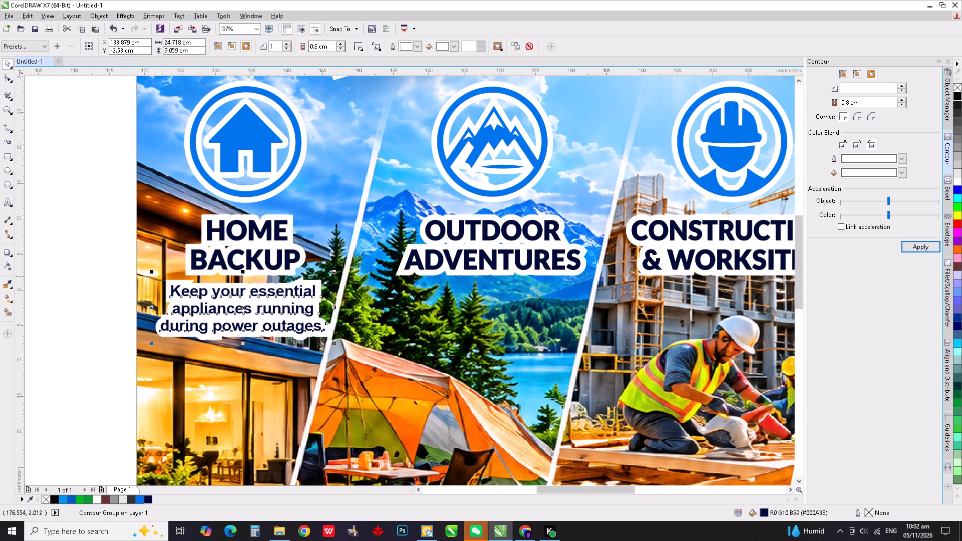
pyautogui.scroll(-1, 240, 251)
pyautogui.click(149, 255)
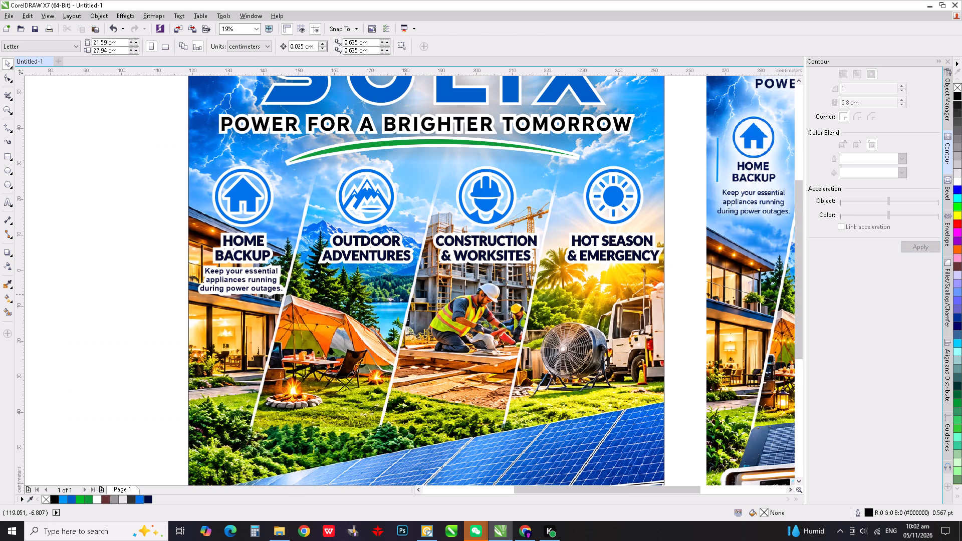
# Change the HOME BACKUP description's 0.8 cm contour to rounded corners.
pyautogui.scroll(1, 189, 293)
pyautogui.click(291, 242)
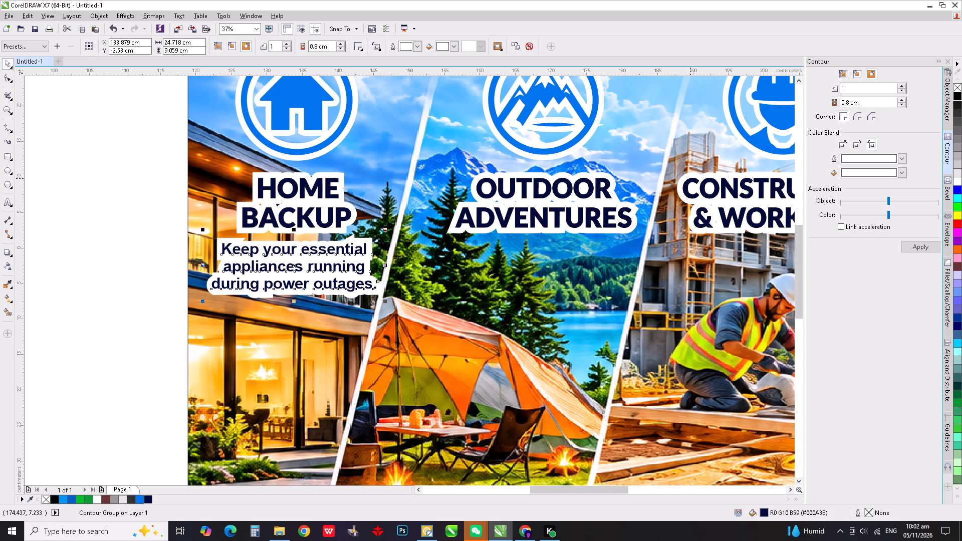
pyautogui.click(858, 117)
pyautogui.click(906, 244)
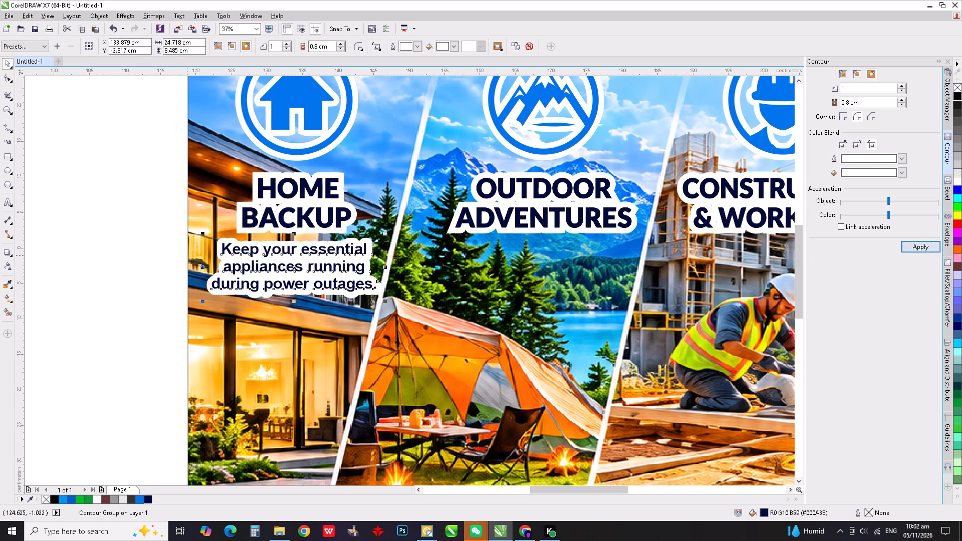
pyautogui.click(95, 258)
pyautogui.scroll(-1, 239, 262)
pyautogui.scroll(2, 299, 236)
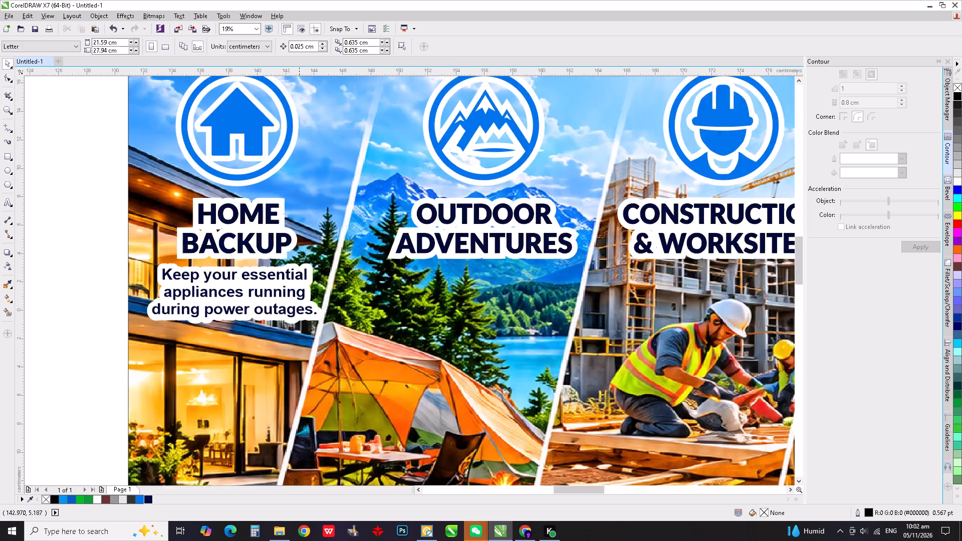
# Apply rounded corners to the 0.8 cm white contours of the HOME BACKUP and OUTDOOR ADVENTURES captions.
pyautogui.click(291, 241)
pyautogui.click(862, 120)
pyautogui.click(924, 249)
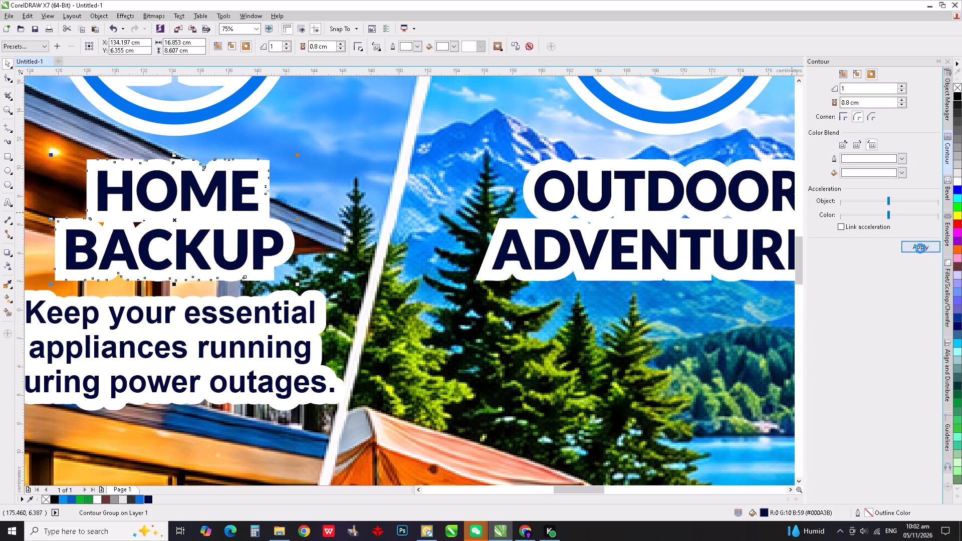
pyautogui.scroll(-1, 221, 248)
pyautogui.click(427, 223)
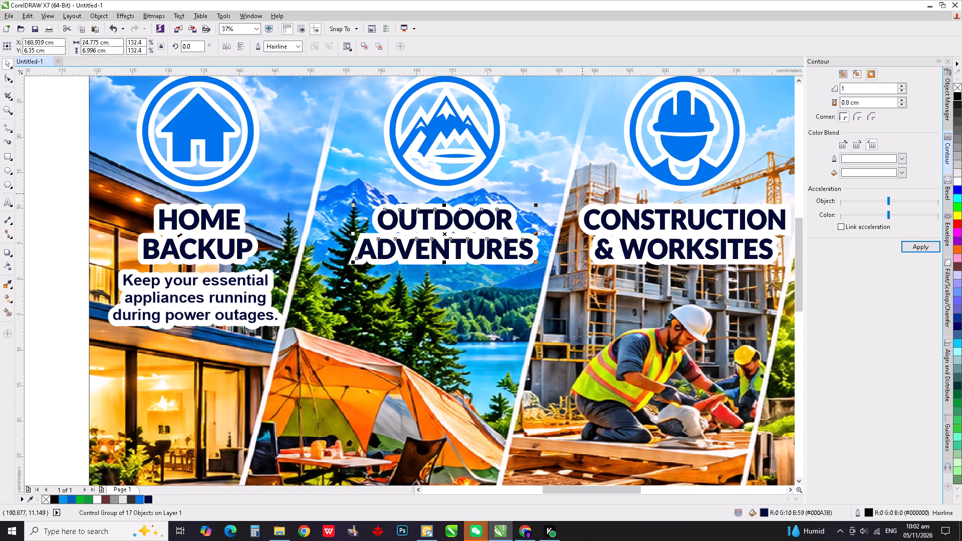
pyautogui.click(506, 206)
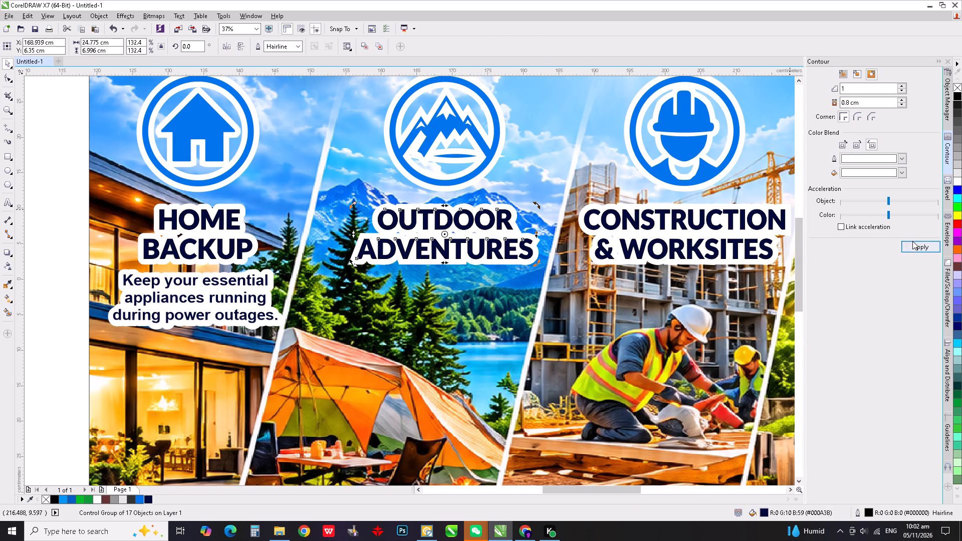
pyautogui.click(859, 119)
pyautogui.click(907, 248)
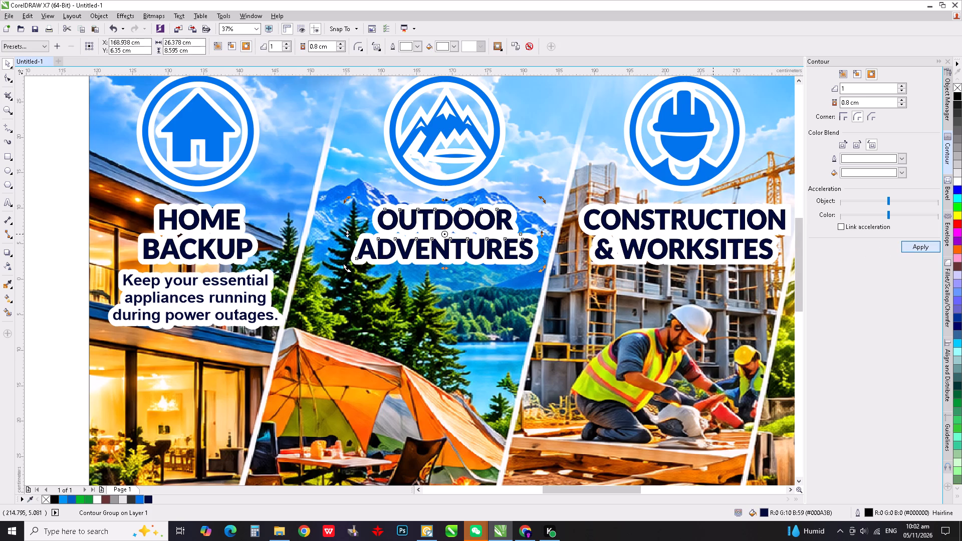
pyautogui.scroll(1, 504, 217)
pyautogui.scroll(-1, 263, 236)
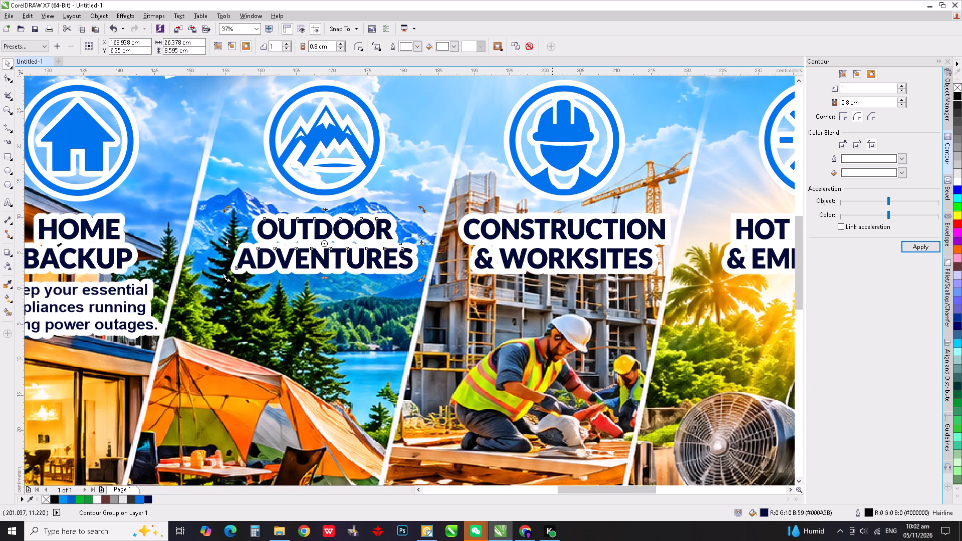
# Apply rounded corners to the 0.8 cm white contours of the CONSTRUCTION & WORKSITES and HOT SEASON & EMERGENCY captions.
pyautogui.click(551, 214)
pyautogui.click(861, 119)
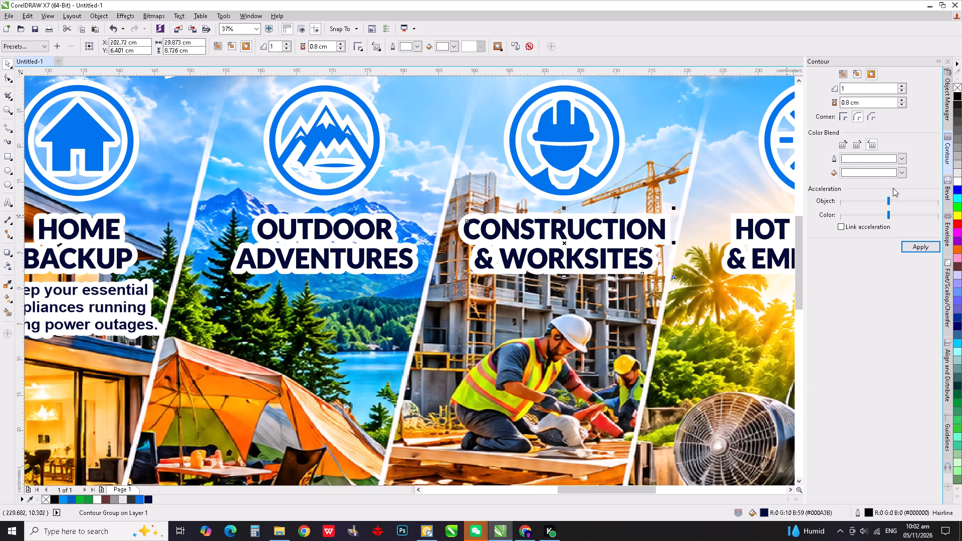
pyautogui.click(909, 245)
pyautogui.scroll(-1, 246, 210)
pyautogui.scroll(2, 553, 213)
pyautogui.click(562, 214)
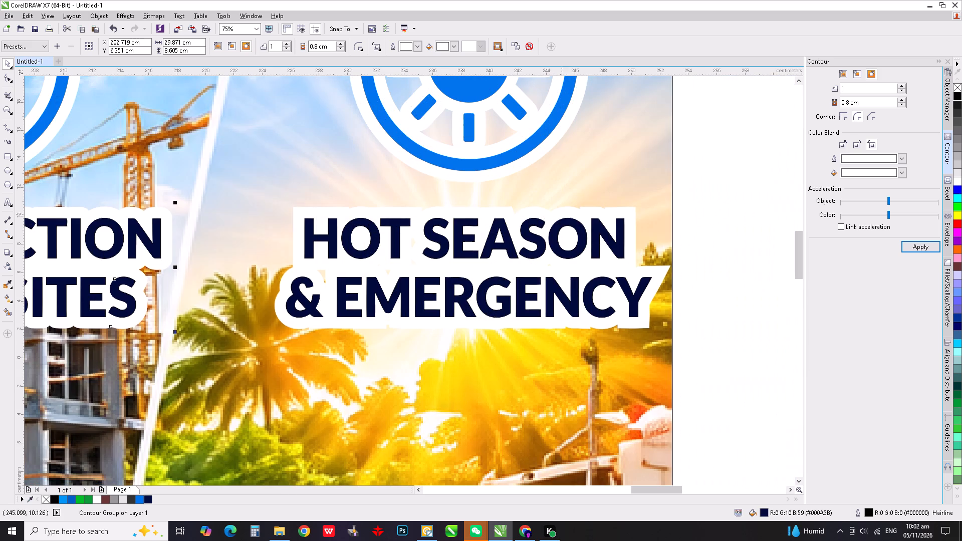
pyautogui.click(863, 114)
pyautogui.click(917, 248)
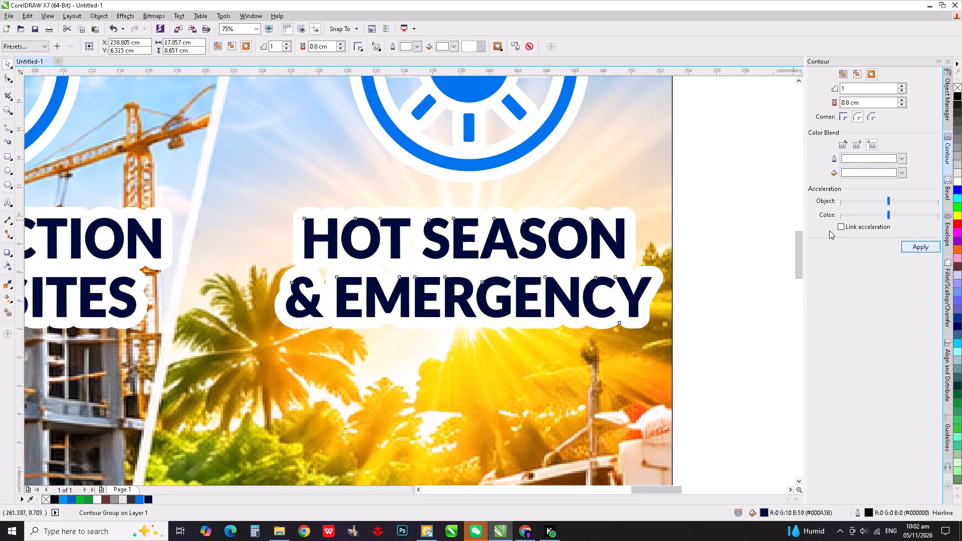
pyautogui.scroll(-3, 512, 275)
pyautogui.scroll(1, 440, 200)
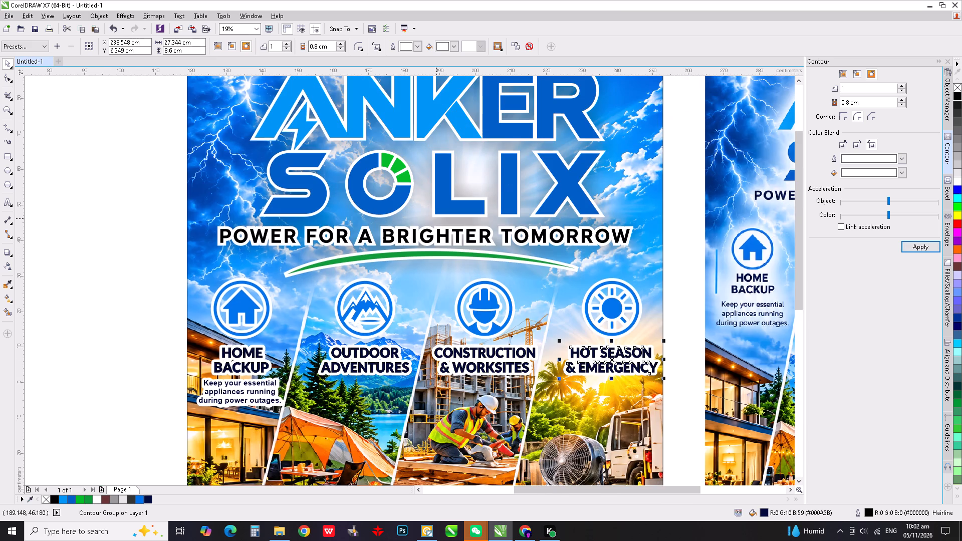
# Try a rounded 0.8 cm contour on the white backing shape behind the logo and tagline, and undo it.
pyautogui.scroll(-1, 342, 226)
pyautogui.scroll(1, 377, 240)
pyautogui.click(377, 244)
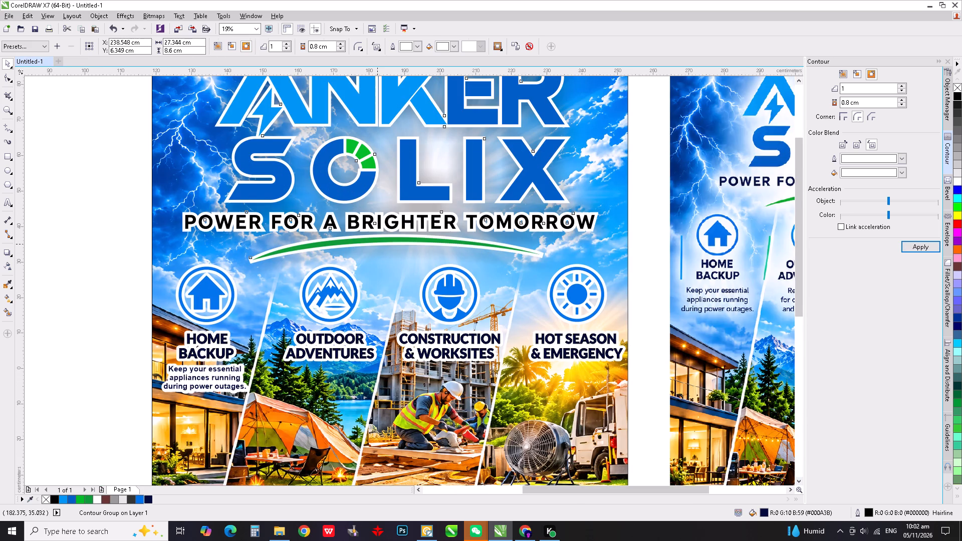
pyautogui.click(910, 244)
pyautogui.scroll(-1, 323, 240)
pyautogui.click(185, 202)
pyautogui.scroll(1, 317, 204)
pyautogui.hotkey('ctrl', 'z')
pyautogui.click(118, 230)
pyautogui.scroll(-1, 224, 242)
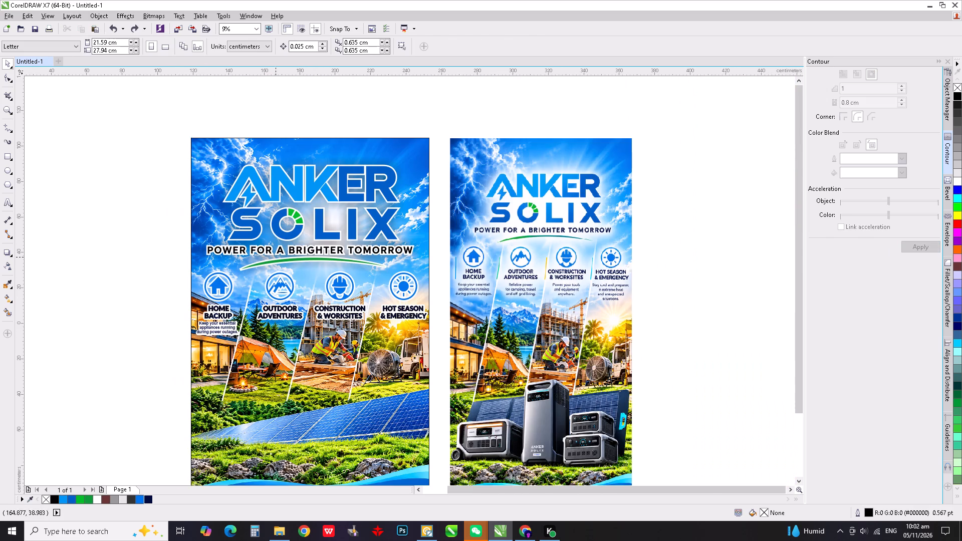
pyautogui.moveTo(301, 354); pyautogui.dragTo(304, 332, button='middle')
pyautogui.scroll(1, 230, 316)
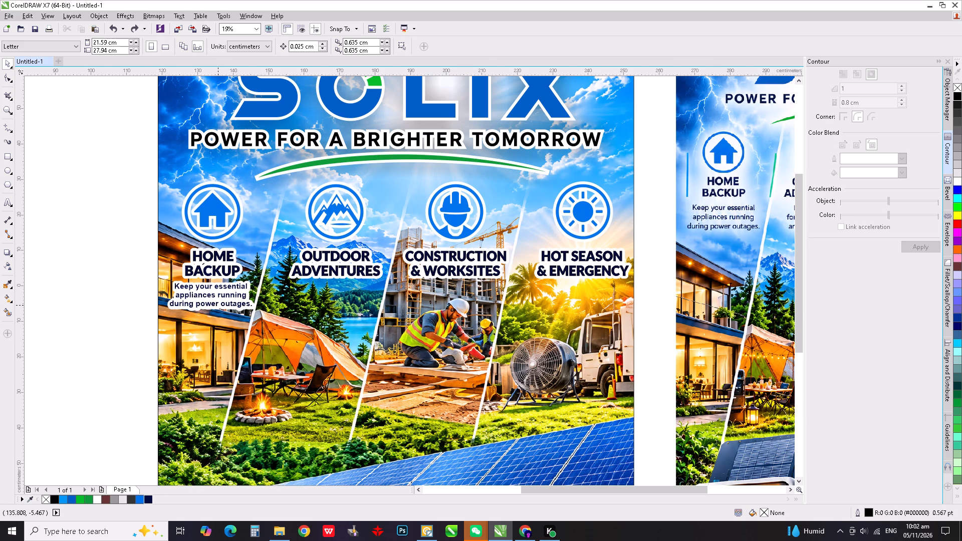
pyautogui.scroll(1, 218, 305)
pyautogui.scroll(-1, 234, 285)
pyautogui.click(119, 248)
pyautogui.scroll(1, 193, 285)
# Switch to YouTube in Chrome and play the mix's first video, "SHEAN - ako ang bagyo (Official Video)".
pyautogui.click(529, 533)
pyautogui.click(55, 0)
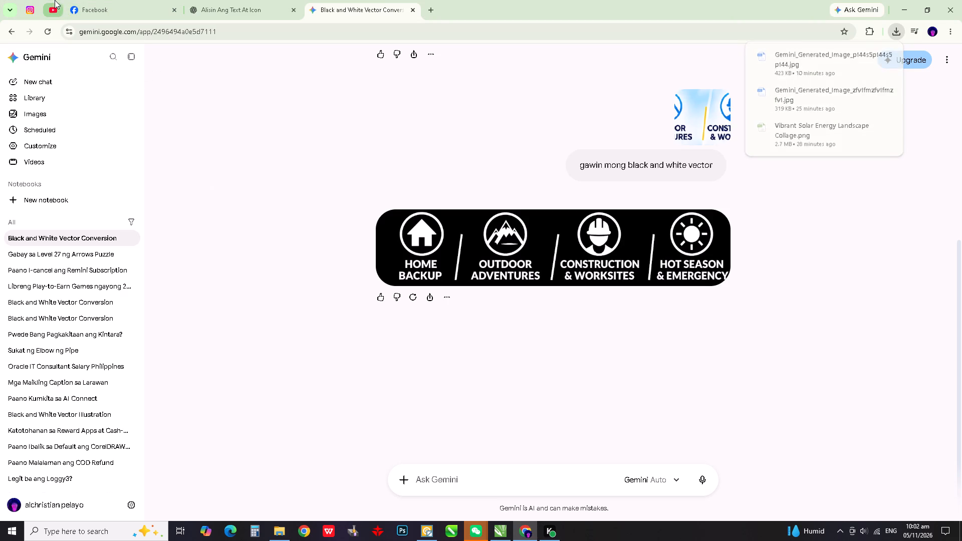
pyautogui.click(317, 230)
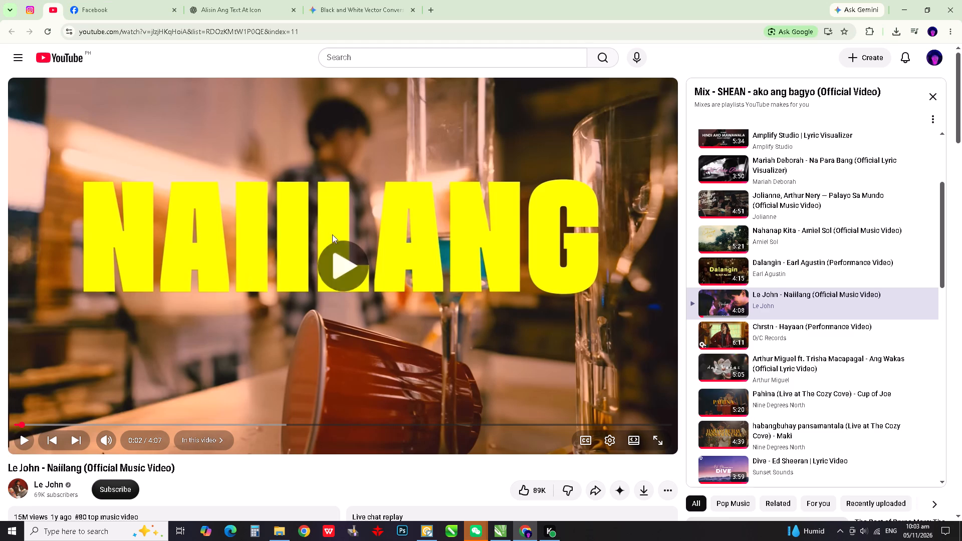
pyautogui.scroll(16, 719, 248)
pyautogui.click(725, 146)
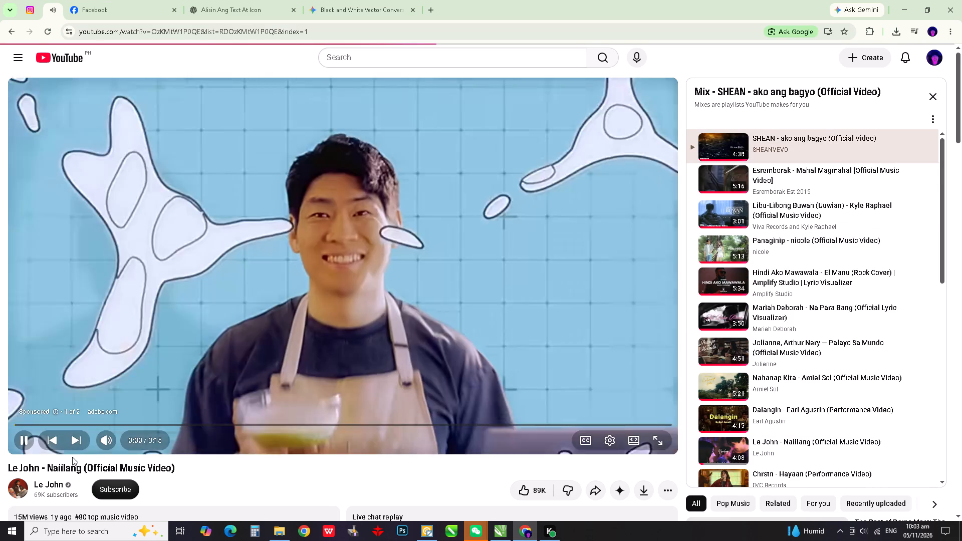
# Close WeChat's Photos and Videos viewer, check the K&L Layout Team chat for the latest layout request, and return to CorelDRAW.
pyautogui.click(474, 535)
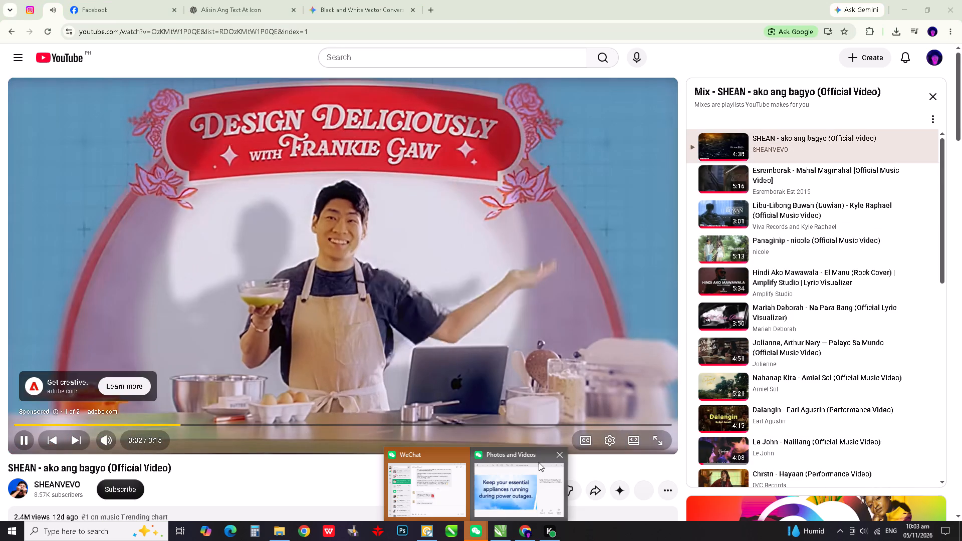
pyautogui.click(559, 456)
pyautogui.click(482, 481)
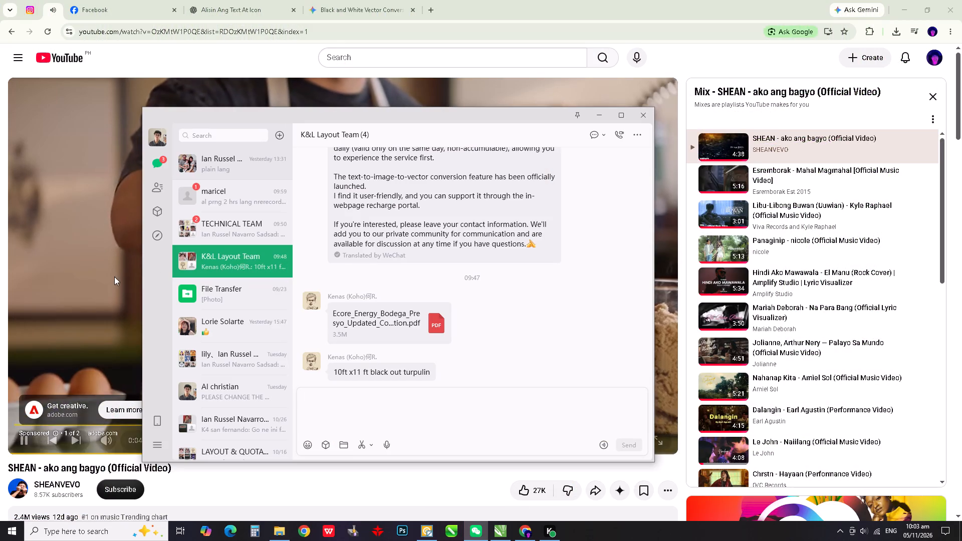
pyautogui.click(592, 0)
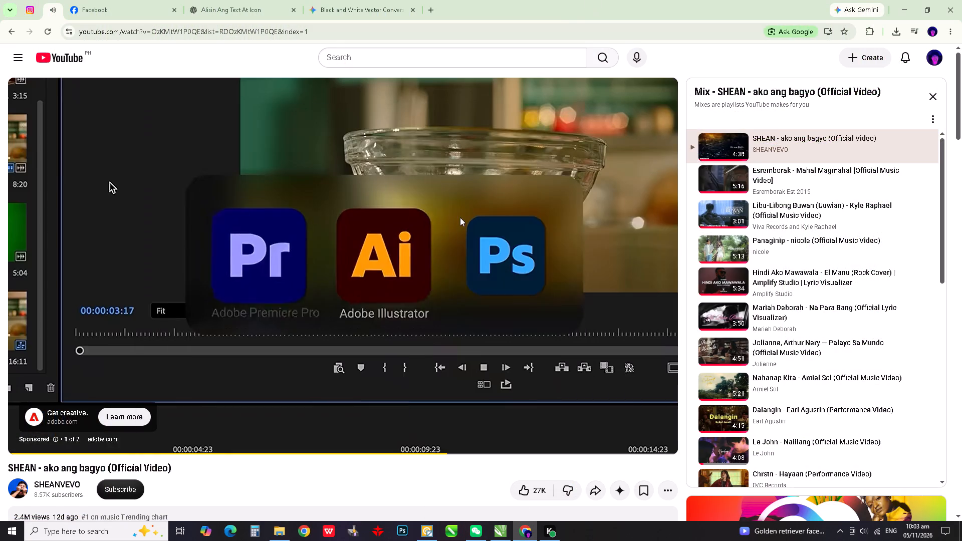
pyautogui.hotkey('alt', 'Tab')
pyautogui.hotkey('alt', 'Tab')
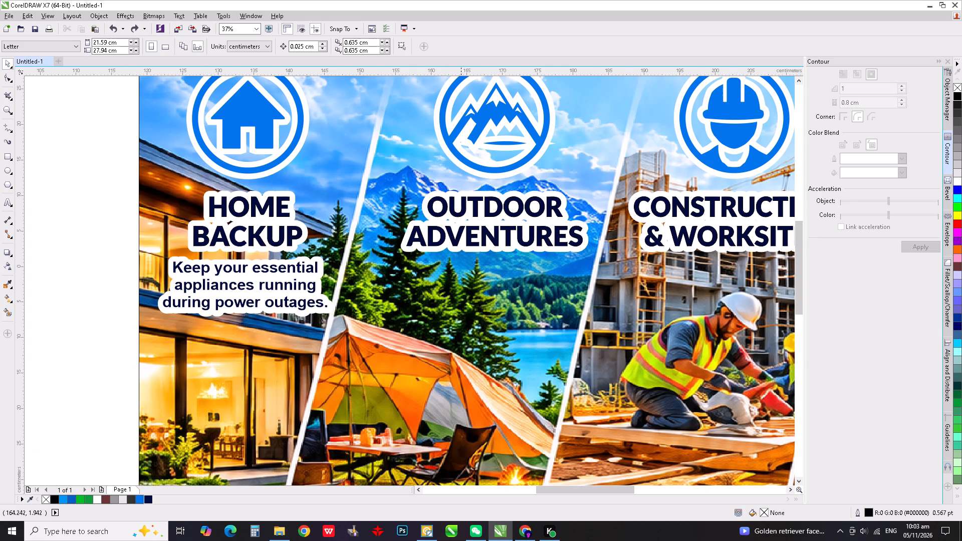
pyautogui.scroll(-1, 463, 264)
pyautogui.click(477, 534)
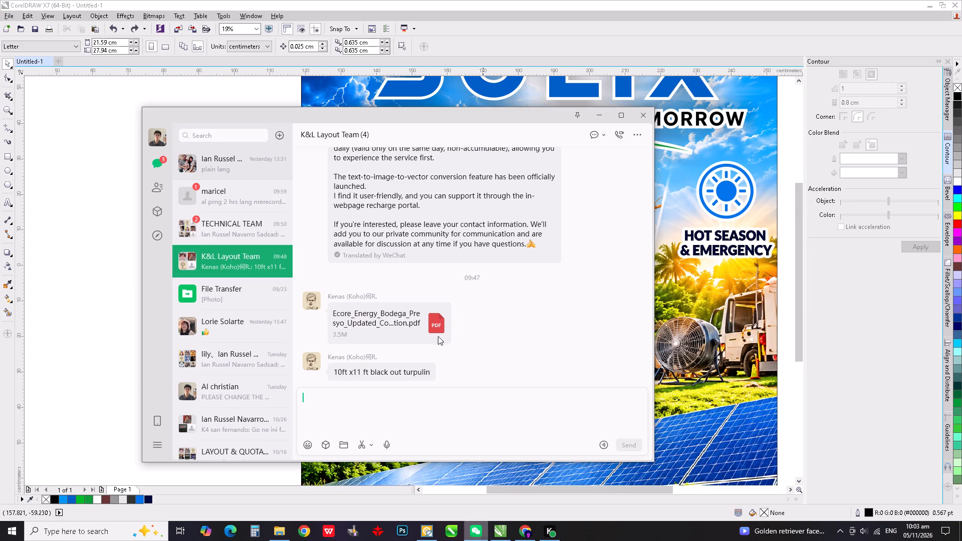
pyautogui.scroll(-5, 364, 316)
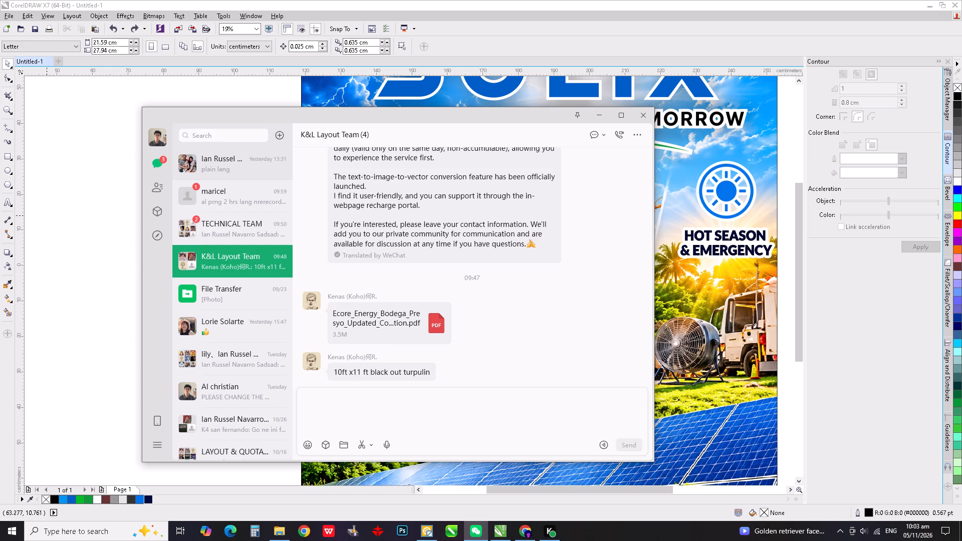
pyautogui.click(109, 216)
# Scale the contoured HOME BACKUP description down about its centre to about 21.1 x 7.2 cm.
pyautogui.scroll(2, 389, 266)
pyautogui.scroll(-2, 313, 259)
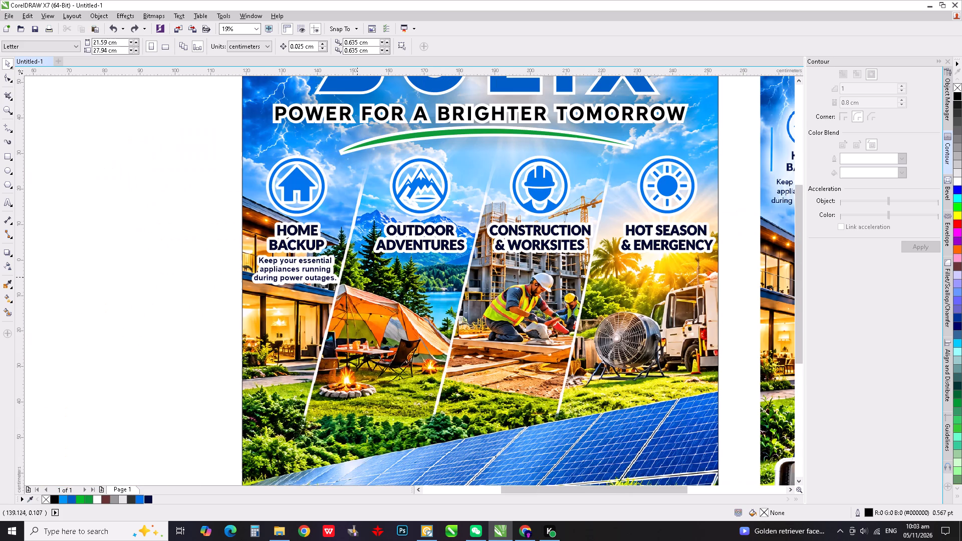
pyautogui.scroll(1, 324, 263)
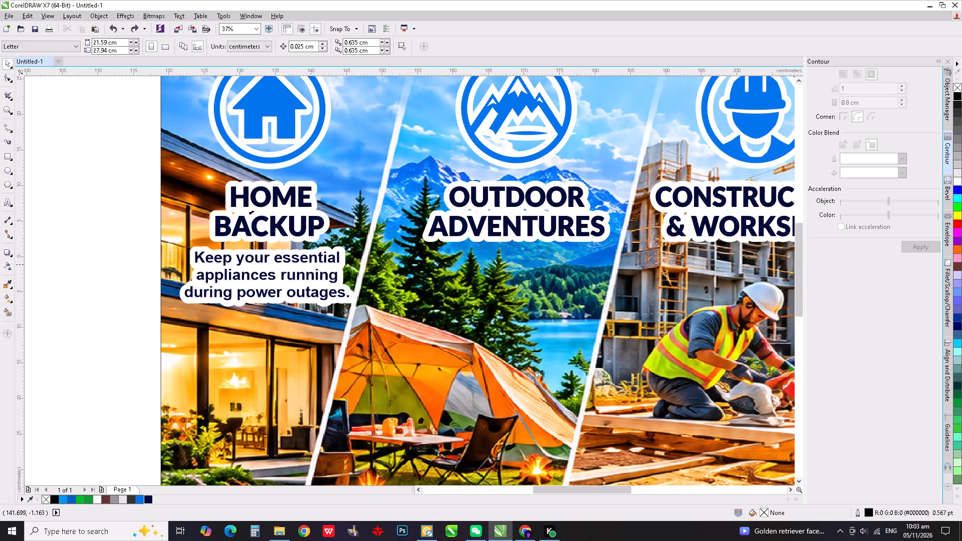
pyautogui.scroll(-1, 321, 266)
pyautogui.click(323, 267)
pyautogui.scroll(2, 331, 279)
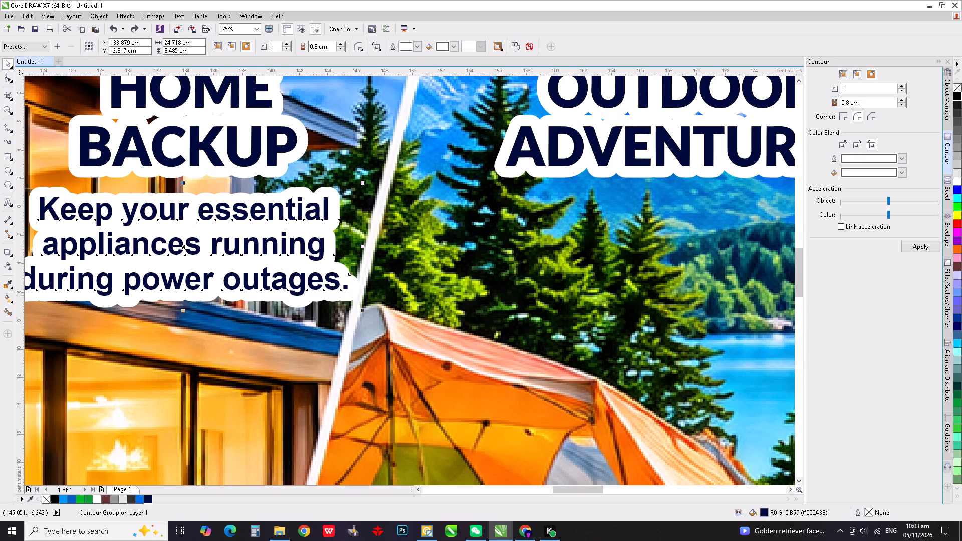
pyautogui.keyDown('shift'); pyautogui.moveTo(362, 310); pyautogui.dragTo(359, 302); pyautogui.keyUp('shift')
pyautogui.scroll(-1, 354, 297)
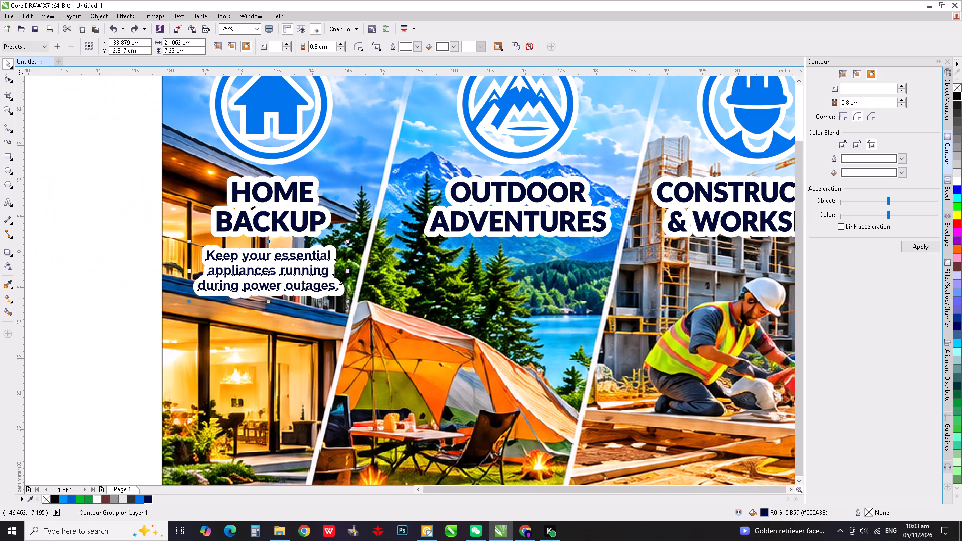
# Examine the contoured HOME BACKUP description on the poster up close and against the reference layout.
pyautogui.click(74, 260)
pyautogui.scroll(-1, 192, 272)
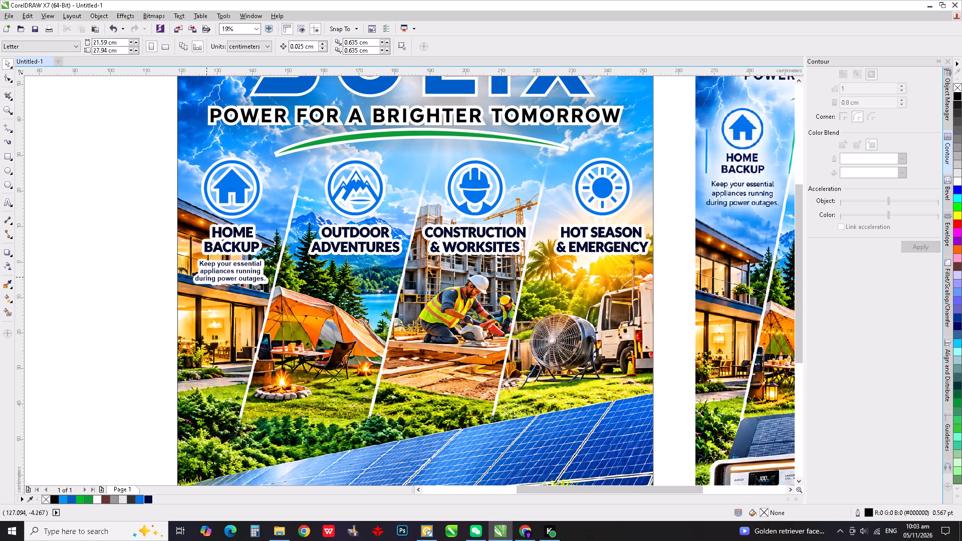
pyautogui.scroll(-1, 207, 278)
pyautogui.scroll(1, 208, 278)
pyautogui.scroll(-1, 208, 278)
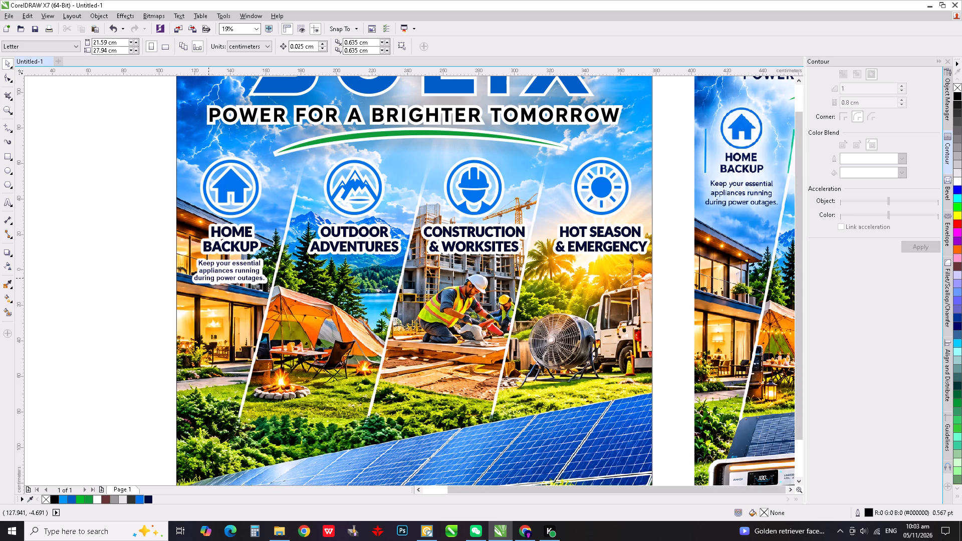
pyautogui.scroll(2, 208, 278)
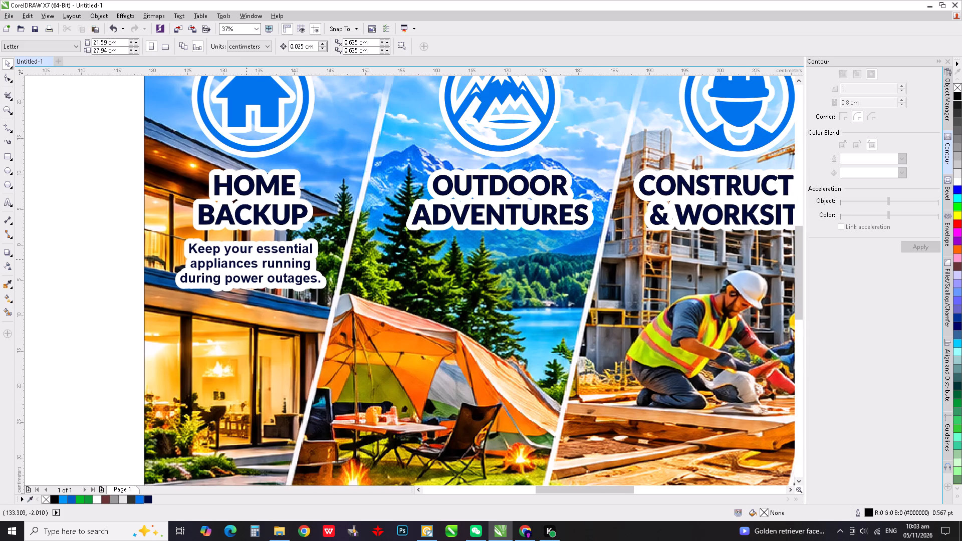
pyautogui.scroll(1, 248, 256)
pyautogui.click(250, 247)
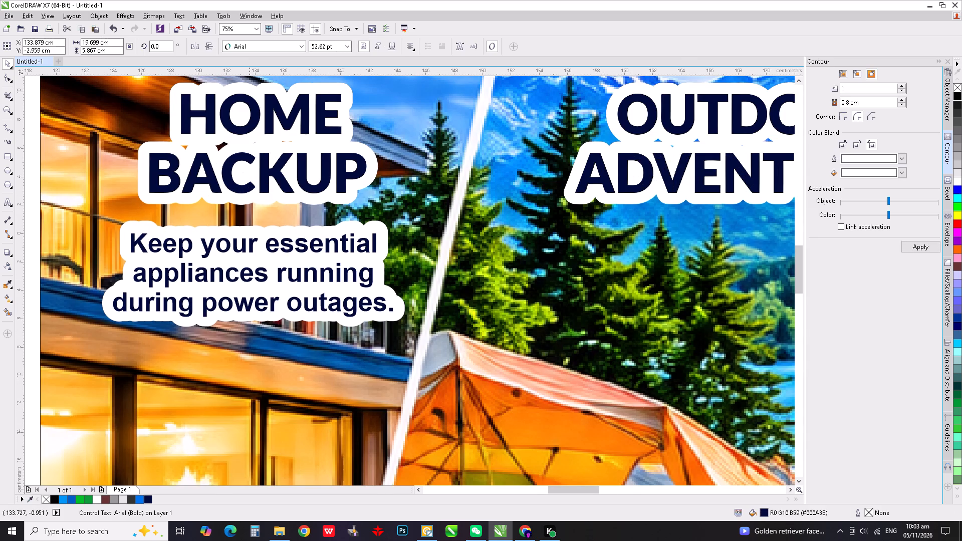
pyautogui.scroll(-2, 227, 232)
pyautogui.click(146, 226)
pyautogui.scroll(-1, 165, 231)
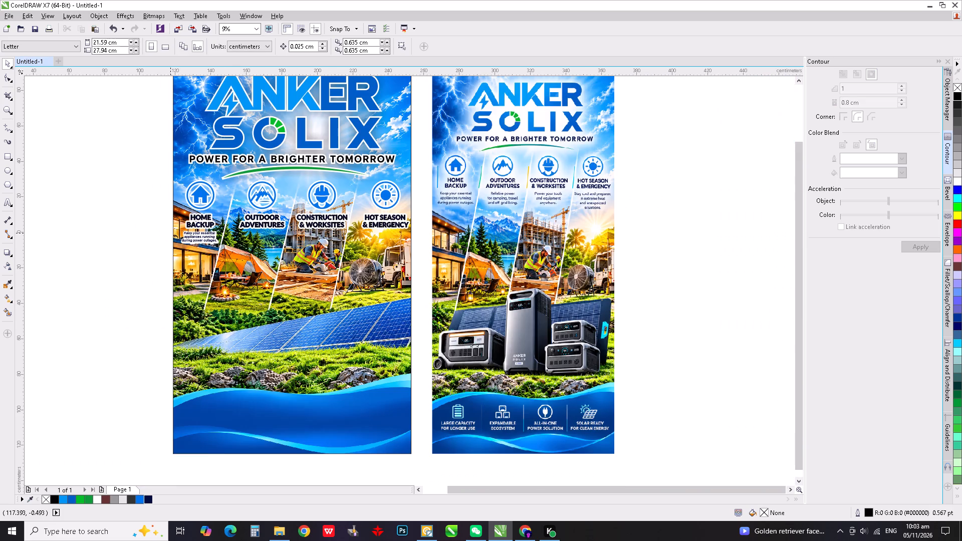
pyautogui.scroll(1, 205, 234)
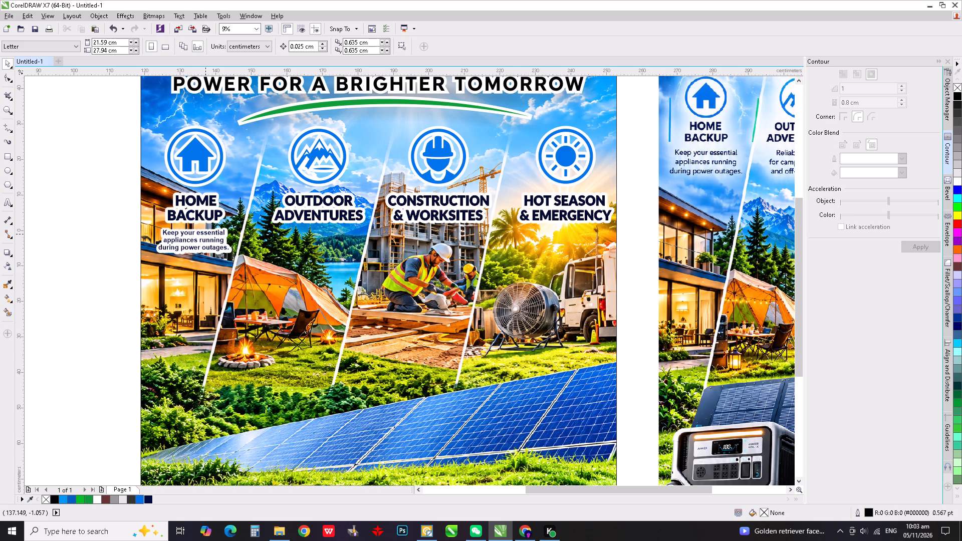
pyautogui.scroll(1, 207, 235)
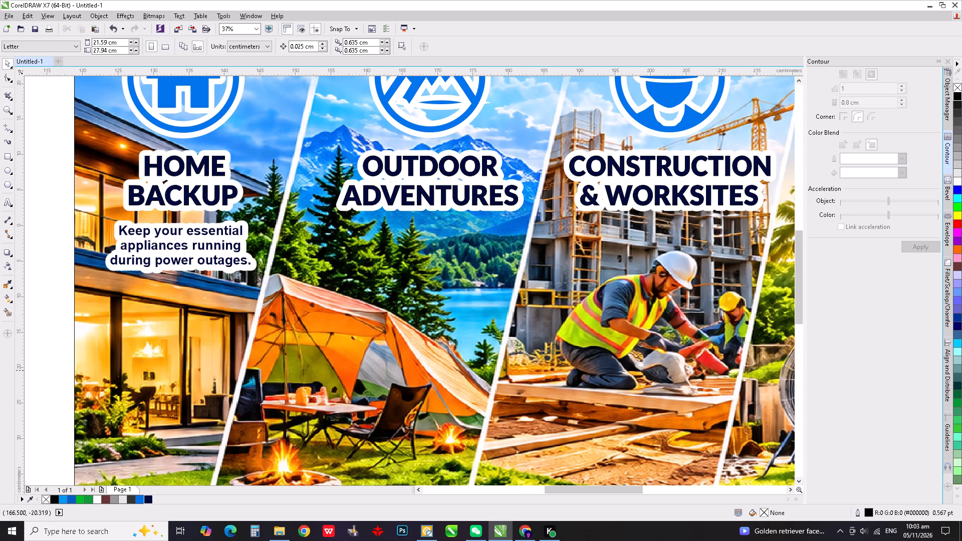
# Switch to YouTube in Chrome, skip the video ad, and return to CorelDRAW.
pyautogui.click(532, 533)
pyautogui.click(655, 413)
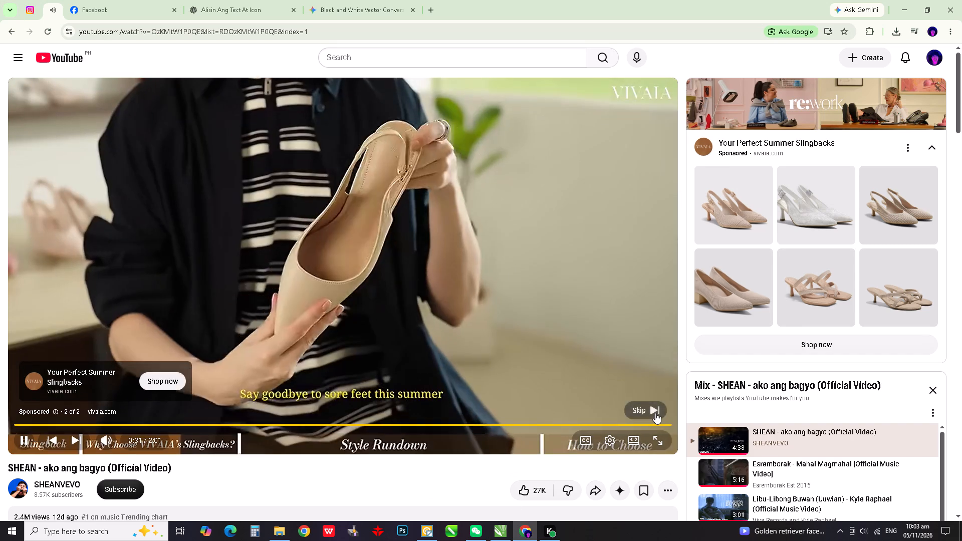
pyautogui.hotkey('alt', 'Tab')
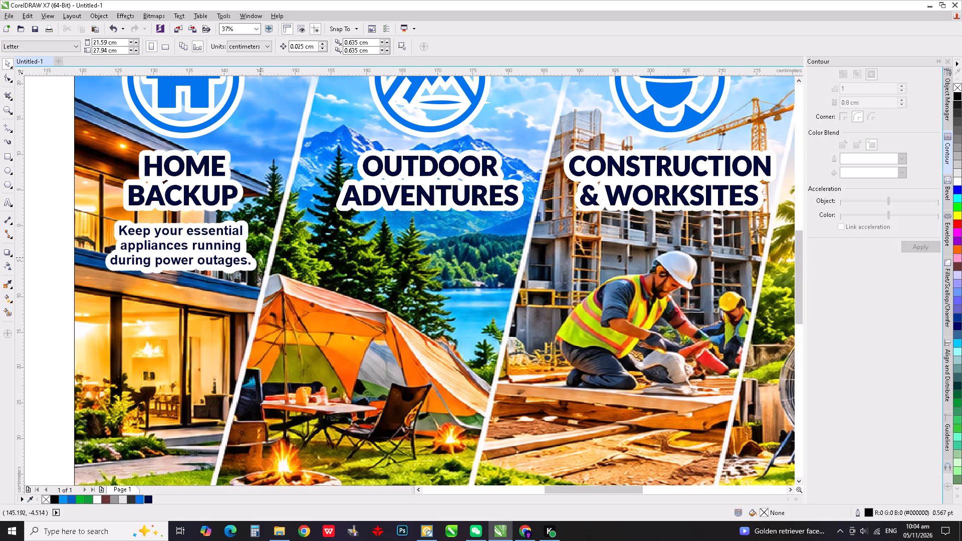
# Capture the reference's OUTDOOR ADVENTURES description with WeChat's screenshot tool, extract its text with AI, and copy it.
pyautogui.scroll(-1, 390, 258)
pyautogui.scroll(1, 411, 258)
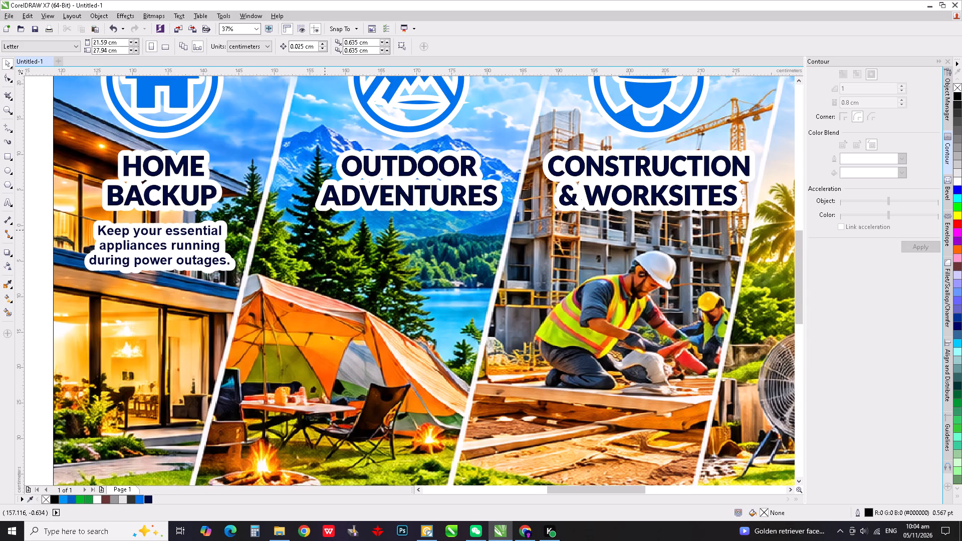
pyautogui.moveTo(325, 230); pyautogui.dragTo(331, 251, button='middle')
pyautogui.click(229, 248)
pyautogui.scroll(-3, 188, 246)
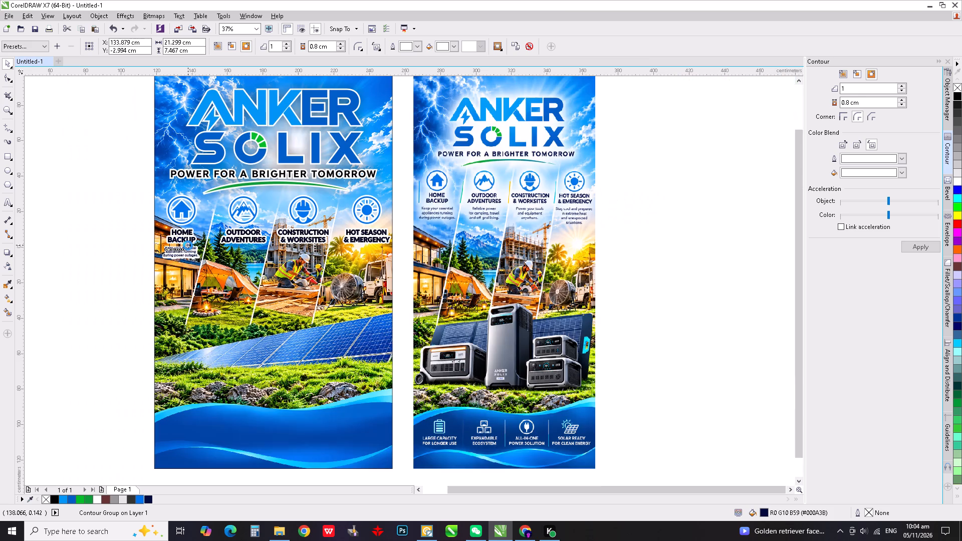
pyautogui.scroll(2, 484, 193)
pyautogui.hotkey('alt', 'a')
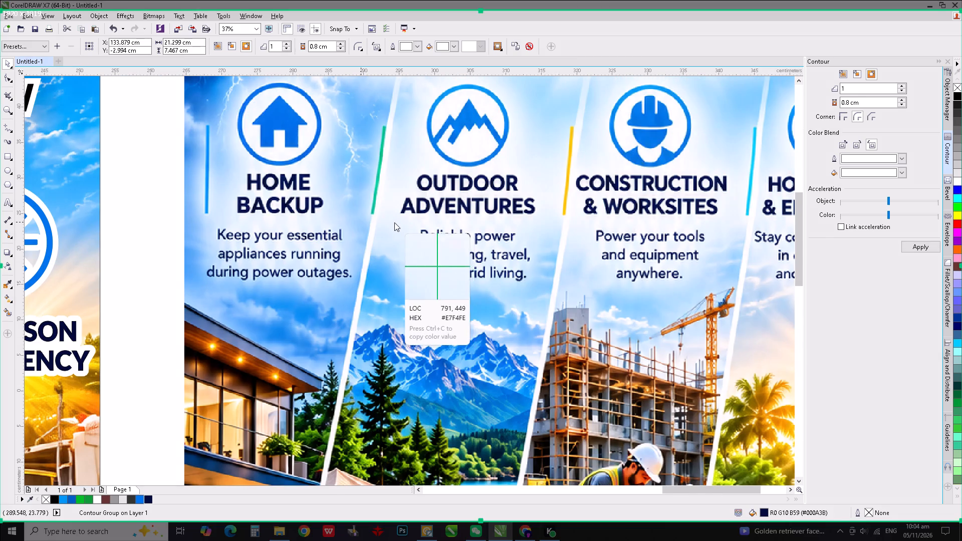
pyautogui.moveTo(394, 222); pyautogui.dragTo(541, 299)
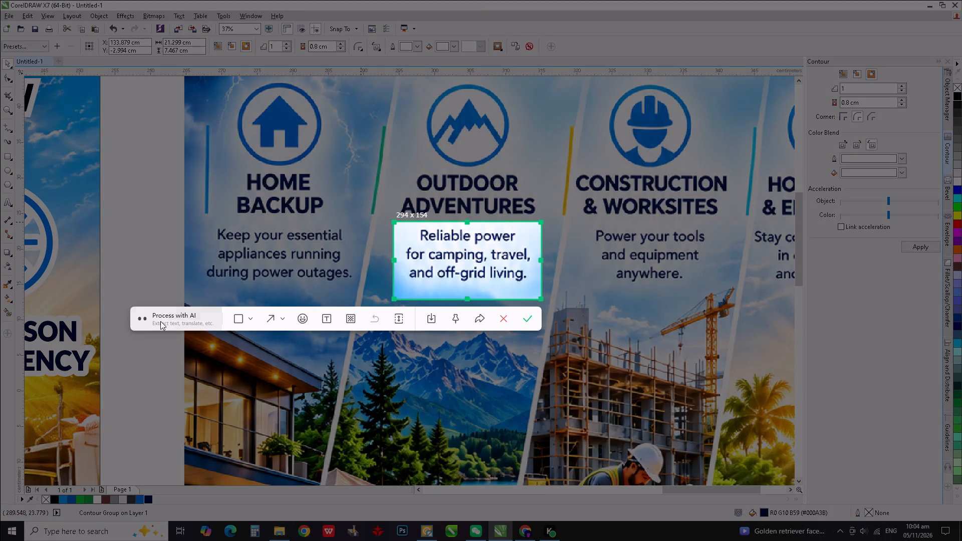
pyautogui.click(160, 321)
pyautogui.click(156, 339)
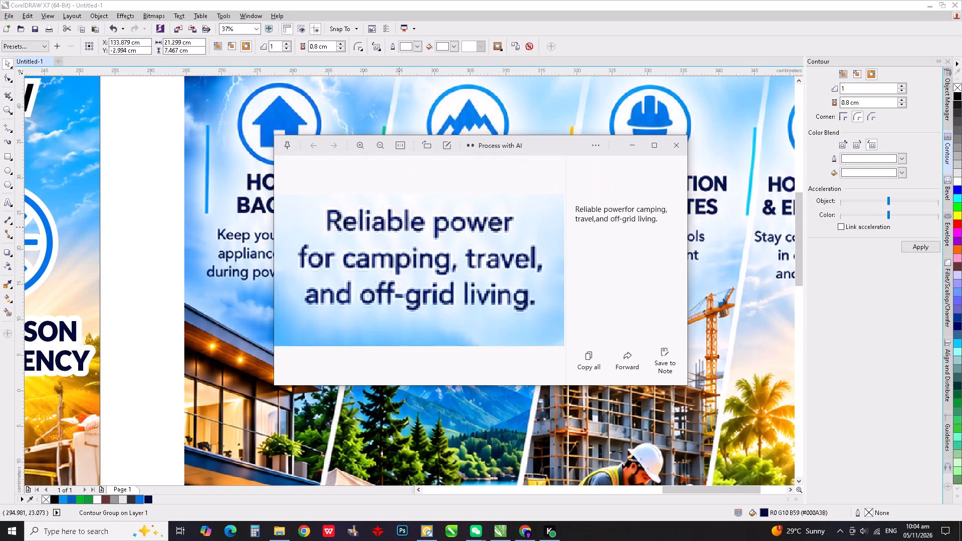
pyautogui.moveTo(573, 208); pyautogui.dragTo(672, 230)
pyautogui.hotkey('ctrl', 'c')
pyautogui.hotkey('ctrl', 'c')
pyautogui.hotkey('ctrl', 'c')
pyautogui.scroll(-2, 510, 251)
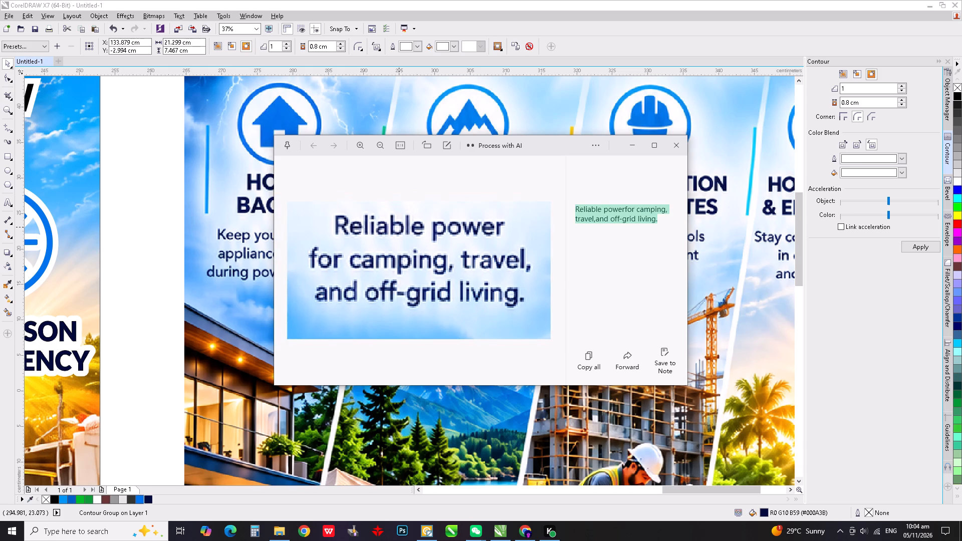
# Duplicate the HOME BACKUP description text beneath OUTDOOR ADVENTURES and replace the copy's wording with the extracted text.
pyautogui.click(136, 252)
pyautogui.scroll(-2, 565, 280)
pyautogui.scroll(2, 241, 319)
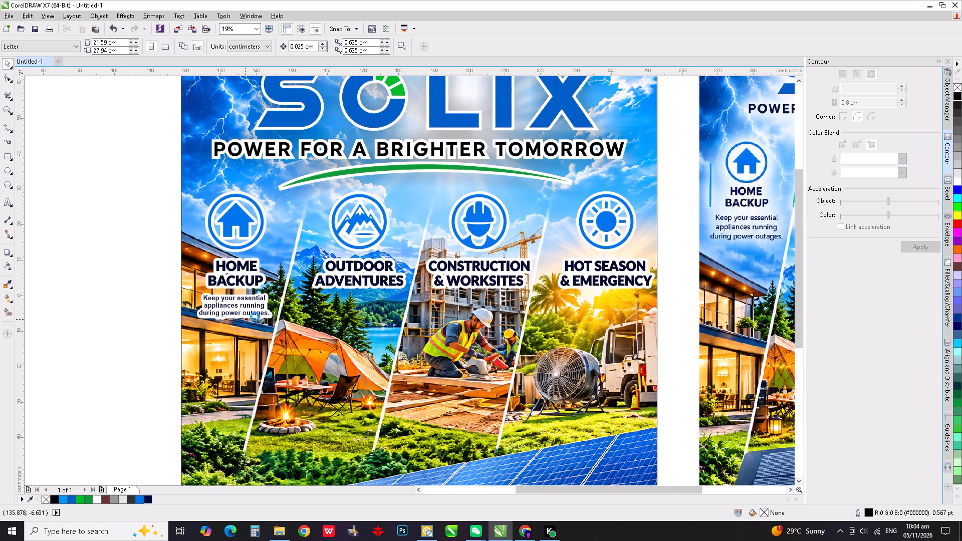
pyautogui.click(261, 296)
pyautogui.hotkey('ctrl', 'k')
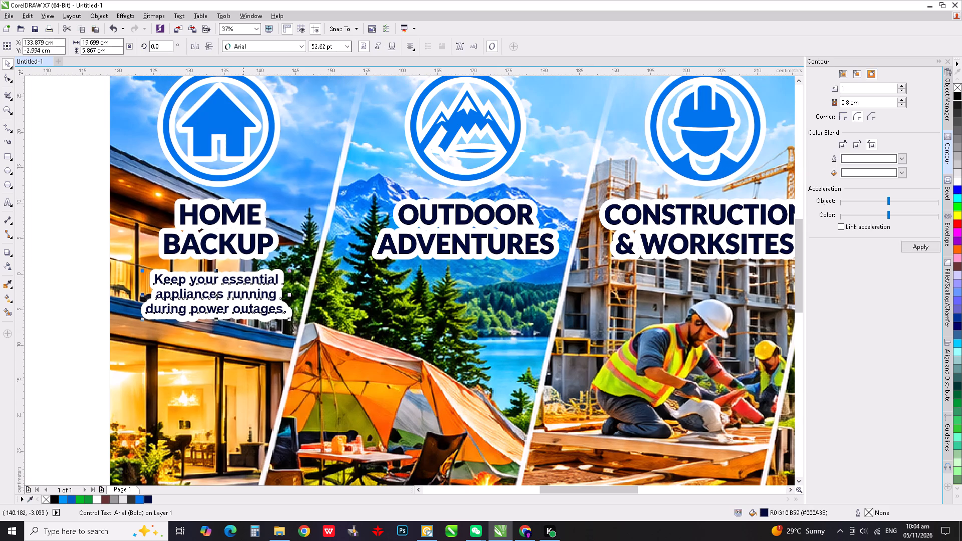
pyautogui.press('+')
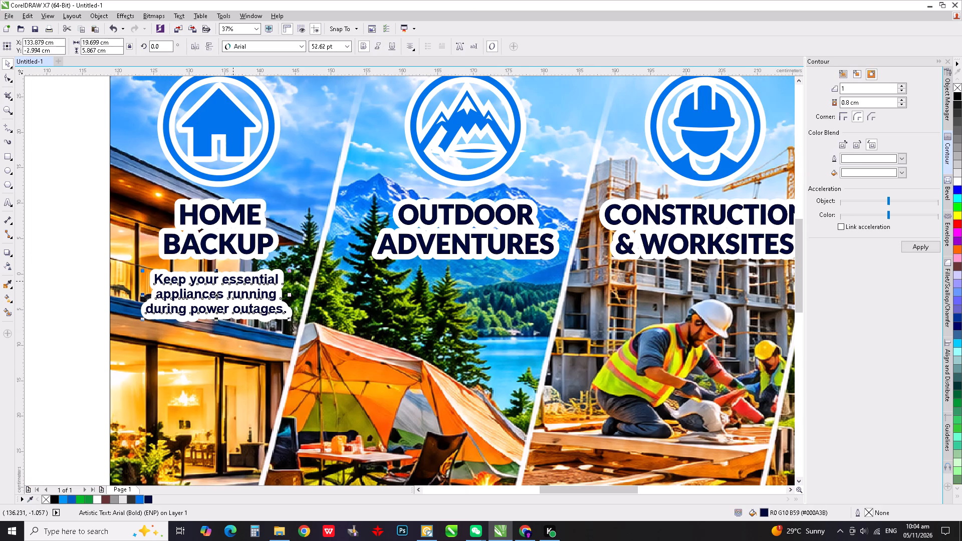
pyautogui.moveTo(233, 281); pyautogui.dragTo(449, 286)
pyautogui.doubleClick(451, 285)
pyautogui.hotkey('ctrl', 'a')
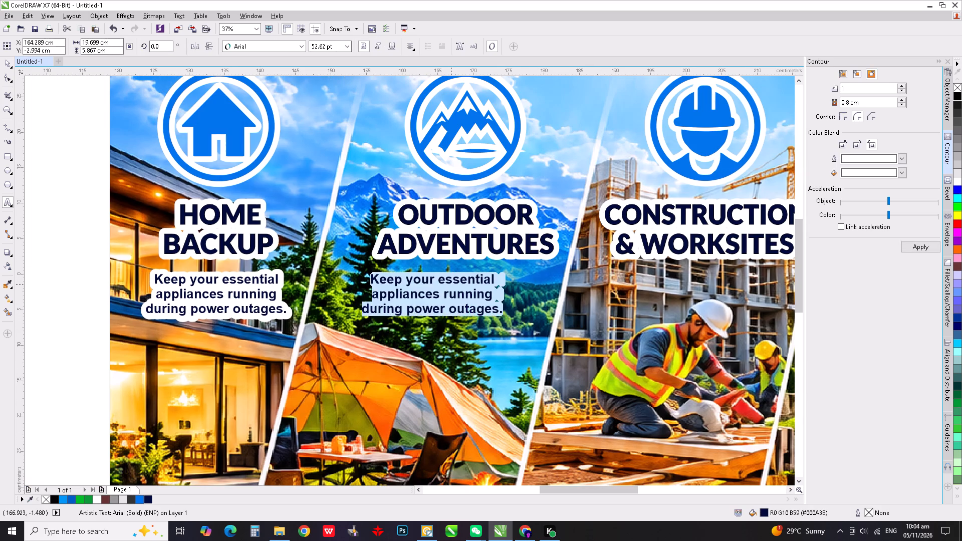
pyautogui.hotkey('ctrl', 'v')
pyautogui.click(4, 62)
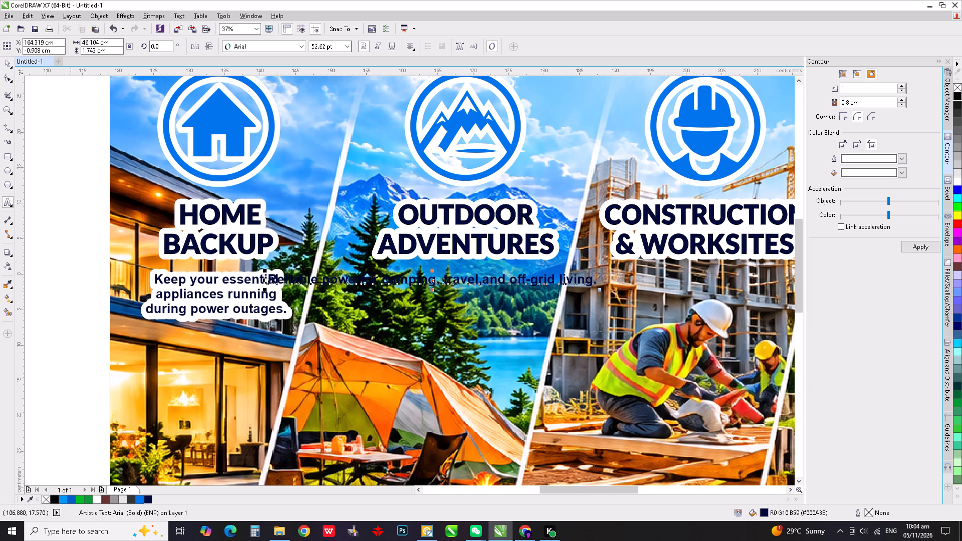
# Move the pasted text over the reference and split it into three lines: "Reliable power / for camping, travel, / and off-grid living.".
pyautogui.scroll(-1, 180, 240)
pyautogui.scroll(-1, 285, 282)
pyautogui.moveTo(313, 272); pyautogui.dragTo(550, 262)
pyautogui.scroll(2, 554, 259)
pyautogui.moveTo(422, 322); pyautogui.dragTo(416, 334, button='middle')
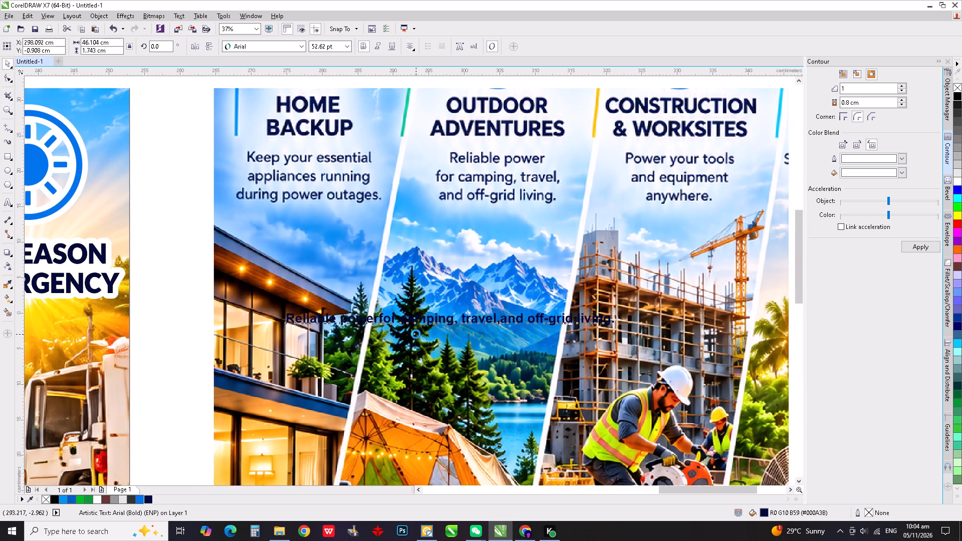
pyautogui.moveTo(416, 334); pyautogui.dragTo(416, 335, button='middle')
pyautogui.doubleClick(382, 319)
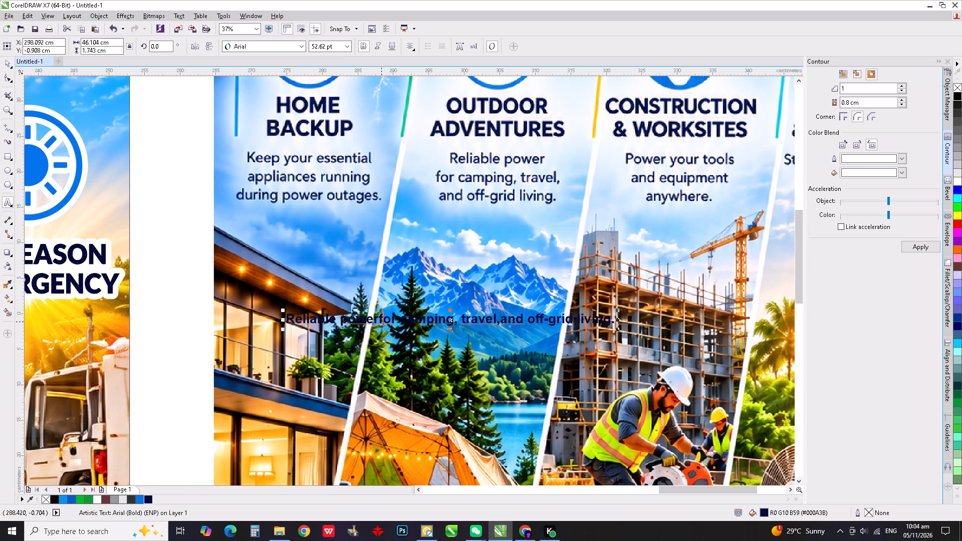
pyautogui.click(381, 321)
pyautogui.press('space')
pyautogui.press('Return')
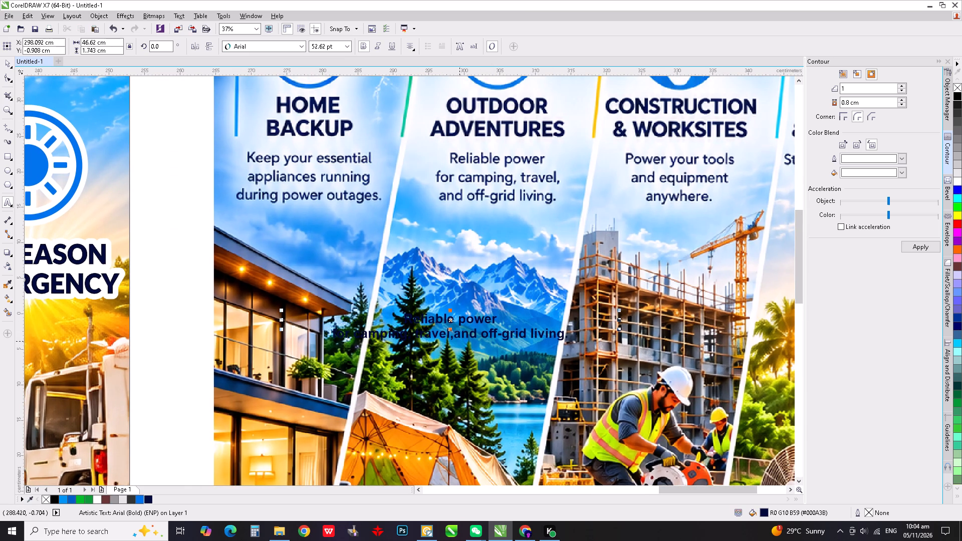
pyautogui.click(456, 340)
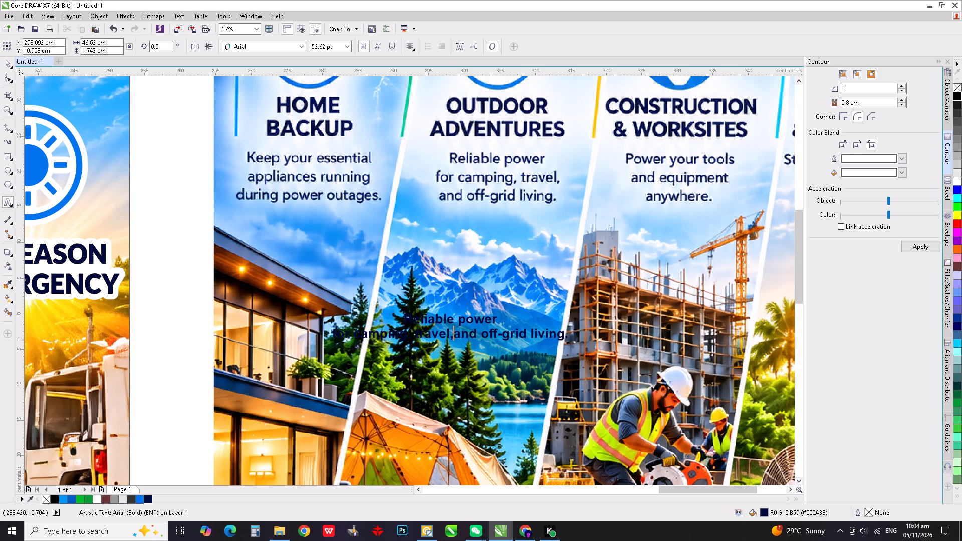
pyautogui.press('Return')
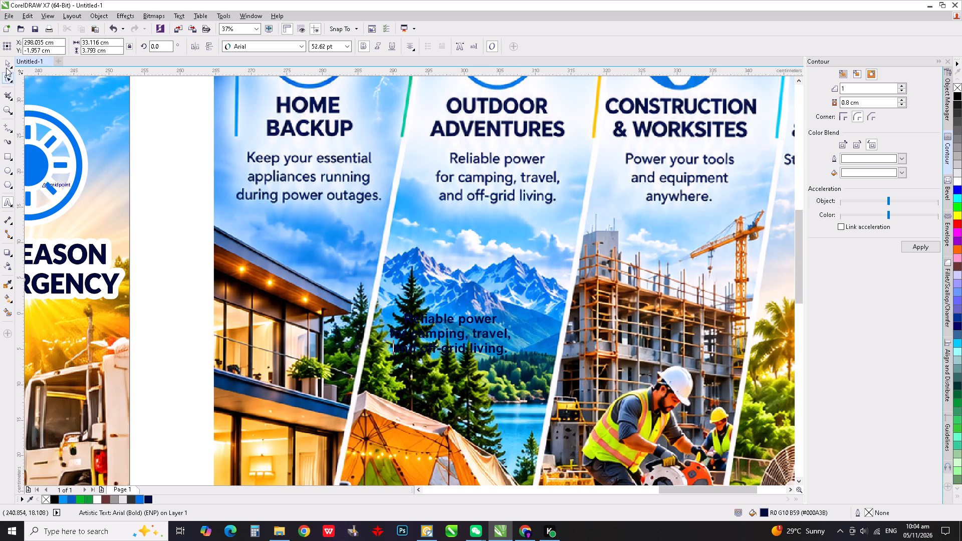
pyautogui.click(9, 59)
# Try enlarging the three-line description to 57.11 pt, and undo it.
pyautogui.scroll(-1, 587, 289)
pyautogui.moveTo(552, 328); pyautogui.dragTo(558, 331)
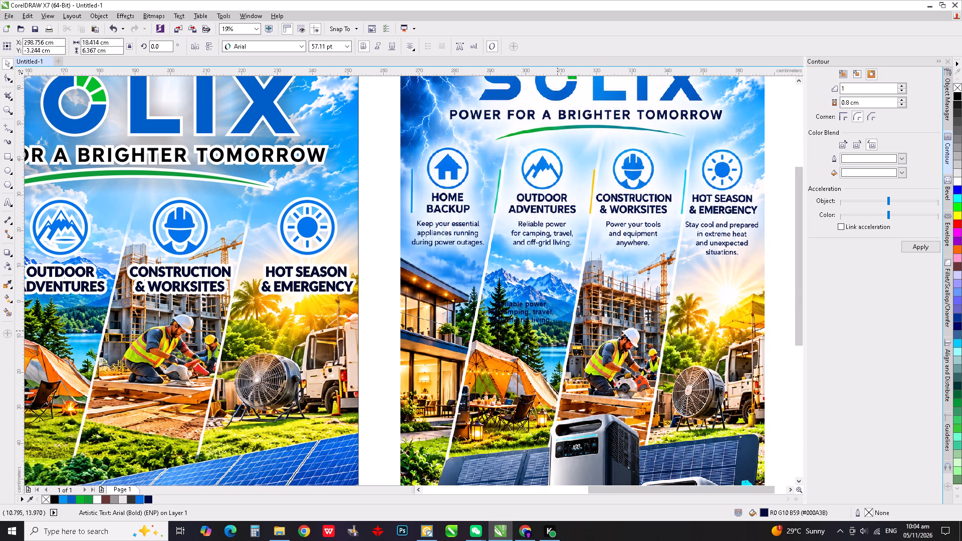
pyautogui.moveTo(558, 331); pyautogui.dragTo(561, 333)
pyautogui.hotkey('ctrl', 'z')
# Place the description beneath OUTDOOR ADVENTURES, centred horizontally on that caption and aligned in height with the HOME BACKUP description.
pyautogui.scroll(-1, 581, 330)
pyautogui.moveTo(553, 319); pyautogui.dragTo(319, 321)
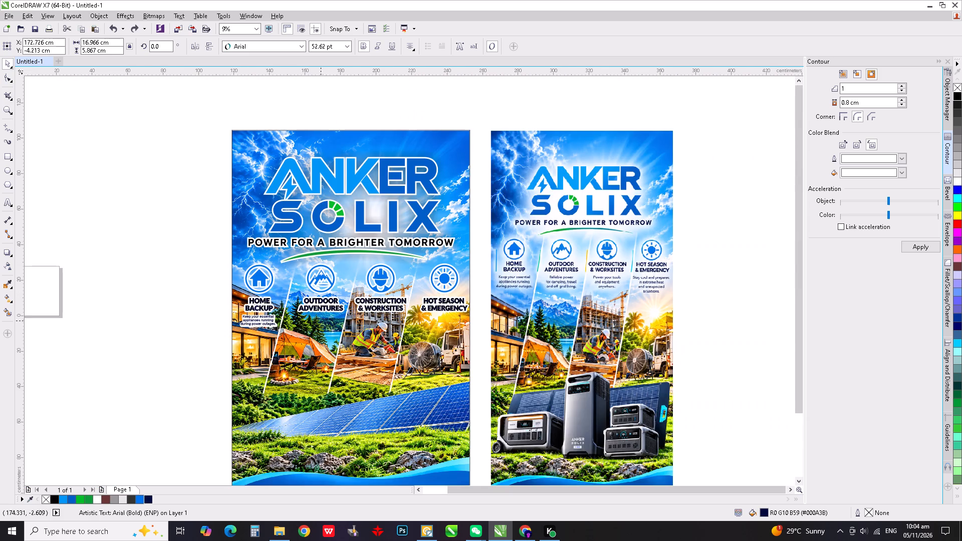
pyautogui.moveTo(319, 321); pyautogui.dragTo(308, 322)
pyautogui.scroll(1, 308, 322)
pyautogui.keyDown('shift'); pyautogui.click(338, 298); pyautogui.keyUp('shift')
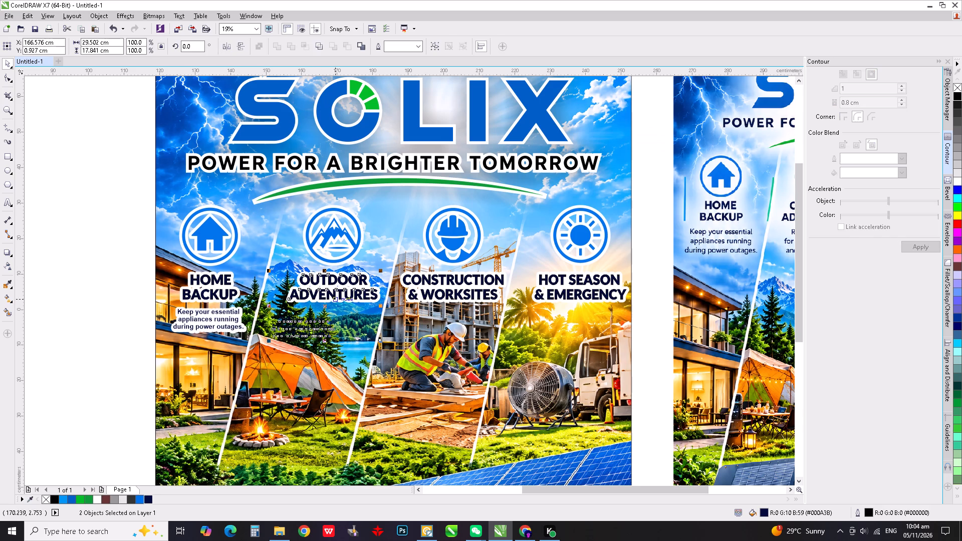
pyautogui.press('c')
pyautogui.click(128, 343)
pyautogui.click(336, 319)
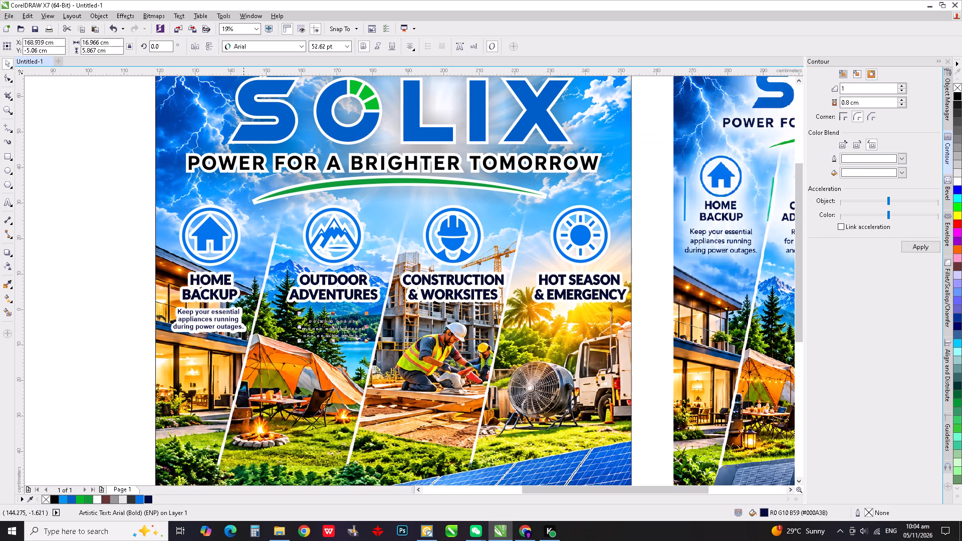
pyautogui.keyDown('shift'); pyautogui.click(239, 313); pyautogui.keyUp('shift')
pyautogui.press('e')
pyautogui.click(85, 314)
# Apply a one-step white 0.8 cm outside contour with round corners to the OUTDOOR ADVENTURES description.
pyautogui.scroll(1, 349, 316)
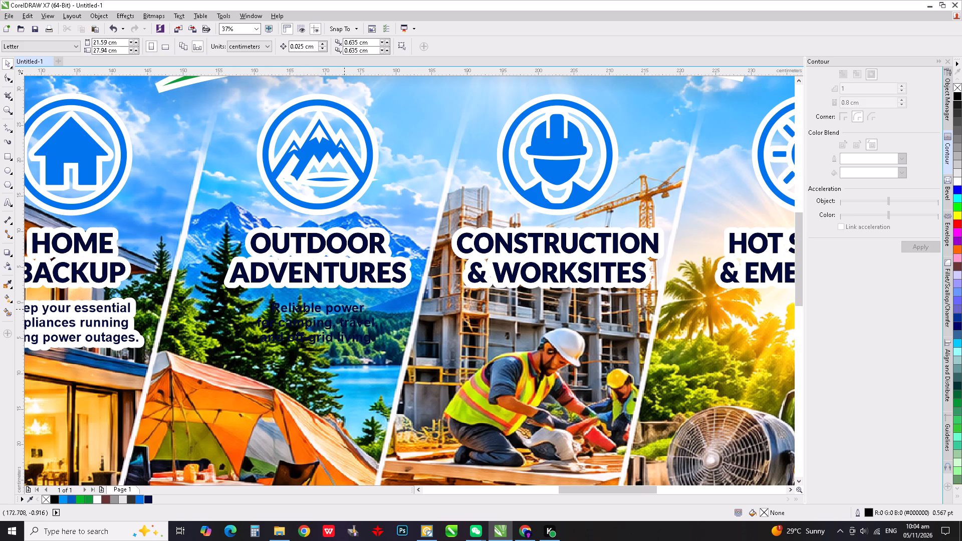
pyautogui.click(344, 309)
pyautogui.click(925, 246)
pyautogui.scroll(-1, 279, 319)
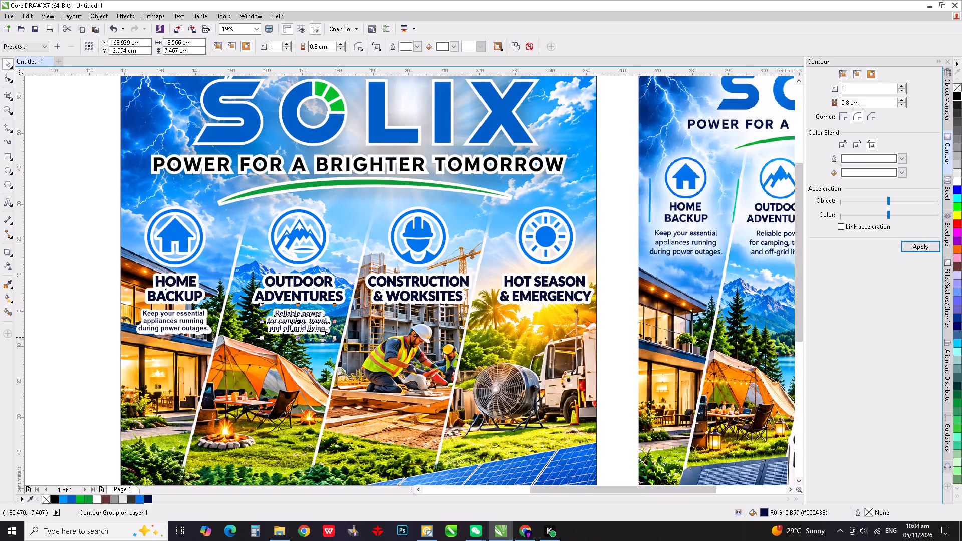
pyautogui.scroll(-1, 340, 337)
pyautogui.click(157, 335)
# Shift the contoured OUTDOOR ADVENTURES description slightly left to about X 167.25 cm and align its height with the HOME BACKUP description.
pyautogui.scroll(2, 314, 341)
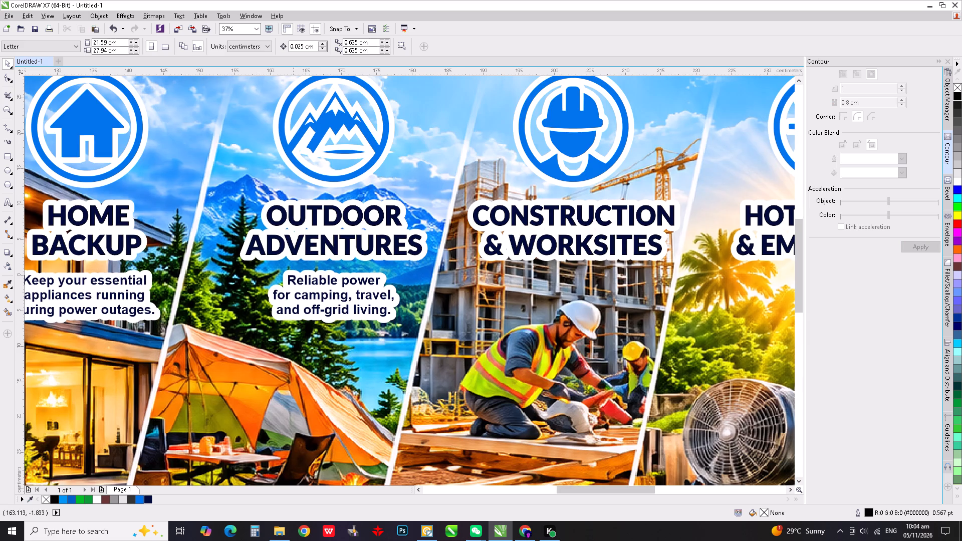
pyautogui.moveTo(295, 285); pyautogui.dragTo(286, 285)
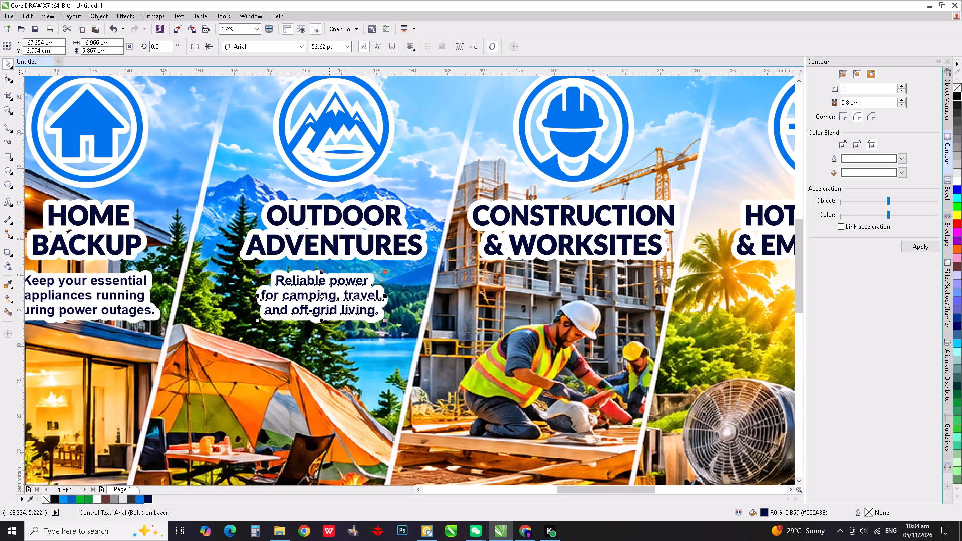
pyautogui.scroll(-1, 339, 274)
pyautogui.click(139, 301)
pyautogui.click(324, 277)
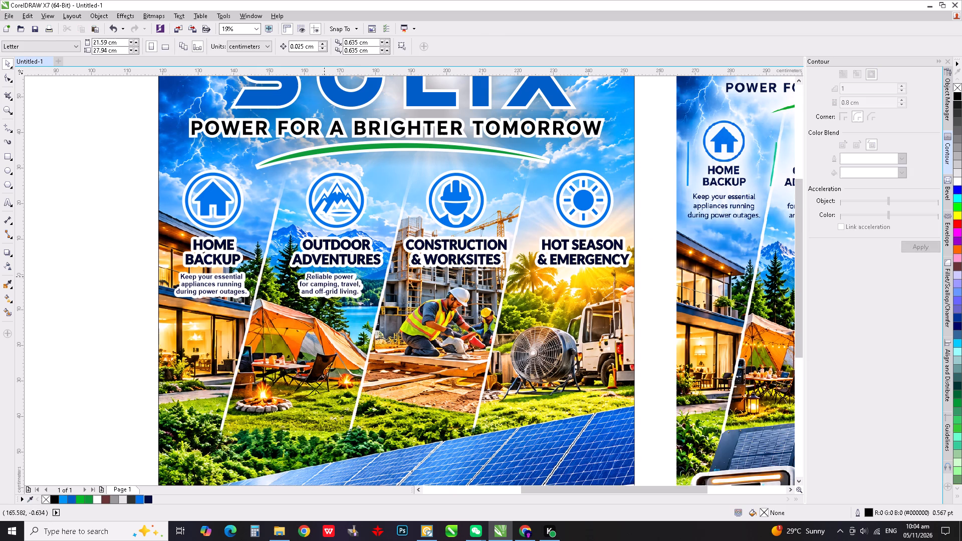
pyautogui.keyDown('shift'); pyautogui.click(240, 278); pyautogui.keyUp('shift')
pyautogui.press('e')
pyautogui.click(134, 302)
# Check the HOME BACKUP and OUTDOOR ADVENTURES descriptions on the poster against the reference.
pyautogui.scroll(1, 351, 281)
pyautogui.scroll(-1, 362, 284)
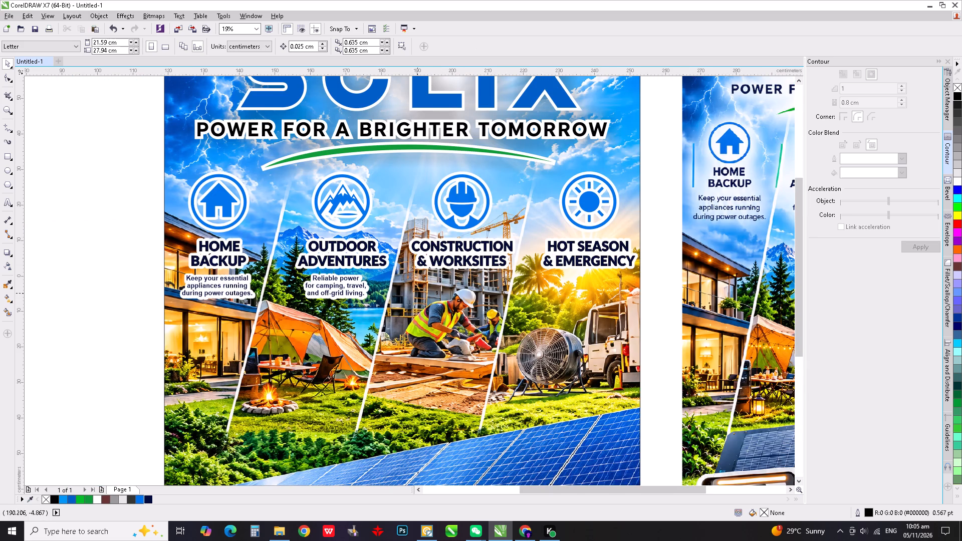
pyautogui.scroll(-1, 382, 295)
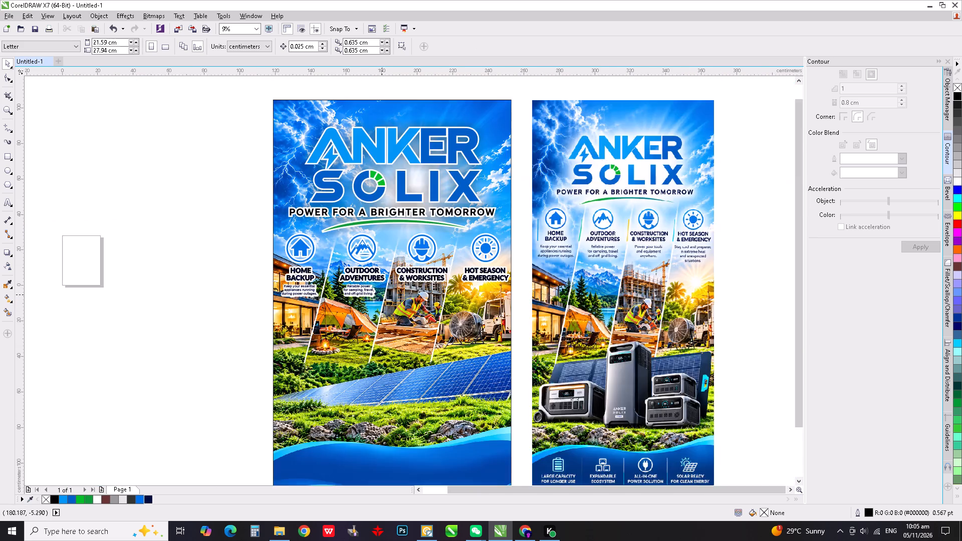
pyautogui.scroll(2, 358, 295)
pyautogui.scroll(-1, 360, 290)
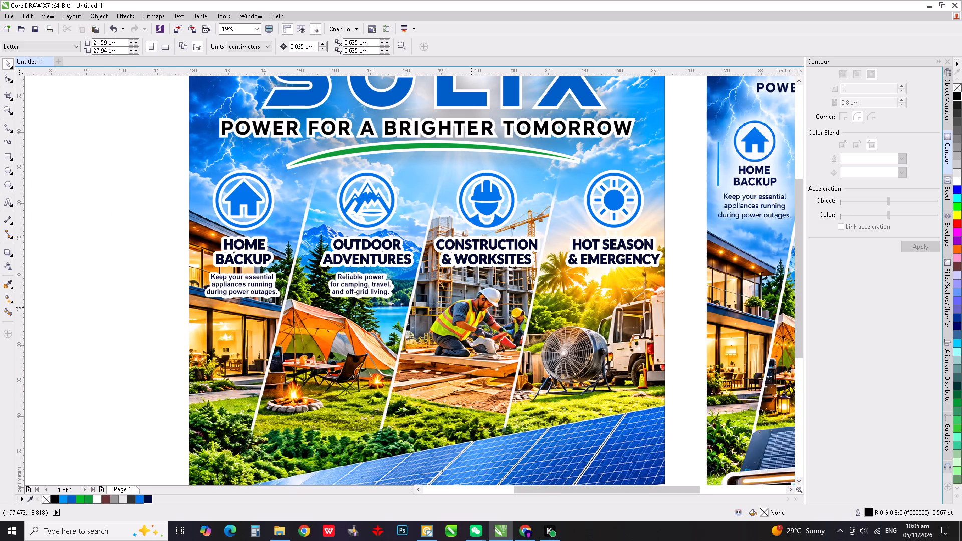
pyautogui.moveTo(444, 307); pyautogui.dragTo(407, 306, button='middle')
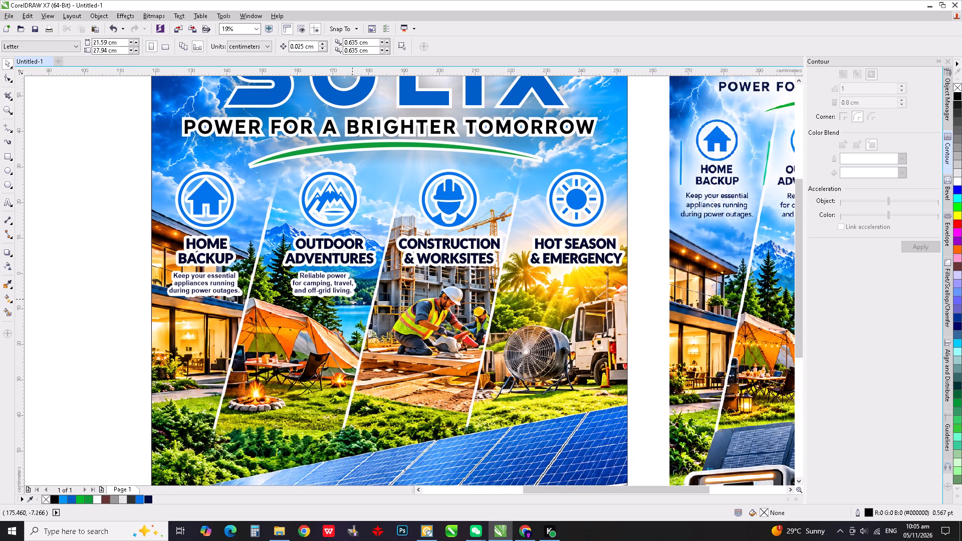
pyautogui.hotkey('alt', 'Tab')
pyautogui.hotkey('alt', 'Tab')
# Capture the reference's CONSTRUCTION & WORKSITES description with Weixin's screenshot text extraction and copy "Power your tools and equipment anywhere.".
pyautogui.scroll(-2, 353, 277)
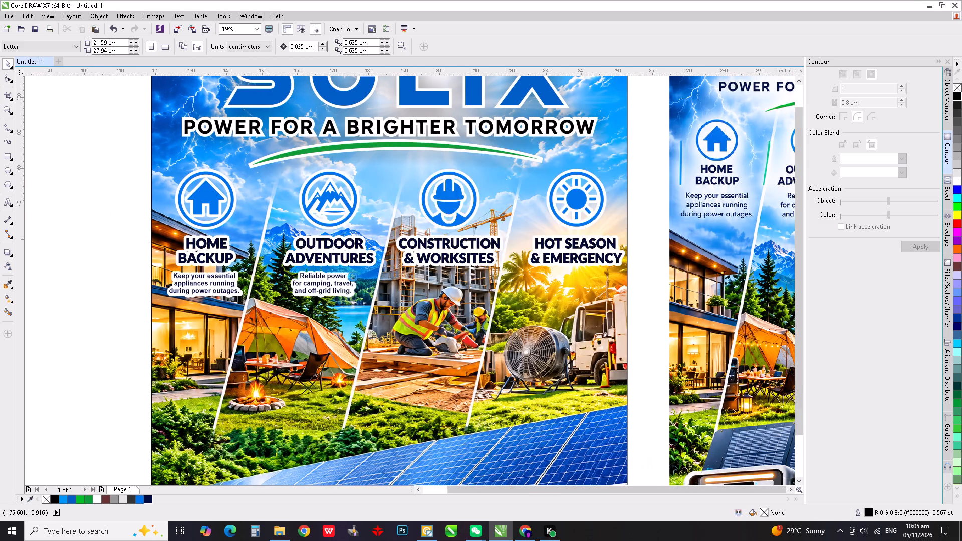
pyautogui.scroll(3, 485, 262)
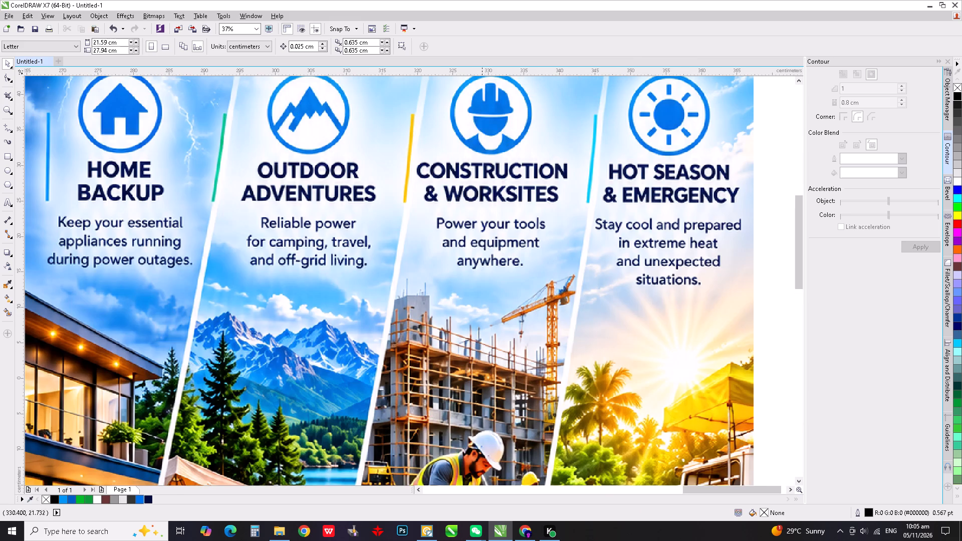
pyautogui.hotkey('alt', 'a')
pyautogui.moveTo(427, 208); pyautogui.dragTo(552, 285)
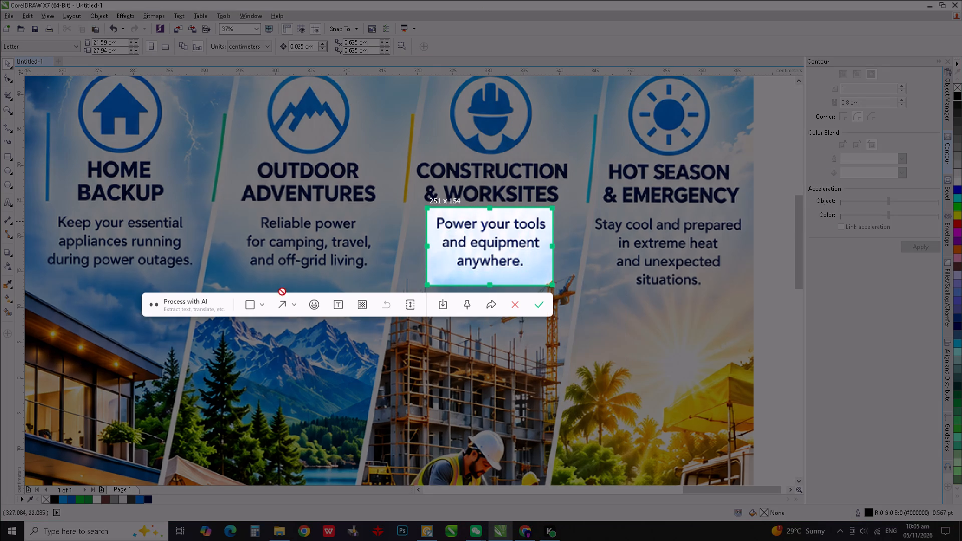
pyautogui.click(199, 302)
pyautogui.click(189, 329)
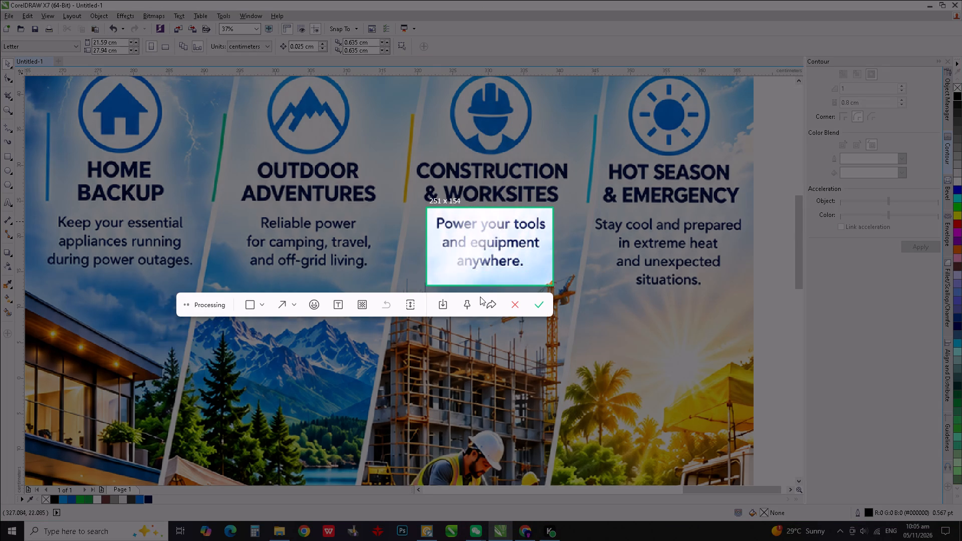
pyautogui.moveTo(574, 203); pyautogui.dragTo(583, 204)
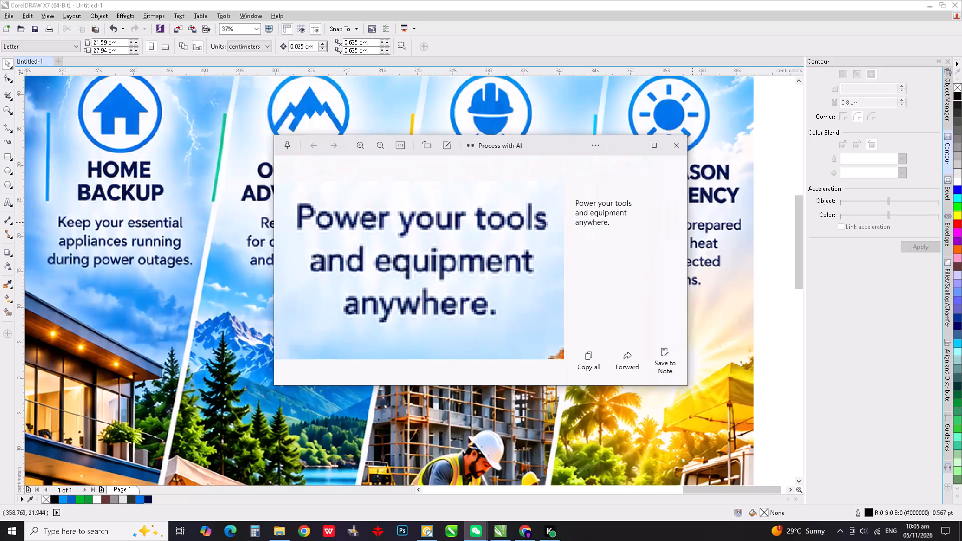
pyautogui.moveTo(583, 204); pyautogui.dragTo(641, 225)
pyautogui.hotkey('ctrl', 'c')
pyautogui.hotkey('ctrl', 'c')
pyautogui.hotkey('ctrl', 'c')
pyautogui.hotkey('ctrl', 'c')
pyautogui.hotkey('ctrl', 'c')
pyautogui.hotkey('ctrl', 'c')
pyautogui.hotkey('ctrl', 'c')
pyautogui.hotkey('ctrl', 'c')
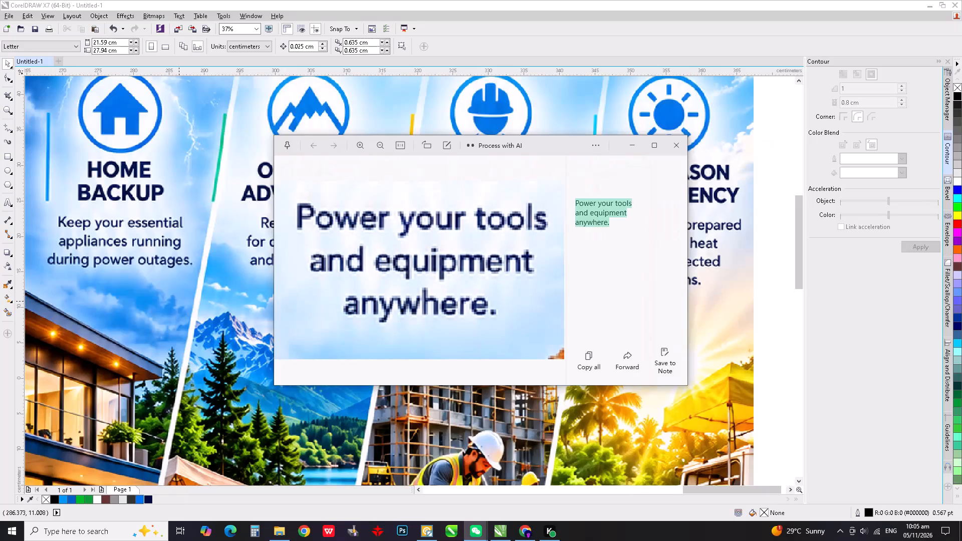
pyautogui.hotkey('ctrl', 'c')
pyautogui.hotkey('ctrl', 'c')
# Back in CorelDRAW, duplicate the HOME BACKUP description text onto the reference and replace the copy's wording with the copied "Power your tools and equipment anywhere.".
pyautogui.click(145, 306)
pyautogui.scroll(-2, 419, 272)
pyautogui.scroll(1, 89, 309)
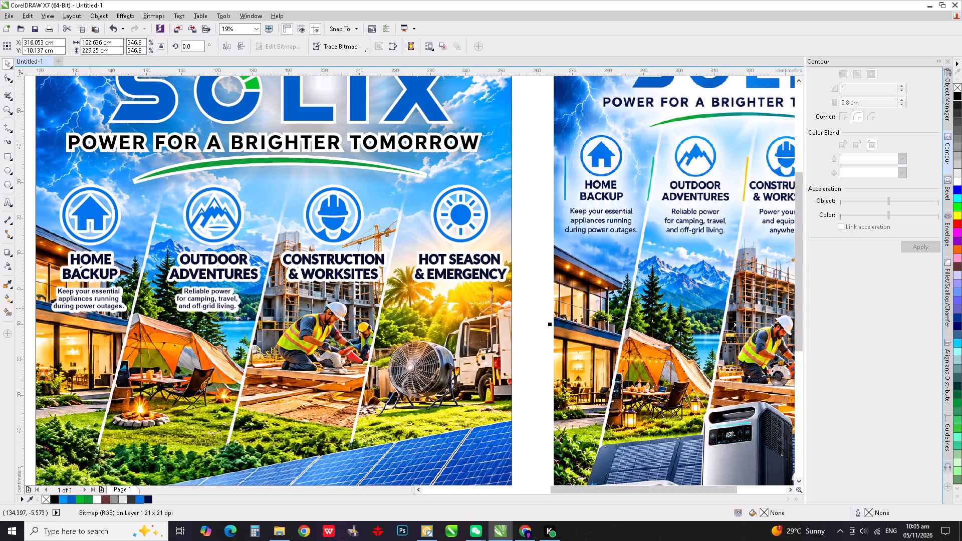
pyautogui.moveTo(101, 300); pyautogui.dragTo(317, 304)
pyautogui.keyDown('shift'); pyautogui.rightClick(317, 304); pyautogui.keyUp('shift')
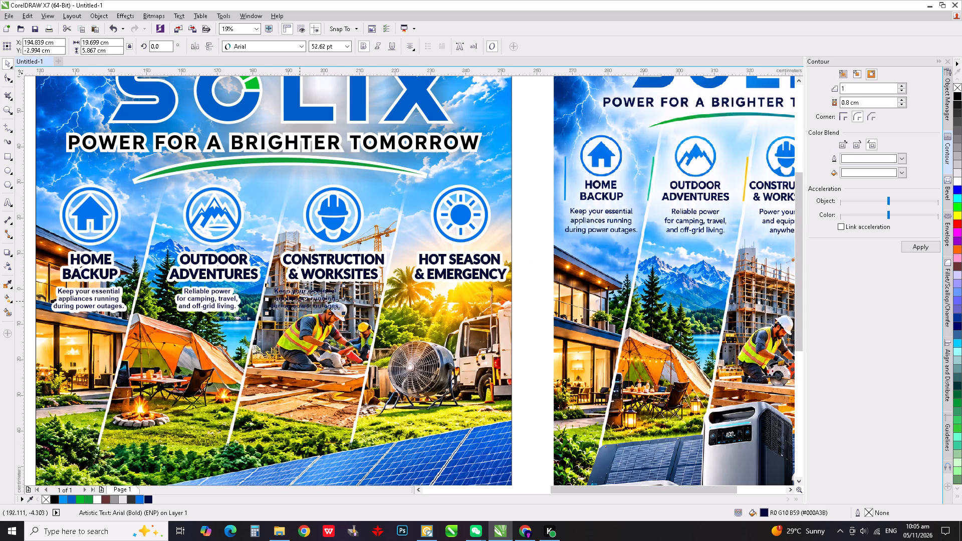
pyautogui.moveTo(318, 293); pyautogui.dragTo(740, 267)
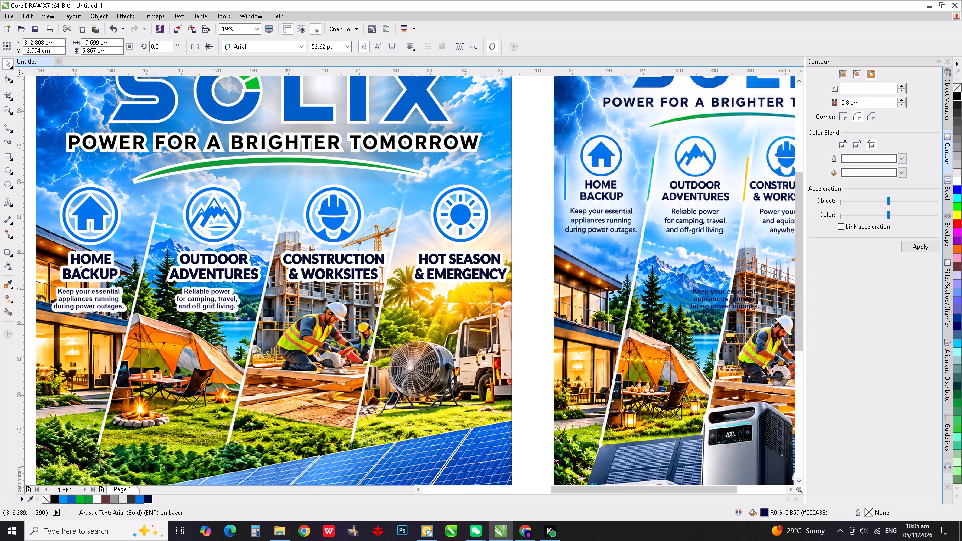
pyautogui.moveTo(740, 267); pyautogui.dragTo(756, 269)
pyautogui.moveTo(666, 265); pyautogui.dragTo(432, 262, button='middle')
pyautogui.scroll(1, 522, 288)
pyautogui.tripleClick(536, 288)
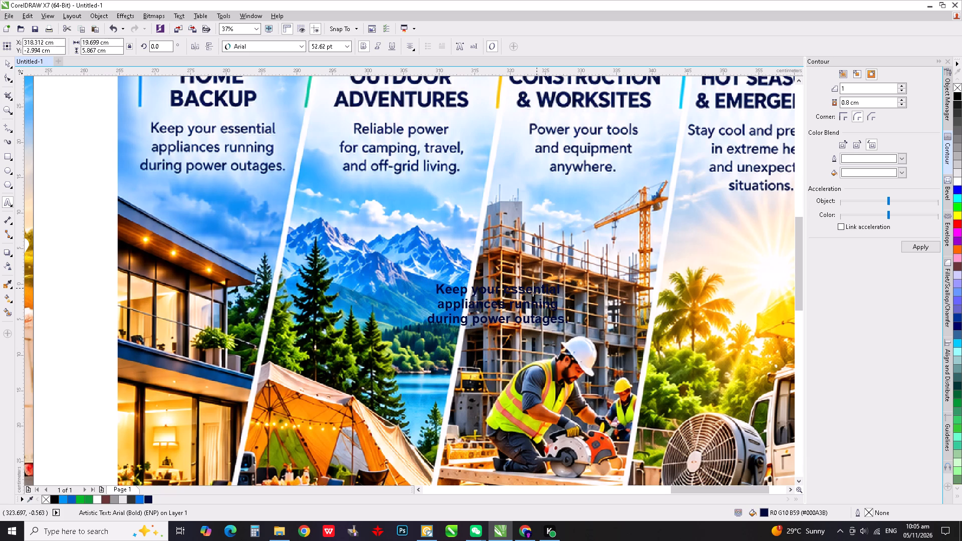
pyautogui.hotkey('ctrl', 'a')
pyautogui.hotkey('ctrl', 'v')
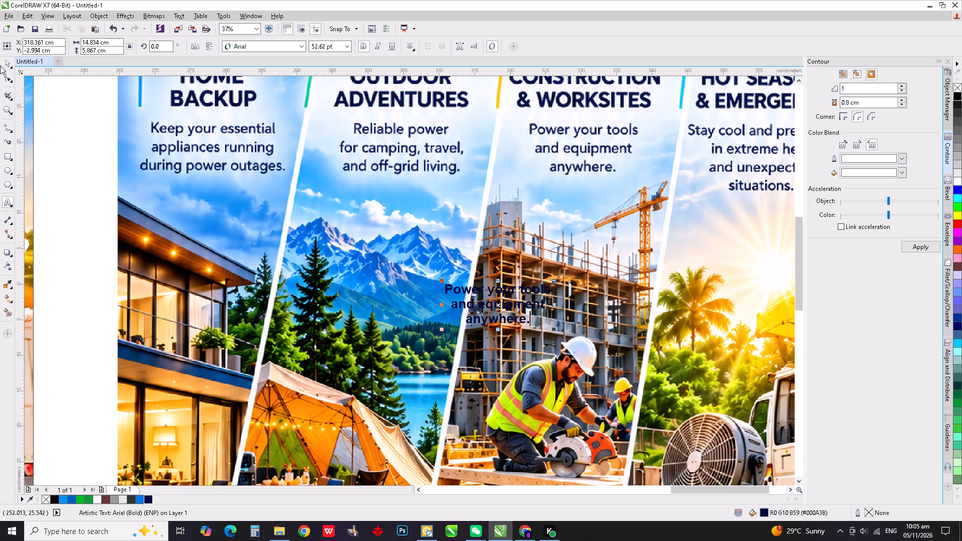
pyautogui.click(5, 62)
# Centre the new description horizontally on the CONSTRUCTION & WORKSITES caption, aligned in height with the OUTDOOR ADVENTURES description.
pyautogui.scroll(-2, 637, 284)
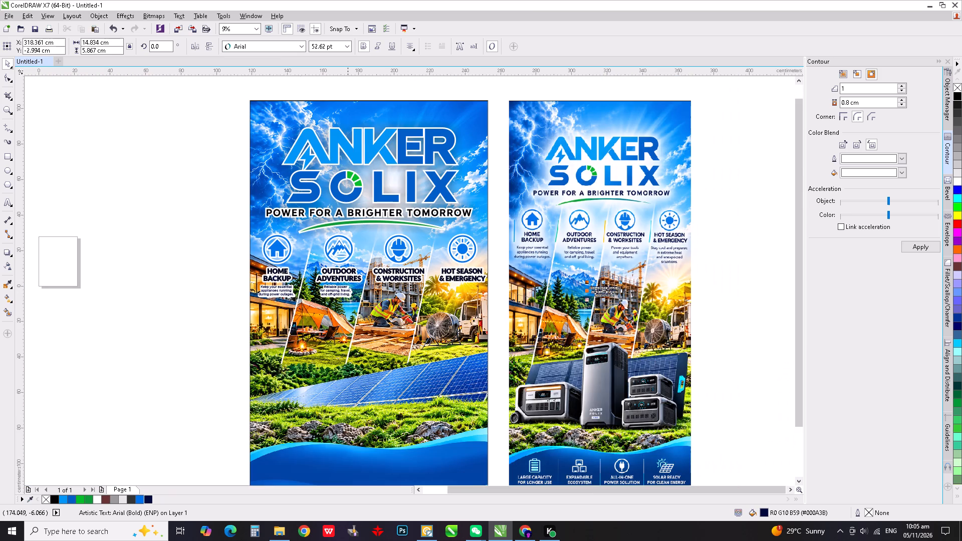
pyautogui.keyDown('shift'); pyautogui.click(349, 290); pyautogui.keyUp('shift')
pyautogui.press('e')
pyautogui.click(755, 286)
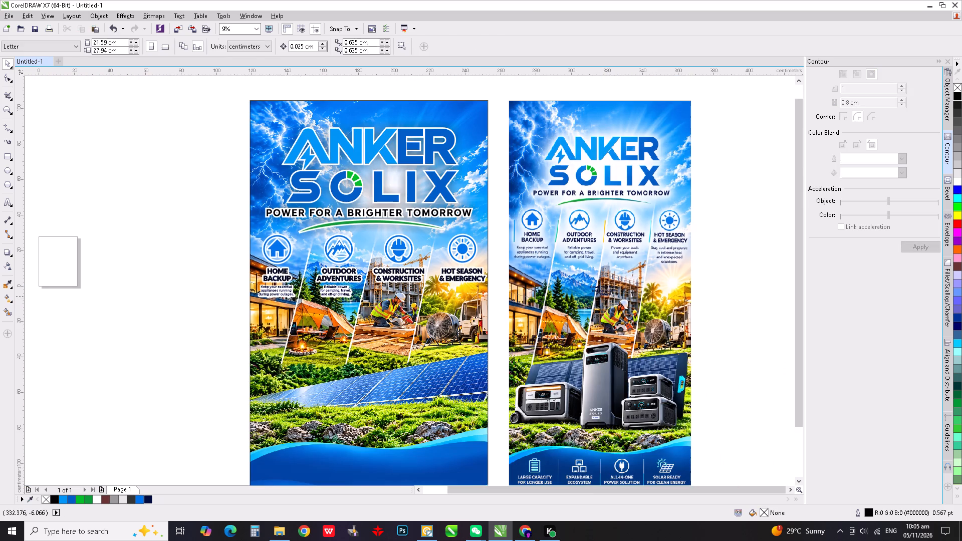
pyautogui.click(614, 285)
pyautogui.keyDown('shift'); pyautogui.click(402, 279); pyautogui.keyUp('shift')
pyautogui.press('c')
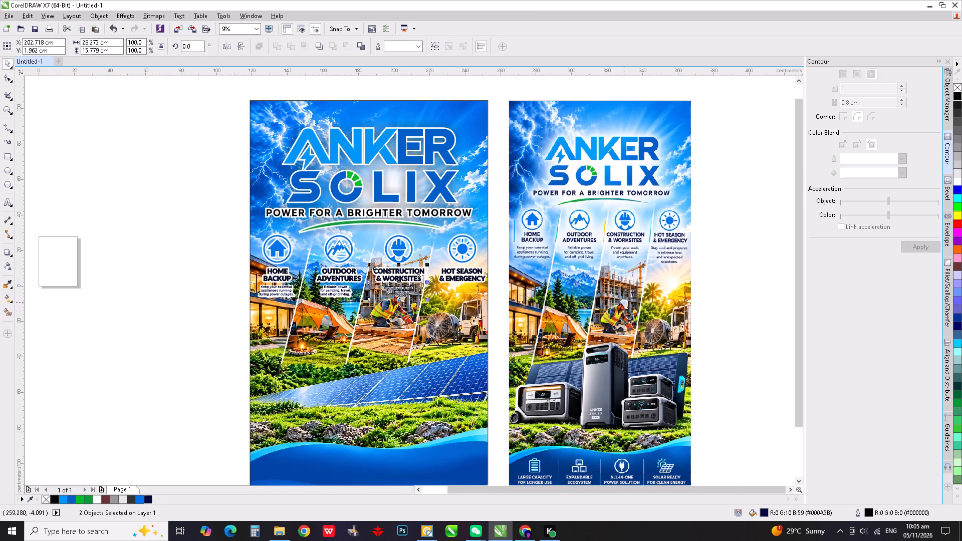
pyautogui.click(705, 303)
# Apply a one-step white 0.8 cm outside contour with round corners to the CONSTRUCTION & WORKSITES description.
pyautogui.scroll(1, 413, 286)
pyautogui.click(400, 291)
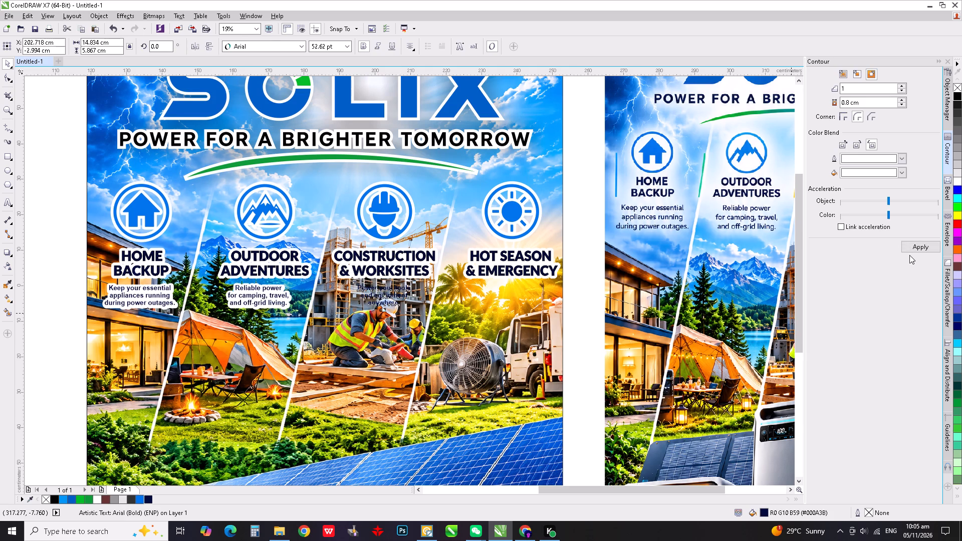
pyautogui.click(912, 246)
pyautogui.click(587, 323)
pyautogui.scroll(3, 450, 311)
pyautogui.scroll(-2, 398, 288)
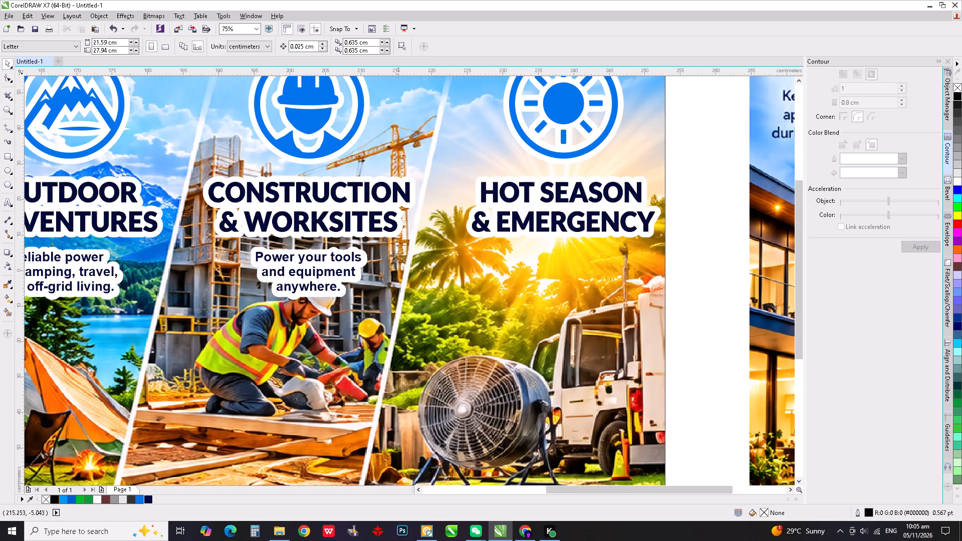
pyautogui.scroll(1, 305, 279)
pyautogui.scroll(-1, 316, 281)
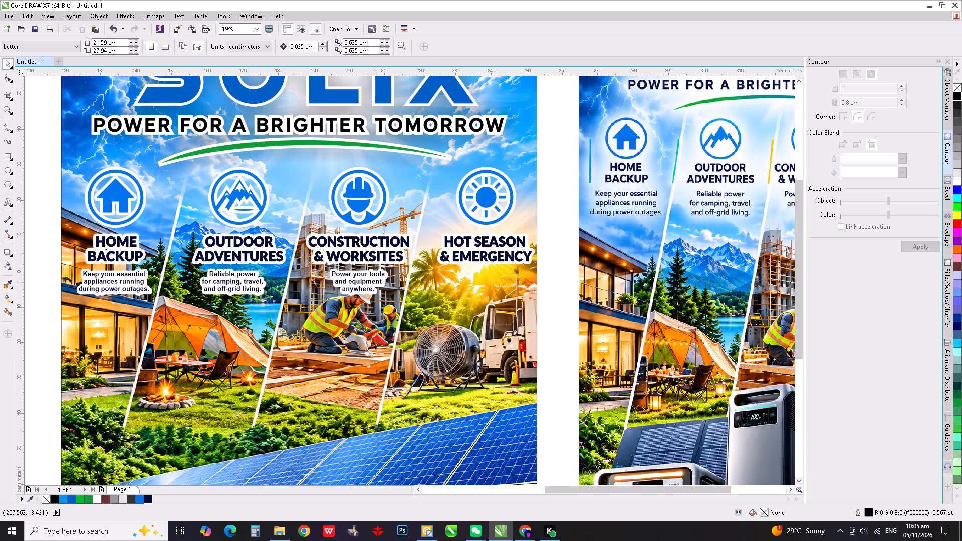
# Duplicate the HOME BACKUP description text and place the copy at the same height below the reference's HOT SEASON & EMERGENCY description.
pyautogui.moveTo(377, 284); pyautogui.dragTo(364, 284, button='middle')
pyautogui.moveTo(120, 284); pyautogui.dragTo(171, 283)
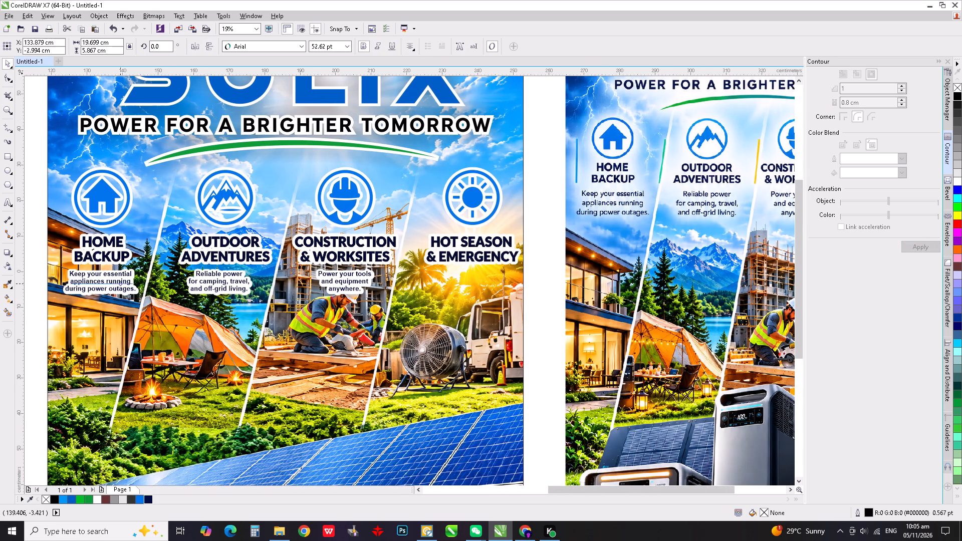
pyautogui.moveTo(171, 283); pyautogui.dragTo(705, 294)
pyautogui.keyDown('shift'); pyautogui.rightClick(705, 294); pyautogui.keyUp('shift')
pyautogui.moveTo(682, 316); pyautogui.dragTo(342, 285, button='middle')
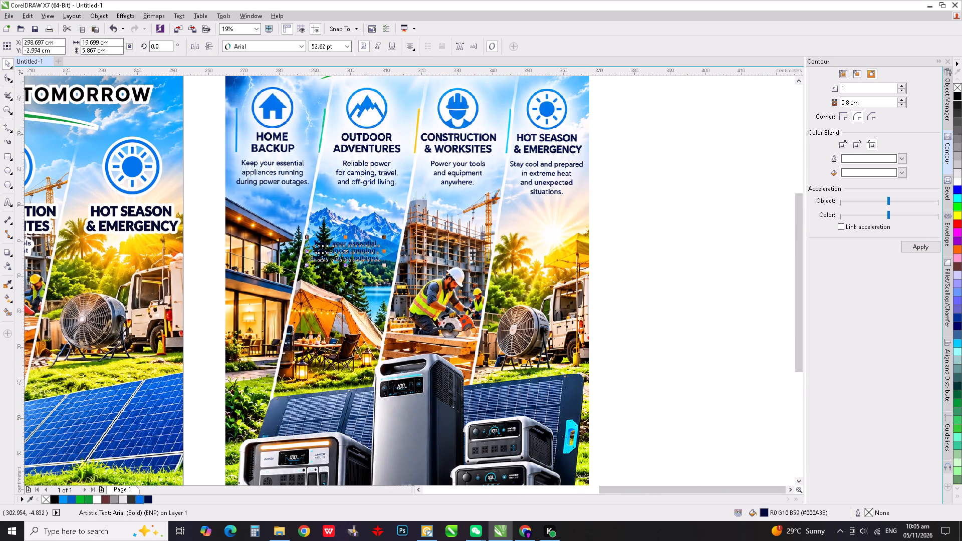
pyautogui.moveTo(365, 246); pyautogui.dragTo(566, 238)
pyautogui.hotkey('alt', 'Tab')
pyautogui.hotkey('alt', 'Tab')
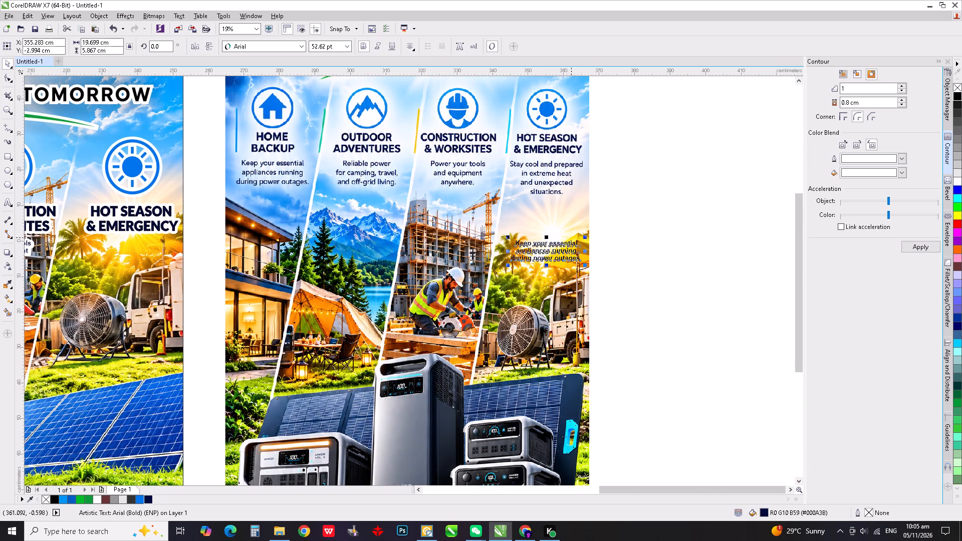
# Capture the reference's HOT SEASON & EMERGENCY description with Weixin's screenshot text extraction and copy the extracted text.
pyautogui.moveTo(581, 246); pyautogui.dragTo(478, 311, button='middle')
pyautogui.scroll(1, 454, 220)
pyautogui.hotkey('alt', 'a')
pyautogui.moveTo(354, 218); pyautogui.dragTo(534, 316)
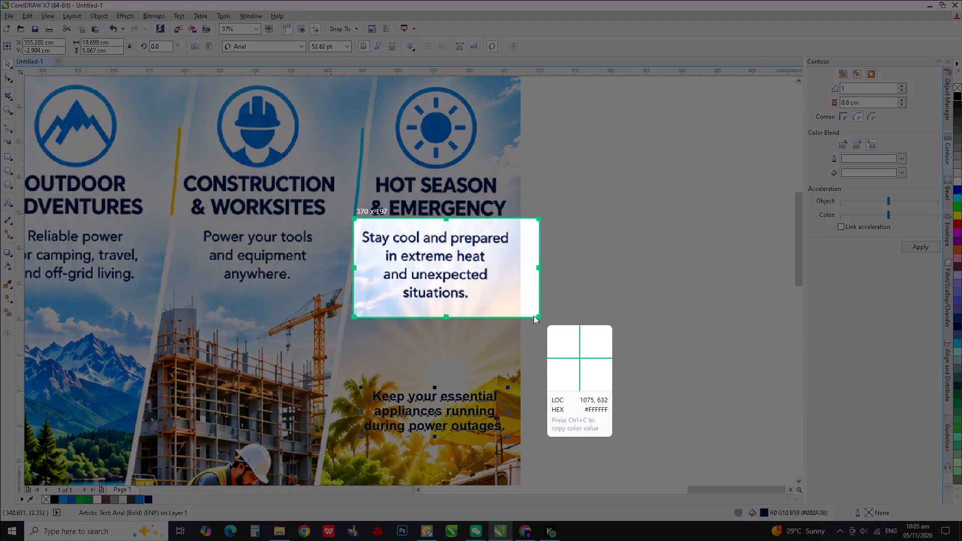
pyautogui.moveTo(534, 316); pyautogui.dragTo(524, 308)
pyautogui.click(177, 328)
pyautogui.click(128, 356)
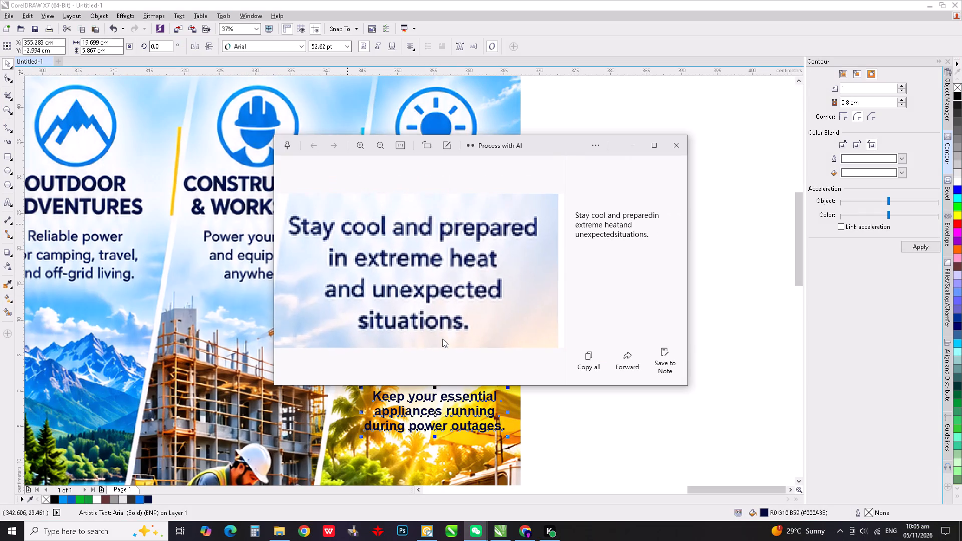
pyautogui.moveTo(577, 216); pyautogui.dragTo(667, 242)
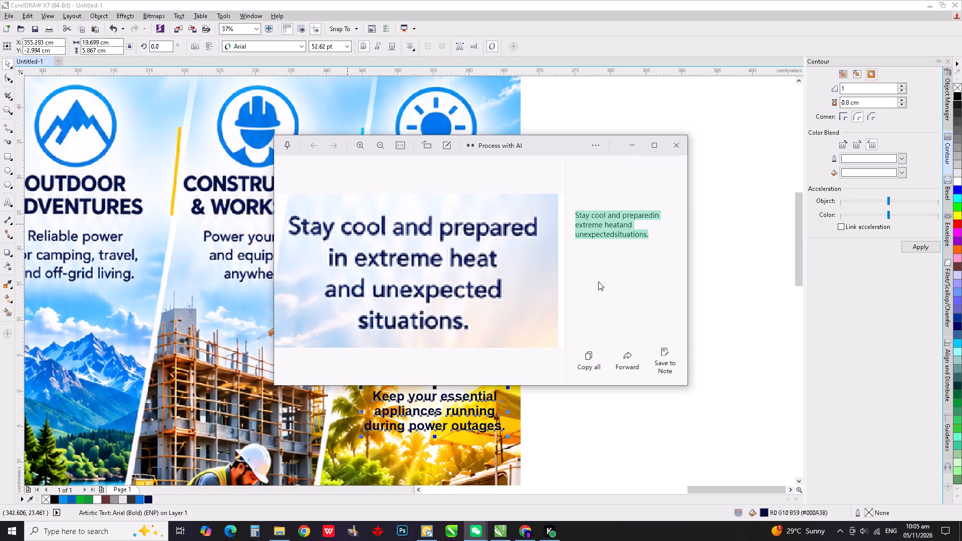
pyautogui.hotkey('ctrl', 'c')
pyautogui.hotkey('ctrl', 'c')
pyautogui.hotkey('ctrl', 'c')
pyautogui.hotkey('ctrl', 'c')
pyautogui.hotkey('ctrl', 'c')
pyautogui.hotkey('ctrl', 'c')
pyautogui.hotkey('ctrl', 'c')
pyautogui.hotkey('ctrl', 'c')
pyautogui.hotkey('ctrl', 'c')
pyautogui.hotkey('ctrl', 'c')
pyautogui.hotkey('ctrl', 'c')
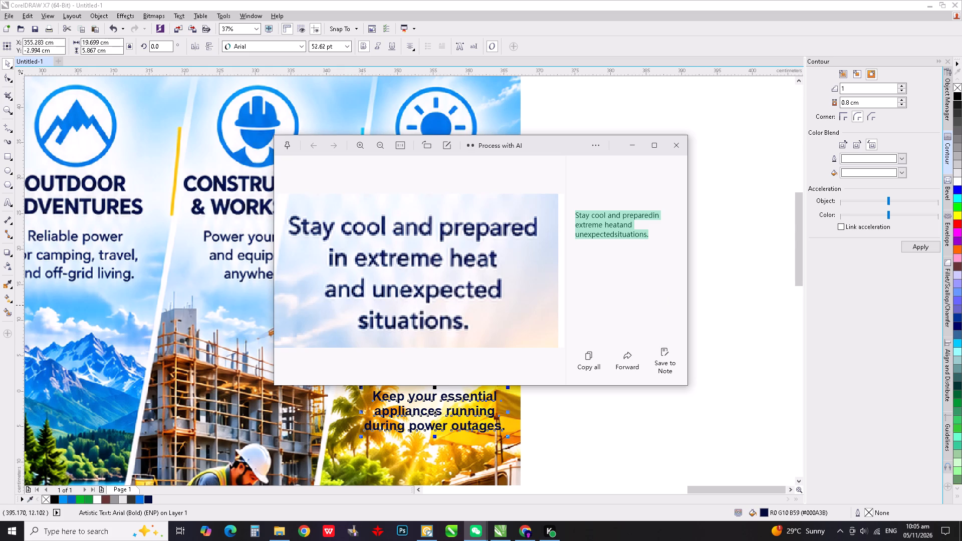
# Back in CorelDRAW, replace the duplicated description's wording with the copied HOT SEASON & EMERGENCY text.
pyautogui.click(718, 306)
pyautogui.doubleClick(442, 396)
pyautogui.hotkey('ctrl', 'a')
pyautogui.hotkey('ctrl', 'v')
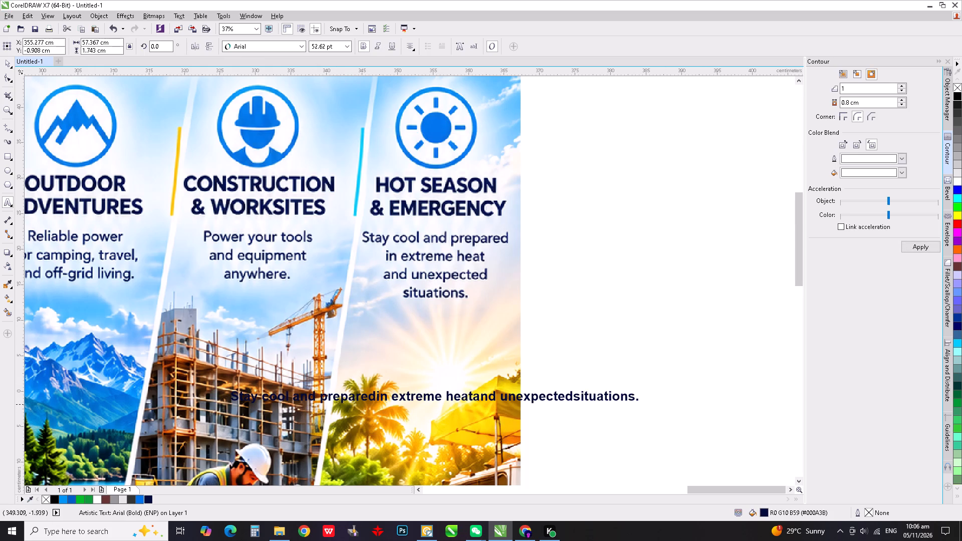
# Insert the missing spaces so the description reads "Stay cool and prepared in extreme heat and unexpected situations.".
pyautogui.hotkey('alt', 'Tab')
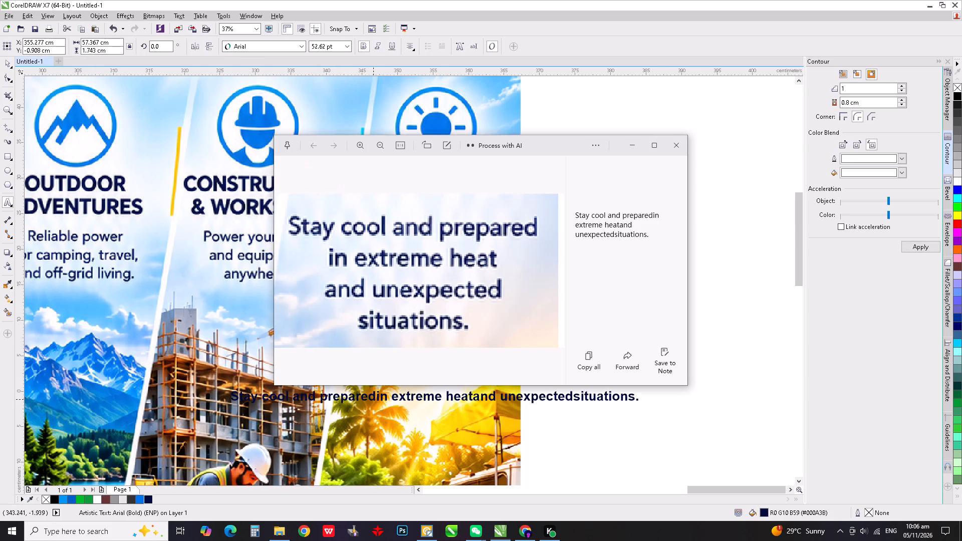
pyautogui.hotkey('alt', 'Tab')
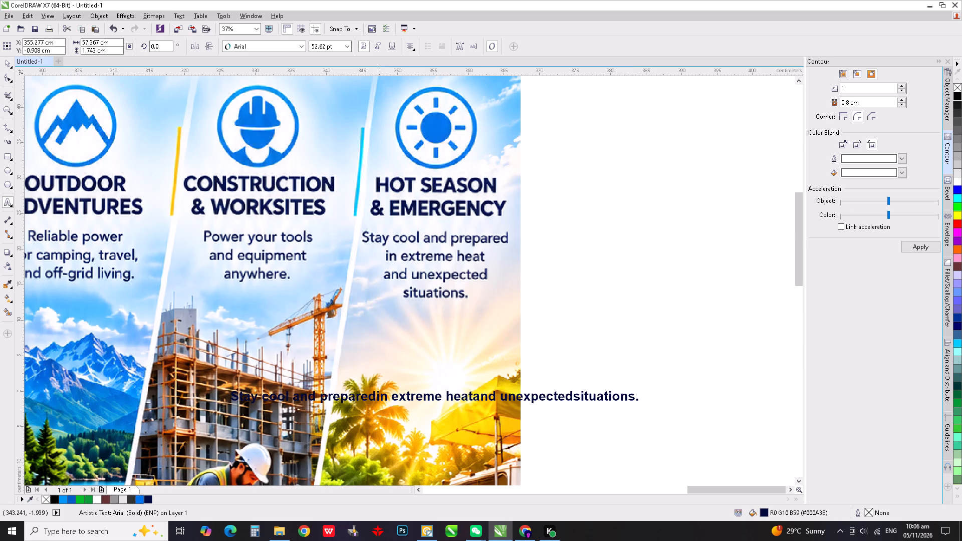
pyautogui.click(377, 397)
pyautogui.press('space')
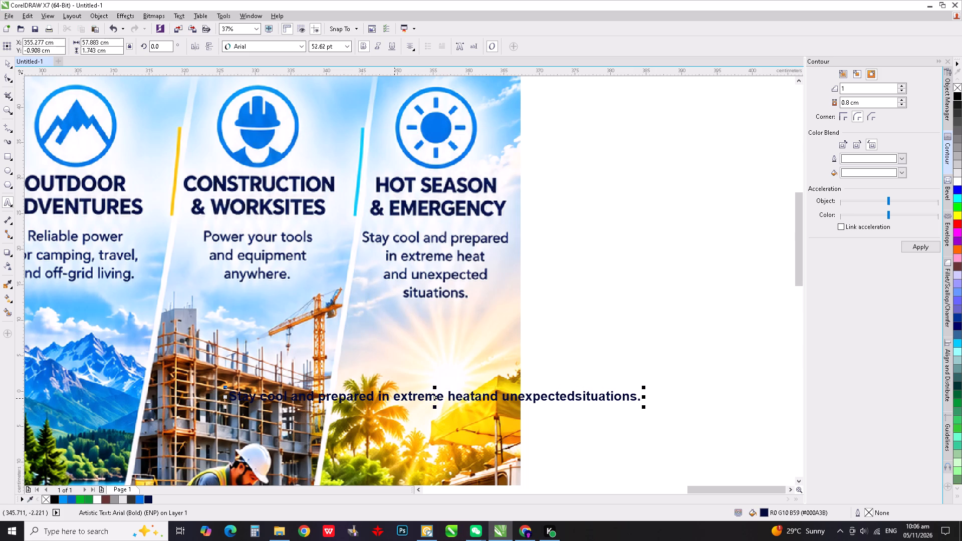
pyautogui.click(476, 400)
pyautogui.press('space')
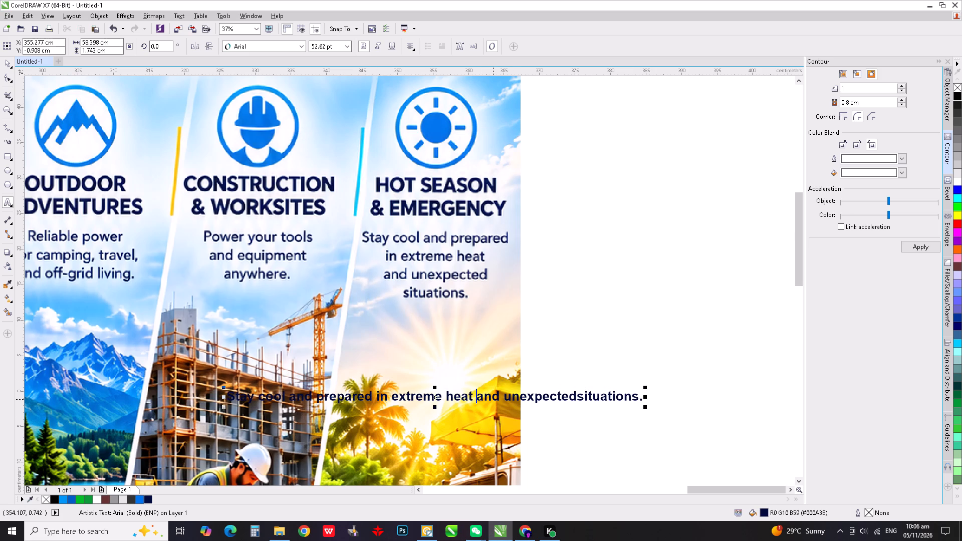
pyautogui.click(577, 398)
pyautogui.press('space')
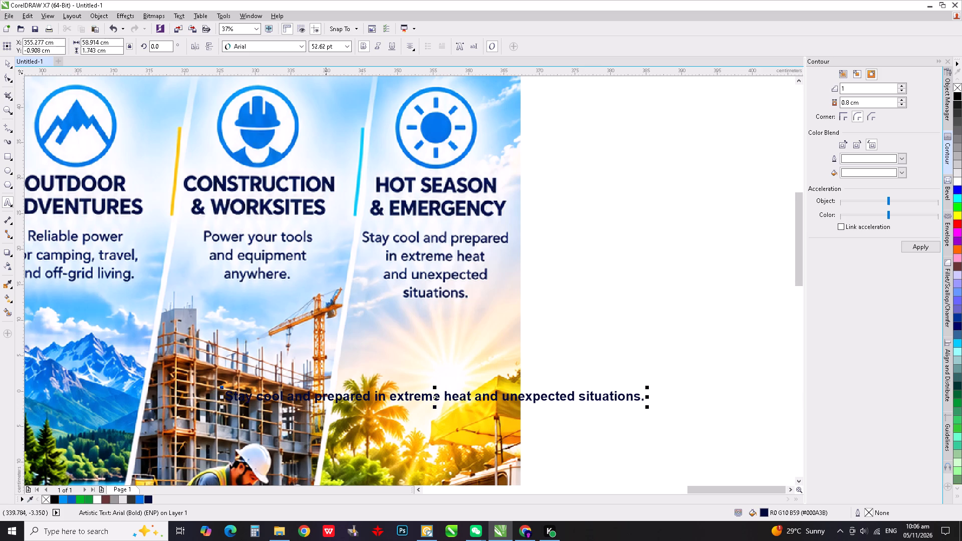
pyautogui.moveTo(326, 416); pyautogui.dragTo(350, 391, button='middle')
pyautogui.scroll(1, 396, 381)
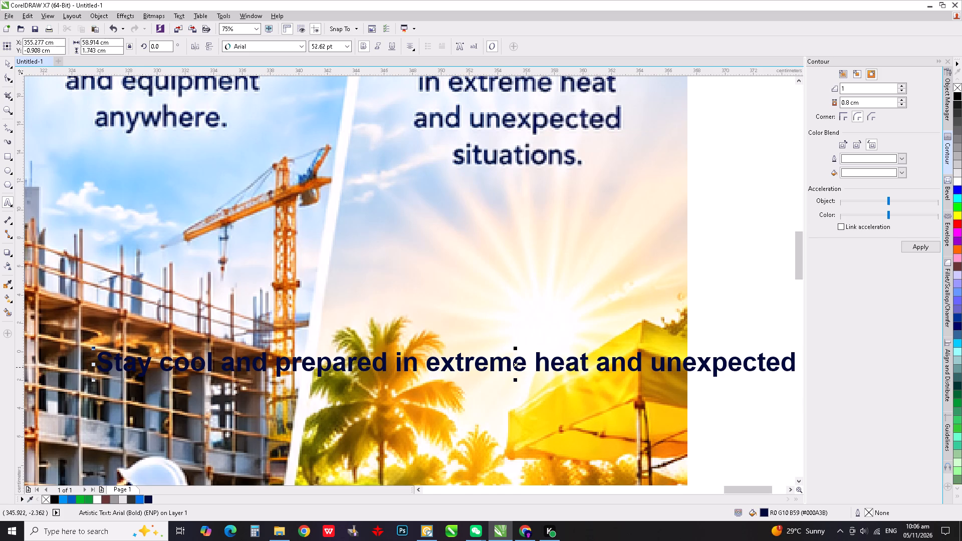
# Break the description into four centred lines: "Stay cool and prepared / in extreme heat / and unexpected / situations.".
pyautogui.scroll(-1, 411, 368)
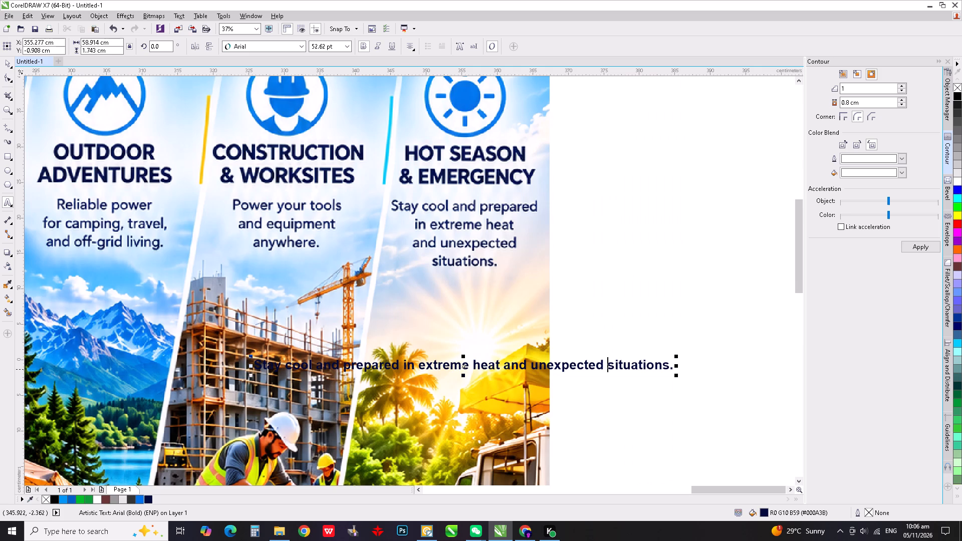
pyautogui.click(403, 368)
pyautogui.press('Return')
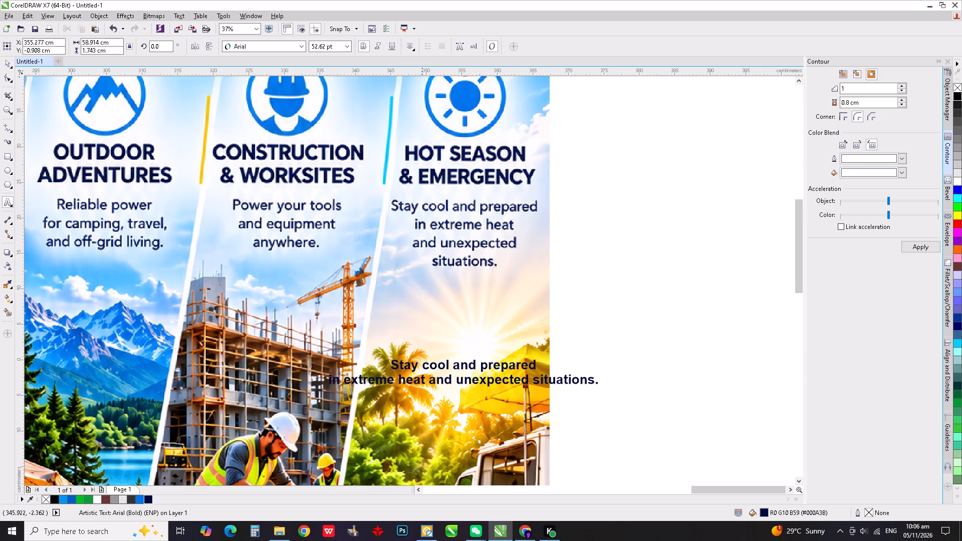
pyautogui.click(431, 381)
pyautogui.press('Return')
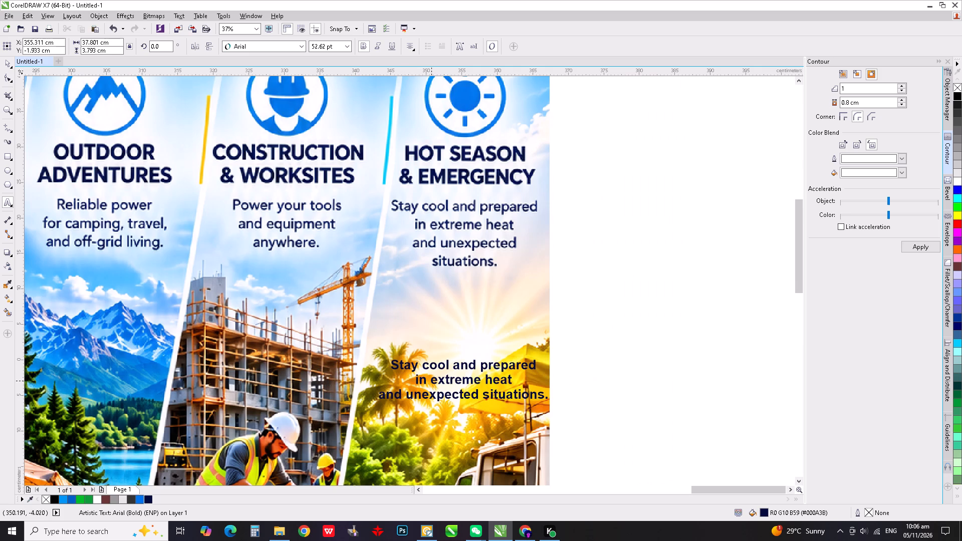
pyautogui.click(486, 397)
pyautogui.press('Return')
# Apply a white one-step 0.8 cm outside contour to the "Stay cool and prepared" description.
pyautogui.scroll(-1, 406, 222)
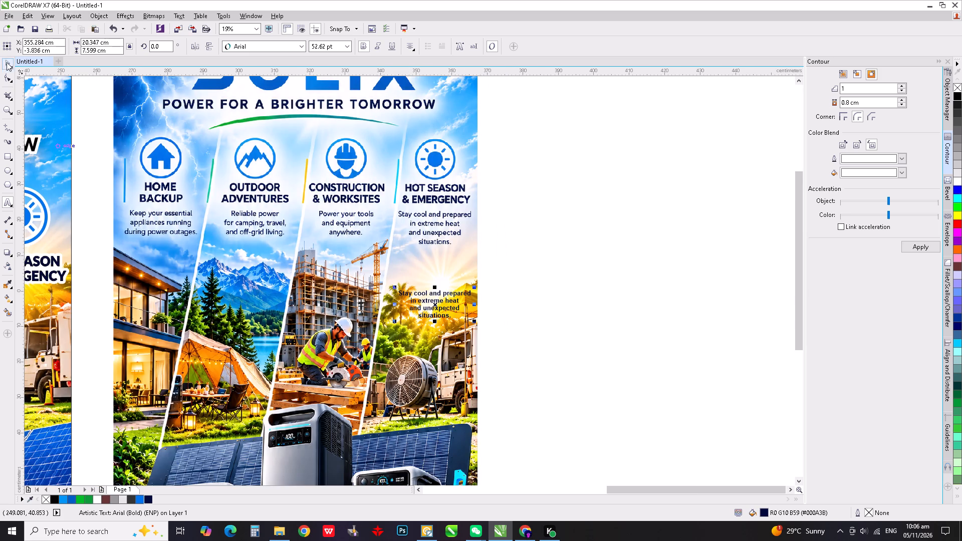
pyautogui.click(7, 62)
pyautogui.scroll(-1, 443, 268)
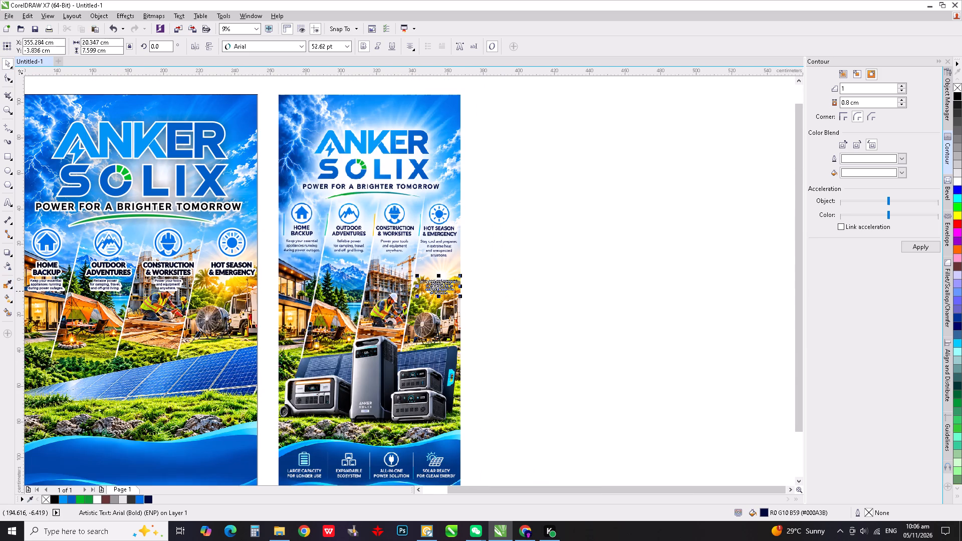
pyautogui.click(922, 245)
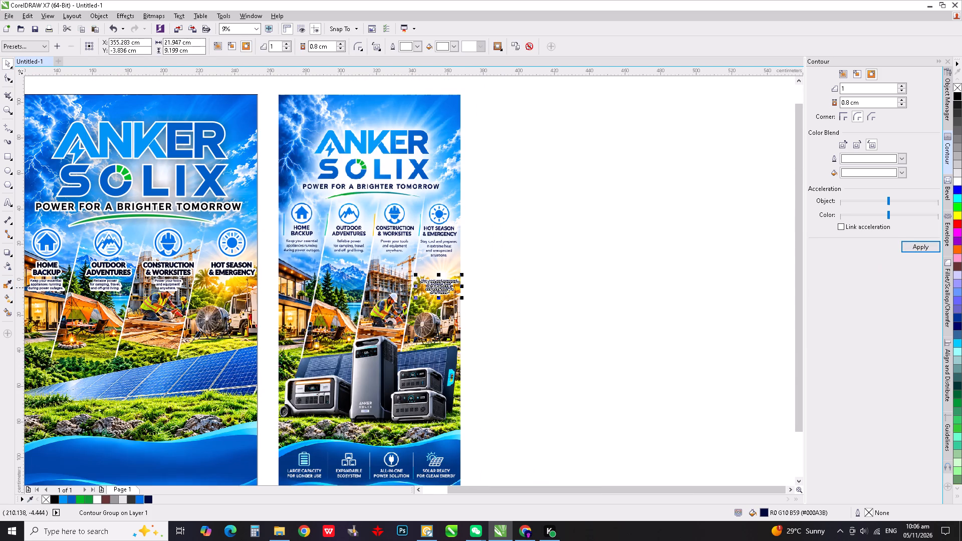
# Align the description level with the poster's CONSTRUCTION & WORKSITES description and centre it under the HOT SEASON & EMERGENCY caption.
pyautogui.keyDown('shift'); pyautogui.click(180, 281); pyautogui.keyUp('shift')
pyautogui.press('e')
pyautogui.click(504, 293)
pyautogui.click(446, 284)
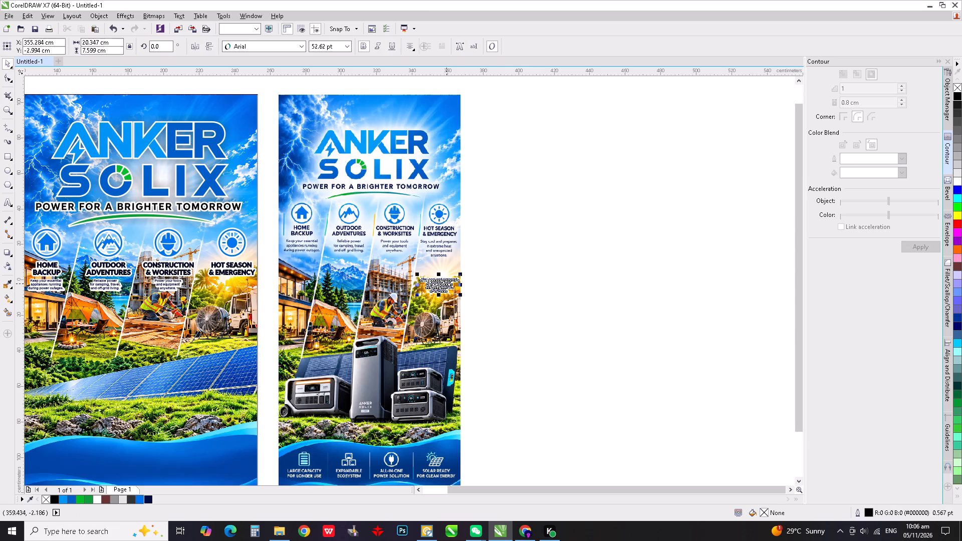
pyautogui.keyDown('shift'); pyautogui.click(243, 274); pyautogui.keyUp('shift')
pyautogui.press('c')
pyautogui.click(488, 296)
# Examine the poster's four captions and descriptions, comparing their layout with the reference.
pyautogui.scroll(2, 168, 273)
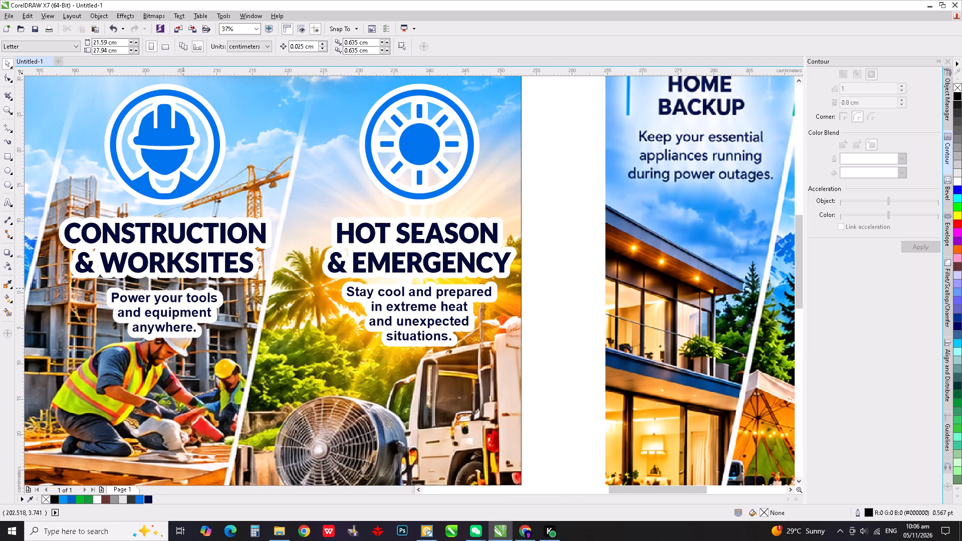
pyautogui.scroll(-1, 366, 233)
pyautogui.moveTo(350, 306); pyautogui.dragTo(394, 291, button='middle')
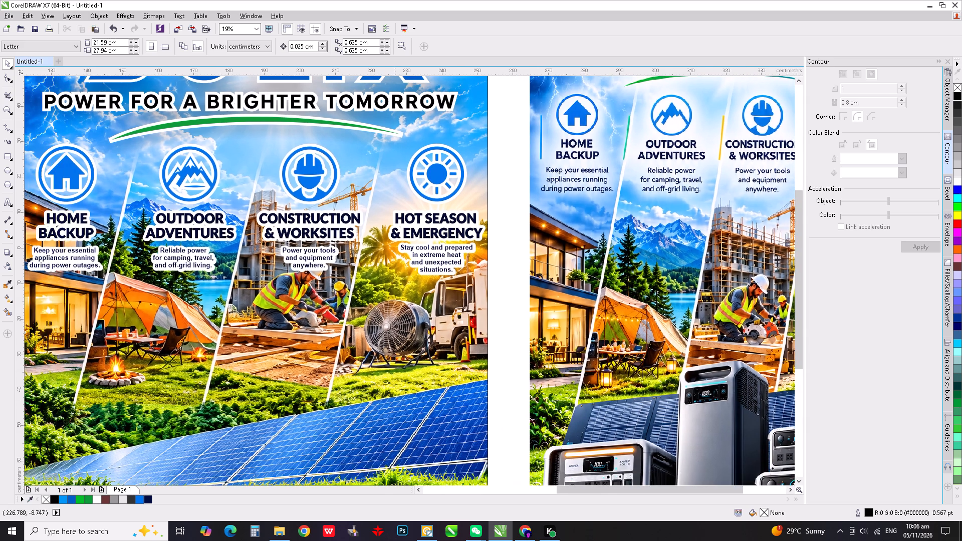
pyautogui.scroll(-1, 395, 278)
pyautogui.scroll(1, 386, 279)
pyautogui.scroll(-1, 453, 268)
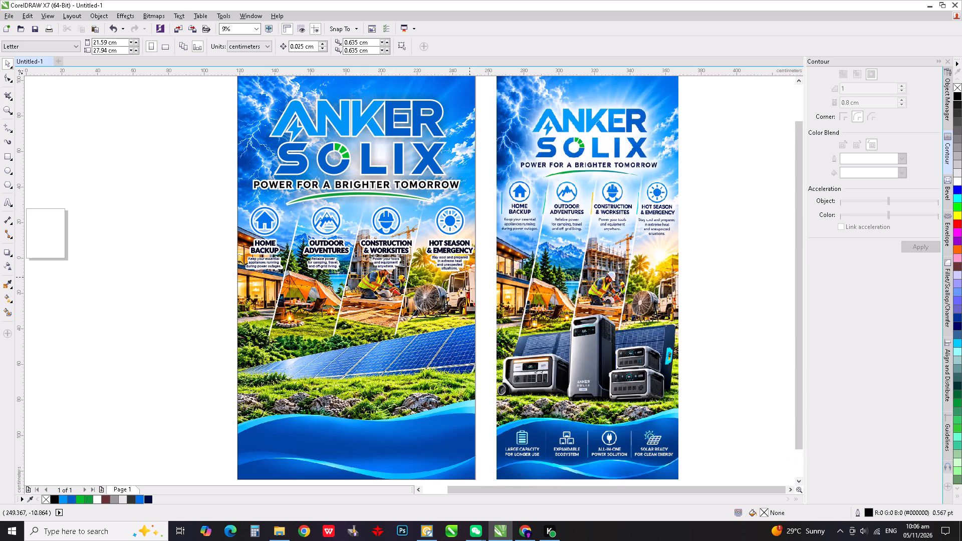
pyautogui.click(479, 279)
pyautogui.scroll(1, 382, 259)
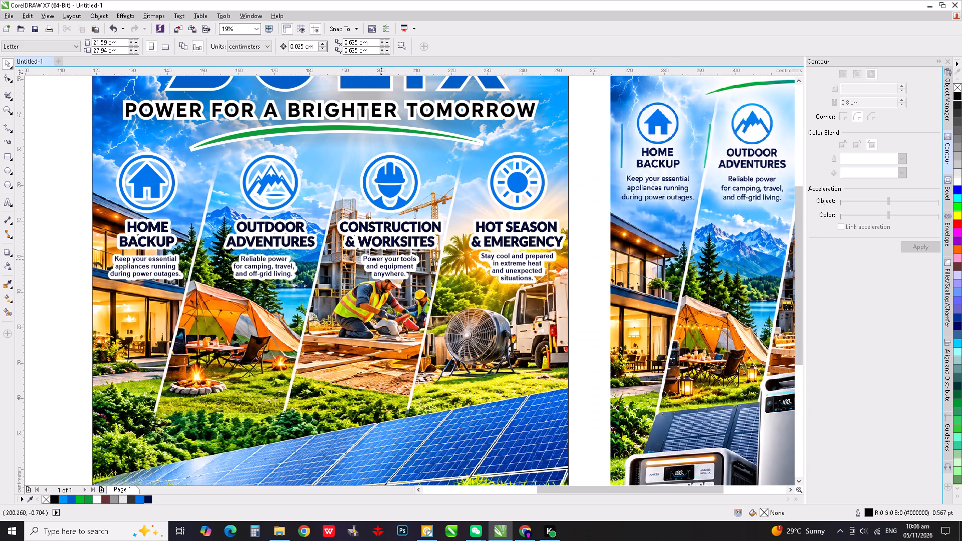
pyautogui.scroll(-1, 381, 259)
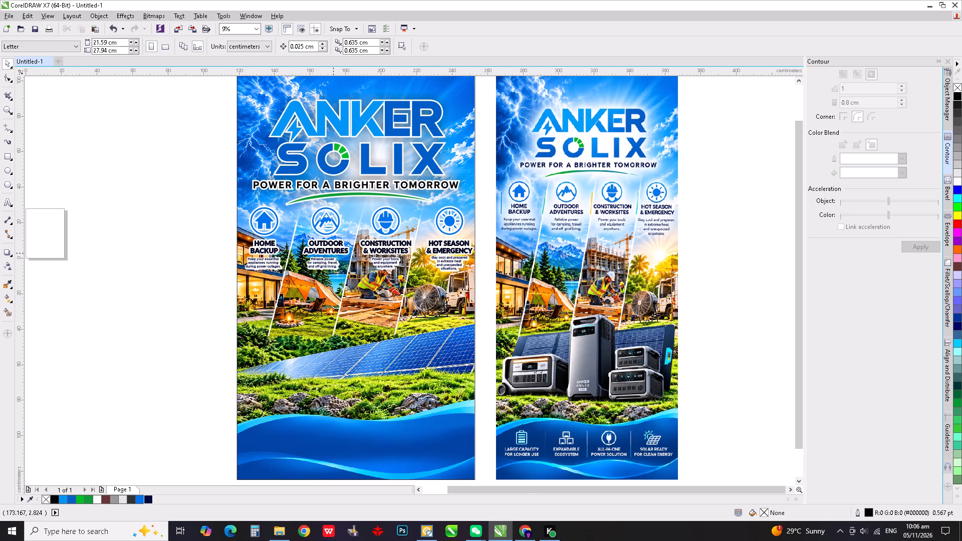
pyautogui.scroll(1, 334, 253)
pyautogui.moveTo(307, 264); pyautogui.dragTo(285, 289, button='middle')
pyautogui.scroll(-1, 285, 290)
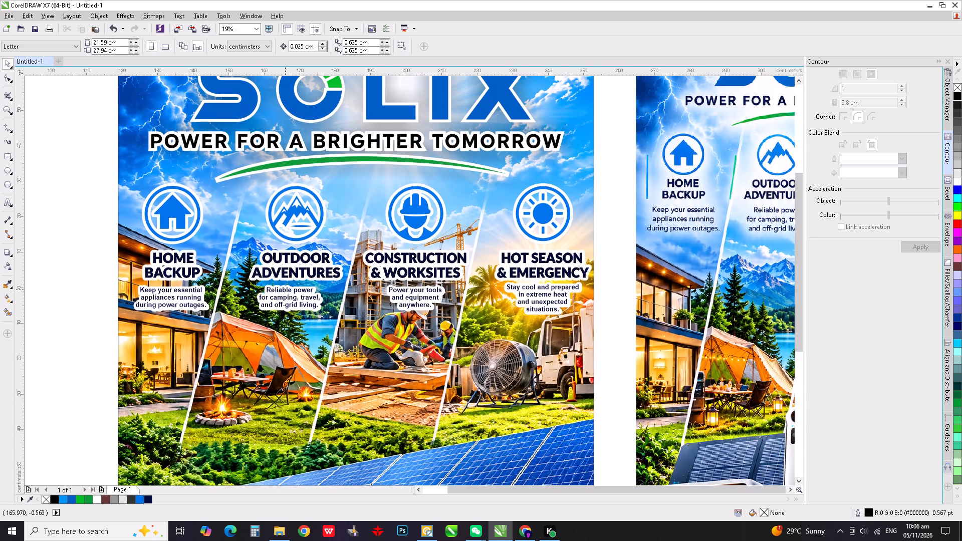
pyautogui.scroll(1, 300, 286)
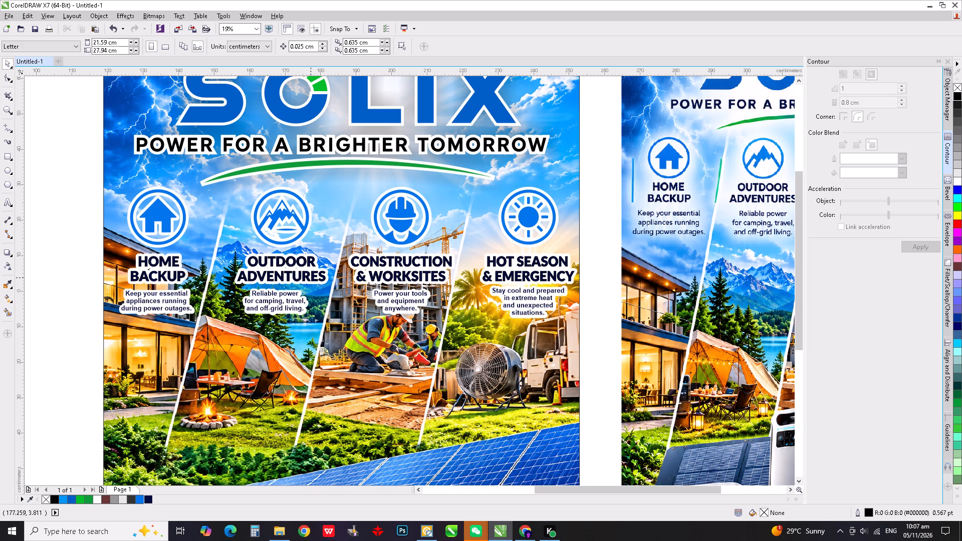
pyautogui.scroll(-1, 299, 307)
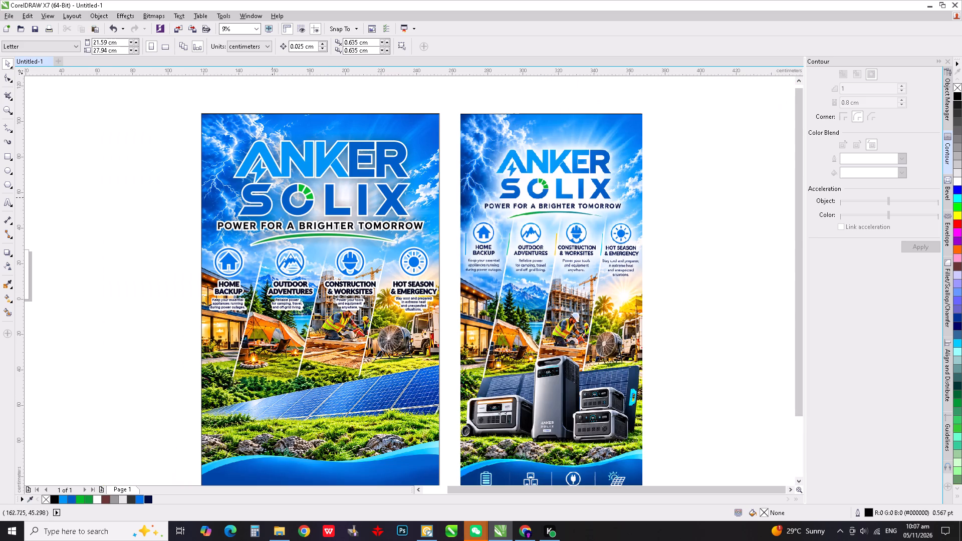
pyautogui.click(127, 154)
pyautogui.moveTo(145, 113); pyautogui.dragTo(395, 320)
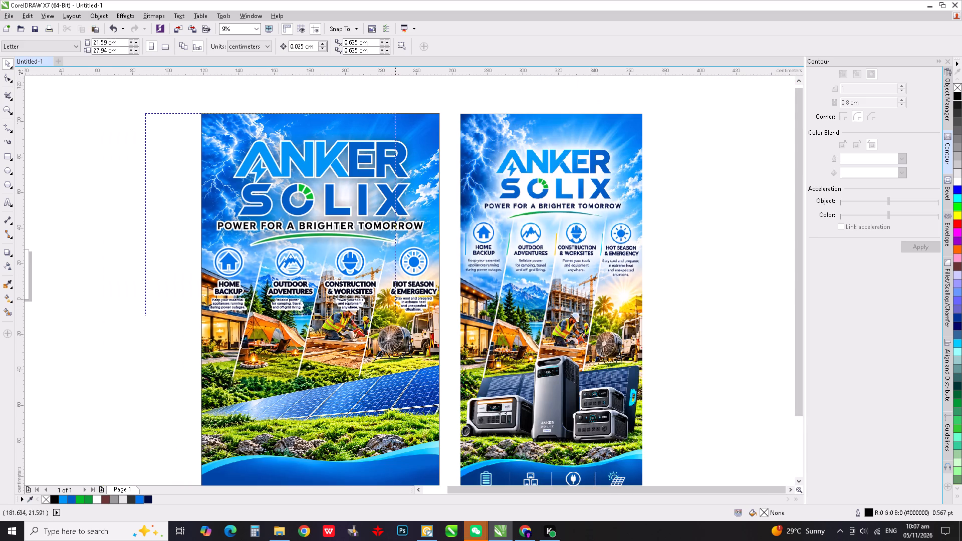
pyautogui.moveTo(395, 320); pyautogui.dragTo(453, 350)
pyautogui.click(451, 348)
# In Weixin, close the image preview of the last capture, view the Ecore Energy flyer image, and return to CorelDRAW.
pyautogui.click(477, 533)
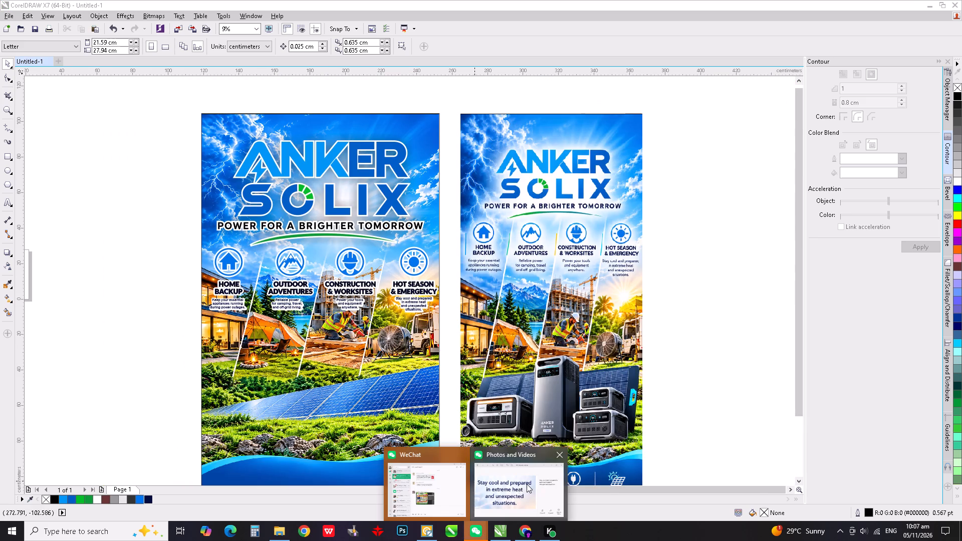
pyautogui.click(561, 456)
pyautogui.click(491, 481)
pyautogui.scroll(-7, 386, 251)
pyautogui.click(395, 321)
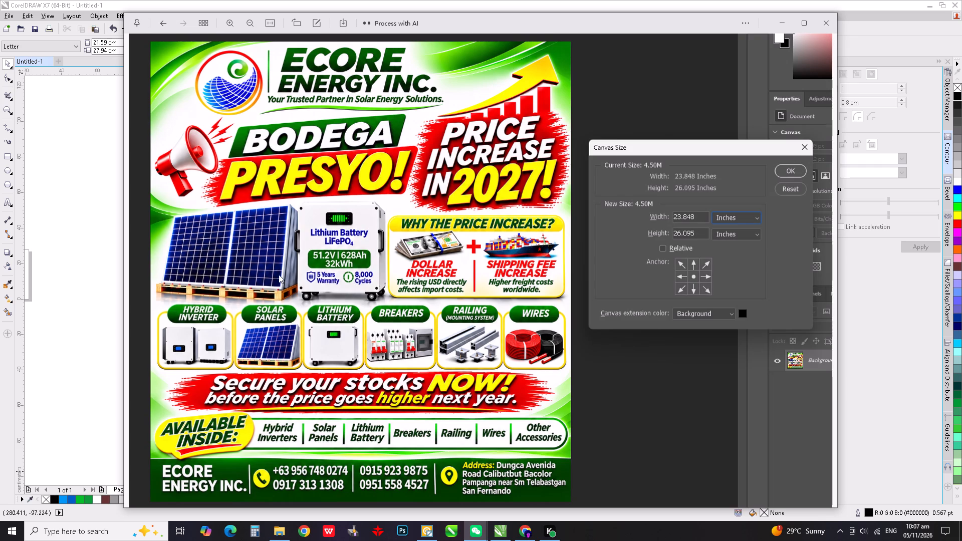
pyautogui.scroll(-2, 316, 241)
pyautogui.scroll(2, 373, 230)
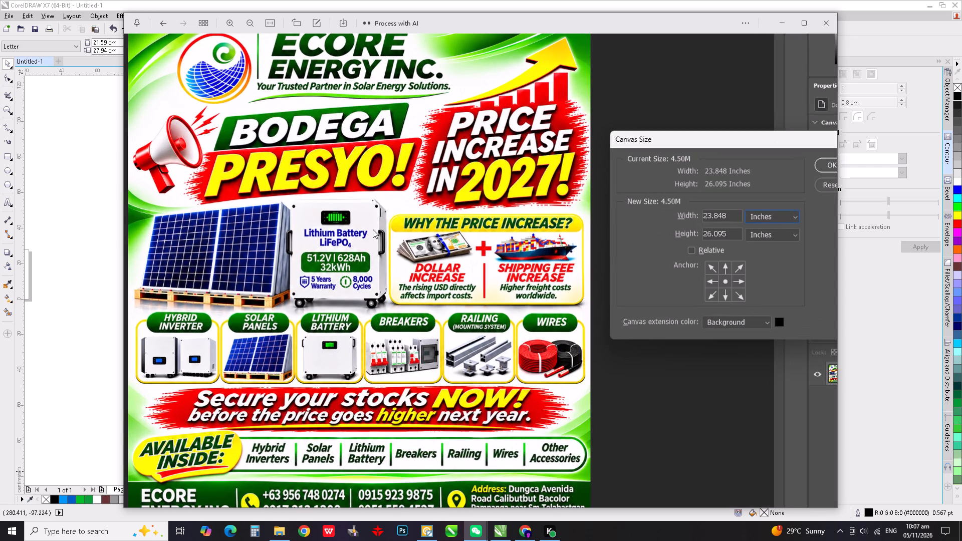
pyautogui.scroll(-3, 364, 228)
pyautogui.click(85, 195)
# Examine the reference's power station products and bottom feature band against the poster's lower area.
pyautogui.scroll(-1, 405, 208)
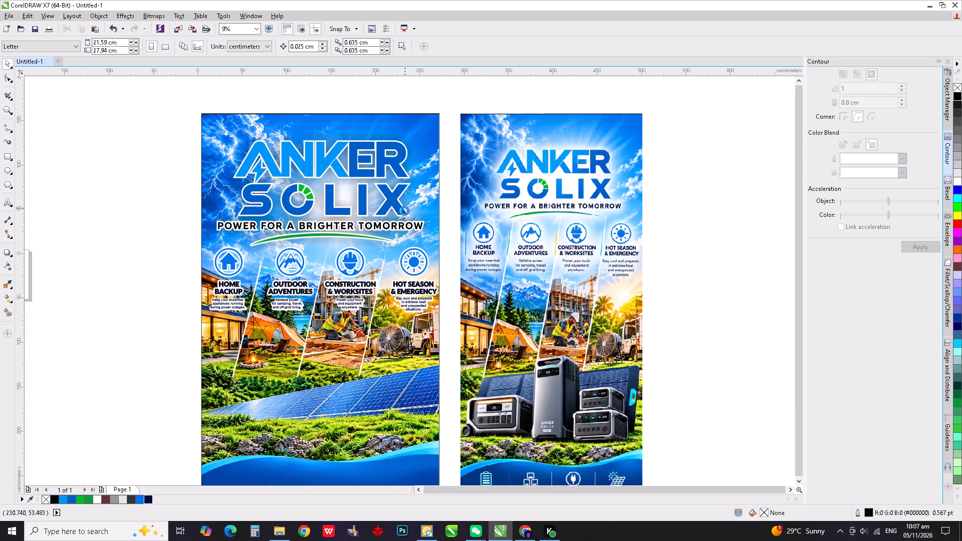
pyautogui.scroll(-2, 404, 211)
pyautogui.scroll(3, 399, 207)
pyautogui.moveTo(516, 334); pyautogui.dragTo(465, 243, button='middle')
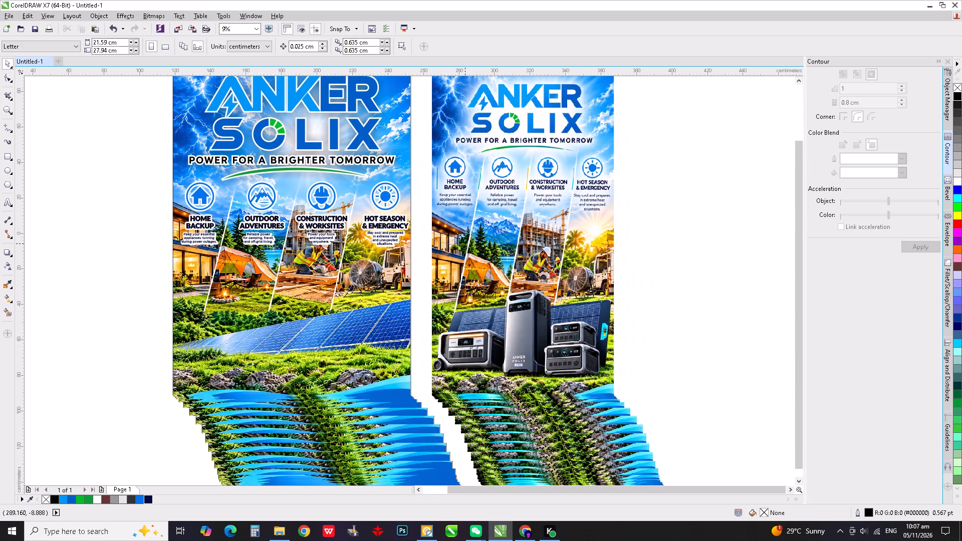
pyautogui.moveTo(532, 318); pyautogui.dragTo(446, 279, button='middle')
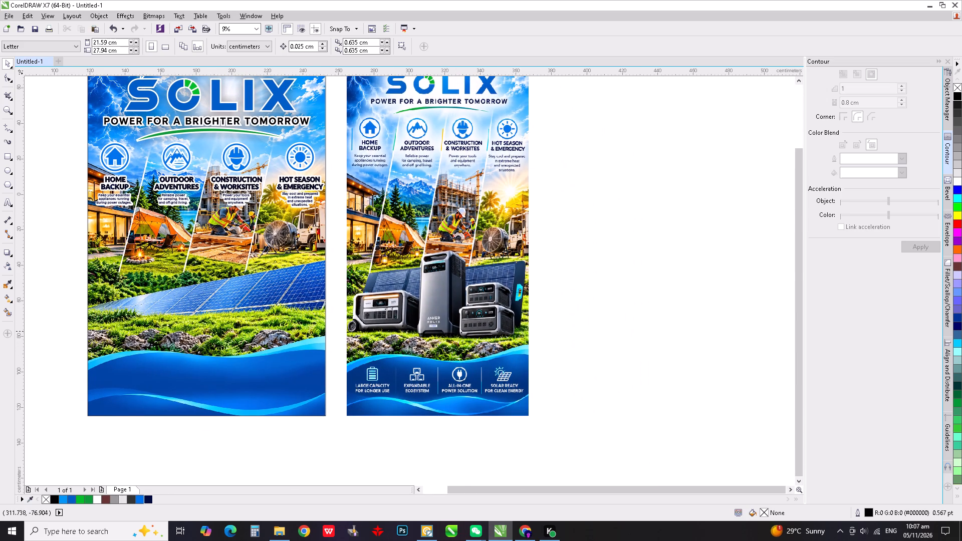
pyautogui.scroll(1, 433, 329)
pyautogui.scroll(-2, 428, 314)
pyautogui.scroll(1, 431, 307)
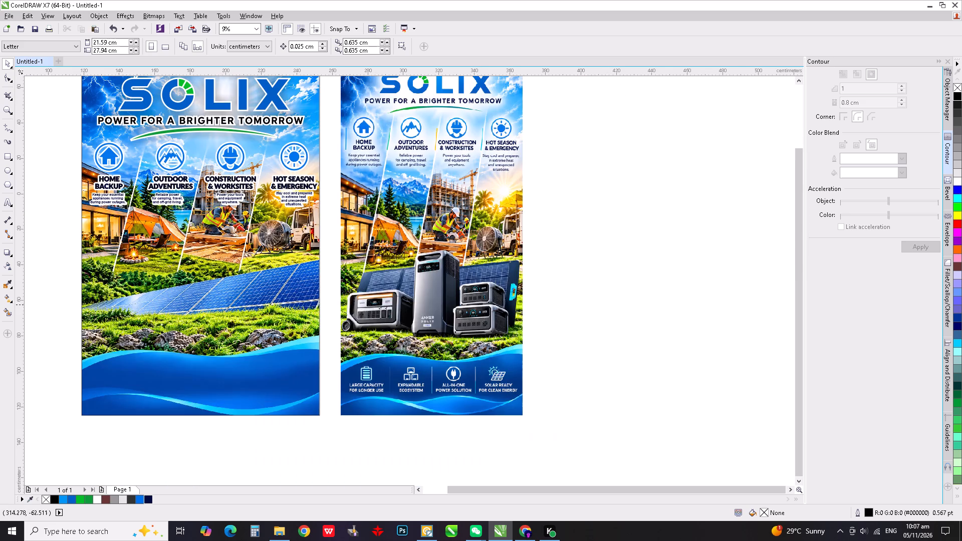
pyautogui.scroll(1, 427, 304)
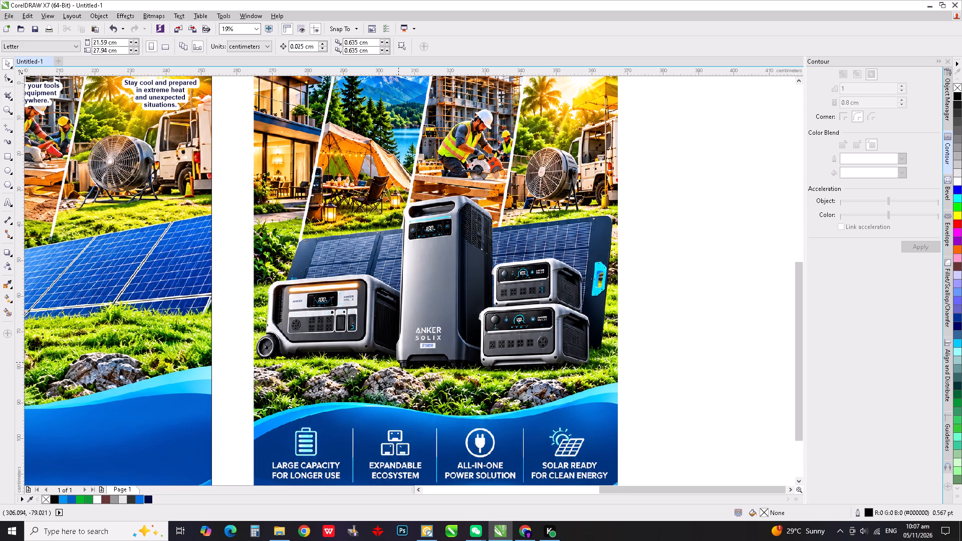
pyautogui.scroll(-1, 385, 179)
pyautogui.scroll(1, 341, 185)
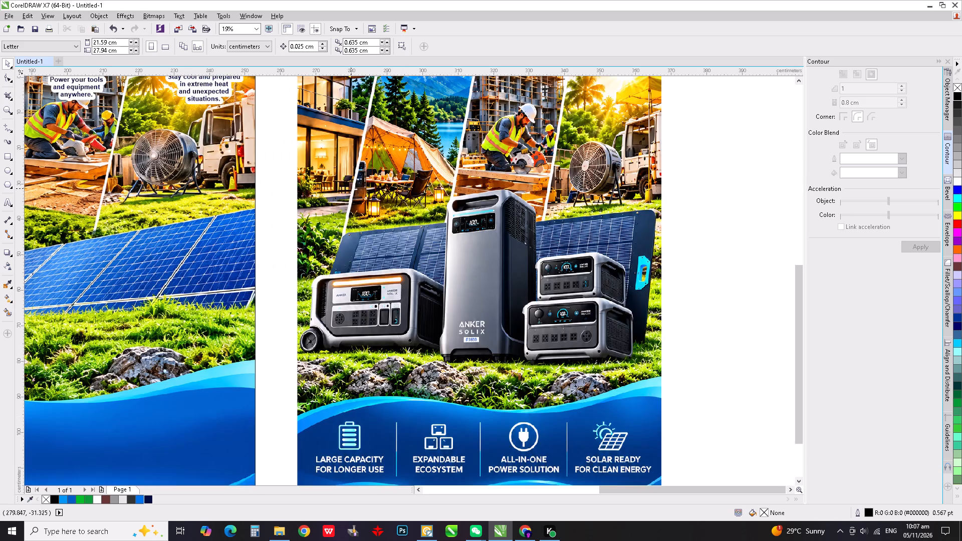
pyautogui.scroll(-2, 385, 224)
pyautogui.scroll(2, 378, 227)
pyautogui.scroll(-1, 381, 238)
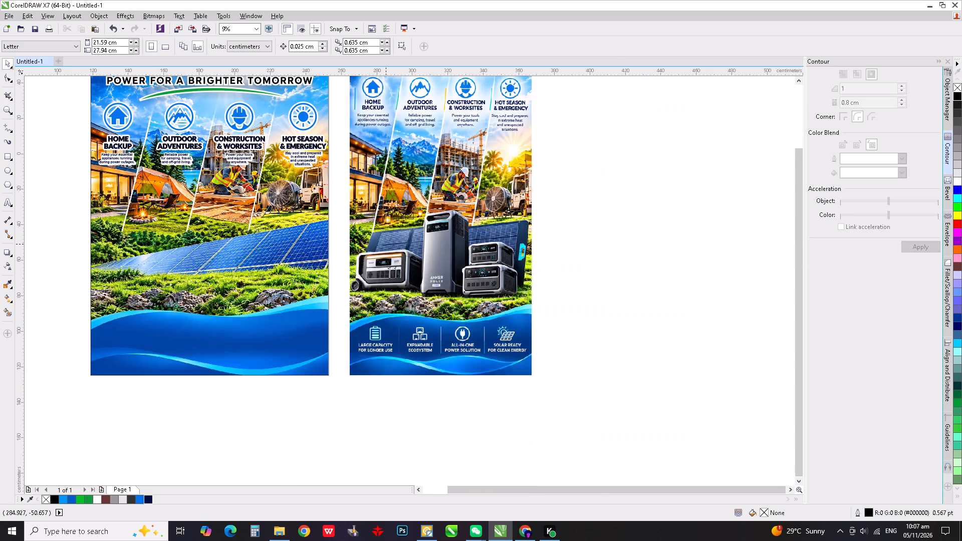
pyautogui.scroll(1, 387, 244)
pyautogui.scroll(-1, 444, 274)
pyautogui.scroll(1, 527, 347)
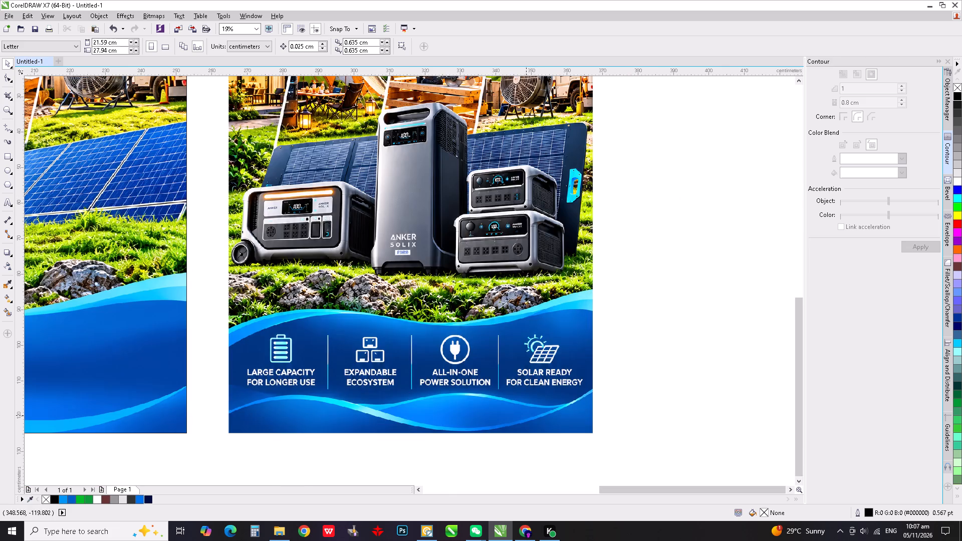
pyautogui.scroll(1, 503, 410)
pyautogui.scroll(-1, 341, 302)
# Capture the reference's bottom band of four feature icons and captions to the clipboard with Weixin's screenshot tool.
pyautogui.press('z')
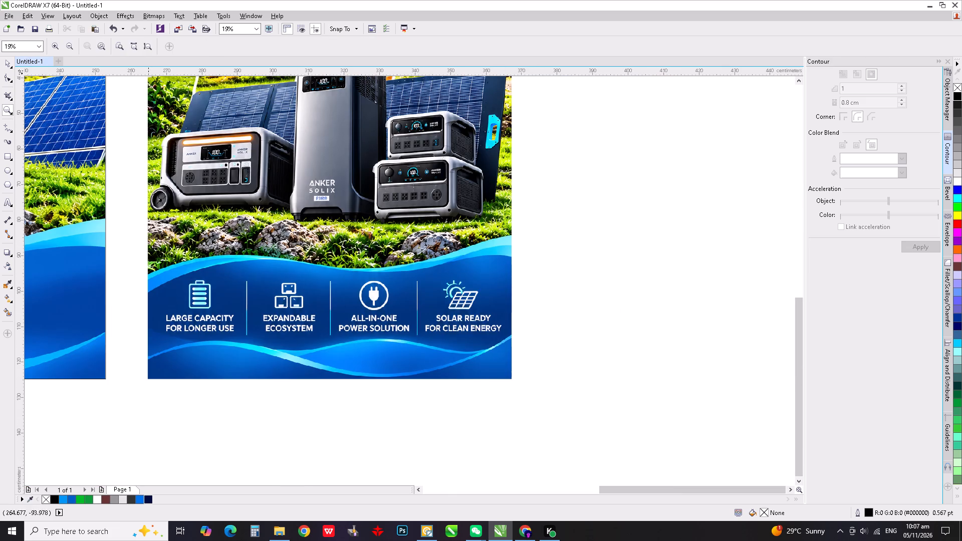
pyautogui.moveTo(150, 271); pyautogui.dragTo(509, 354)
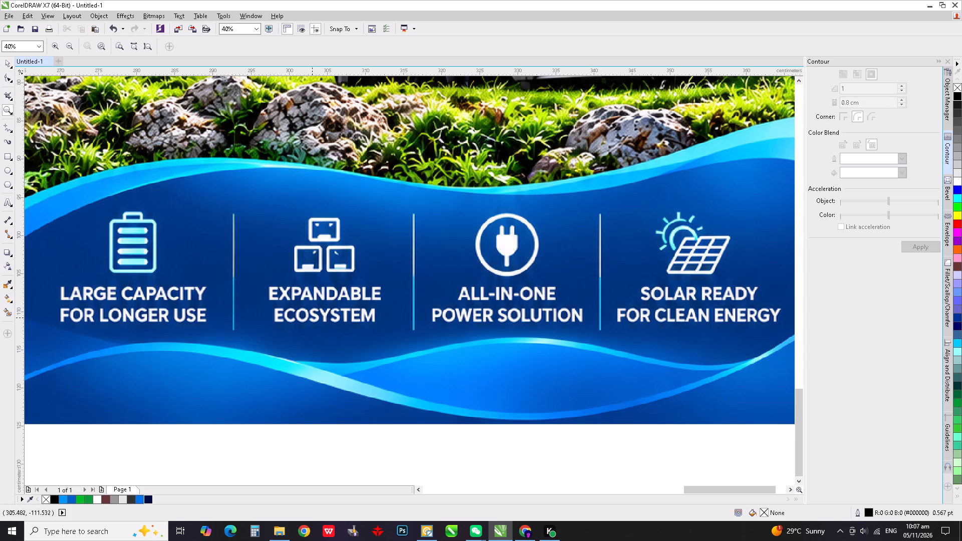
pyautogui.hotkey('alt', 'a')
pyautogui.moveTo(48, 202); pyautogui.dragTo(660, 383)
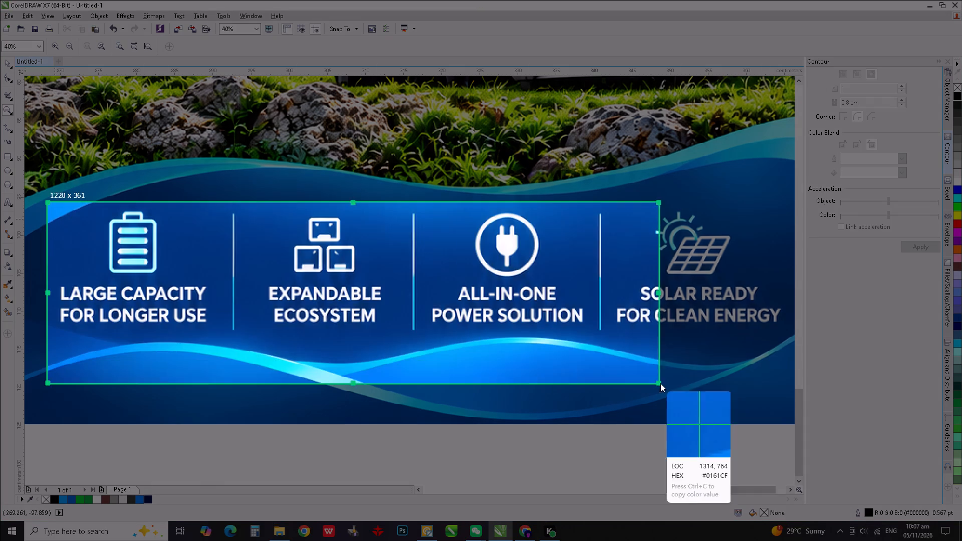
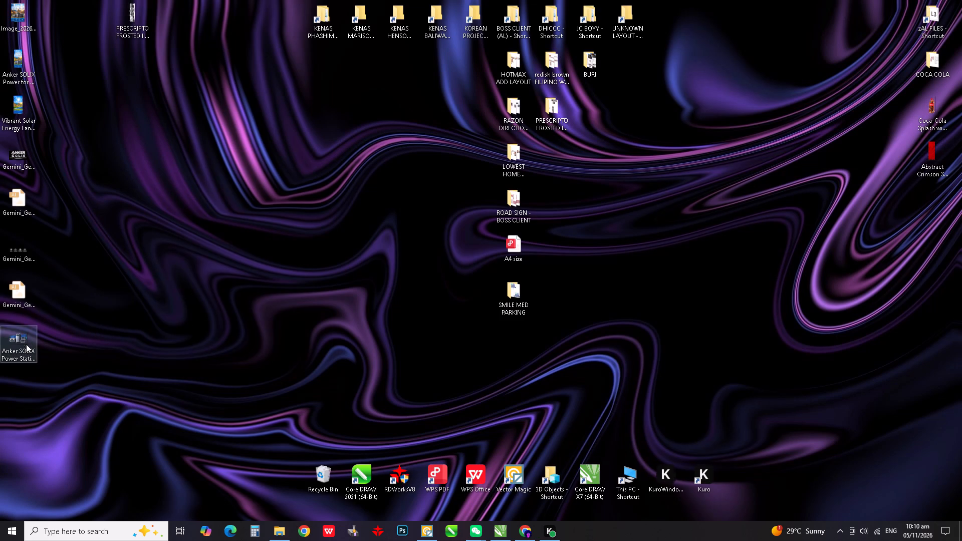
pyautogui.moveTo(24, 336); pyautogui.dragTo(224, 294)
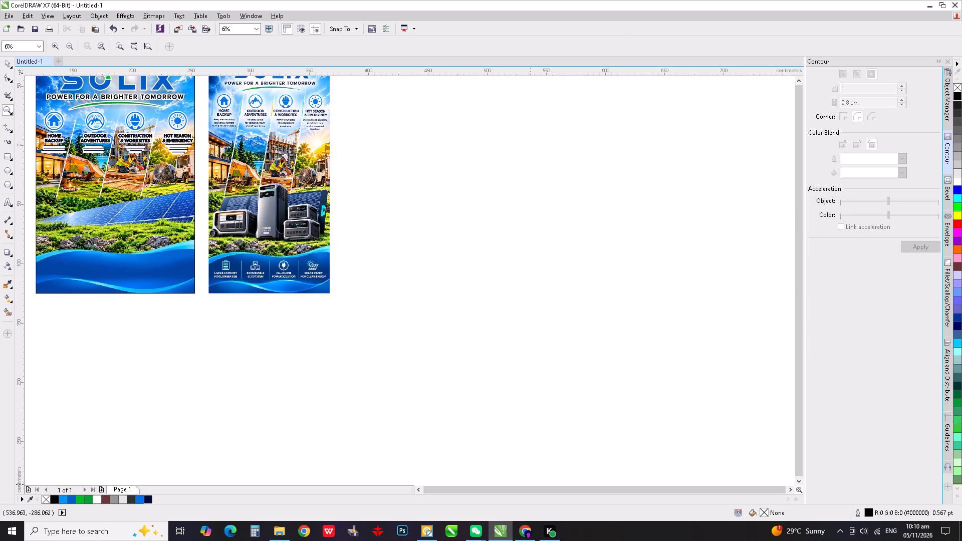
pyautogui.moveTo(224, 294); pyautogui.dragTo(235, 351)
# Scale the power station image to about 93 cm wide and place it over the solar panels on the larger poster.
pyautogui.moveTo(251, 377); pyautogui.dragTo(456, 377, button='middle')
pyautogui.moveTo(405, 327); pyautogui.dragTo(357, 283)
pyautogui.moveTo(429, 337); pyautogui.dragTo(331, 217)
pyautogui.scroll(1, 314, 213)
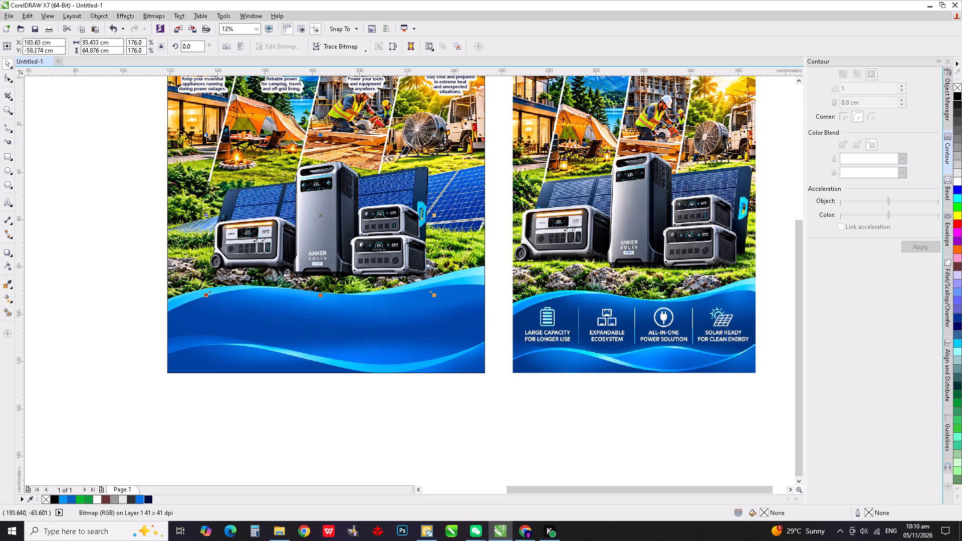
pyautogui.scroll(-1, 358, 237)
pyautogui.scroll(1, 365, 228)
pyautogui.moveTo(359, 239); pyautogui.dragTo(354, 229)
pyautogui.moveTo(353, 231); pyautogui.dragTo(355, 224)
pyautogui.moveTo(354, 225); pyautogui.dragTo(356, 222)
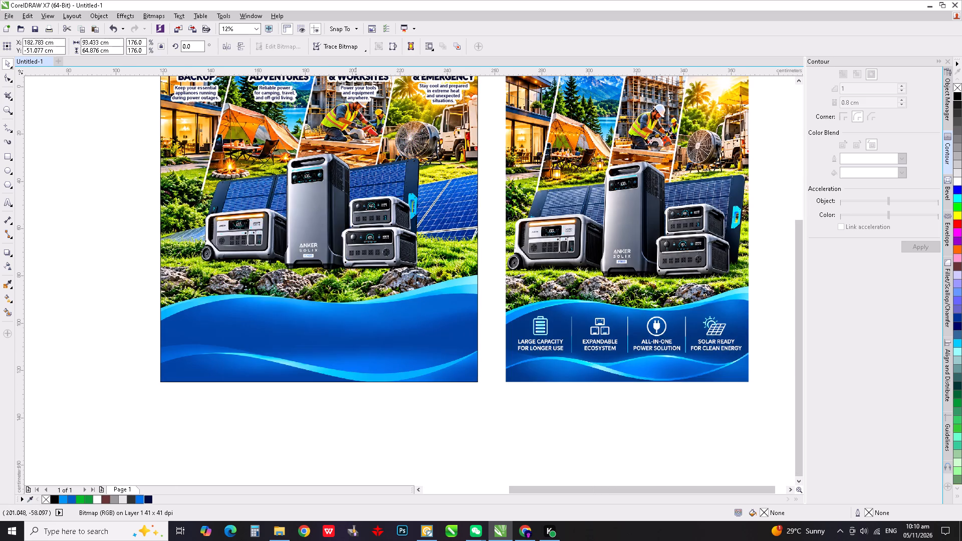
pyautogui.moveTo(356, 222); pyautogui.dragTo(356, 220)
pyautogui.moveTo(344, 226); pyautogui.dragTo(355, 224)
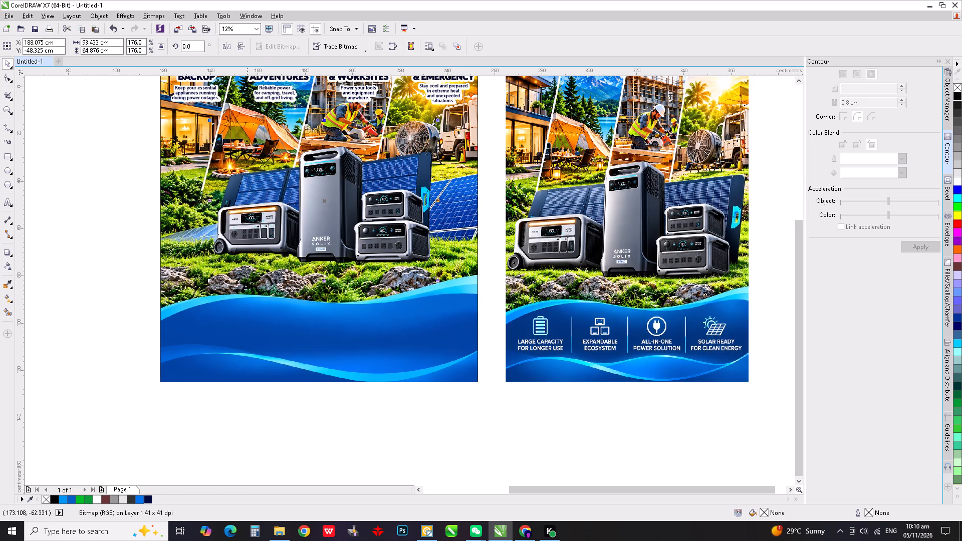
# Enlarge the power station image proportionally to about 107 cm wide and nudge it to sit just above the poster's rocks.
pyautogui.keyDown('shift'); pyautogui.moveTo(209, 121); pyautogui.dragTo(184, 105); pyautogui.keyUp('shift')
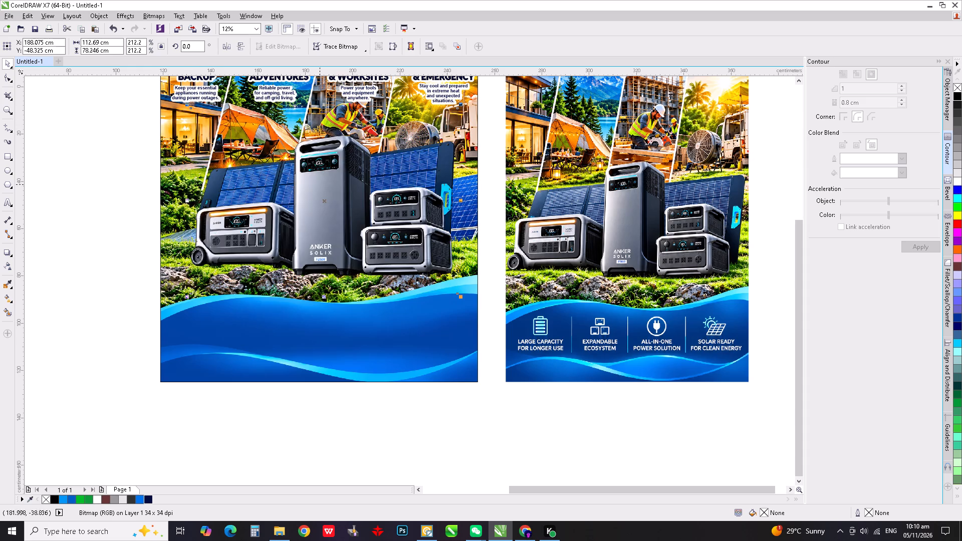
pyautogui.moveTo(340, 201); pyautogui.dragTo(339, 190)
pyautogui.click(333, 199)
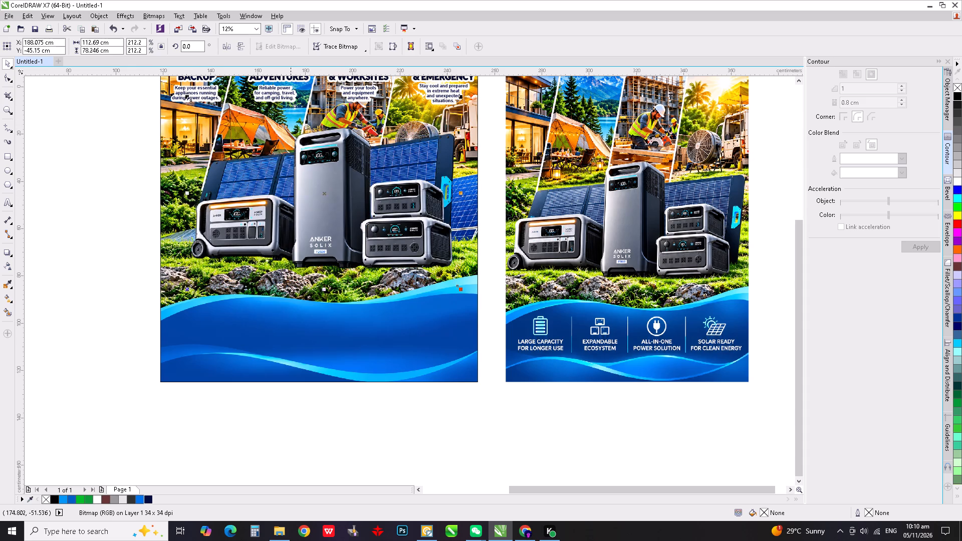
pyautogui.scroll(-2, 291, 226)
pyautogui.click(178, 214)
pyautogui.scroll(2, 295, 213)
pyautogui.click(310, 216)
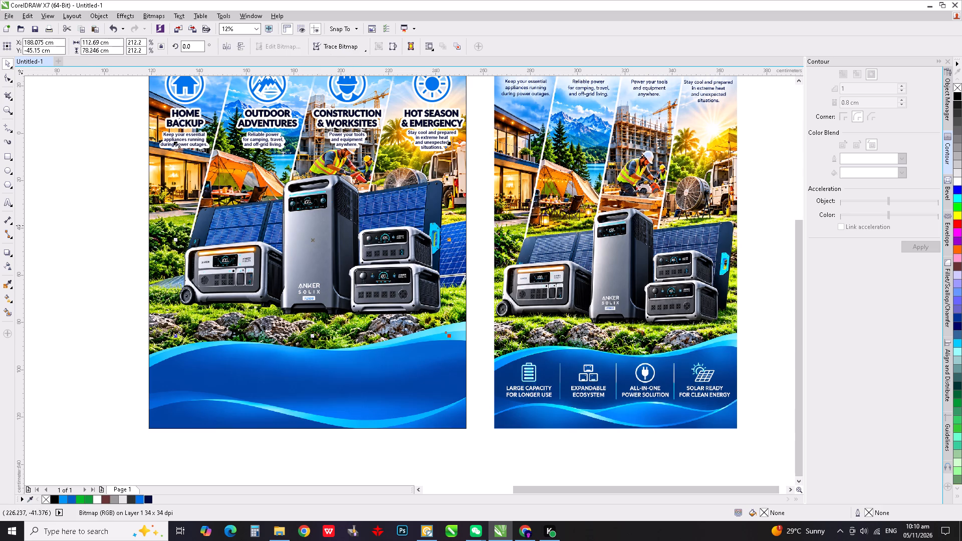
pyautogui.keyDown('shift'); pyautogui.moveTo(450, 145); pyautogui.dragTo(443, 148); pyautogui.keyUp('shift')
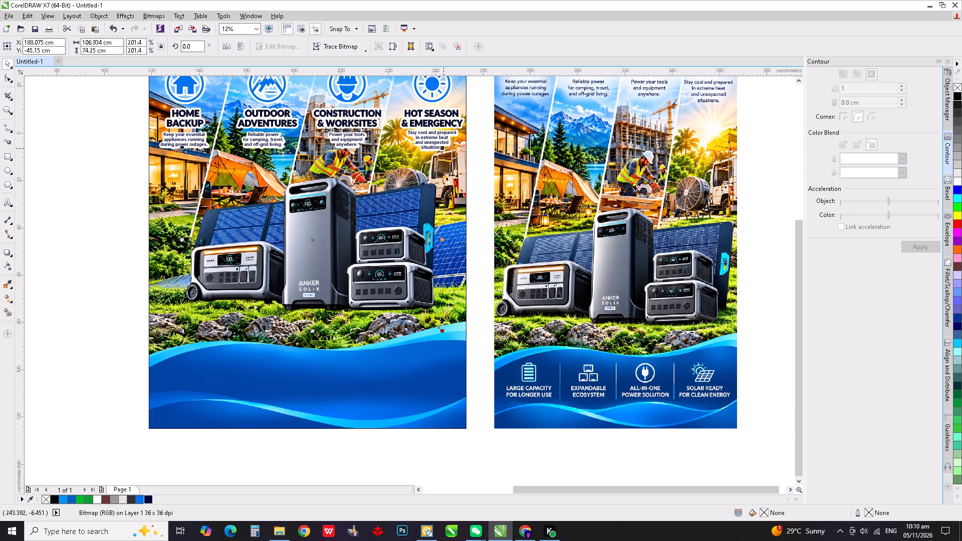
pyautogui.click(370, 204)
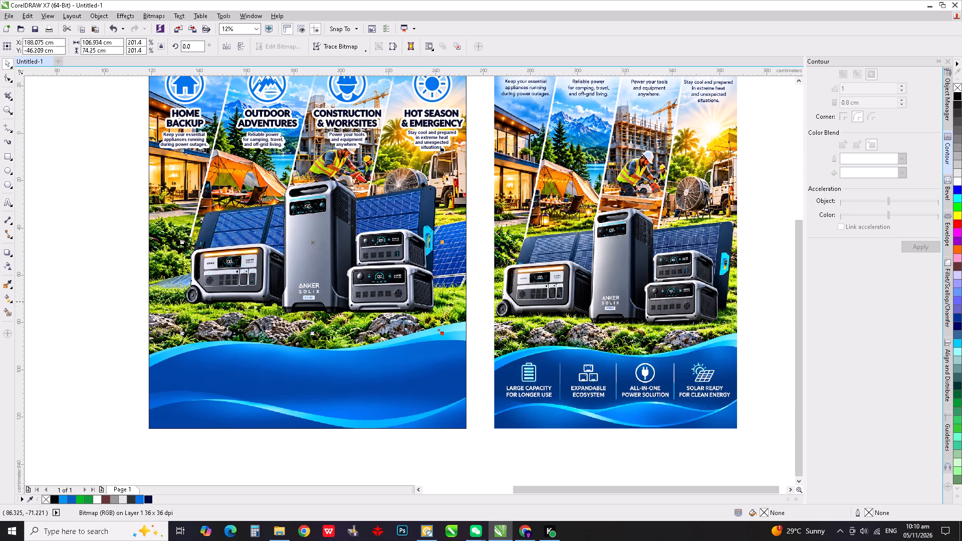
pyautogui.click(53, 302)
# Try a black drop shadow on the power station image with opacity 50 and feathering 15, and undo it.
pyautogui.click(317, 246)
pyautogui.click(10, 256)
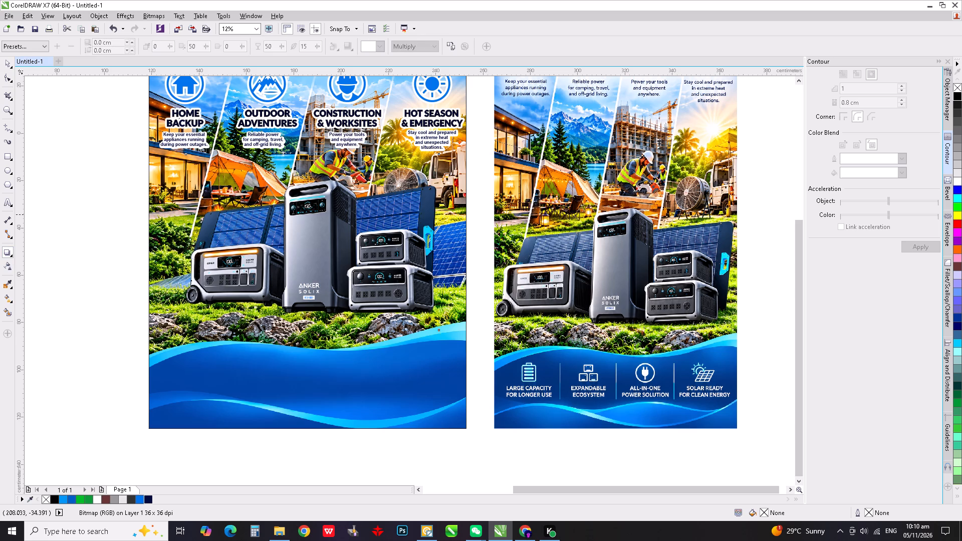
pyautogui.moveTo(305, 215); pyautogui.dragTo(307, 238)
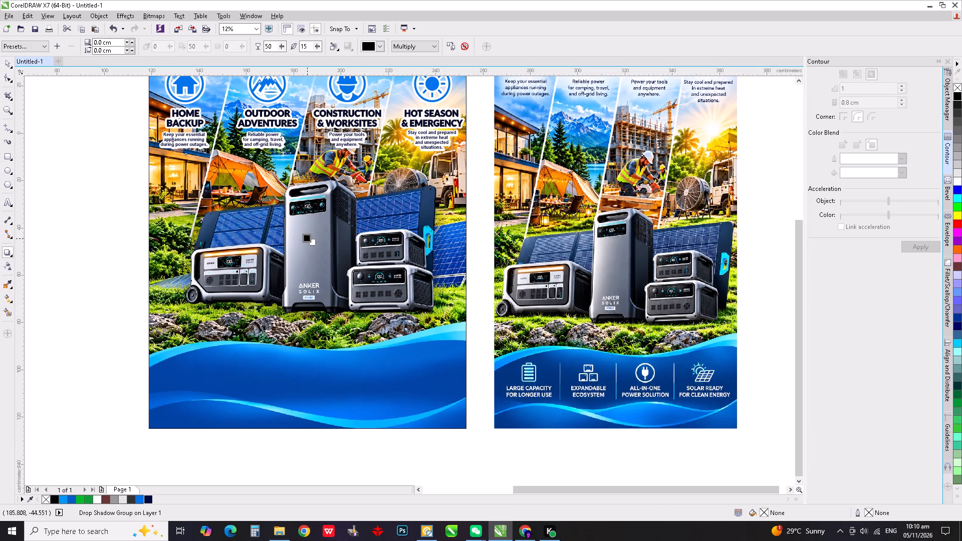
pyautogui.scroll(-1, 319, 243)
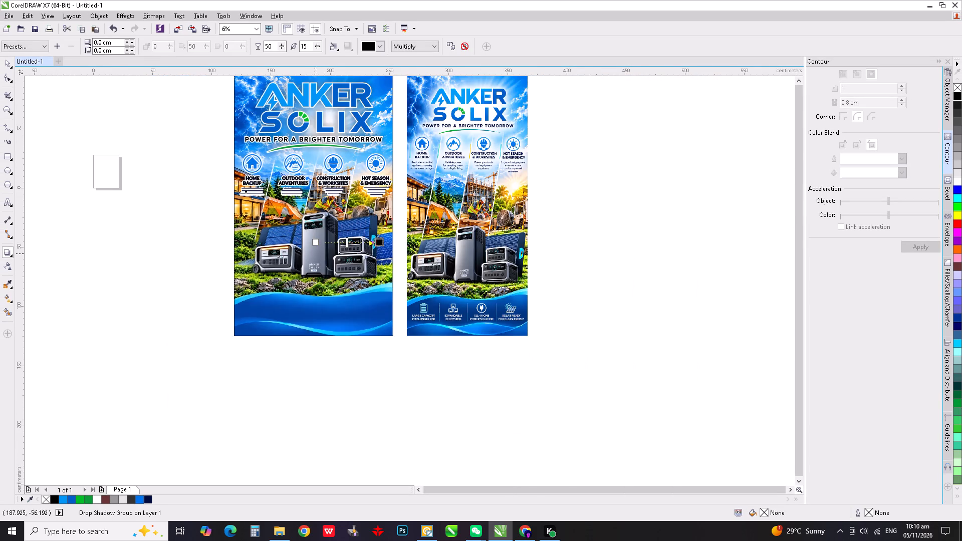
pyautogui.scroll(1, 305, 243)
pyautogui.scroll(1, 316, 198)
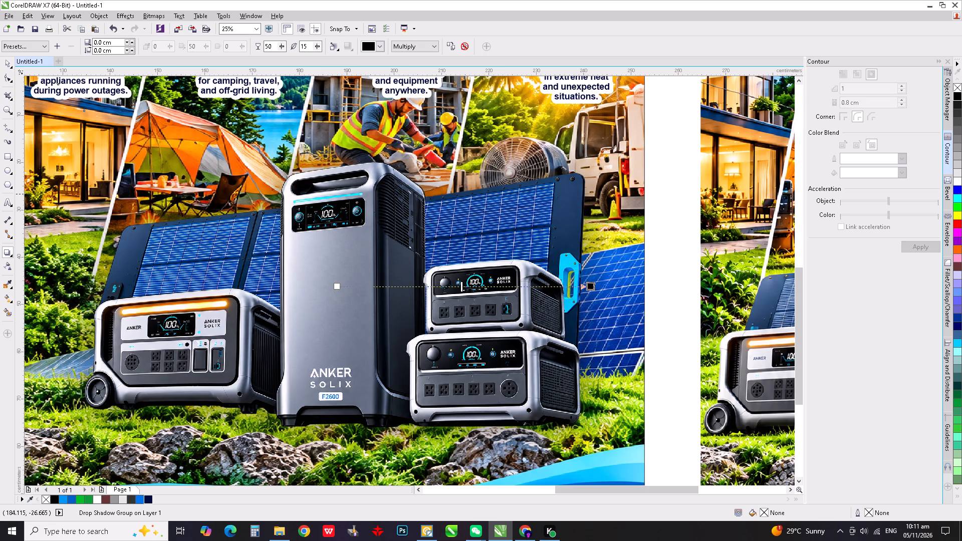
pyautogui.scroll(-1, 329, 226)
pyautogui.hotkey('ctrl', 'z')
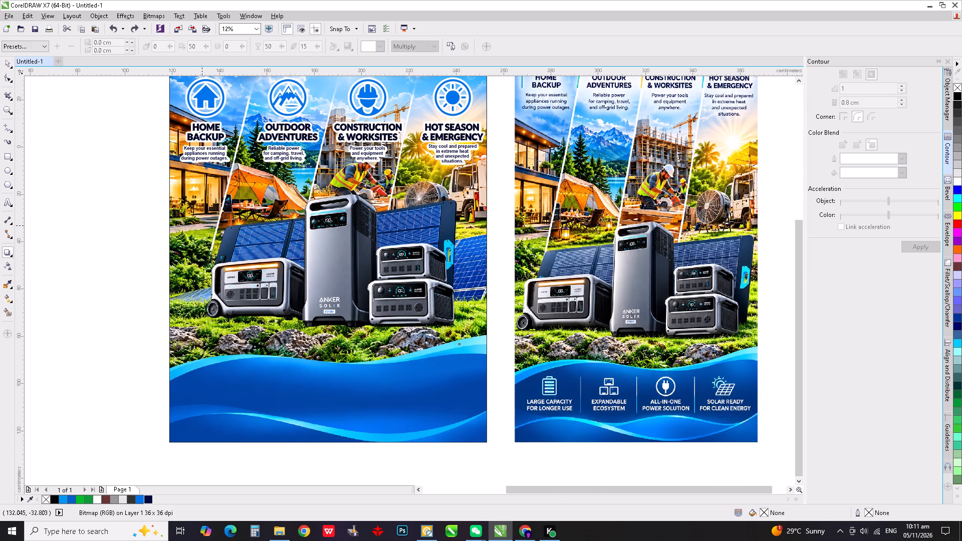
# Move the power station image off the larger poster onto the empty area beside it.
pyautogui.click(4, 66)
pyautogui.click(77, 169)
pyautogui.scroll(-1, 401, 279)
pyautogui.moveTo(378, 270); pyautogui.dragTo(209, 261)
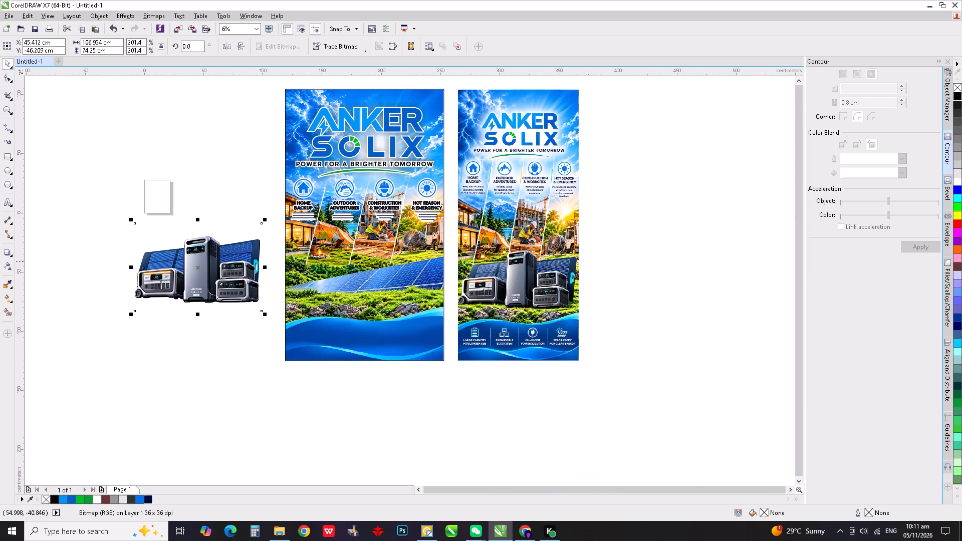
# Start saving the drawing as a new CDR file and name it ANKER SOLIX LAYOUT.
pyautogui.hotkey('ctrl', 'shift', 's')
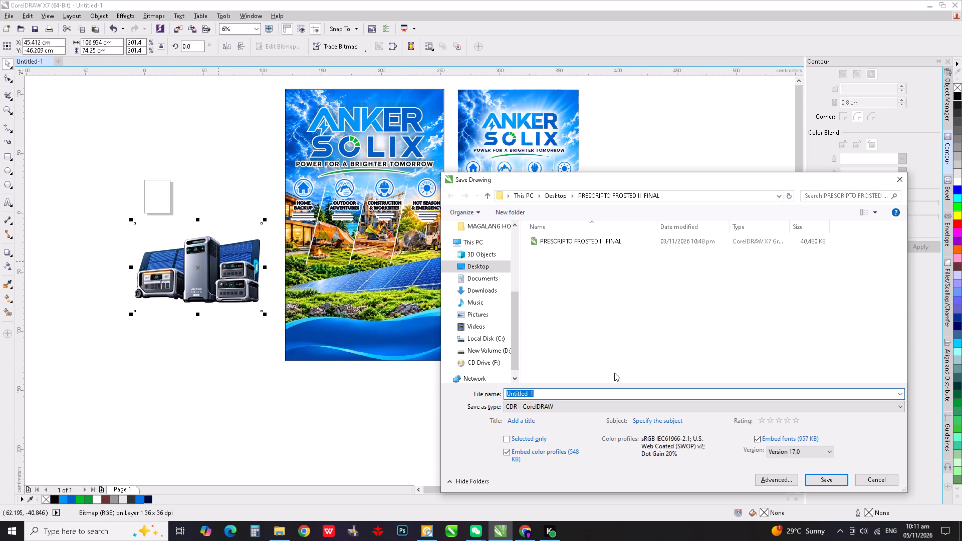
pyautogui.write('AN')
pyautogui.write('KER SOLIX')
pyautogui.press('space')
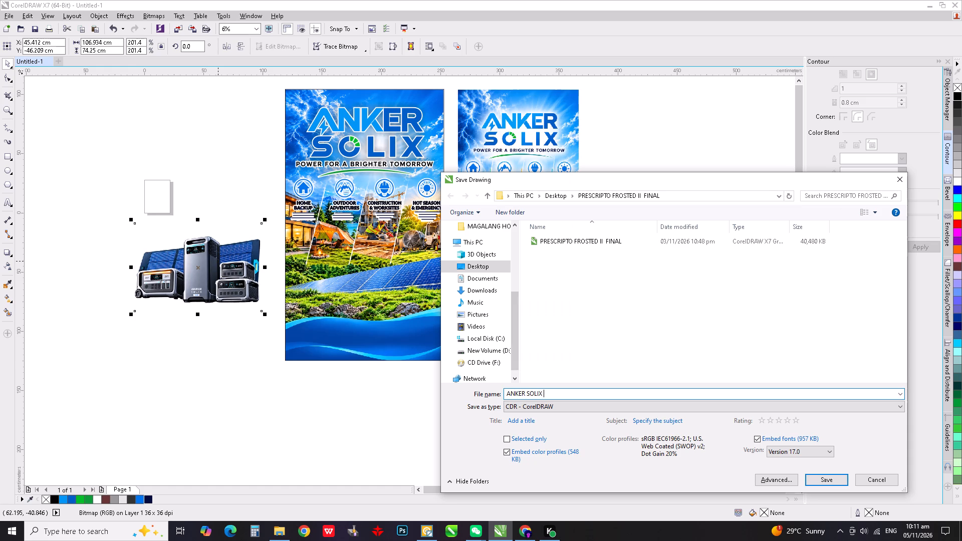
pyautogui.write('LAYOUT')
pyautogui.press('space')
# Create a Desktop folder named ANKER SOLIX LAYOUT and save the drawing inside it.
pyautogui.keyDown('ctrl'); pyautogui.click(591, 394); pyautogui.keyUp('ctrl')
pyautogui.keyDown('ctrl'); pyautogui.moveTo(591, 394); pyautogui.dragTo(453, 394); pyautogui.keyUp('ctrl')
pyautogui.hotkey('ctrl', 'c')
pyautogui.hotkey('ctrl', 'c')
pyautogui.click(479, 269)
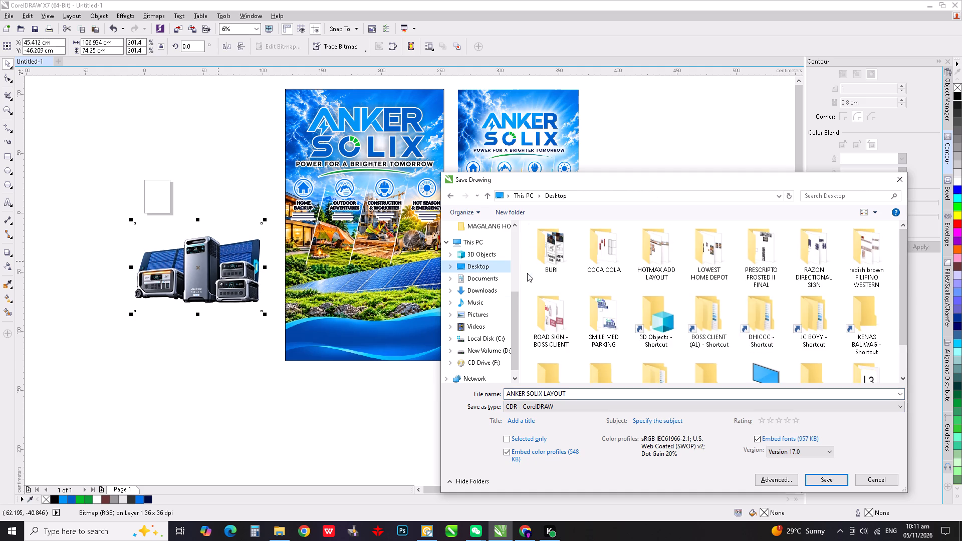
pyautogui.scroll(-12, 531, 275)
pyautogui.rightClick(893, 325)
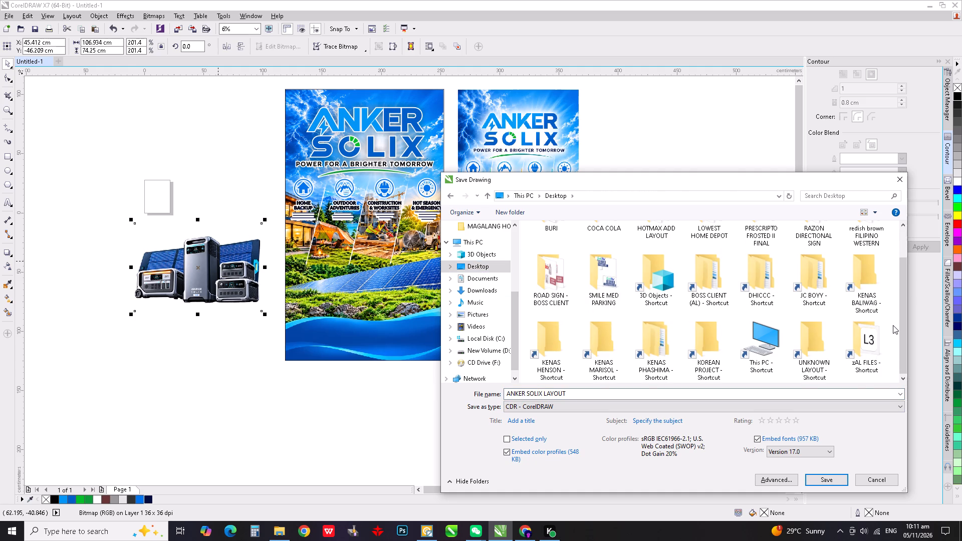
pyautogui.click(879, 429)
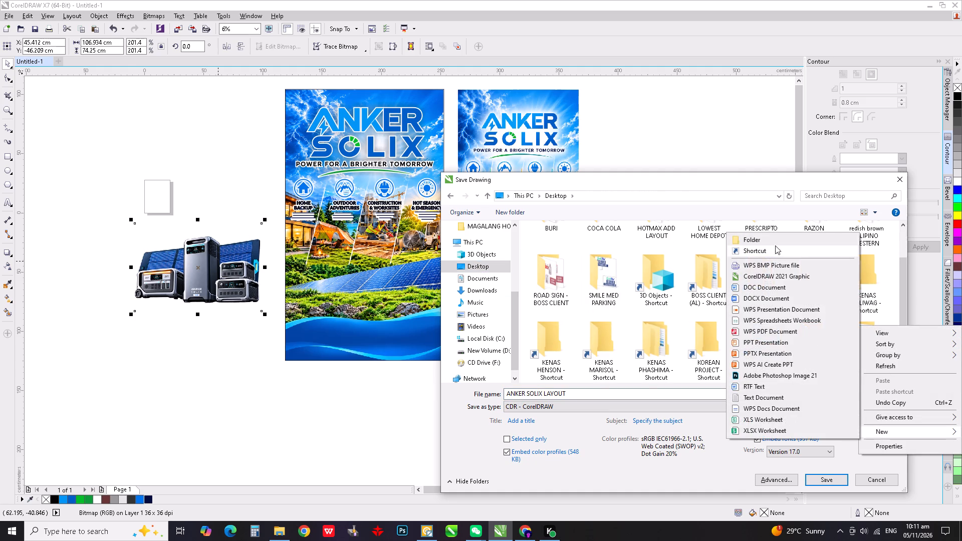
pyautogui.click(776, 239)
pyautogui.hotkey('ctrl', 'v')
pyautogui.doubleClick(558, 350)
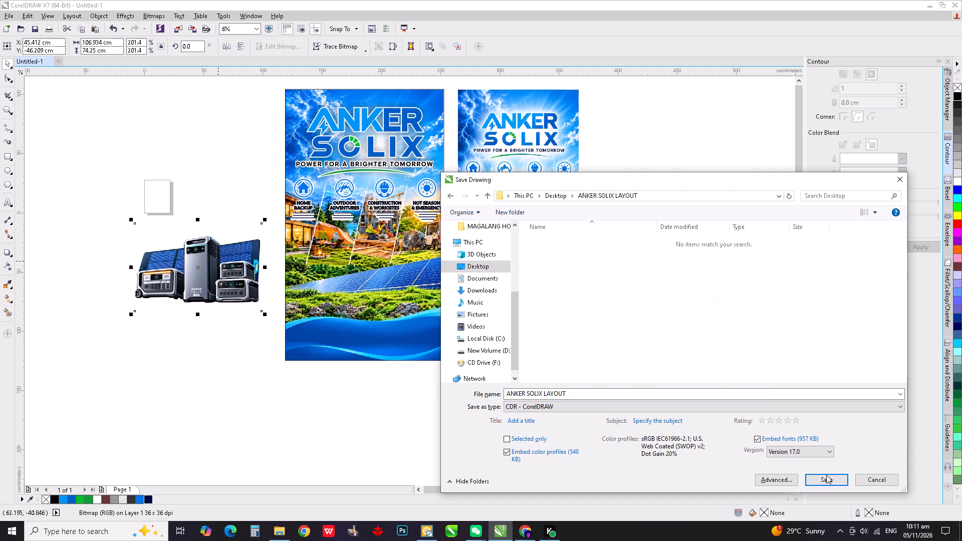
pyautogui.click(826, 479)
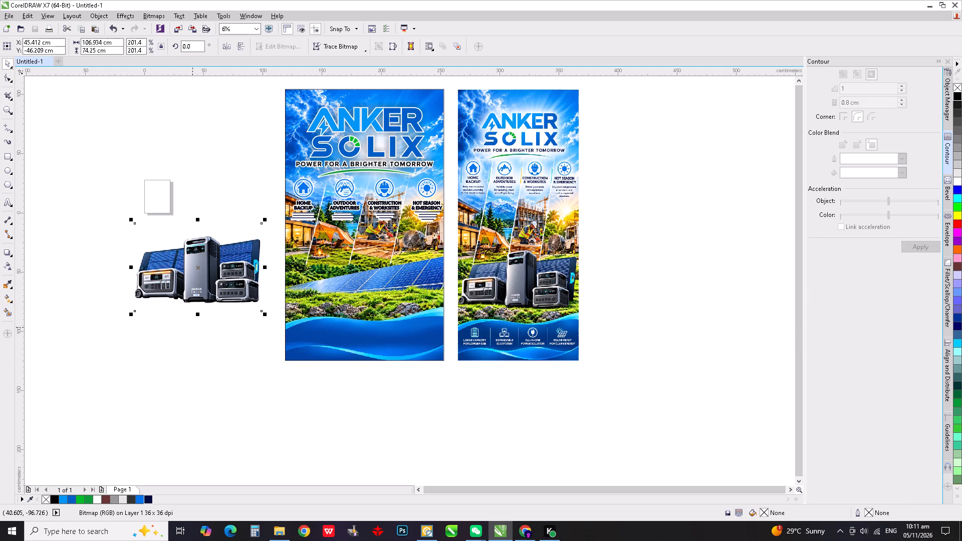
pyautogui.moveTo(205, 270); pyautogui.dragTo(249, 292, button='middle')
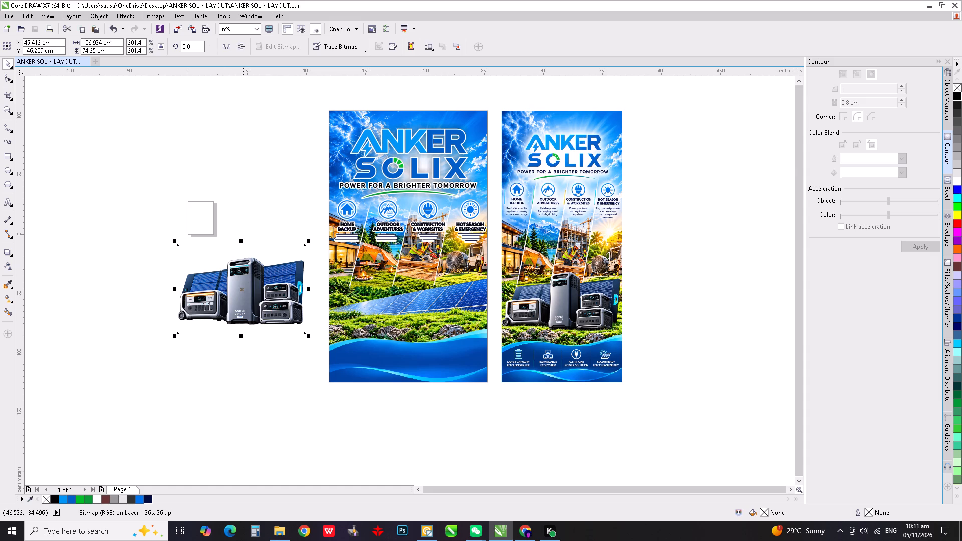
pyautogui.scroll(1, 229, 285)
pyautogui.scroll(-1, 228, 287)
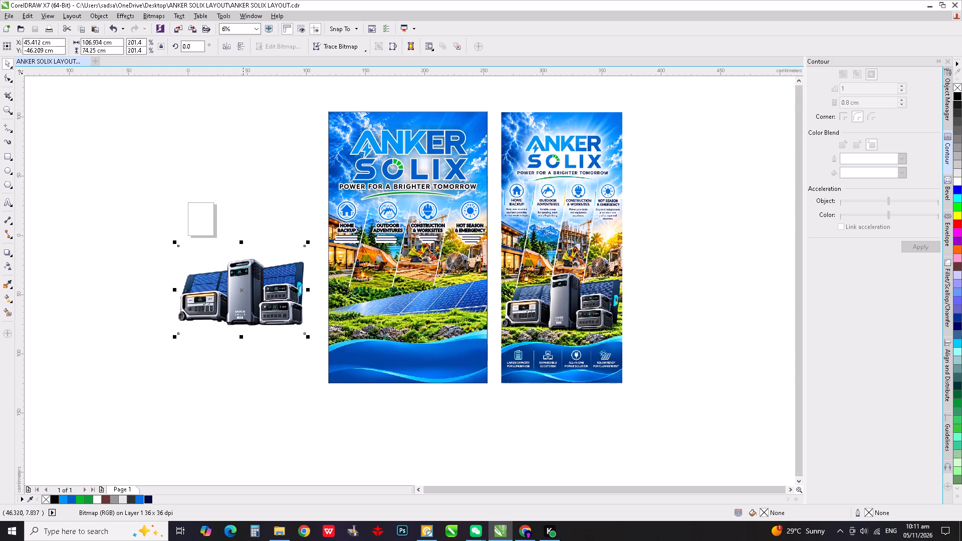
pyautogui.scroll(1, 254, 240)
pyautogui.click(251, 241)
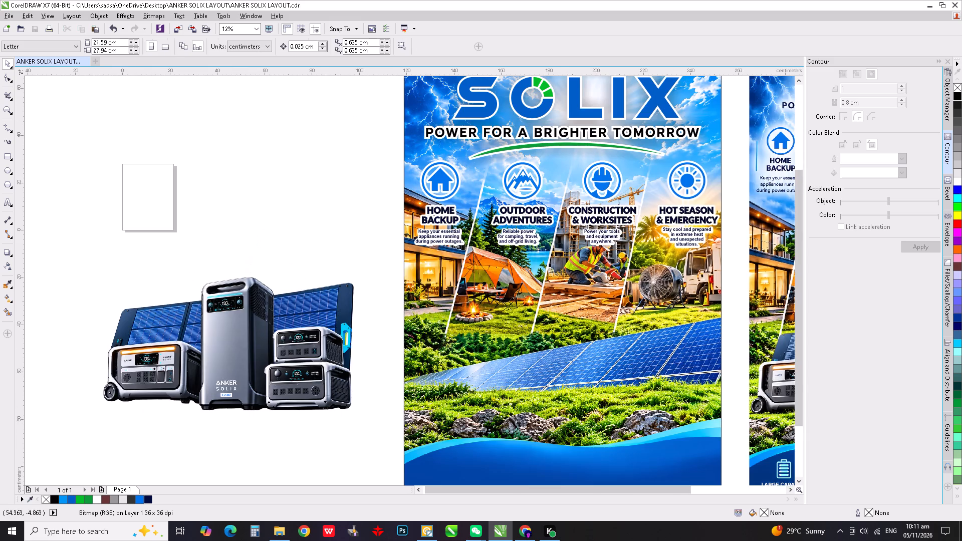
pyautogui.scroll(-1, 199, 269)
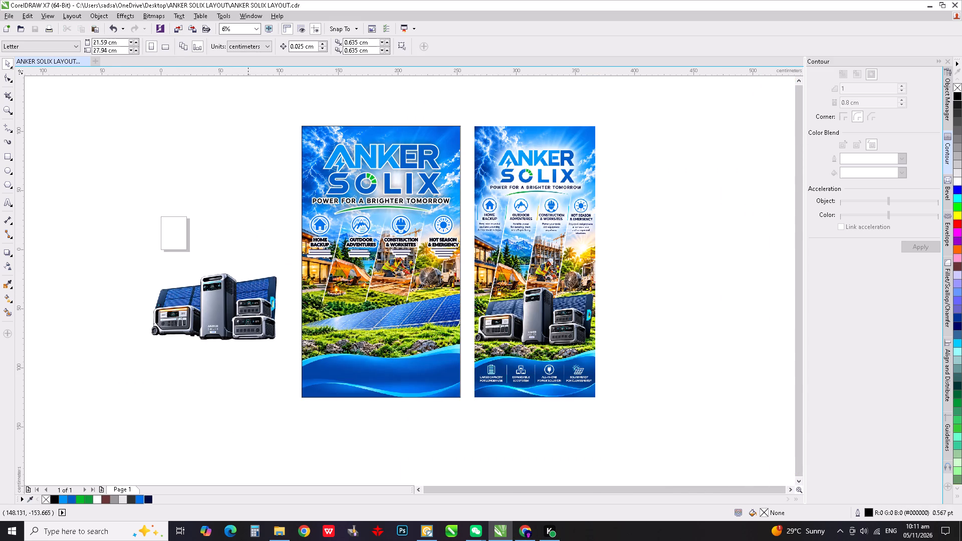
# Start a Pen tool outline on the power station image, following the left solar panel's top edge to the tall F2600 unit.
pyautogui.click(198, 307)
pyautogui.scroll(1, 223, 309)
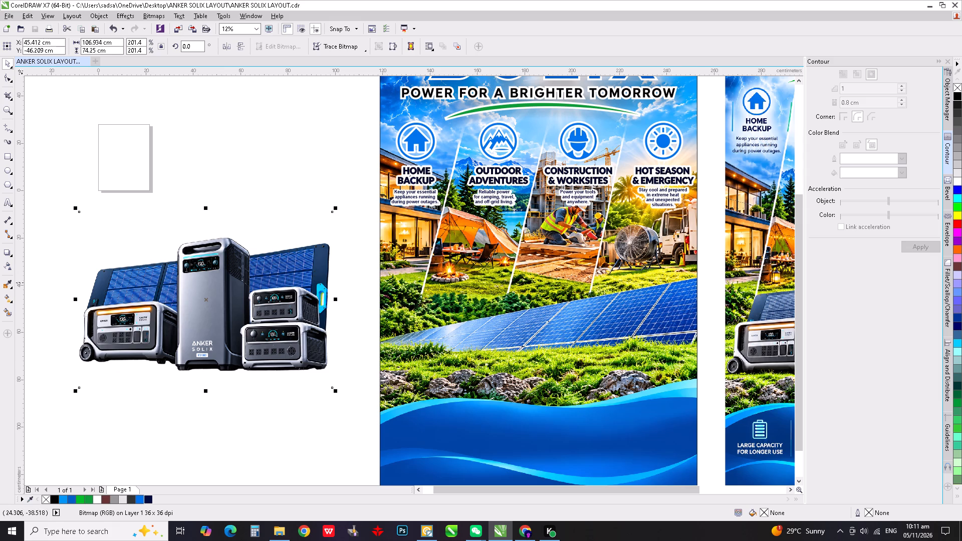
pyautogui.scroll(1, 81, 338)
pyautogui.scroll(1, 81, 408)
pyautogui.scroll(-1, 183, 326)
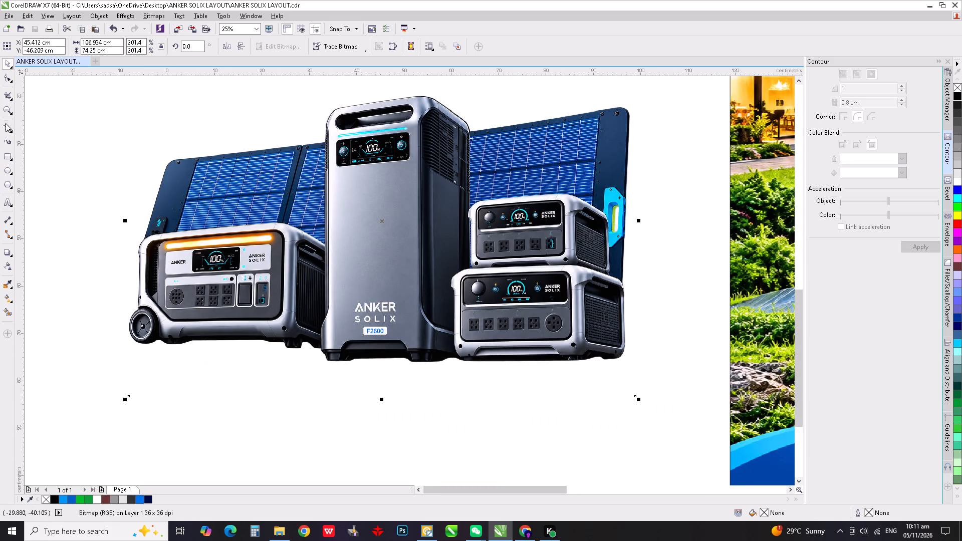
pyautogui.moveTo(5, 126); pyautogui.dragTo(69, 161)
pyautogui.click(41, 159)
pyautogui.scroll(3, 174, 152)
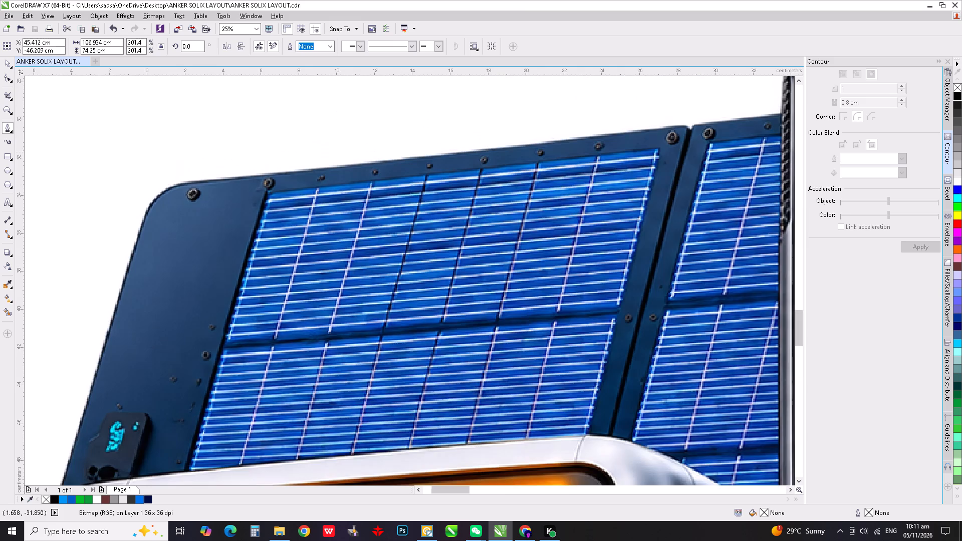
pyautogui.scroll(1, 201, 181)
pyautogui.click(188, 181)
pyautogui.scroll(-3, 165, 201)
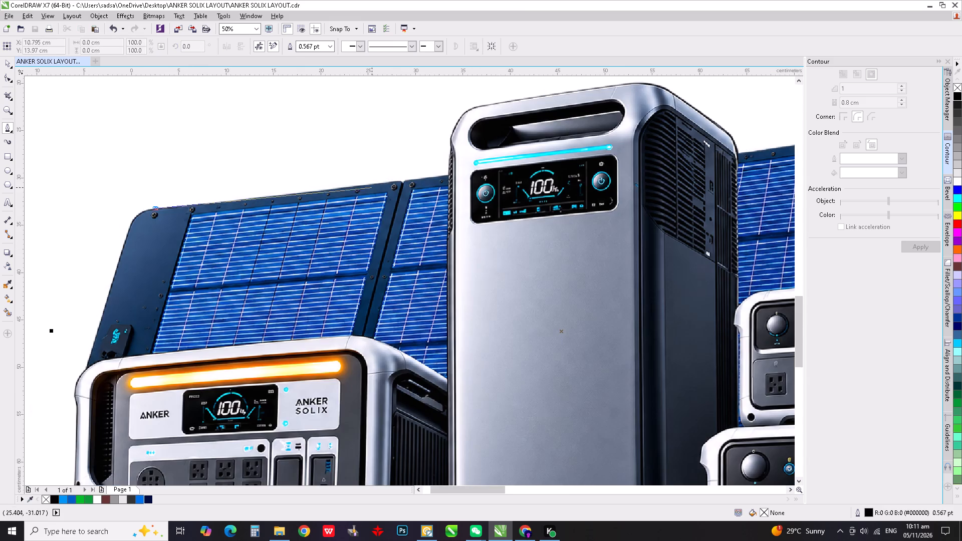
pyautogui.scroll(1, 448, 171)
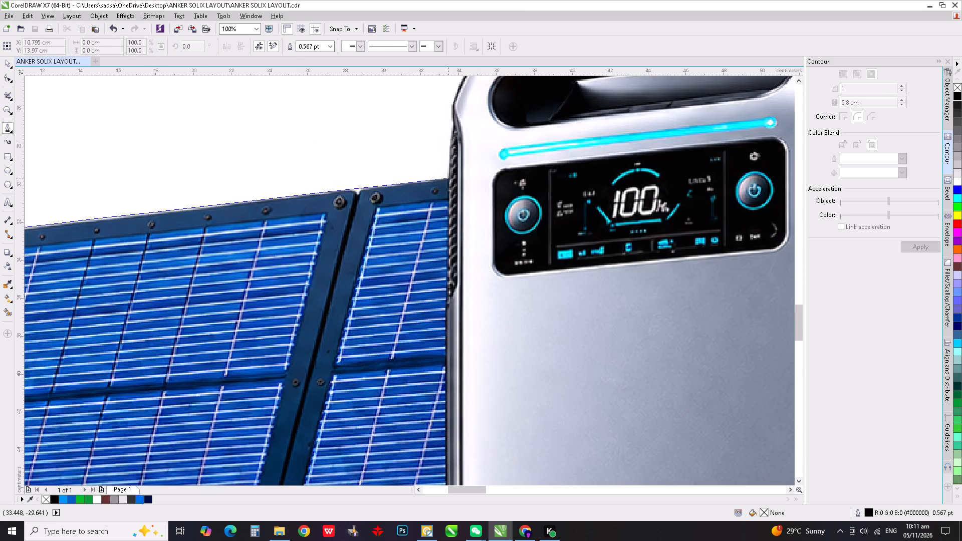
pyautogui.click(448, 178)
# Continue the outline up the tall F2600 unit's left side and around its rounded top-left corner.
pyautogui.scroll(-3, 397, 193)
pyautogui.scroll(1, 414, 171)
pyautogui.scroll(1, 371, 195)
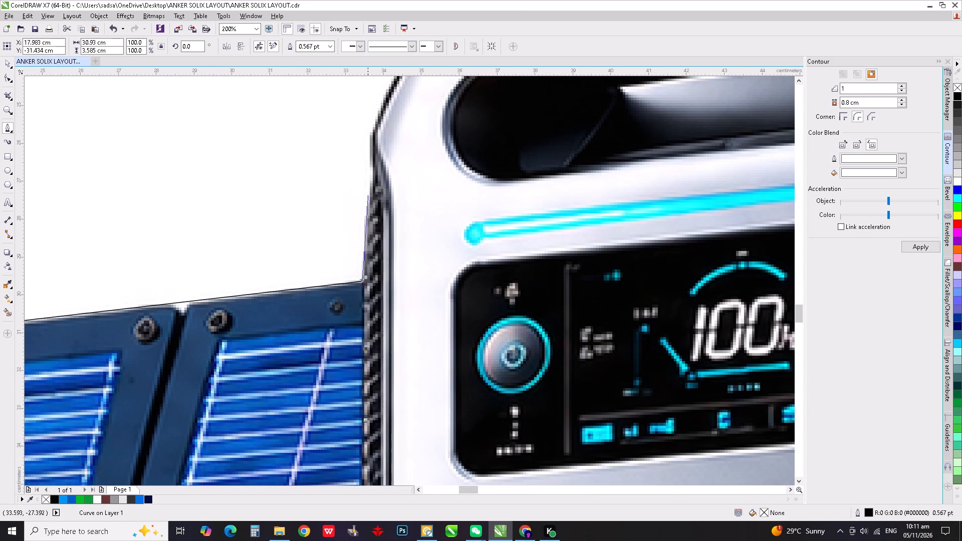
pyautogui.click(368, 194)
pyautogui.moveTo(373, 175); pyautogui.dragTo(373, 170)
pyautogui.moveTo(373, 156); pyautogui.dragTo(372, 150)
pyautogui.moveTo(370, 142); pyautogui.dragTo(370, 137)
pyautogui.click(370, 130)
pyautogui.scroll(-2, 341, 162)
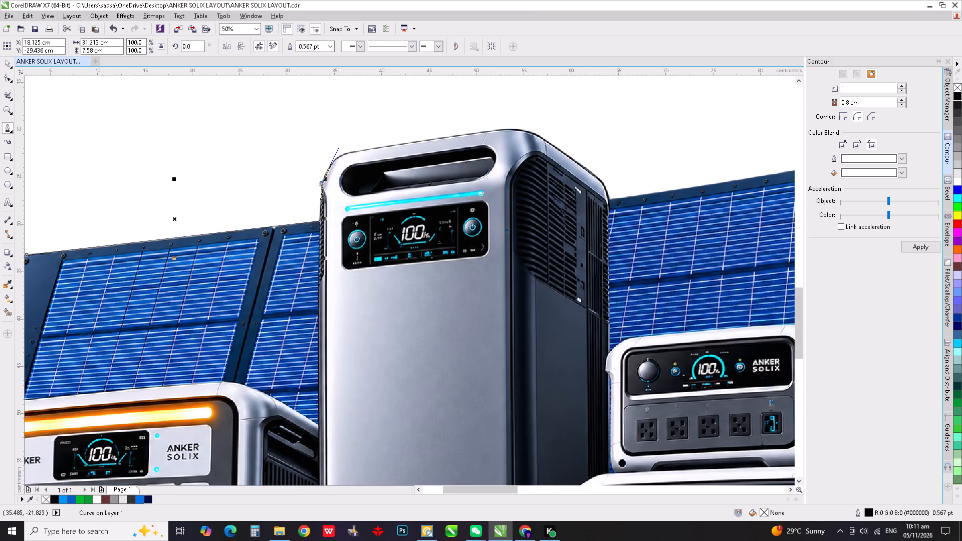
pyautogui.scroll(2, 335, 157)
pyautogui.click(301, 208)
pyautogui.moveTo(306, 198); pyautogui.dragTo(313, 186)
pyautogui.moveTo(320, 173); pyautogui.dragTo(323, 168)
pyautogui.moveTo(331, 159); pyautogui.dragTo(344, 150)
pyautogui.moveTo(352, 147); pyautogui.dragTo(356, 145)
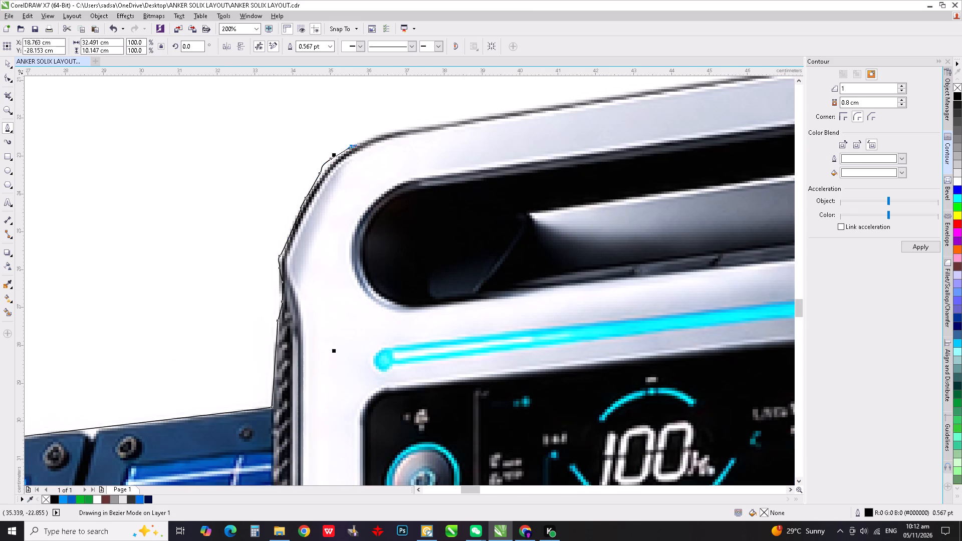
pyautogui.moveTo(356, 145); pyautogui.dragTo(358, 144)
pyautogui.moveTo(385, 135); pyautogui.dragTo(390, 134)
pyautogui.moveTo(402, 132); pyautogui.dragTo(410, 131)
# Extend the outline across the tall unit's top and down its right shoulder to the right solar panel.
pyautogui.scroll(-2, 235, 193)
pyautogui.scroll(2, 298, 178)
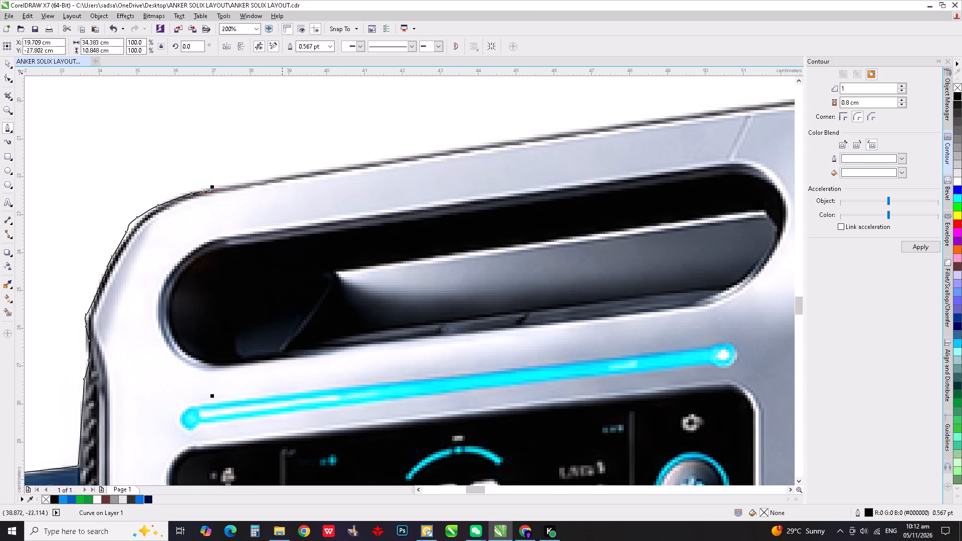
pyautogui.scroll(-2, 270, 182)
pyautogui.scroll(1, 393, 165)
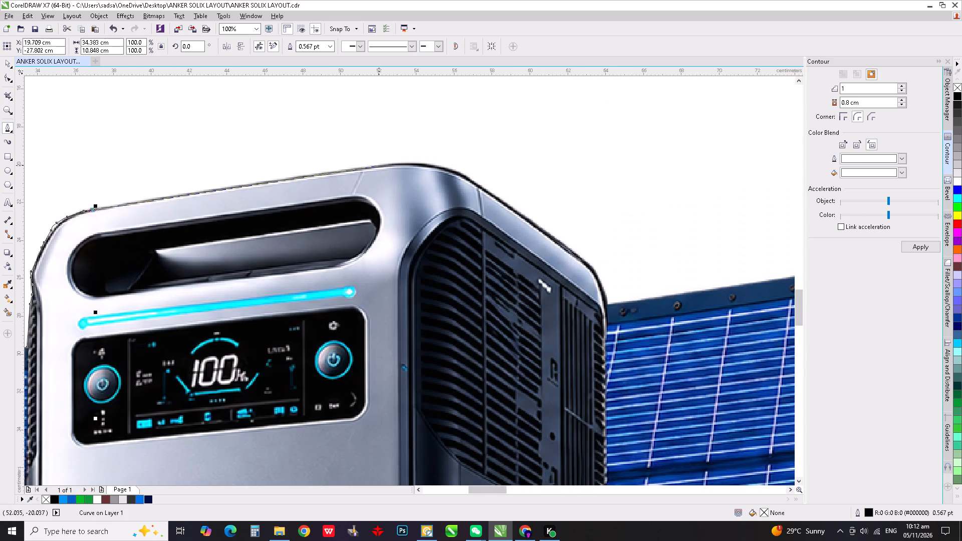
pyautogui.click(379, 165)
pyautogui.click(464, 175)
pyautogui.scroll(-2, 358, 182)
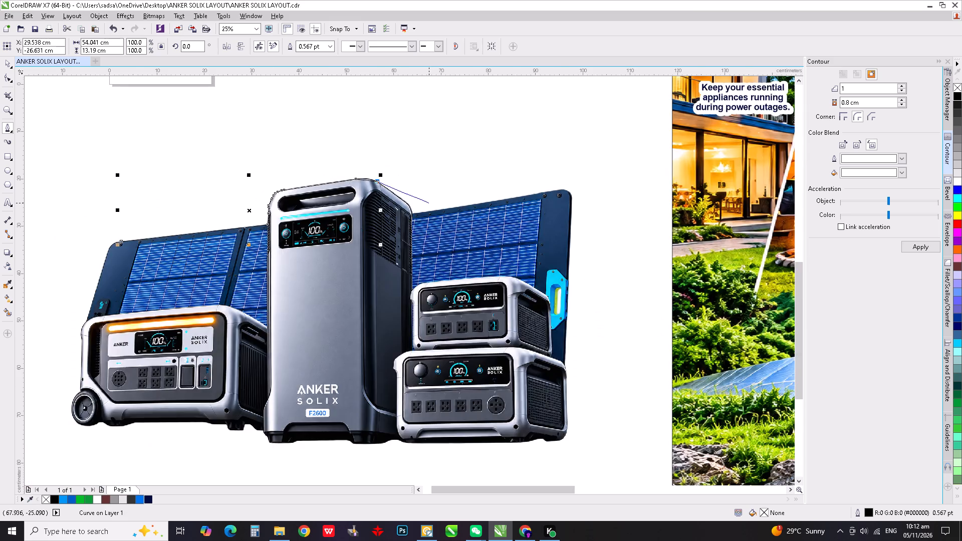
pyautogui.scroll(2, 422, 205)
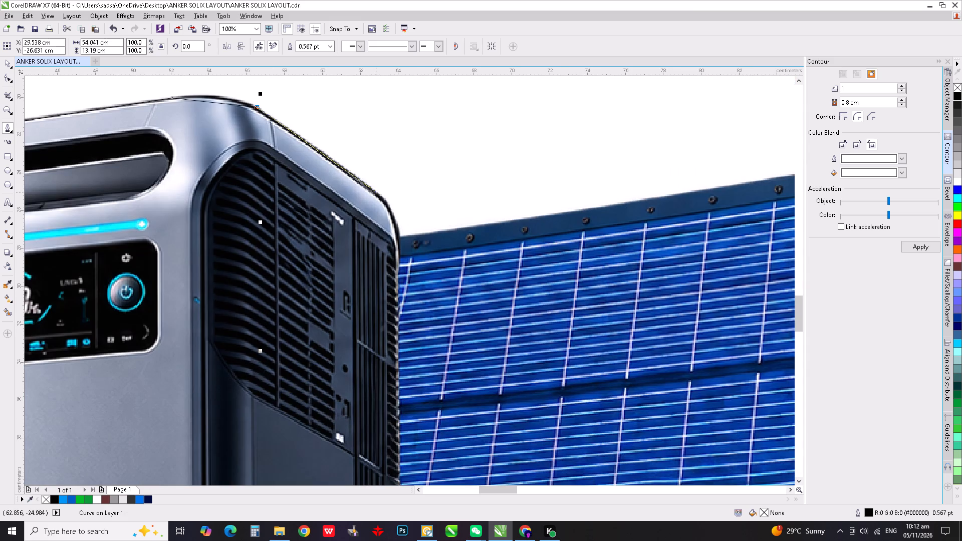
pyautogui.scroll(1, 376, 191)
pyautogui.click(376, 191)
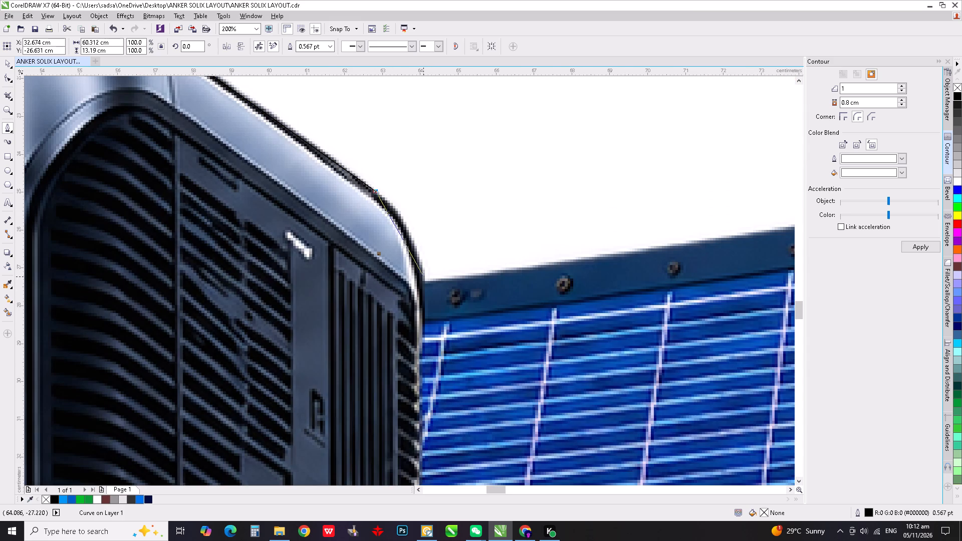
pyautogui.click(423, 279)
# Trace the top edge of the right solar panel as far as its rounded outer corner.
pyautogui.scroll(-4, 384, 279)
pyautogui.scroll(2, 646, 246)
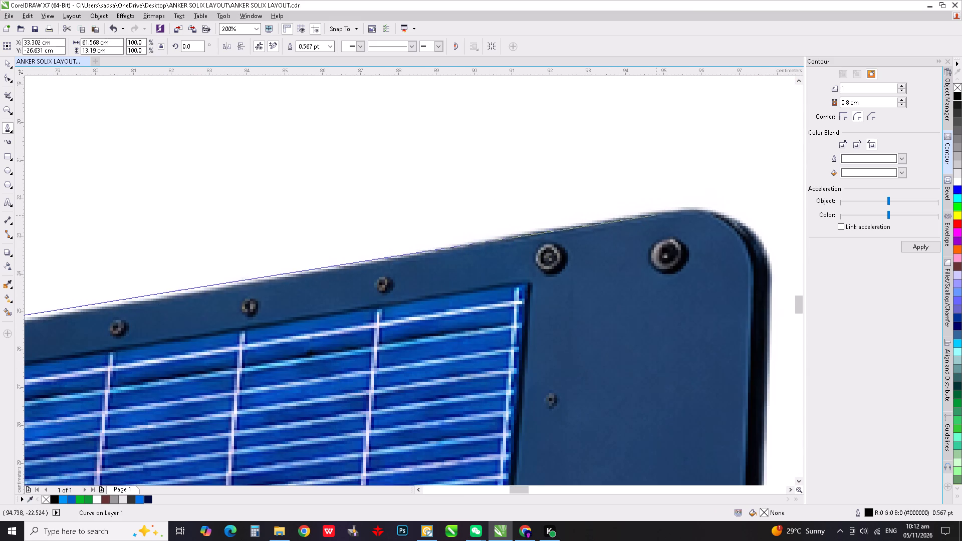
pyautogui.click(666, 211)
pyautogui.scroll(-2, 442, 237)
pyautogui.scroll(2, 474, 244)
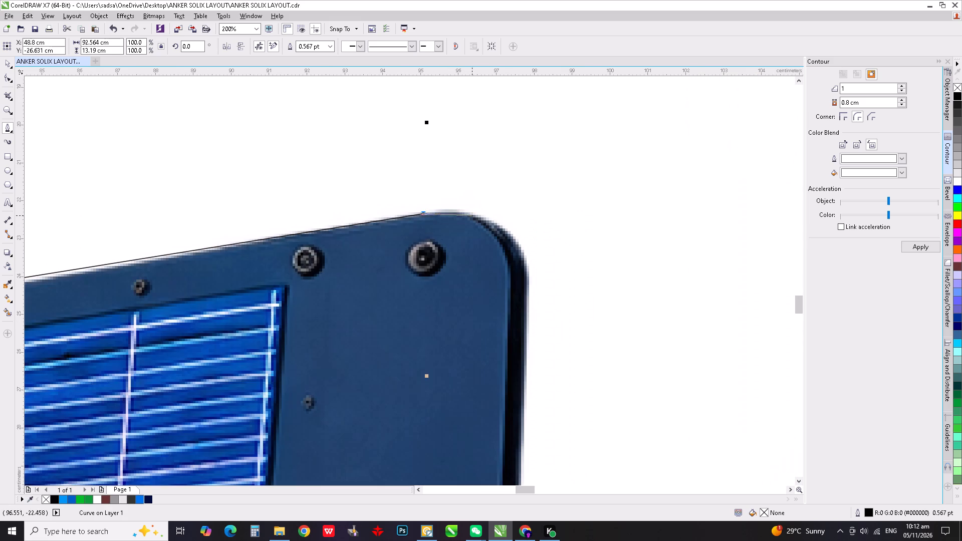
pyautogui.click(443, 211)
pyautogui.moveTo(455, 210); pyautogui.dragTo(461, 210)
pyautogui.click(468, 210)
# Trace around the right solar panel's rounded outer corner with closely spaced points, ending on its straight side.
pyautogui.click(477, 214)
pyautogui.moveTo(486, 218); pyautogui.dragTo(495, 222)
pyautogui.click(500, 224)
pyautogui.moveTo(508, 229); pyautogui.dragTo(511, 231)
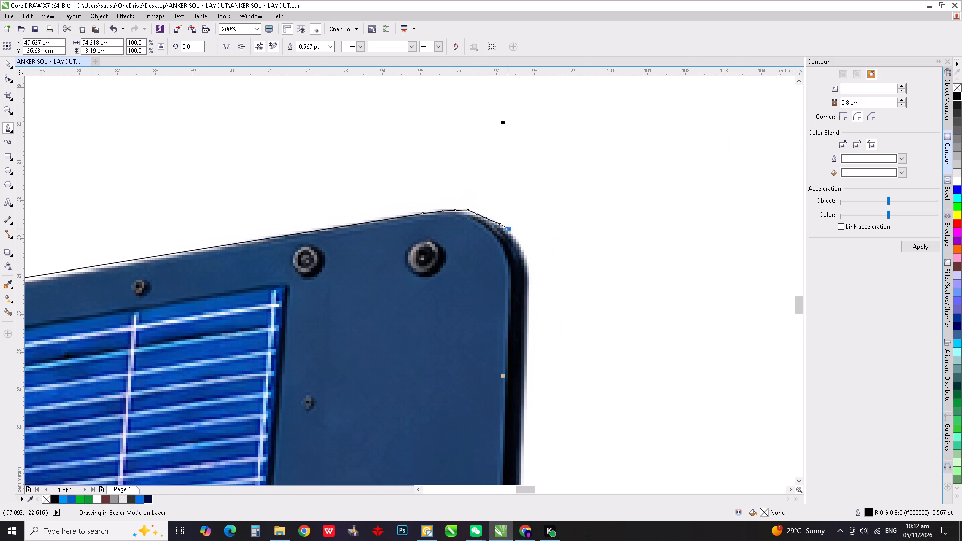
pyautogui.moveTo(511, 231); pyautogui.dragTo(514, 233)
pyautogui.moveTo(515, 236); pyautogui.dragTo(517, 241)
pyautogui.moveTo(519, 248); pyautogui.dragTo(521, 253)
pyautogui.click(526, 260)
pyautogui.moveTo(528, 269); pyautogui.dragTo(528, 277)
pyautogui.click(532, 291)
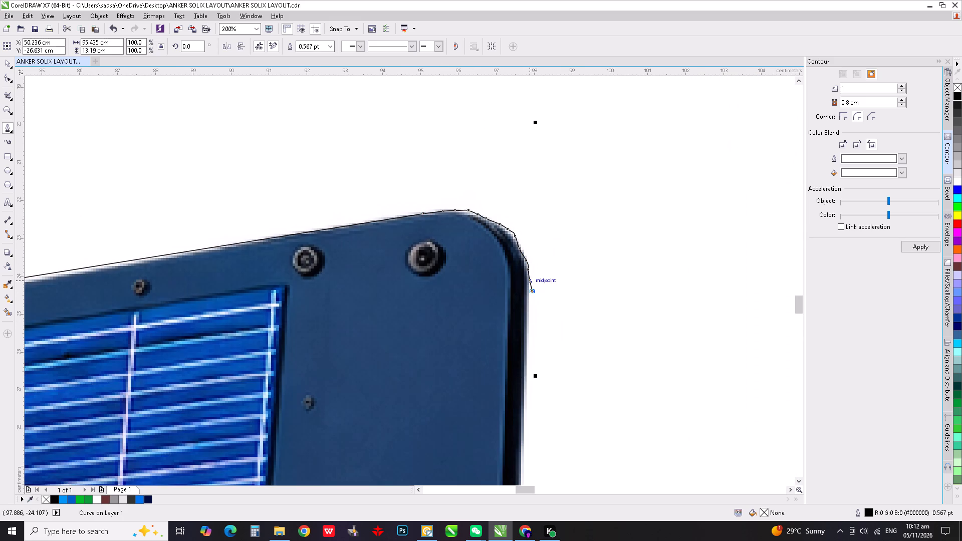
pyautogui.hotkey('ctrl', 'z')
pyautogui.click(527, 285)
# Continue the outline down the solar panel's outer side and the lower right station's side to its bottom corner.
pyautogui.scroll(-4, 467, 257)
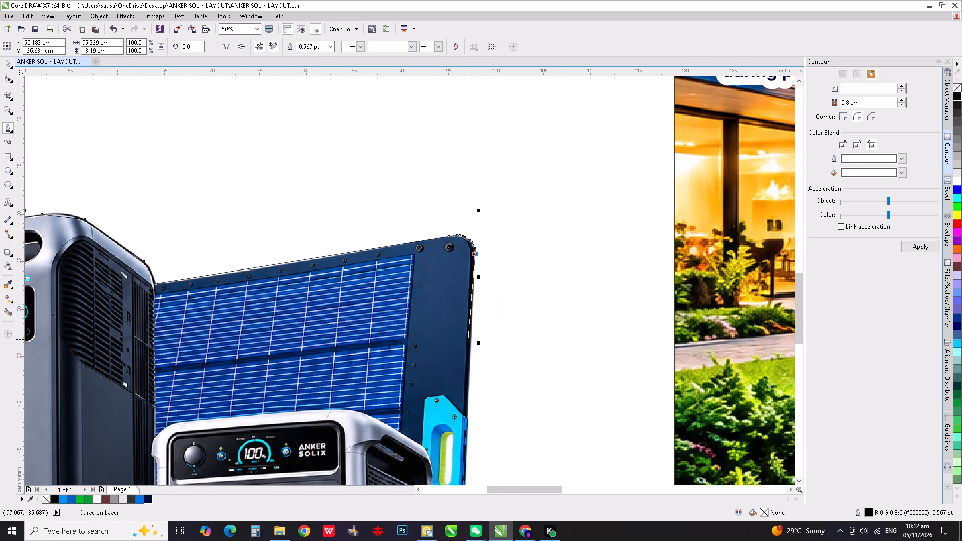
pyautogui.moveTo(463, 280); pyautogui.dragTo(457, 61, button='middle')
pyautogui.scroll(-2, 440, 274)
pyautogui.scroll(2, 451, 295)
pyautogui.scroll(1, 426, 249)
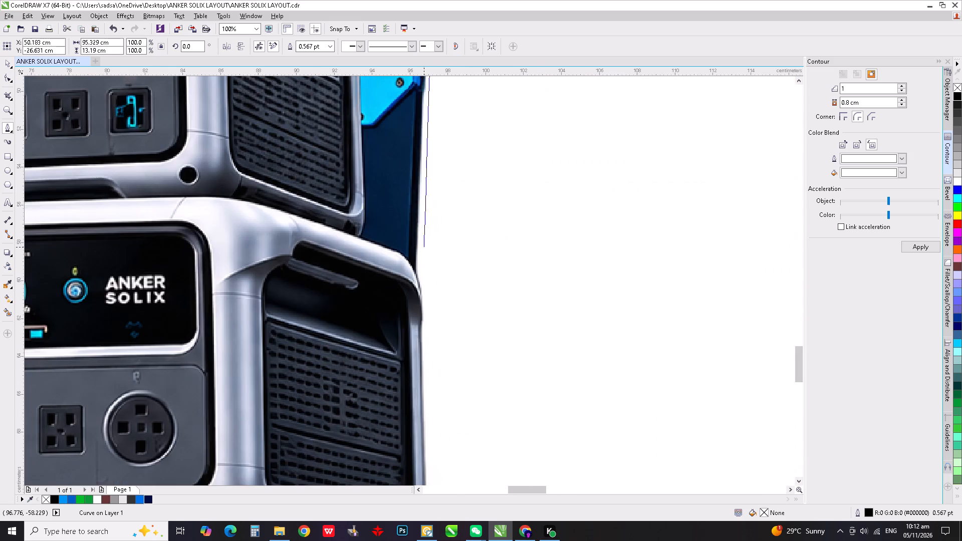
pyautogui.click(416, 263)
pyautogui.scroll(1, 420, 288)
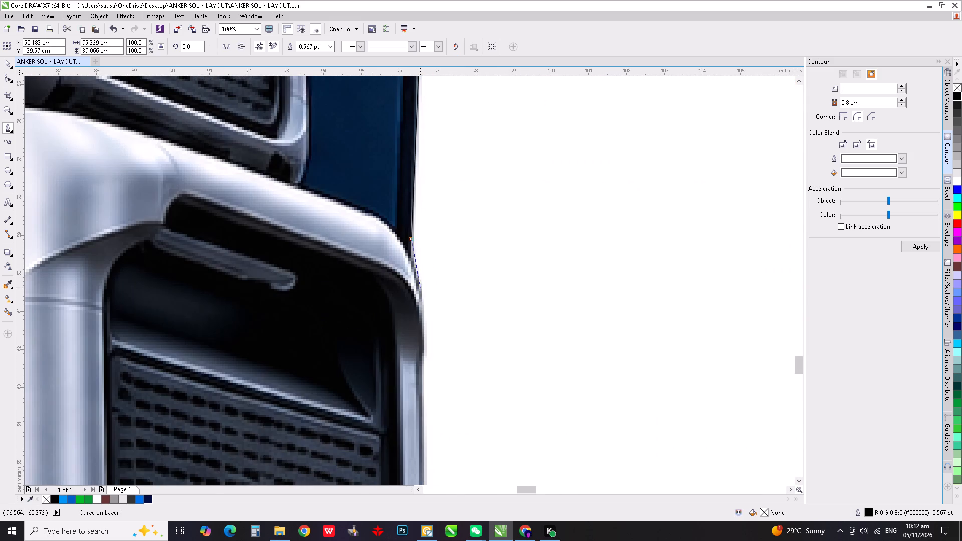
pyautogui.moveTo(423, 305); pyautogui.dragTo(425, 319)
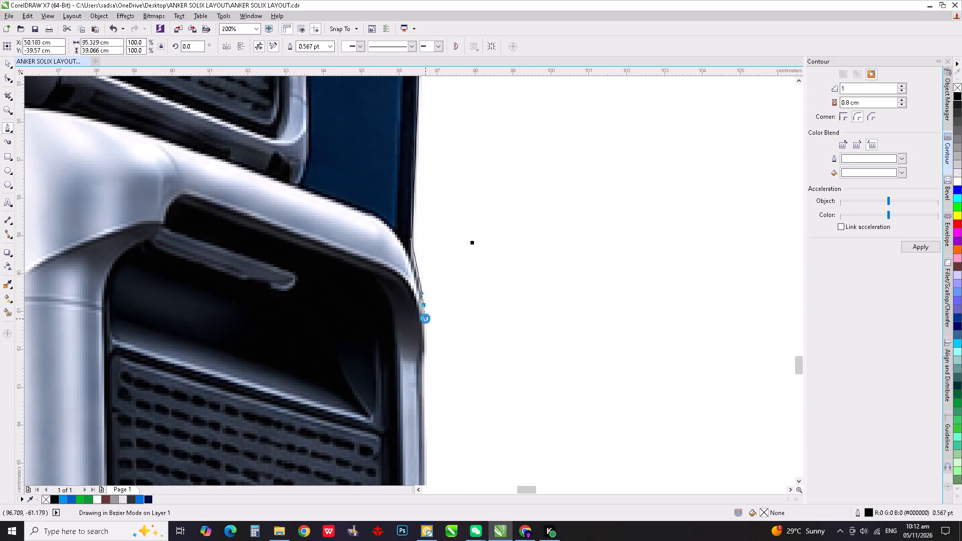
pyautogui.scroll(-2, 406, 213)
pyautogui.scroll(1, 411, 313)
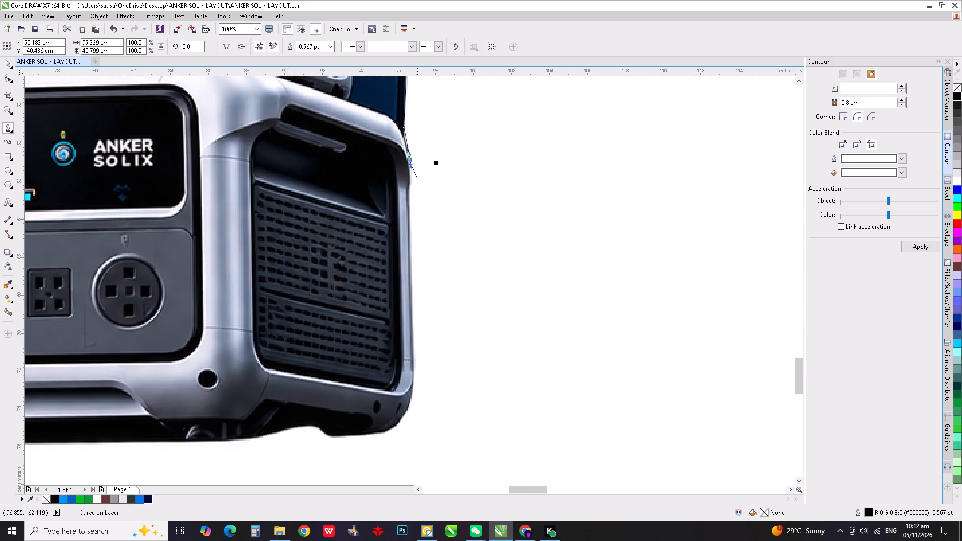
pyautogui.scroll(1, 416, 155)
pyautogui.click(405, 210)
pyautogui.scroll(-2, 400, 191)
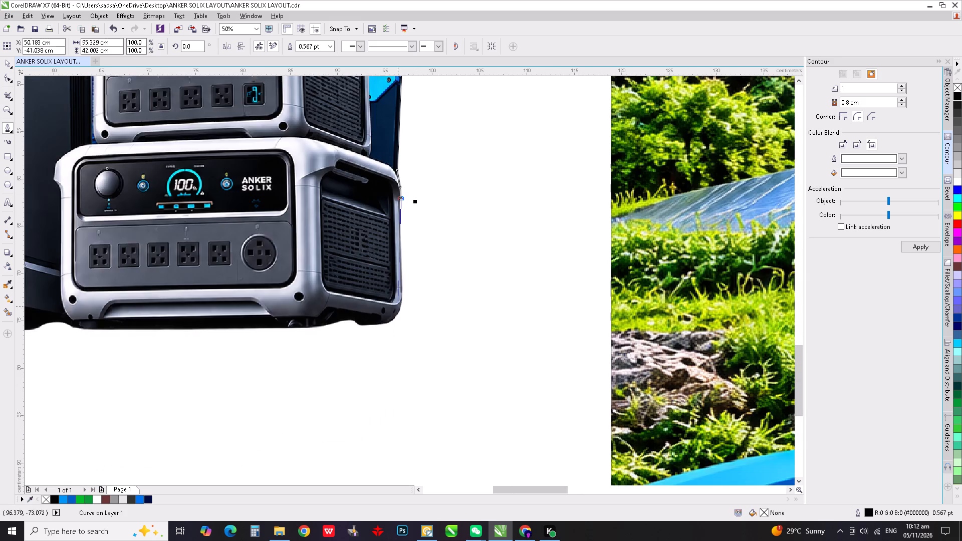
pyautogui.scroll(1, 401, 297)
pyautogui.click(404, 293)
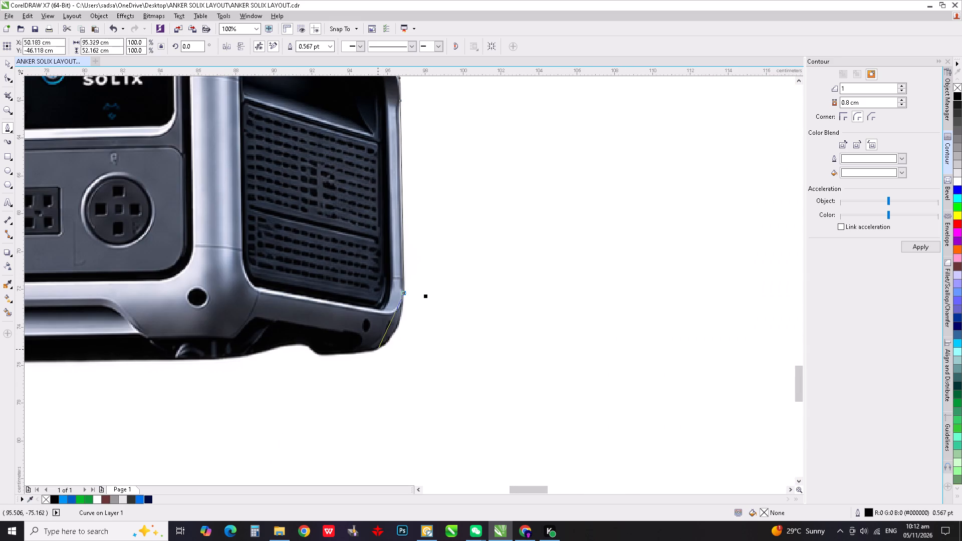
# Trace the lower right station's bottom corner, feet and base up to the gap beside the tall unit.
pyautogui.click(378, 349)
pyautogui.scroll(1, 384, 345)
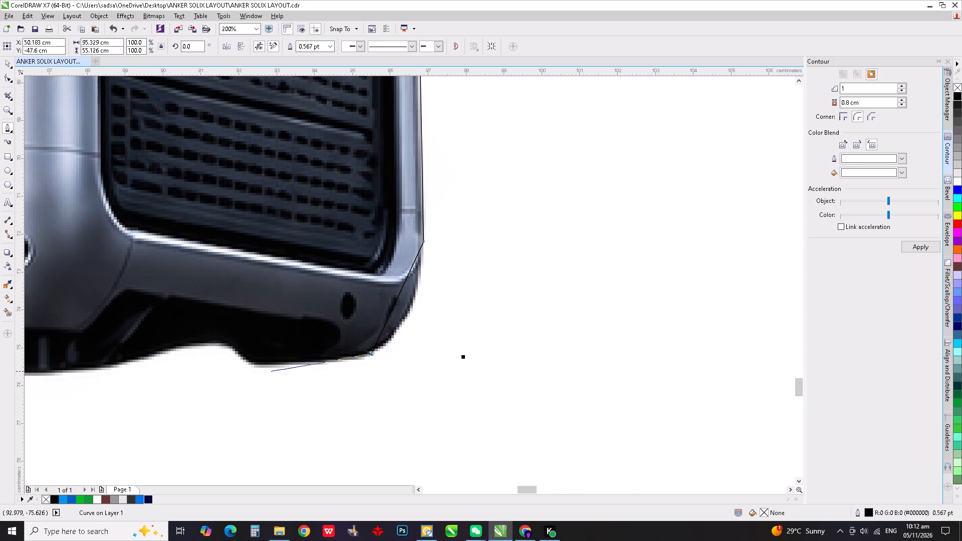
pyautogui.click(259, 366)
pyautogui.click(192, 343)
pyautogui.scroll(-3, 472, 374)
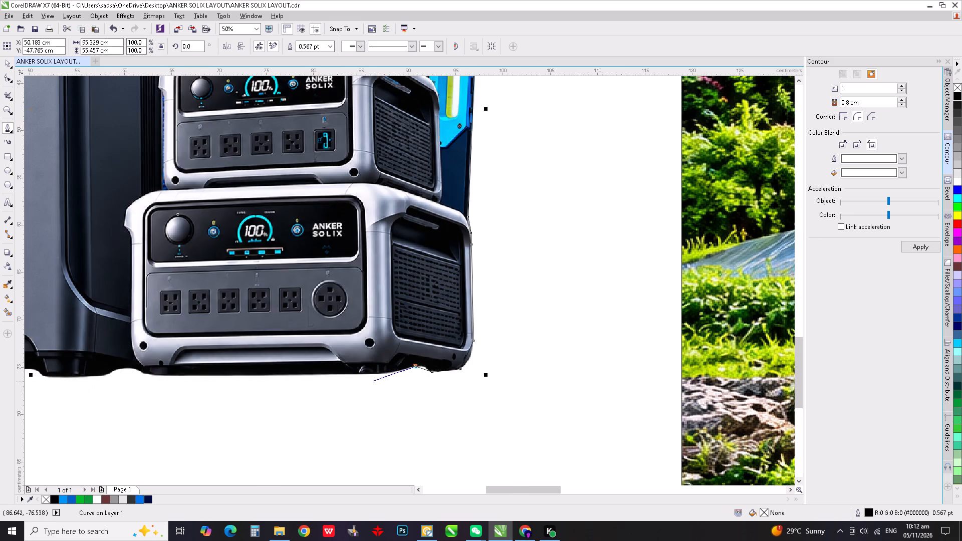
pyautogui.scroll(1, 389, 374)
pyautogui.click(384, 373)
pyautogui.scroll(-2, 475, 383)
pyautogui.scroll(2, 354, 380)
pyautogui.click(337, 394)
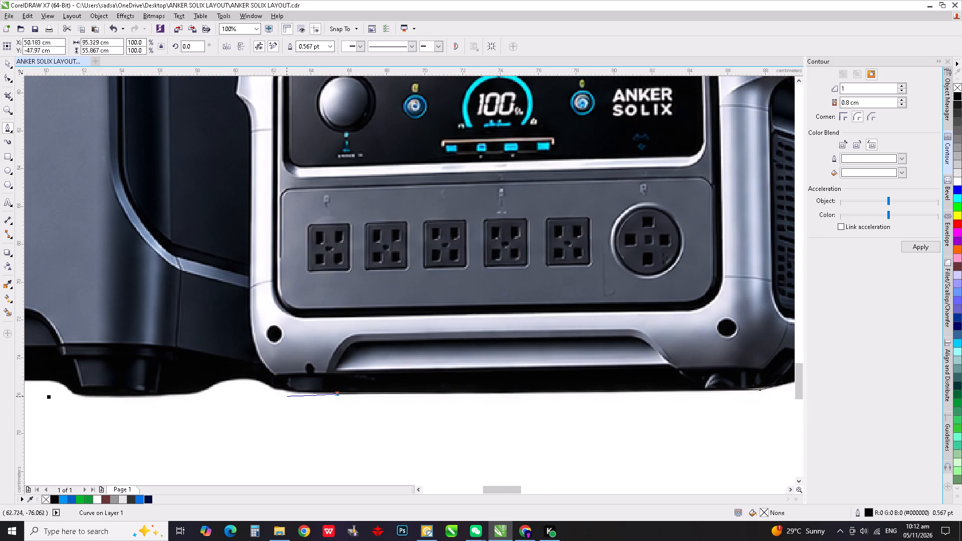
pyautogui.click(277, 390)
pyautogui.click(242, 379)
# Trace the tall F2600 unit's feet and base, ending where its left side meets the left power station.
pyautogui.click(194, 393)
pyautogui.scroll(-2, 332, 393)
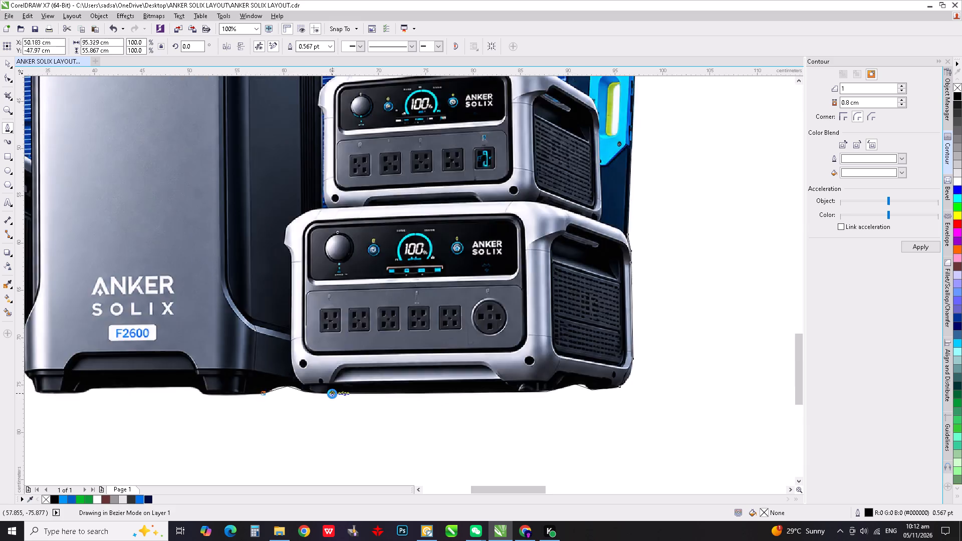
pyautogui.scroll(2, 268, 398)
pyautogui.click(274, 383)
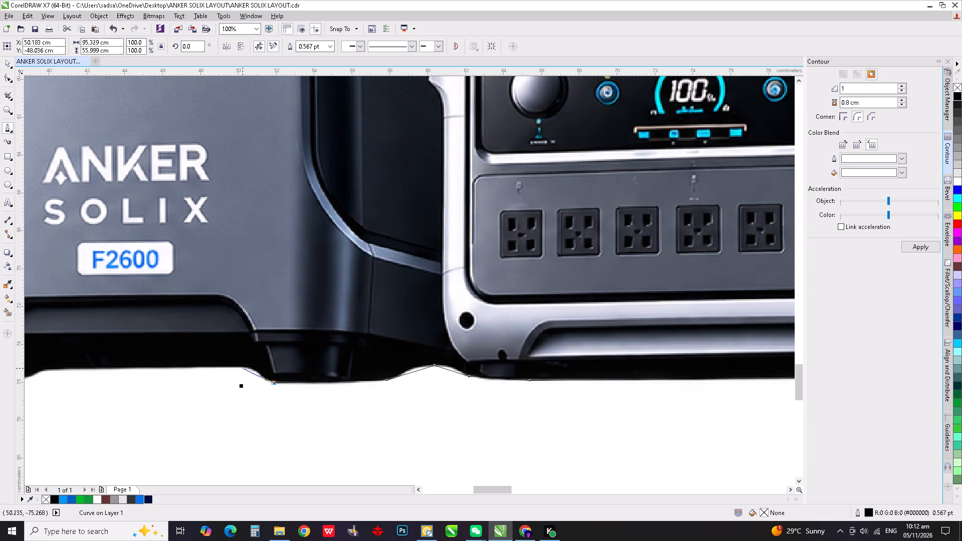
pyautogui.click(238, 367)
pyautogui.scroll(-2, 430, 417)
pyautogui.scroll(2, 343, 411)
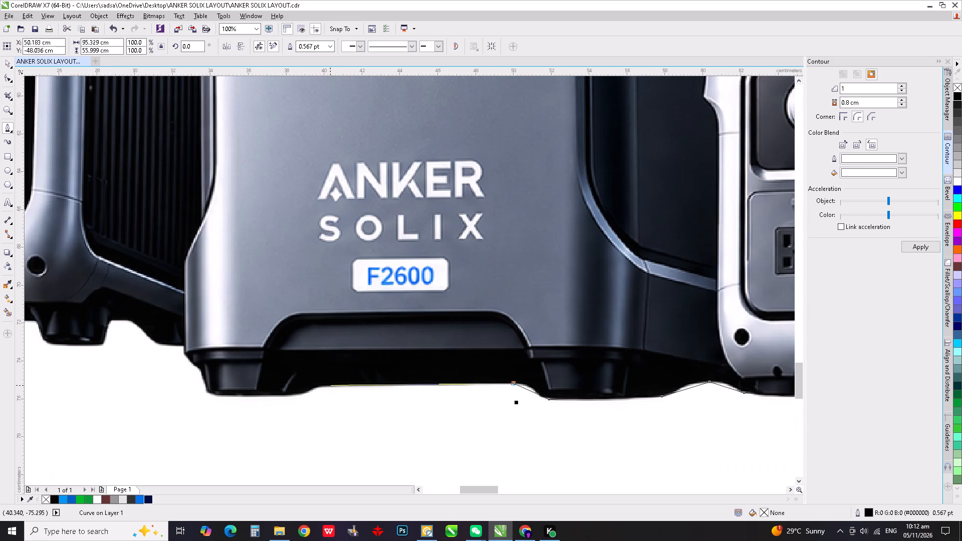
pyautogui.click(326, 386)
pyautogui.scroll(1, 294, 400)
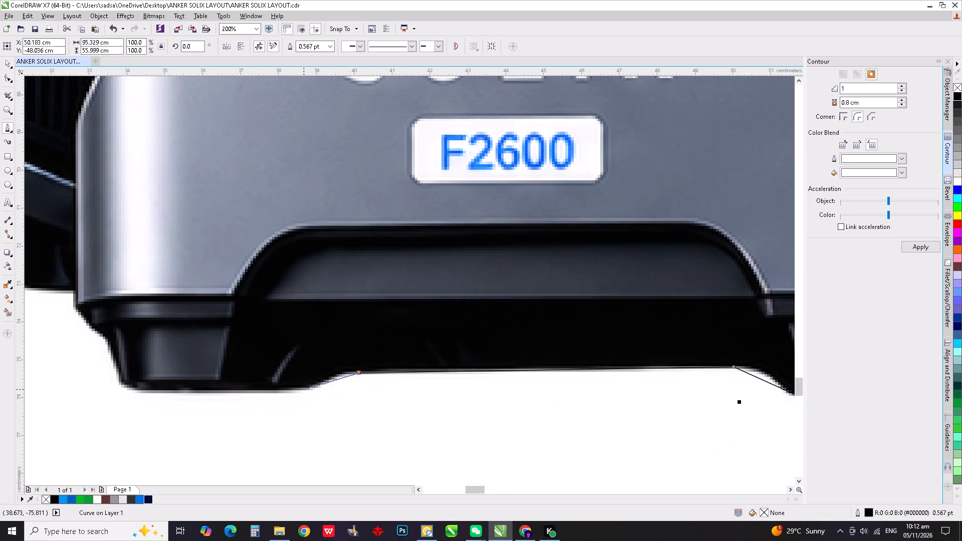
pyautogui.click(304, 389)
pyautogui.click(141, 393)
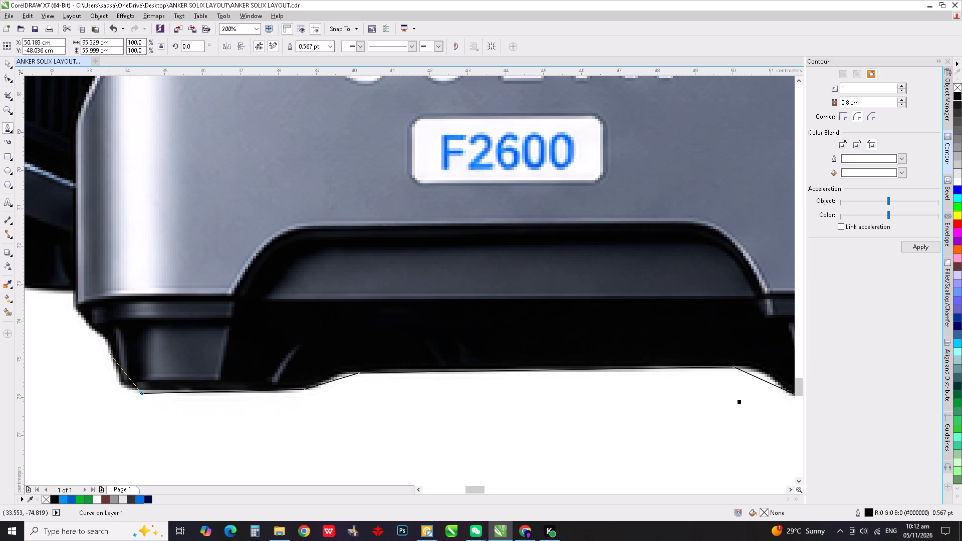
pyautogui.click(110, 350)
pyautogui.click(75, 310)
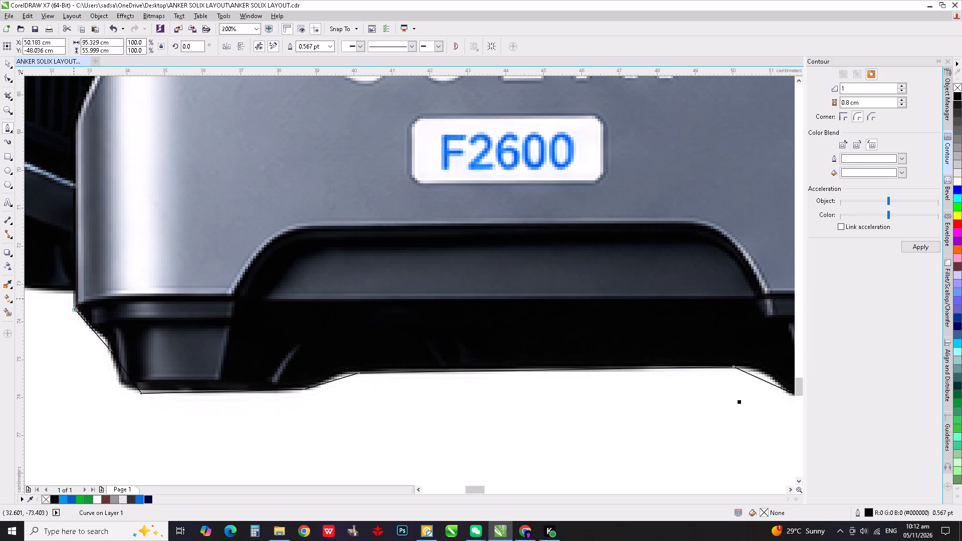
pyautogui.click(73, 292)
# Continue the Pen outline along the left power station's rear base, beside the tall unit, and partway down its front foot.
pyautogui.scroll(-4, 423, 378)
pyautogui.scroll(2, 342, 363)
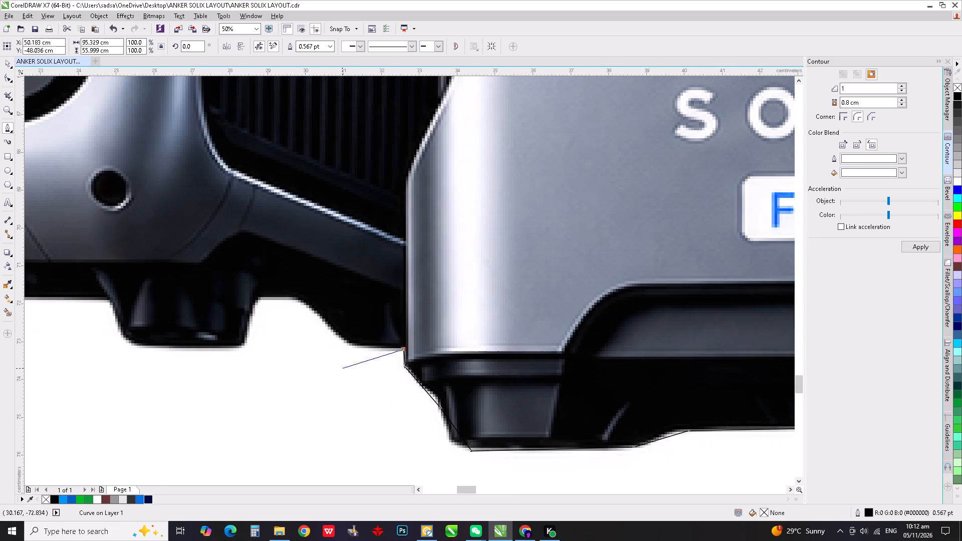
pyautogui.click(355, 347)
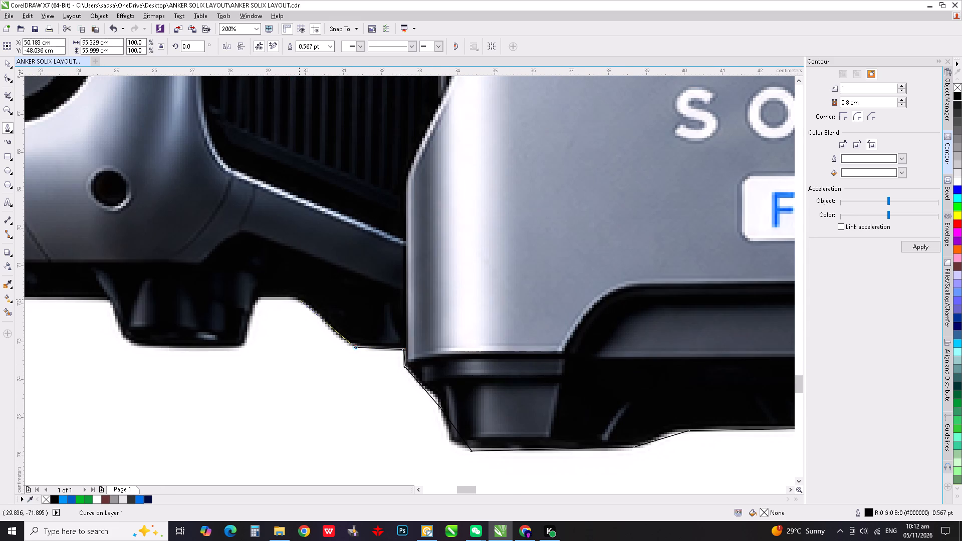
pyautogui.click(302, 301)
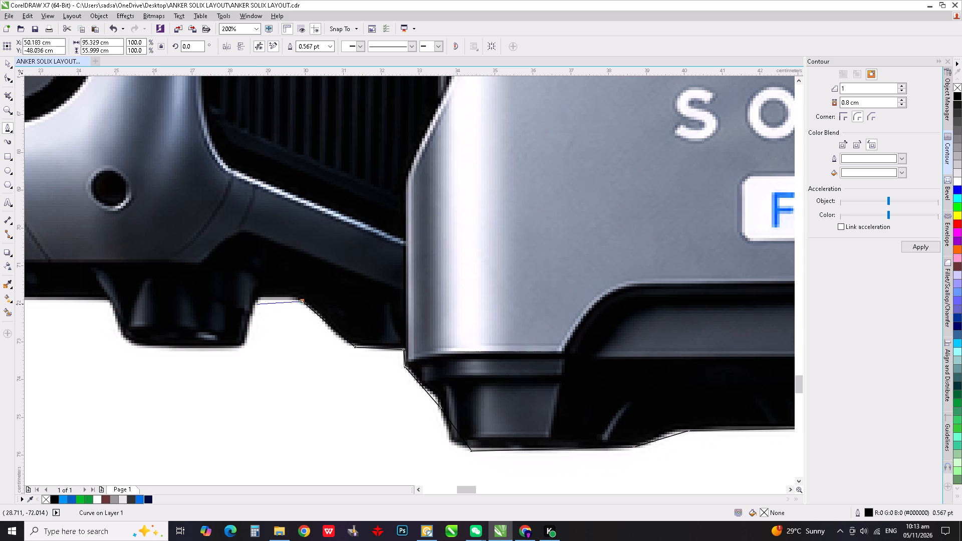
pyautogui.click(256, 304)
pyautogui.click(246, 335)
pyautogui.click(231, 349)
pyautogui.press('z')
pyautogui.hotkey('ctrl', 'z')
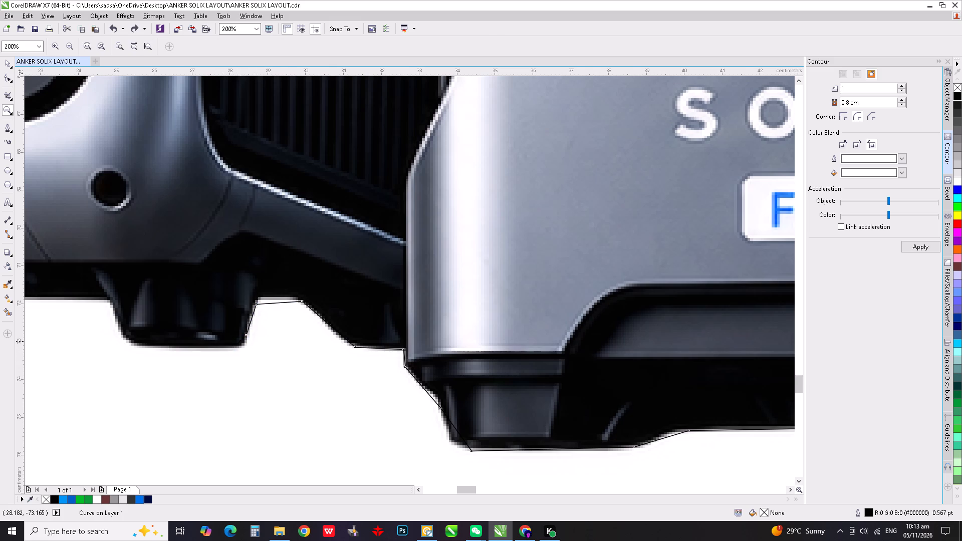
# Trace the front foot's rounded corner beside the rear base and its flat bottom edge.
pyautogui.scroll(1, 238, 341)
pyautogui.click(7, 128)
pyautogui.scroll(1, 254, 337)
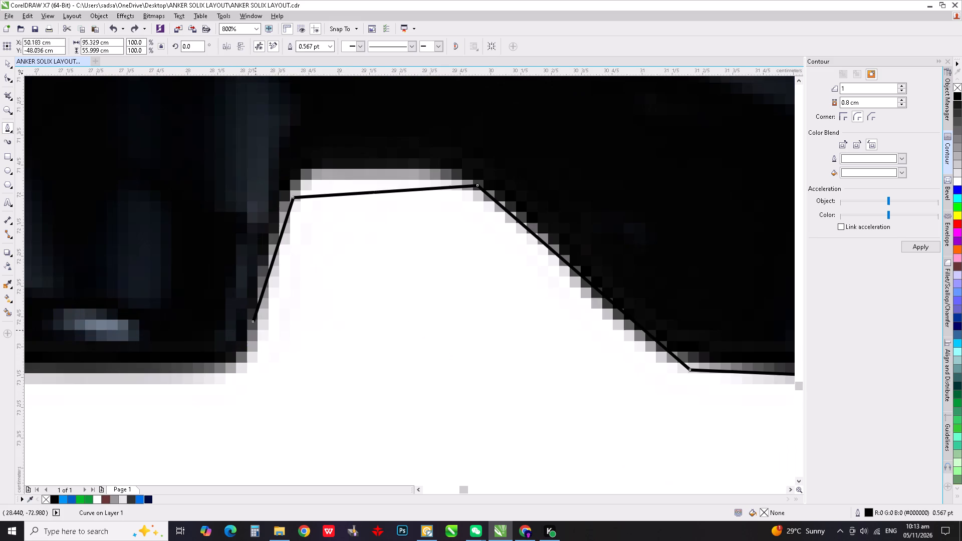
pyautogui.click(255, 323)
pyautogui.click(248, 354)
pyautogui.moveTo(229, 366); pyautogui.dragTo(212, 366)
pyautogui.moveTo(181, 365); pyautogui.dragTo(162, 366)
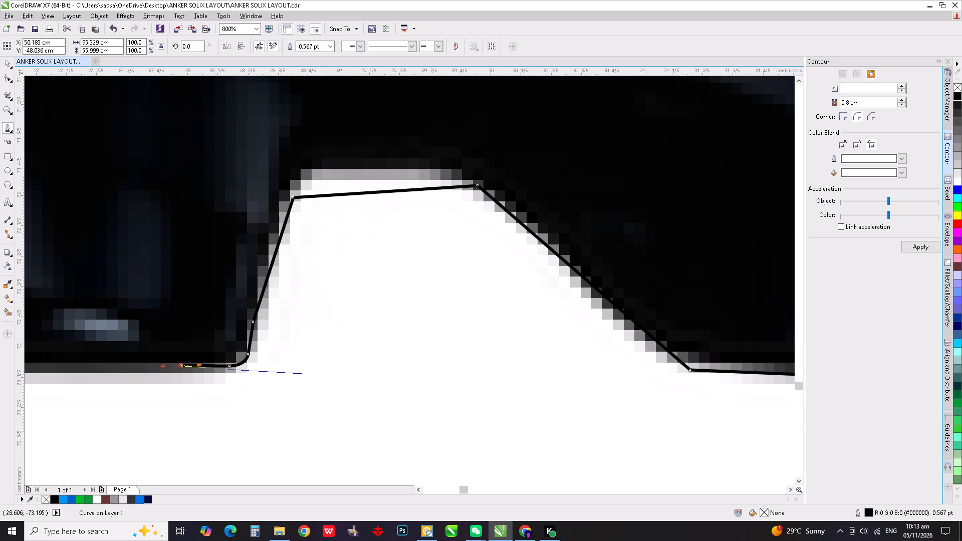
pyautogui.scroll(-2, 435, 363)
pyautogui.scroll(1, 326, 353)
pyautogui.click(258, 375)
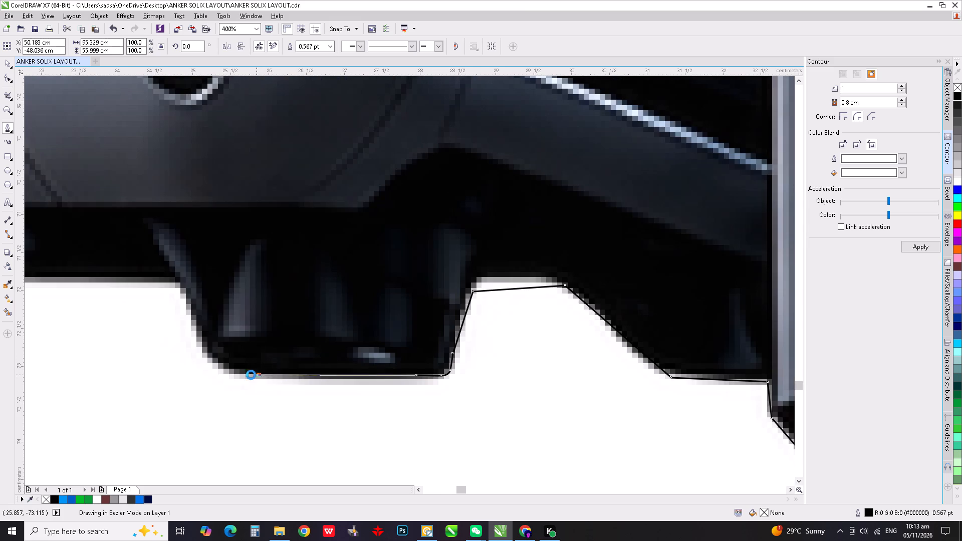
# Curve the outline around the same foot's opposite corner and up its side to the station's underside.
pyautogui.moveTo(247, 375); pyautogui.dragTo(232, 370)
pyautogui.moveTo(225, 367); pyautogui.dragTo(212, 357)
pyautogui.moveTo(206, 348); pyautogui.dragTo(200, 340)
pyautogui.moveTo(195, 330); pyautogui.dragTo(193, 321)
pyautogui.moveTo(189, 307); pyautogui.dragTo(181, 292)
pyautogui.click(178, 289)
pyautogui.click(162, 279)
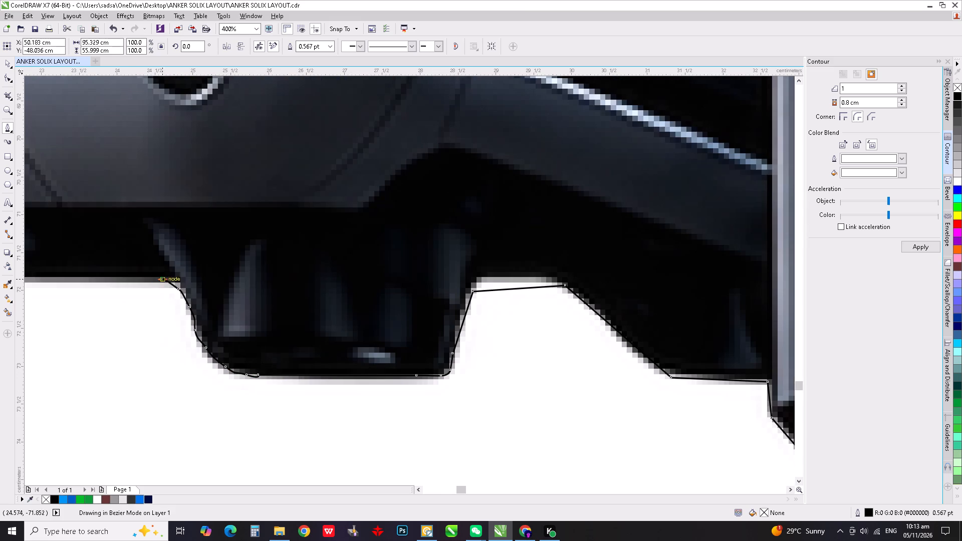
# Trace the left power station's long underside from that foot to the slope of the foot near the wheel.
pyautogui.scroll(-2, 386, 348)
pyautogui.scroll(1, 297, 338)
pyautogui.moveTo(288, 332); pyautogui.dragTo(283, 332)
pyautogui.moveTo(279, 332); pyautogui.dragTo(273, 330)
pyautogui.moveTo(268, 328); pyautogui.dragTo(258, 323)
pyautogui.moveTo(250, 320); pyautogui.dragTo(242, 319)
pyautogui.moveTo(233, 317); pyautogui.dragTo(206, 314)
pyautogui.click(205, 314)
pyautogui.scroll(-1, 464, 354)
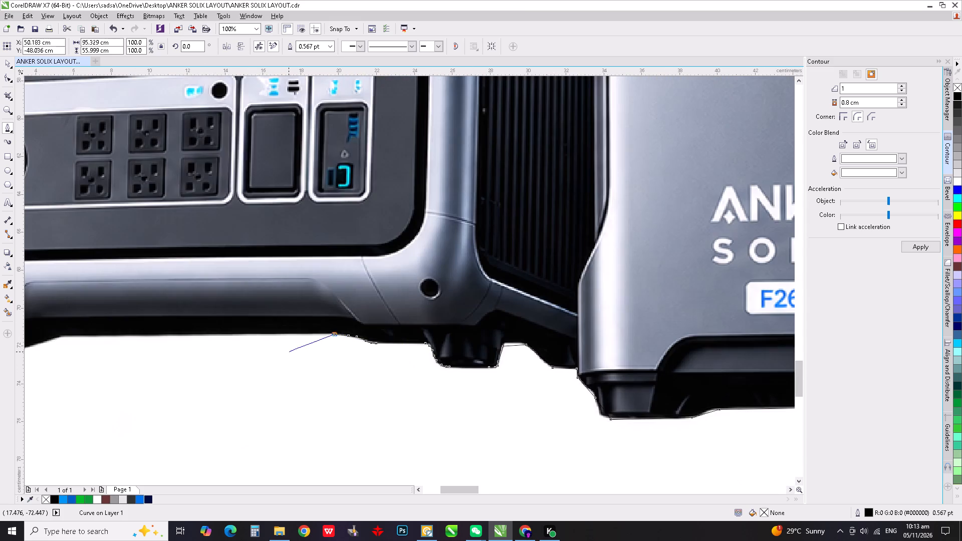
pyautogui.scroll(1, 281, 347)
pyautogui.scroll(-1, 632, 356)
pyautogui.scroll(1, 254, 343)
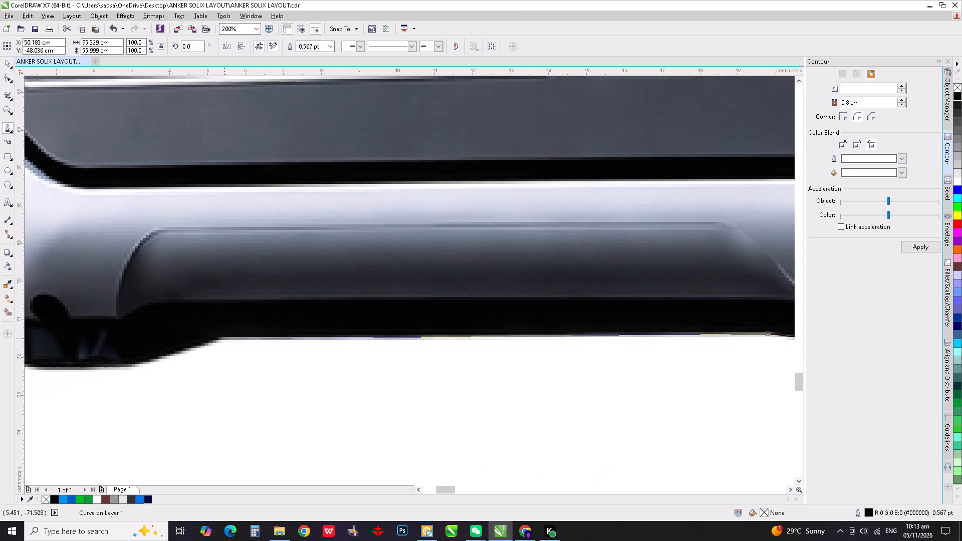
pyautogui.click(224, 339)
# Trace the slope, bottom and far side of the foot beside the wheel with closely spaced points.
pyautogui.moveTo(198, 362); pyautogui.dragTo(418, 304, button='middle')
pyautogui.scroll(1, 368, 307)
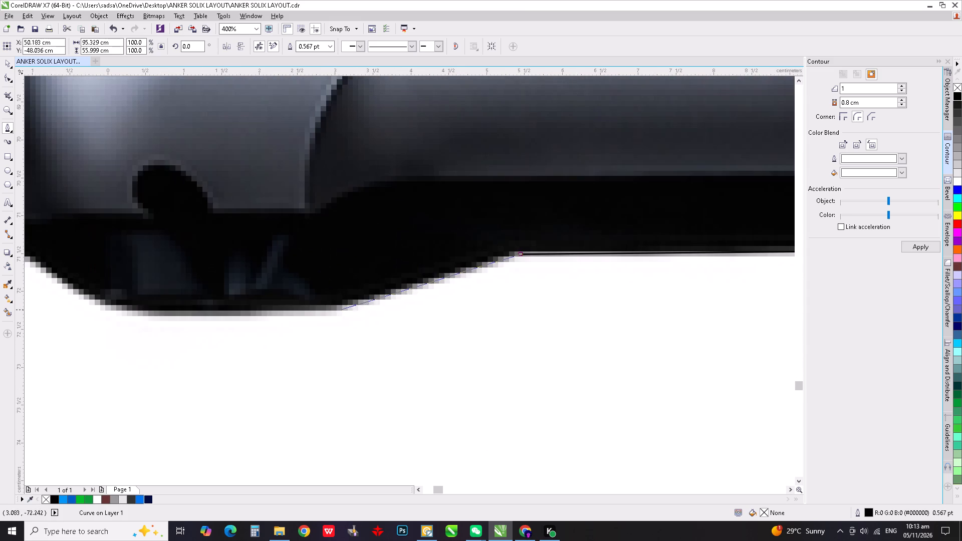
pyautogui.click(337, 309)
pyautogui.click(133, 315)
pyautogui.scroll(-2, 561, 363)
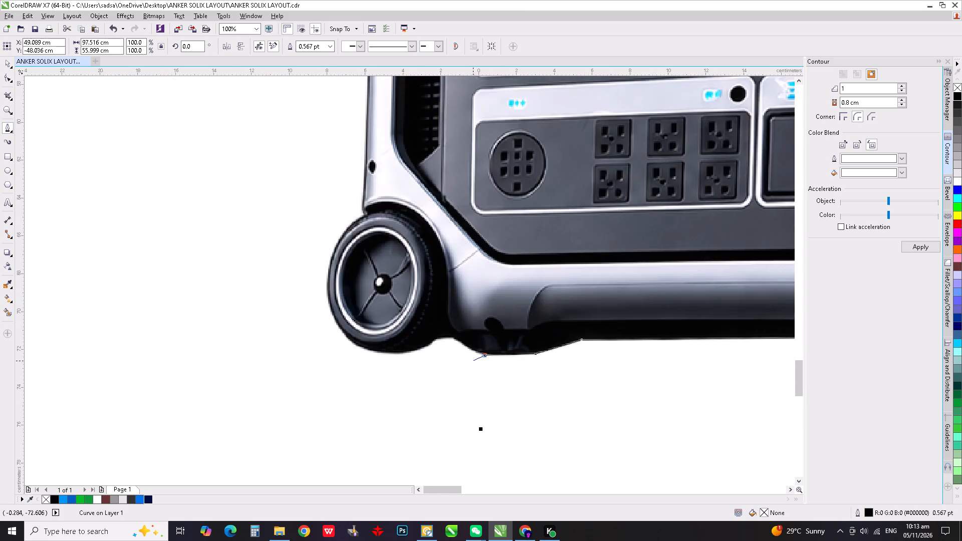
pyautogui.scroll(1, 484, 356)
pyautogui.click(478, 352)
pyautogui.click(469, 351)
pyautogui.moveTo(462, 347); pyautogui.dragTo(457, 344)
pyautogui.click(449, 337)
pyautogui.click(441, 331)
pyautogui.click(433, 326)
pyautogui.click(428, 324)
# Carry the outline across the gap between the foot and the wheel and along the tyre's bottom.
pyautogui.moveTo(420, 322); pyautogui.dragTo(409, 321)
pyautogui.moveTo(400, 321); pyautogui.dragTo(392, 326)
pyautogui.moveTo(389, 327); pyautogui.dragTo(382, 328)
pyautogui.click(368, 334)
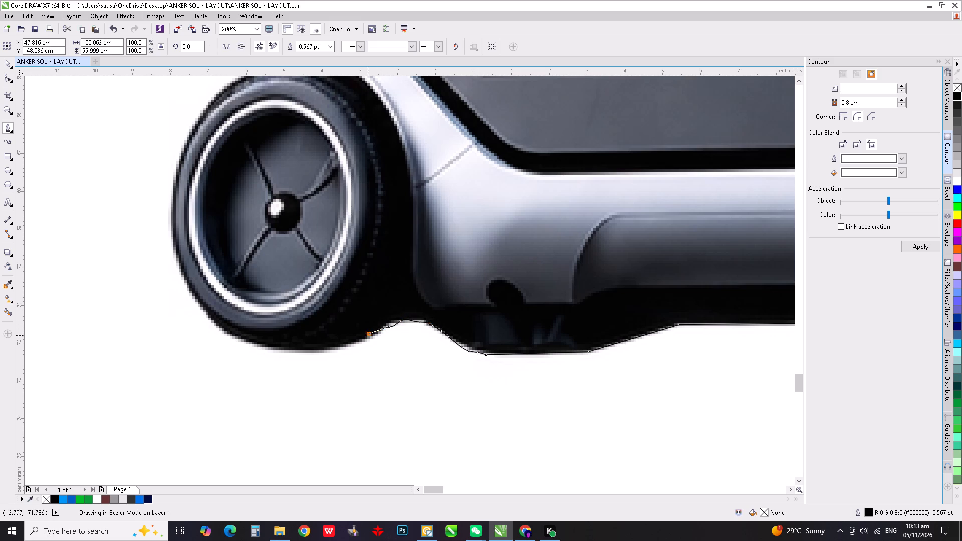
pyautogui.moveTo(354, 340); pyautogui.dragTo(348, 342)
pyautogui.click(336, 343)
pyautogui.click(303, 349)
pyautogui.moveTo(292, 349); pyautogui.dragTo(263, 344)
# Trace the wheel's lower outer curve up to about axle height with curved points.
pyautogui.moveTo(225, 338); pyautogui.dragTo(219, 335)
pyautogui.moveTo(212, 325); pyautogui.dragTo(205, 318)
pyautogui.moveTo(201, 310); pyautogui.dragTo(193, 300)
pyautogui.moveTo(186, 290); pyautogui.dragTo(179, 278)
pyautogui.moveTo(174, 268); pyautogui.dragTo(174, 262)
pyautogui.moveTo(175, 246); pyautogui.dragTo(176, 233)
pyautogui.moveTo(176, 222); pyautogui.dragTo(176, 217)
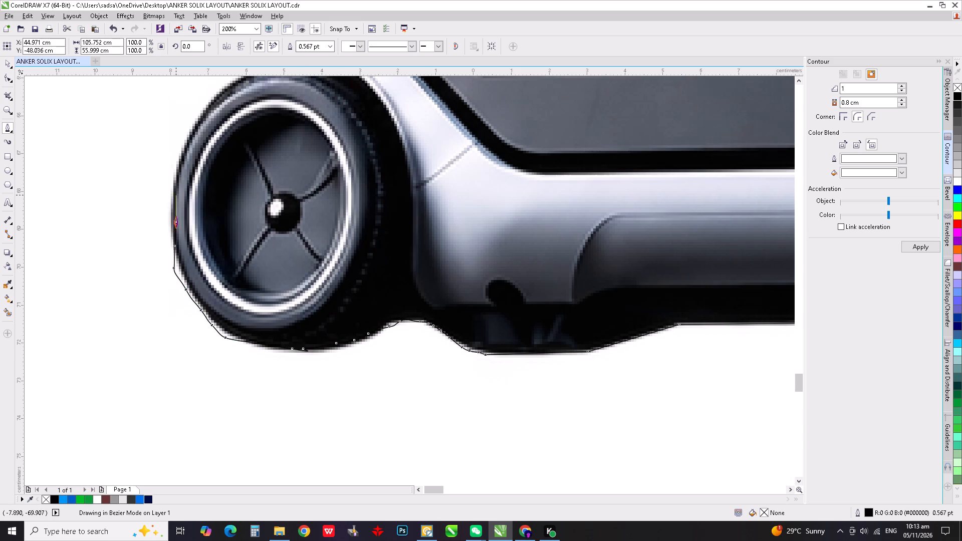
# Trace the wheel's upper outer curve to where the tyre meets the power station's side frame.
pyautogui.moveTo(175, 189); pyautogui.dragTo(174, 182)
pyautogui.click(174, 176)
pyautogui.scroll(1, 176, 169)
pyautogui.moveTo(179, 163); pyautogui.dragTo(182, 157)
pyautogui.scroll(-2, 234, 248)
pyautogui.scroll(1, 239, 217)
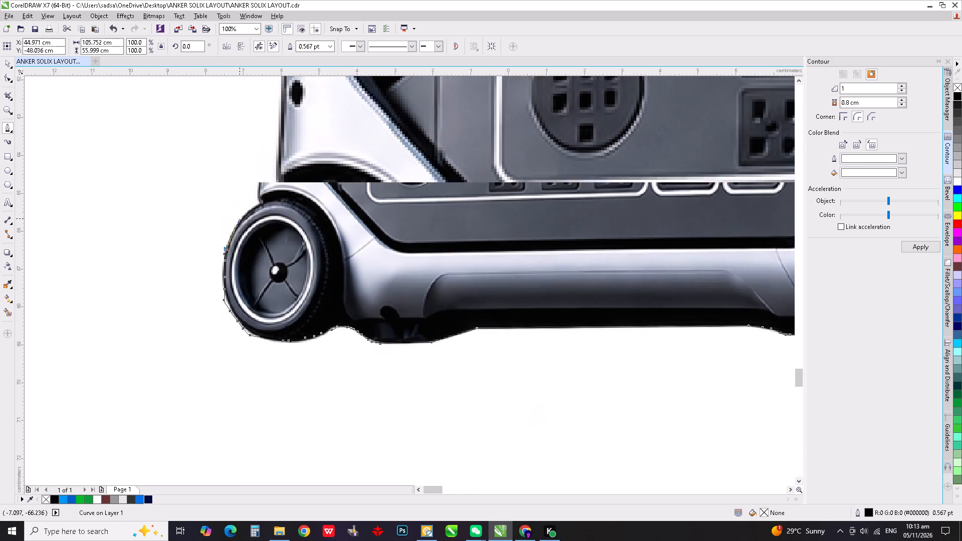
pyautogui.click(224, 242)
pyautogui.moveTo(237, 226); pyautogui.dragTo(244, 216)
pyautogui.moveTo(255, 203); pyautogui.dragTo(263, 197)
pyautogui.doubleClick(276, 191)
# Trace the left station's outer side and rounded upper shoulder up to the edge of the solar panel.
pyautogui.scroll(-1, 304, 285)
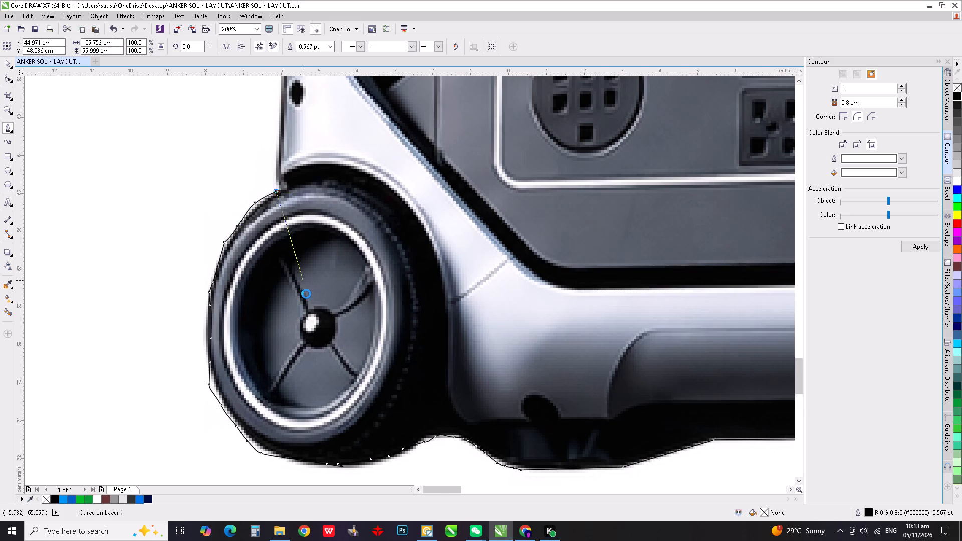
pyautogui.scroll(-2, 306, 294)
pyautogui.scroll(2, 315, 237)
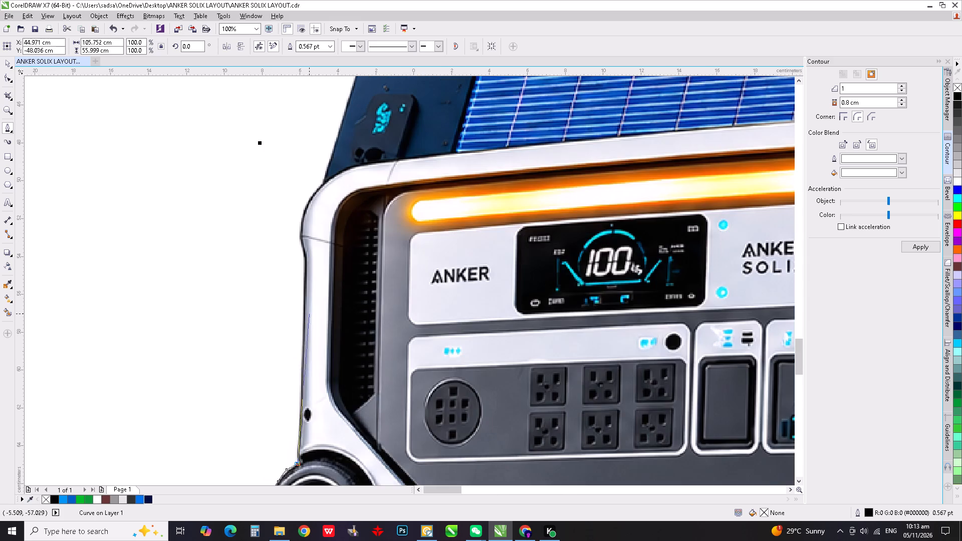
pyautogui.click(303, 255)
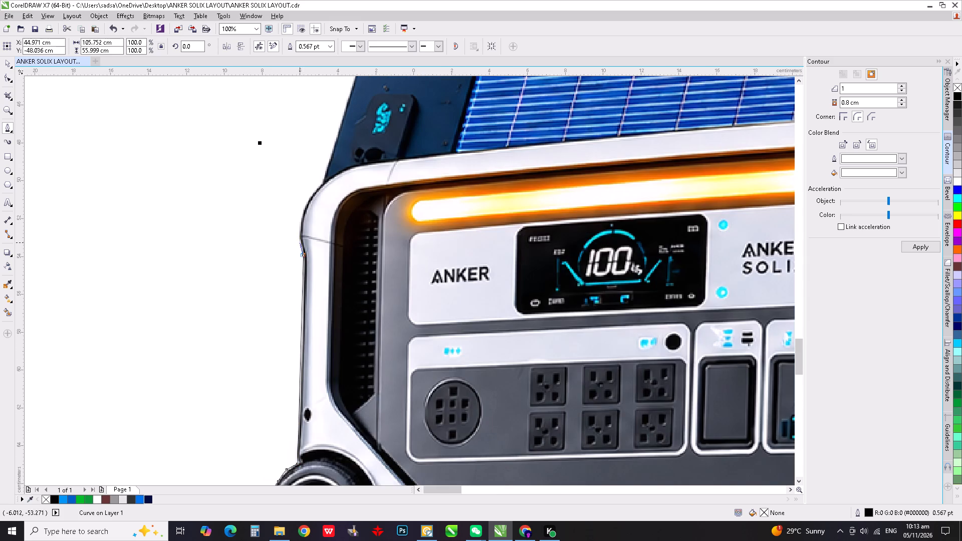
pyautogui.click(300, 242)
pyautogui.moveTo(300, 235); pyautogui.dragTo(300, 225)
pyautogui.moveTo(300, 218); pyautogui.dragTo(300, 214)
pyautogui.moveTo(302, 209); pyautogui.dragTo(304, 205)
pyautogui.moveTo(307, 201); pyautogui.dragTo(312, 193)
pyautogui.moveTo(314, 192); pyautogui.dragTo(319, 188)
pyautogui.click(322, 186)
pyautogui.click(325, 183)
# Trace the left solar panel's side and rounded top corner, closing the outline at its starting point.
pyautogui.scroll(-1, 308, 265)
pyautogui.scroll(1, 314, 192)
pyautogui.scroll(-2, 319, 313)
pyautogui.scroll(2, 337, 226)
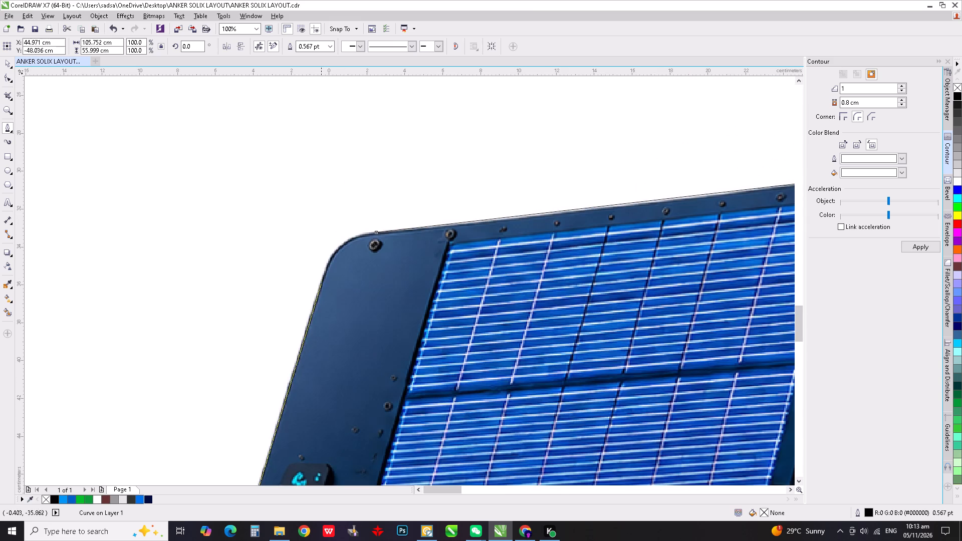
pyautogui.click(327, 264)
pyautogui.moveTo(328, 261); pyautogui.dragTo(330, 256)
pyautogui.click(334, 250)
pyautogui.moveTo(346, 241); pyautogui.dragTo(358, 237)
pyautogui.moveTo(364, 235); pyautogui.dragTo(369, 235)
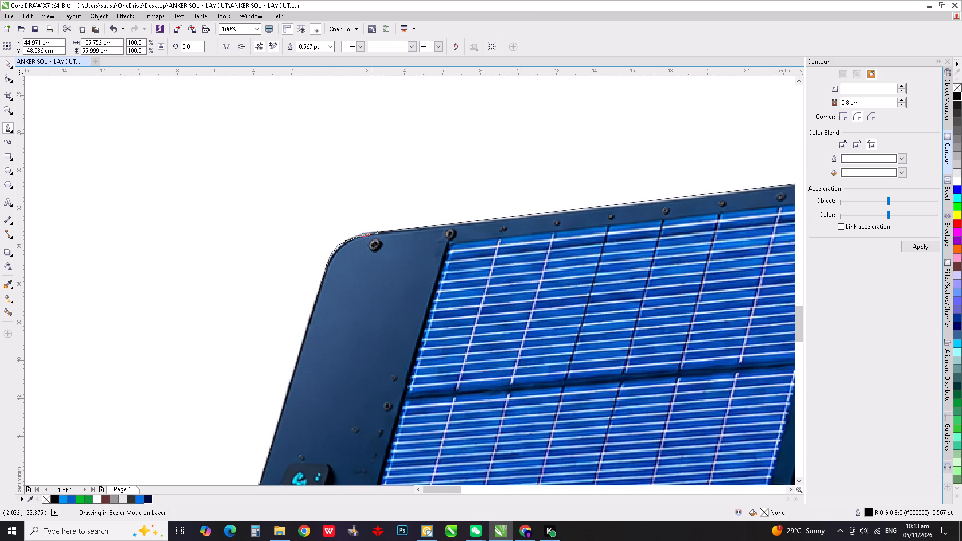
pyautogui.click(376, 234)
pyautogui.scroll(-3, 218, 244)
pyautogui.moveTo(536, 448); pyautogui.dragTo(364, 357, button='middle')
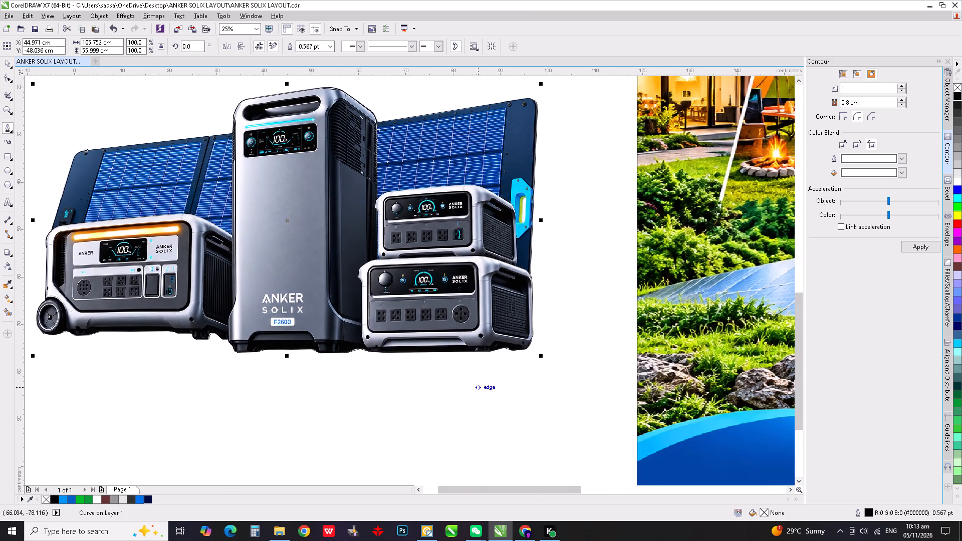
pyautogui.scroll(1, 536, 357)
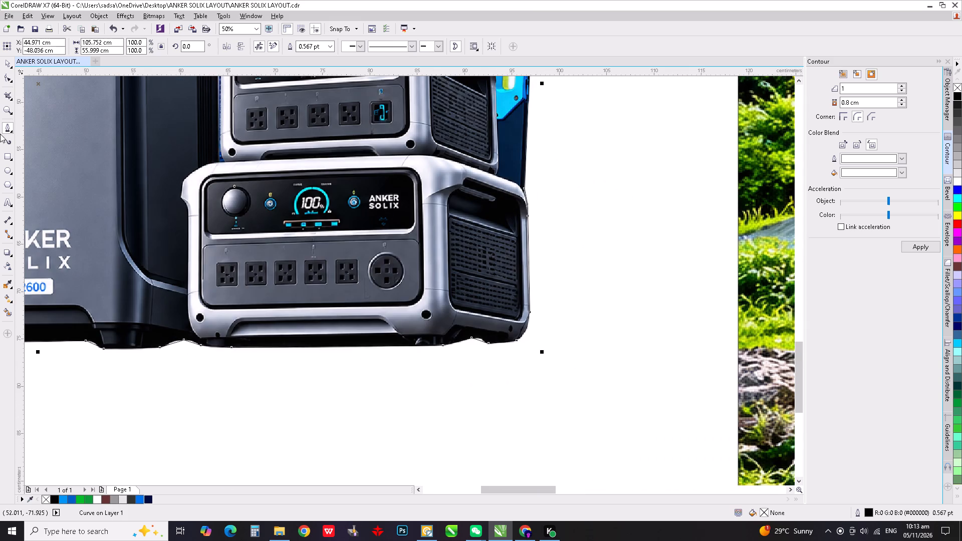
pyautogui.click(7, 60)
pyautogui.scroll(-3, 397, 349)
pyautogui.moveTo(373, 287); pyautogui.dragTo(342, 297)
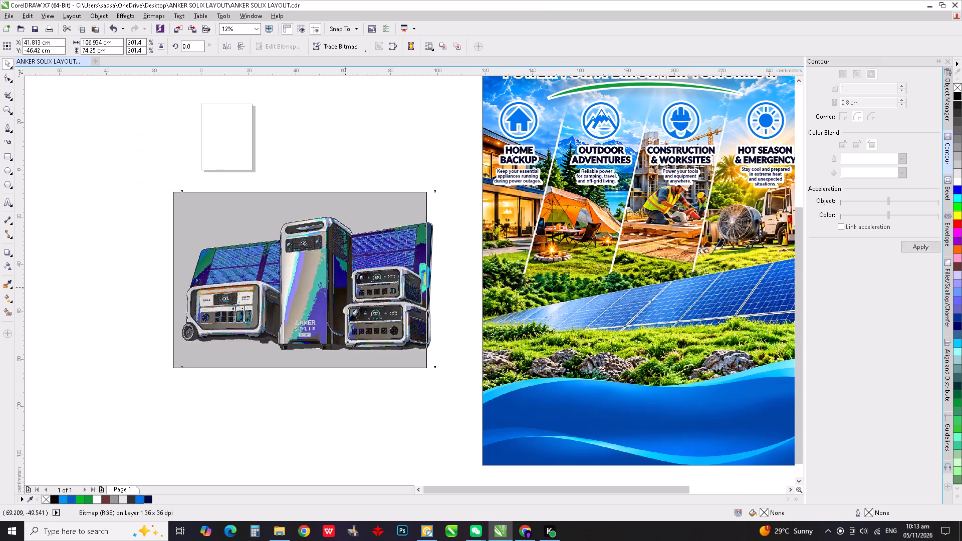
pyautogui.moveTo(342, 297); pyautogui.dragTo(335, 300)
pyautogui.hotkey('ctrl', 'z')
# Intersect the power station image with the traced outline to cut out the product group.
pyautogui.click(366, 192)
pyautogui.click(348, 227)
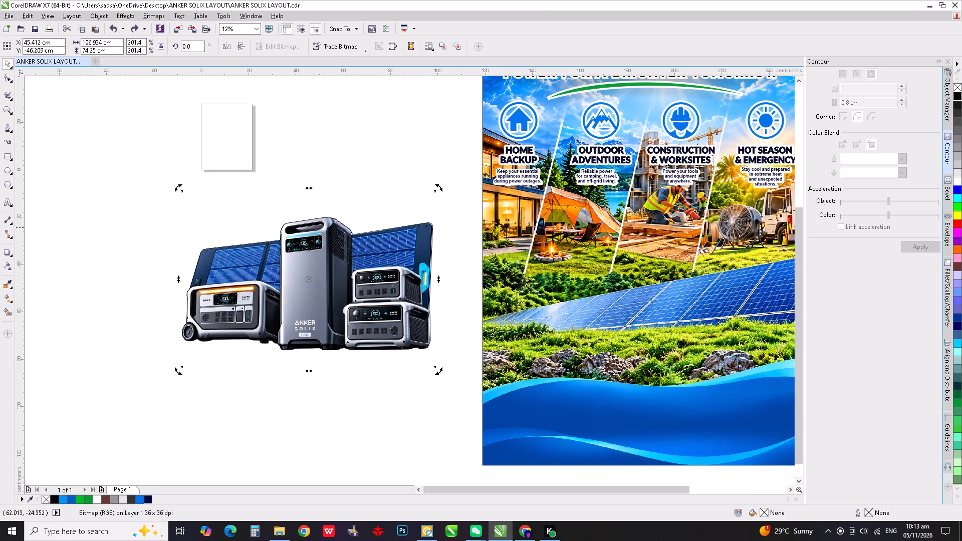
pyautogui.keyDown('shift'); pyautogui.click(353, 212); pyautogui.keyUp('shift')
pyautogui.click(304, 47)
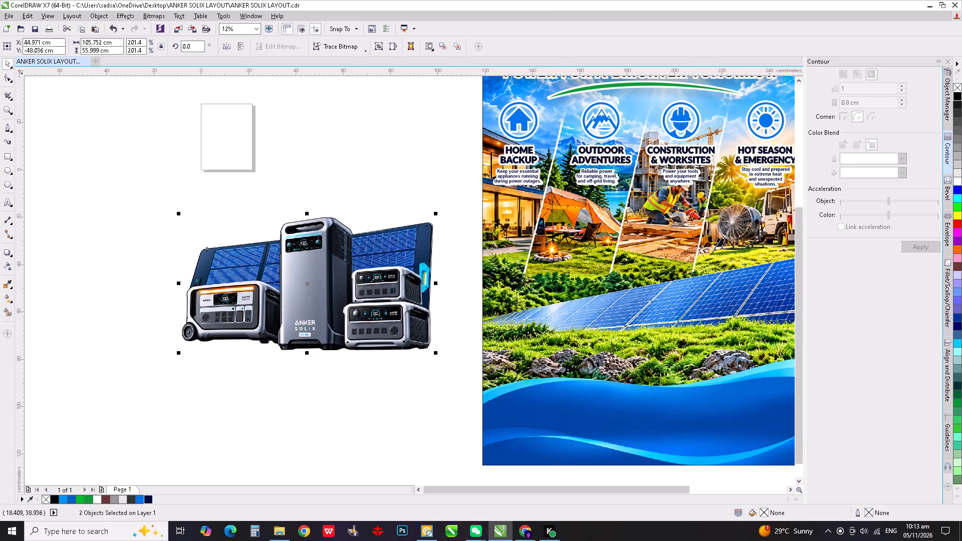
# Move the cut-out product group about 48 cm down and delete the leftover original image.
pyautogui.moveTo(116, 230); pyautogui.dragTo(422, 385)
pyautogui.moveTo(90, 208); pyautogui.dragTo(429, 389)
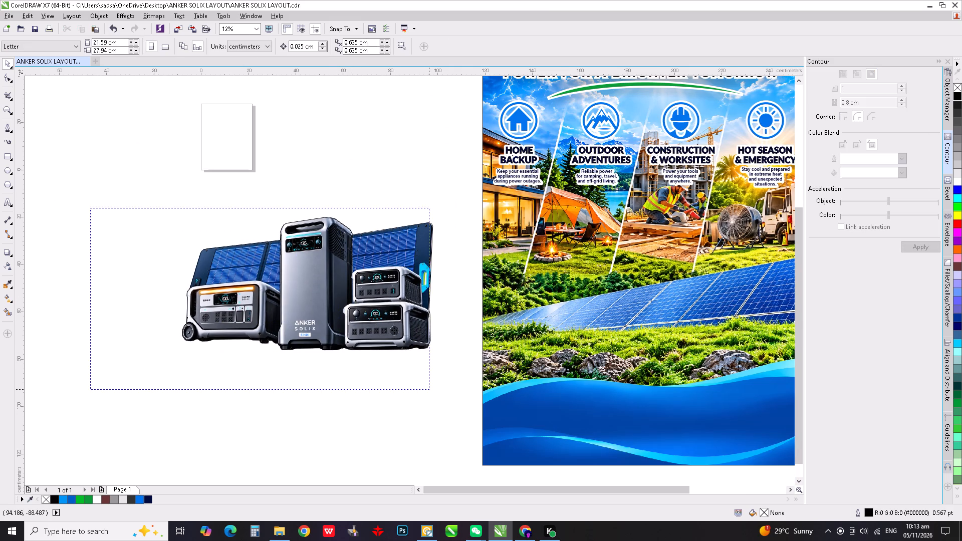
pyautogui.moveTo(429, 389); pyautogui.dragTo(448, 411)
pyautogui.moveTo(328, 297); pyautogui.dragTo(326, 410)
pyautogui.click(344, 217)
pyautogui.press('Delete')
pyautogui.scroll(-1, 287, 250)
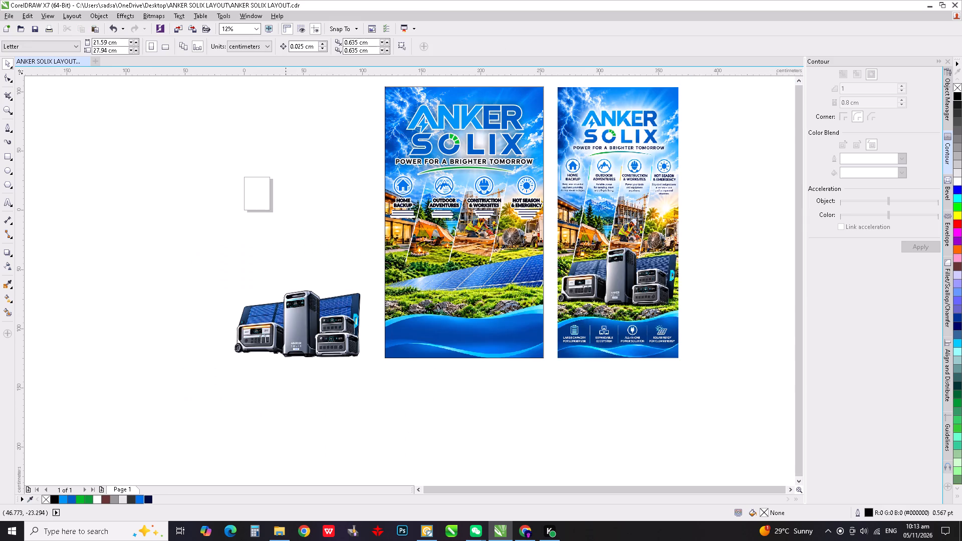
# Add a drop shadow to the cut-out product group.
pyautogui.click(299, 316)
pyautogui.hotkey('ctrl', 'g')
pyautogui.scroll(1, 284, 305)
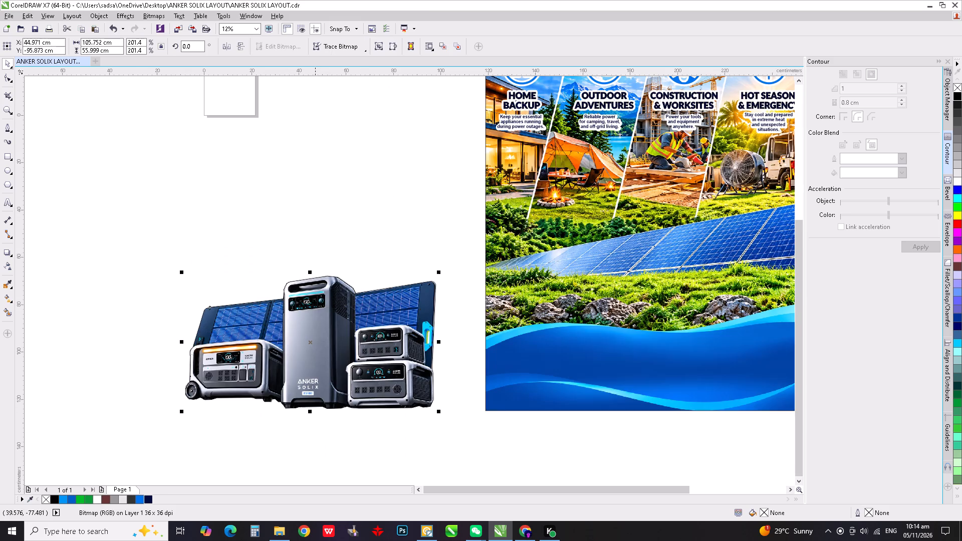
pyautogui.click(6, 251)
pyautogui.click(321, 322)
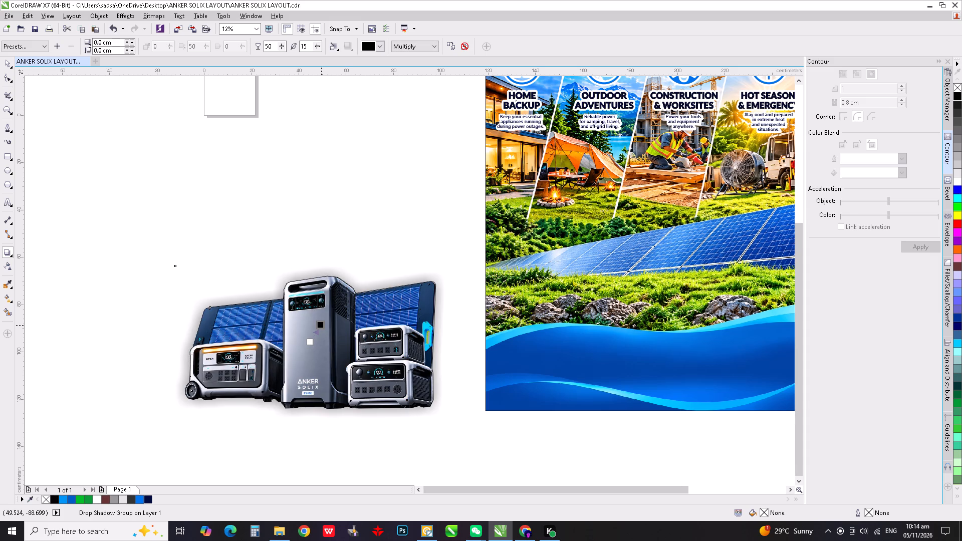
# Set the drop shadow's feathering to 3.
pyautogui.scroll(-1, 304, 296)
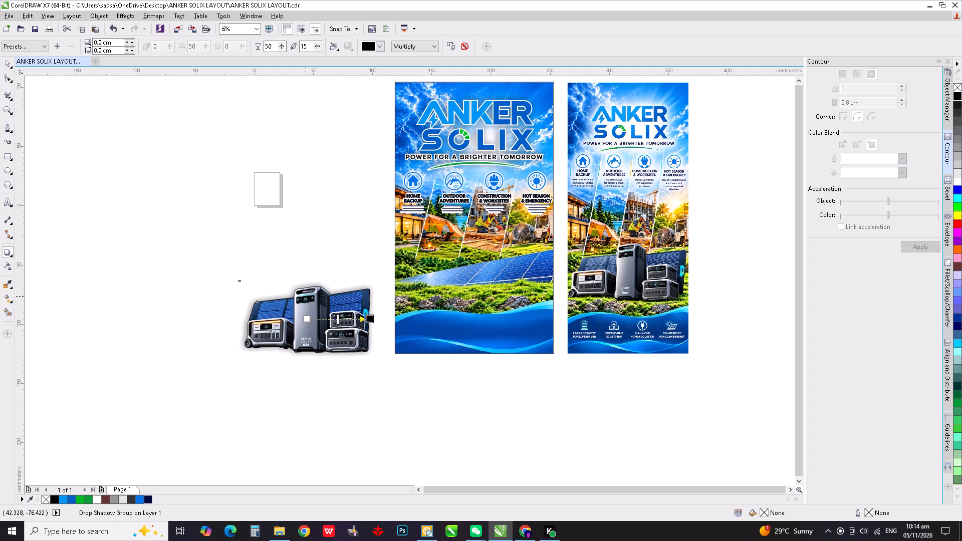
pyautogui.moveTo(307, 46); pyautogui.dragTo(260, 47)
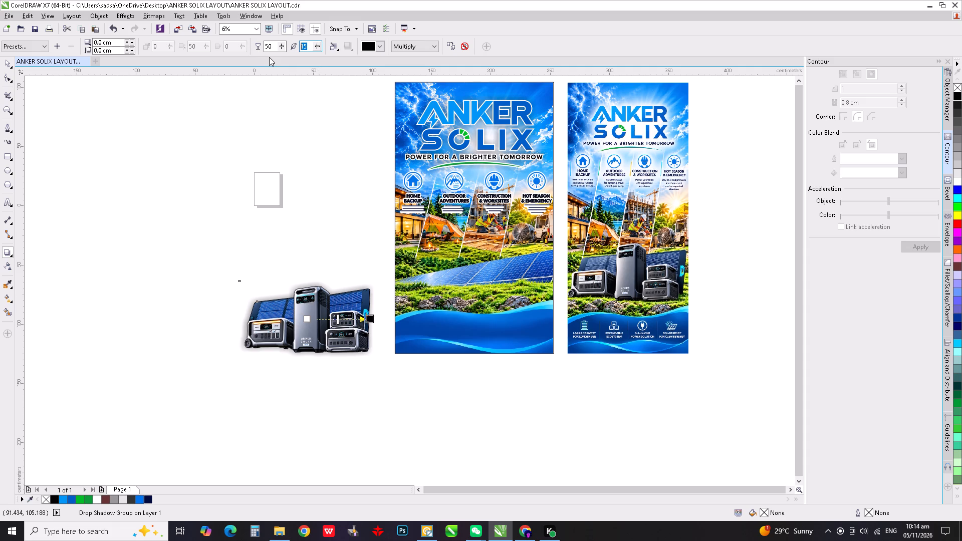
pyautogui.press('3')
pyautogui.press('Return')
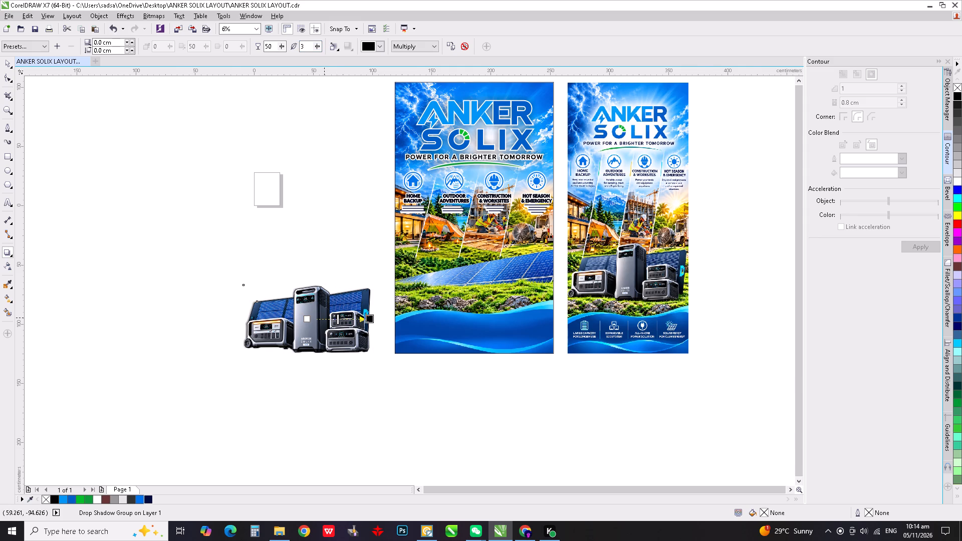
# Set the drop shadow's opacity to 100 on the cut-out product group.
pyautogui.scroll(1, 324, 318)
pyautogui.moveTo(277, 45); pyautogui.dragTo(236, 45)
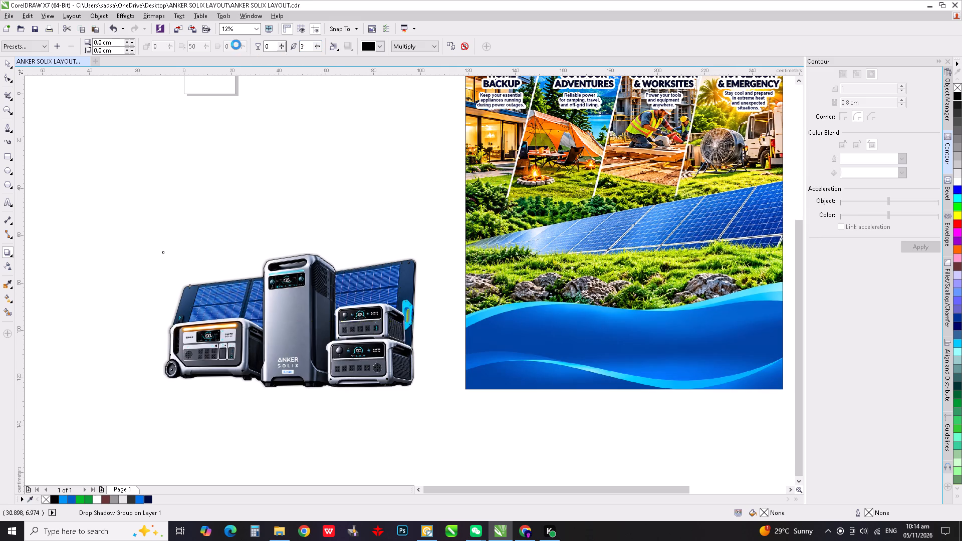
pyautogui.moveTo(271, 47); pyautogui.dragTo(230, 46)
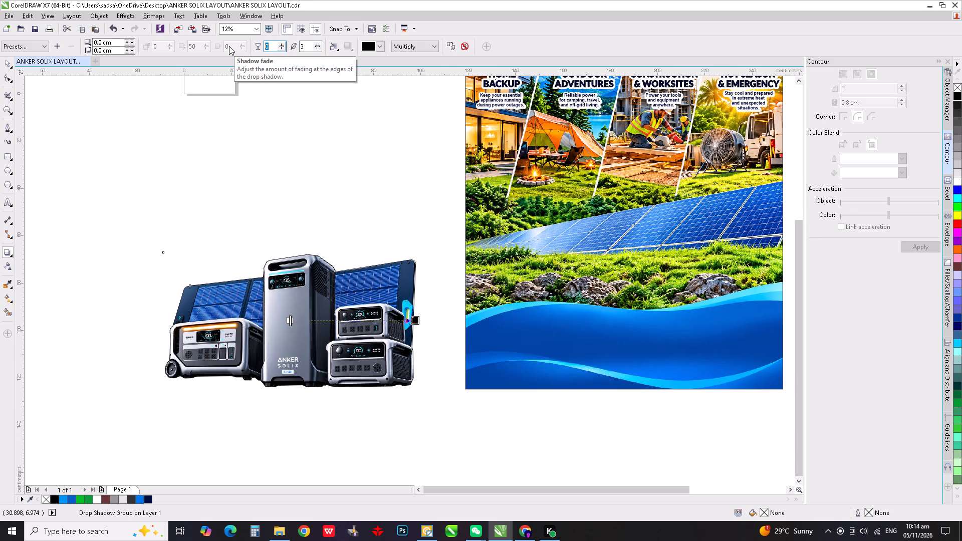
pyautogui.write('100')
pyautogui.press('Return')
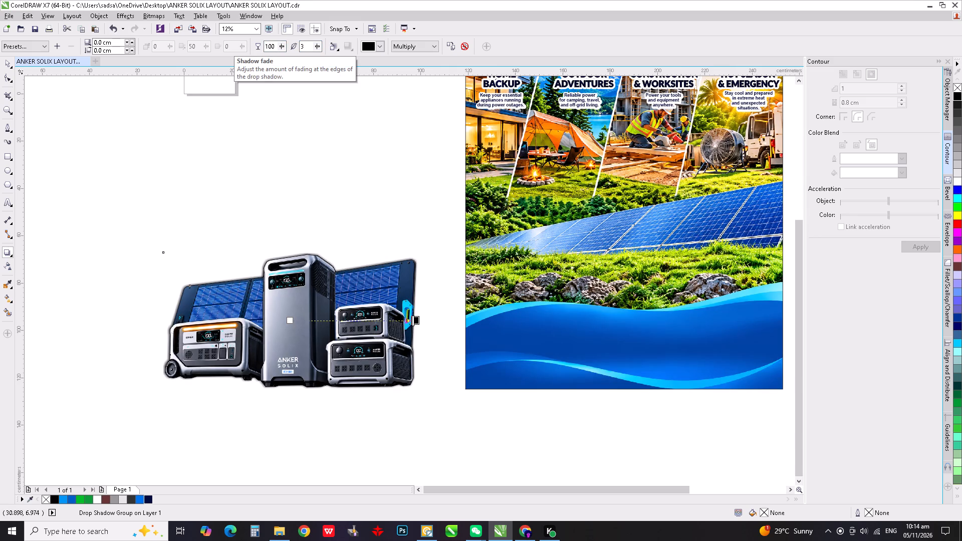
# Move the product group onto the wider poster, over the grass and rocks just above the blue wave.
pyautogui.click(8, 60)
pyautogui.scroll(-1, 208, 255)
pyautogui.moveTo(271, 289); pyautogui.dragTo(424, 252)
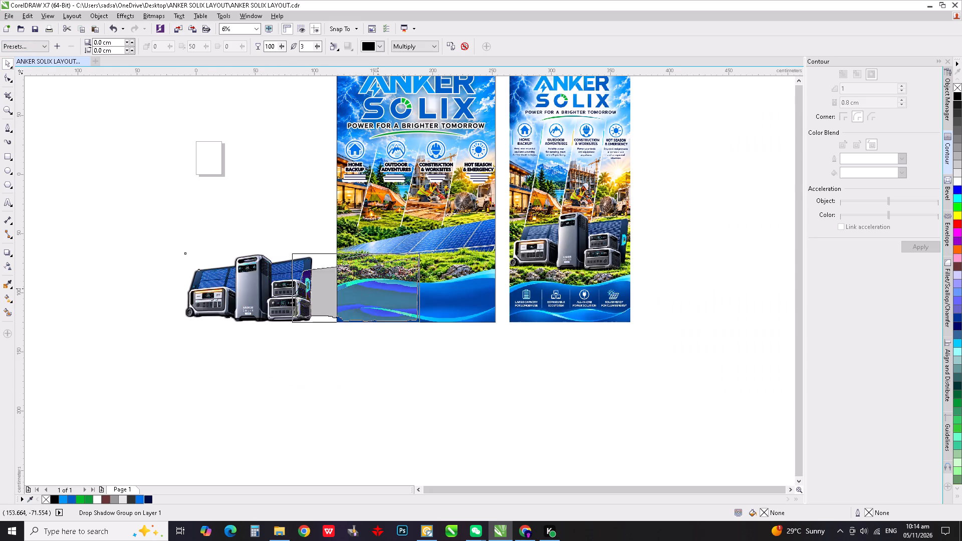
pyautogui.moveTo(424, 252); pyautogui.dragTo(434, 248)
pyautogui.moveTo(425, 288); pyautogui.dragTo(431, 239)
pyautogui.scroll(1, 422, 237)
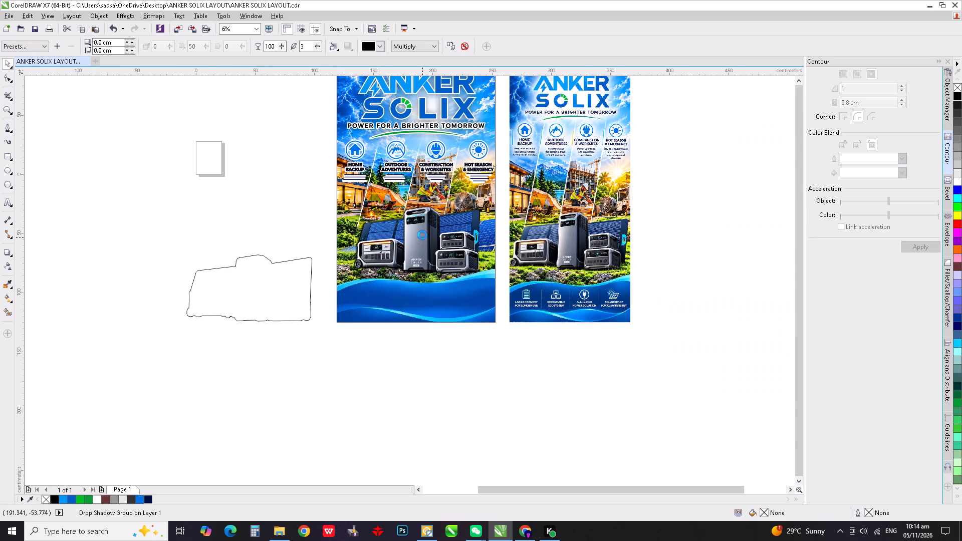
pyautogui.scroll(1, 420, 231)
pyautogui.moveTo(413, 248); pyautogui.dragTo(416, 243)
pyautogui.moveTo(416, 243); pyautogui.dragTo(414, 238)
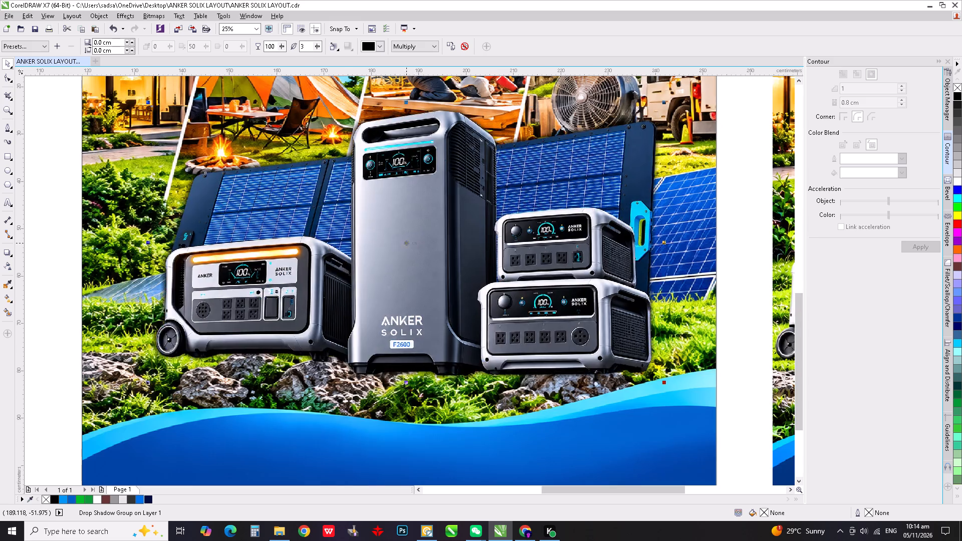
pyautogui.scroll(-2, 385, 250)
# Align the product group's horizontal centre with the wide poster background.
pyautogui.keyDown('shift'); pyautogui.click(463, 234); pyautogui.keyUp('shift')
pyautogui.press('c')
pyautogui.click(185, 242)
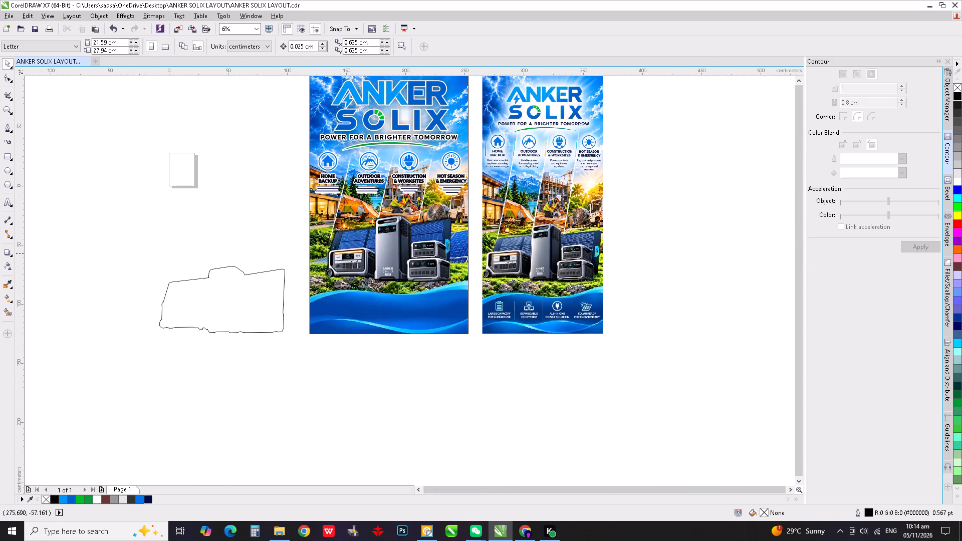
# Enlarge the product group on the wide poster by about 103%, to about 109 by 57.7 cm.
pyautogui.scroll(1, 448, 245)
pyautogui.click(437, 240)
pyautogui.moveTo(458, 184); pyautogui.dragTo(466, 180)
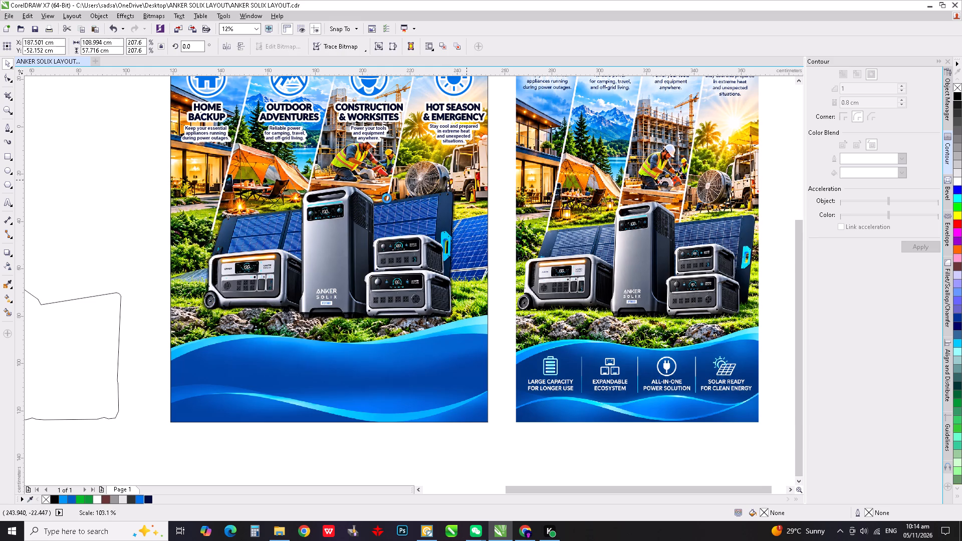
pyautogui.click(123, 220)
# Change the product group's drop shadow colour from black to a dark grey.
pyautogui.scroll(1, 337, 173)
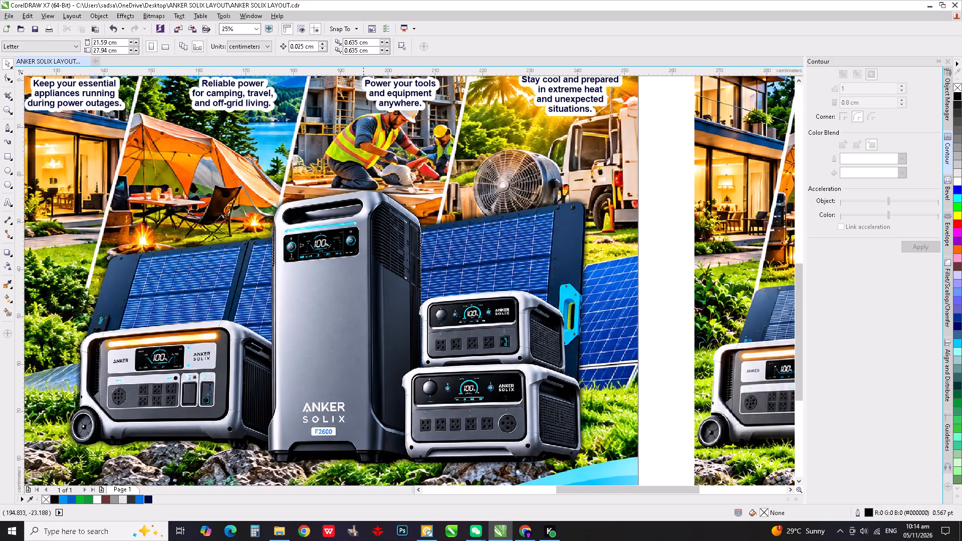
pyautogui.click(363, 193)
pyautogui.click(12, 254)
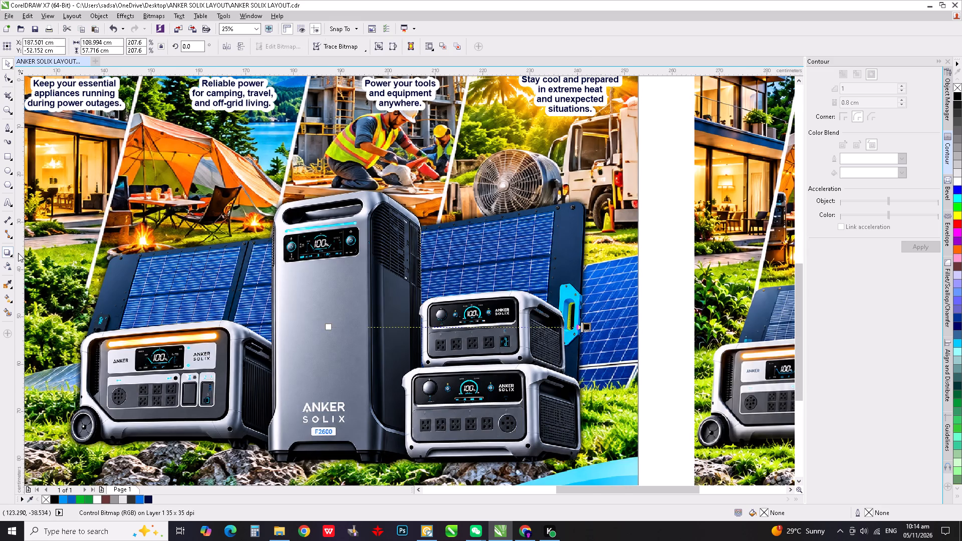
pyautogui.click(379, 45)
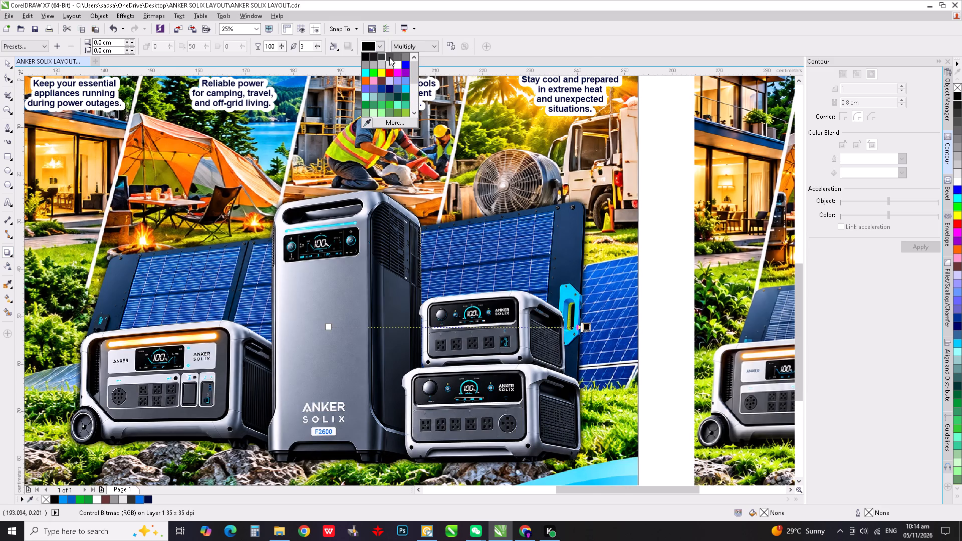
pyautogui.click(389, 57)
pyautogui.click(7, 65)
pyautogui.scroll(-1, 286, 227)
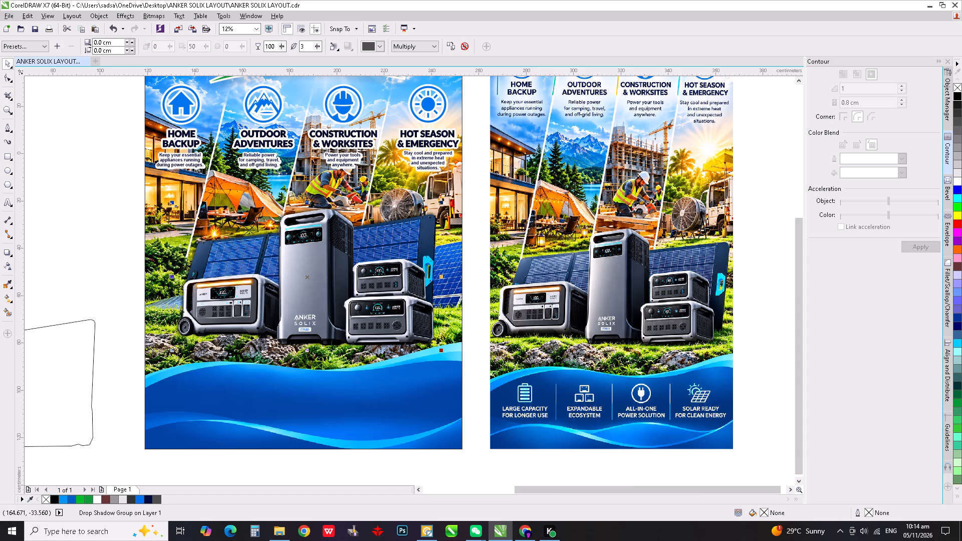
pyautogui.click(80, 230)
# Move the product group straight up by about 1.9 cm on the wide poster.
pyautogui.scroll(-1, 241, 285)
pyautogui.scroll(1, 267, 297)
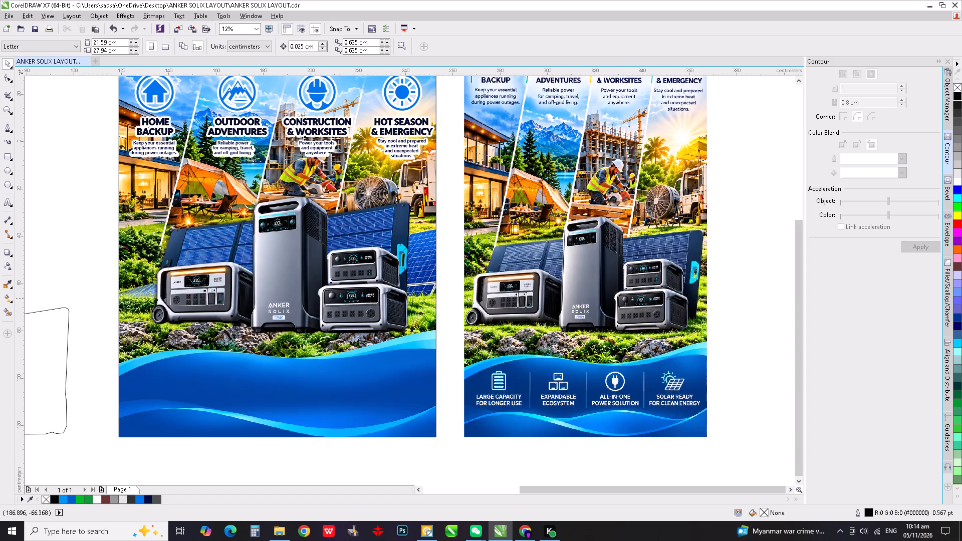
pyautogui.moveTo(291, 302); pyautogui.dragTo(292, 297)
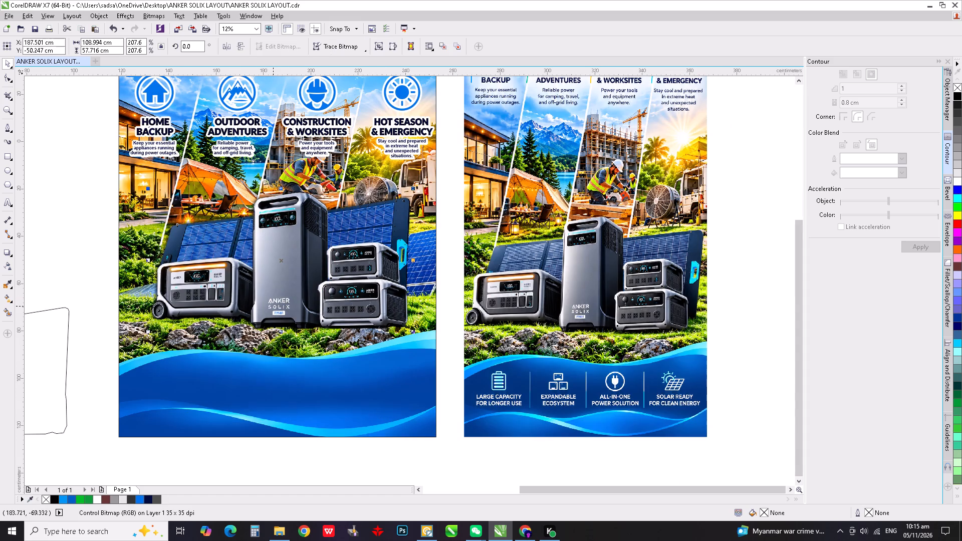
pyautogui.click(305, 311)
pyautogui.click(68, 261)
# Examine the wide poster's product area and empty blue footer against the original poster.
pyautogui.scroll(-2, 137, 257)
pyautogui.scroll(1, 158, 267)
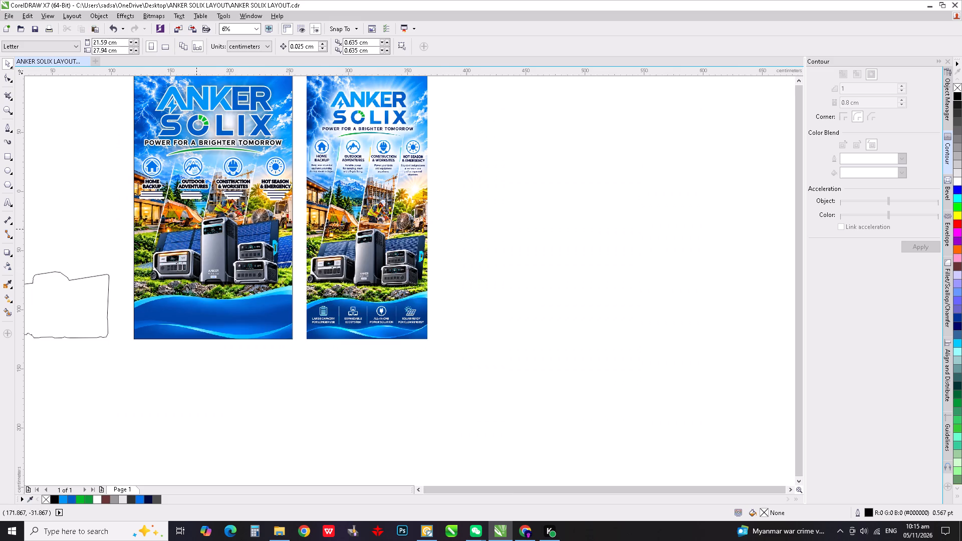
pyautogui.scroll(1, 196, 229)
pyautogui.scroll(1, 213, 123)
pyautogui.scroll(-2, 270, 167)
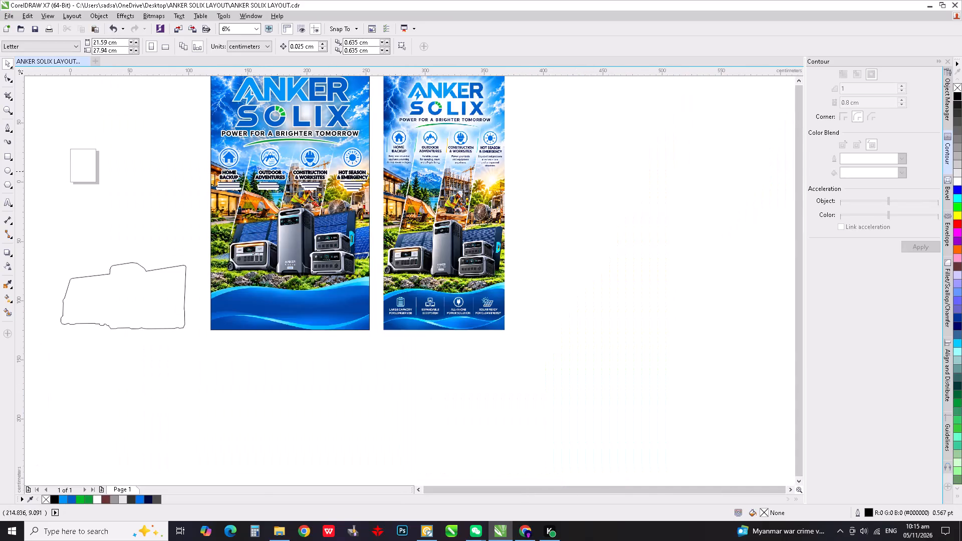
pyautogui.scroll(1, 321, 176)
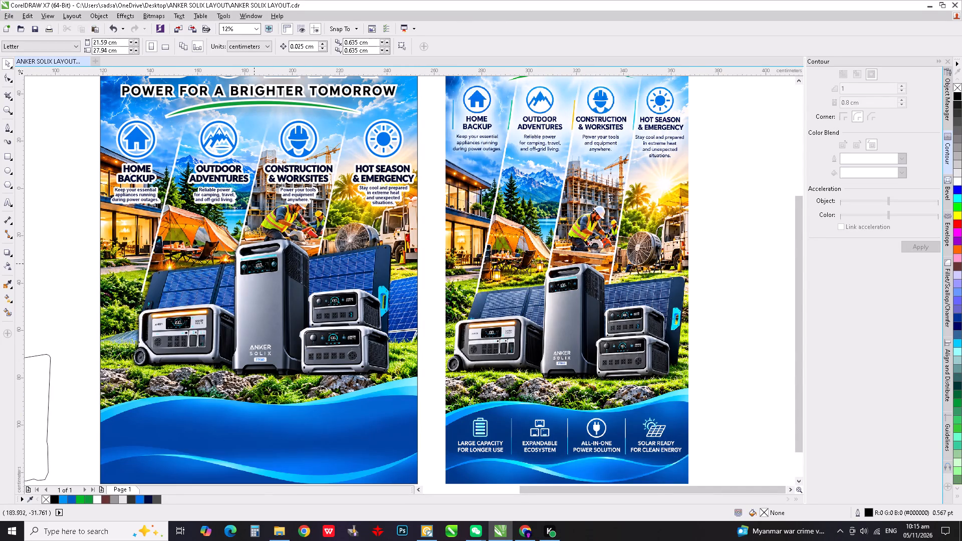
pyautogui.scroll(1, 241, 314)
pyautogui.scroll(-1, 288, 267)
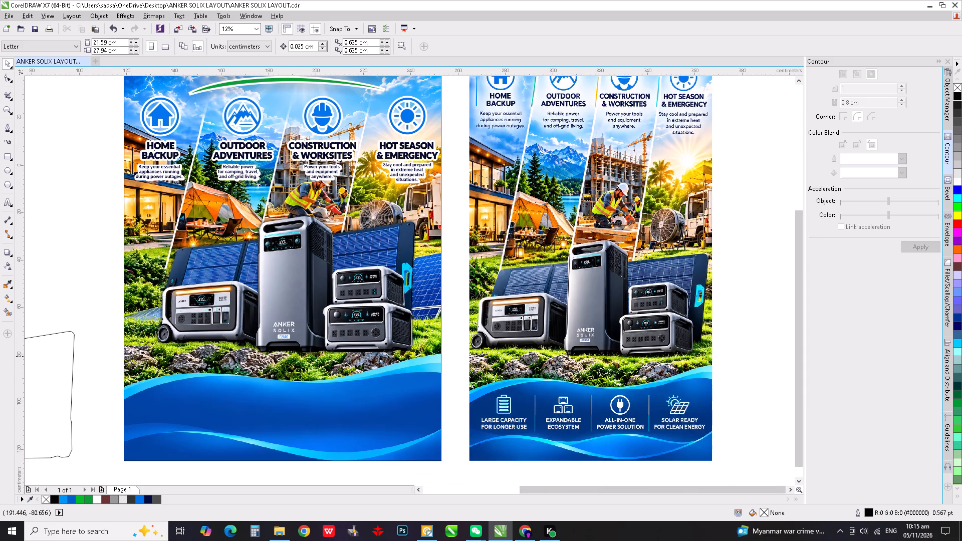
pyautogui.scroll(-1, 301, 340)
pyautogui.scroll(1, 260, 347)
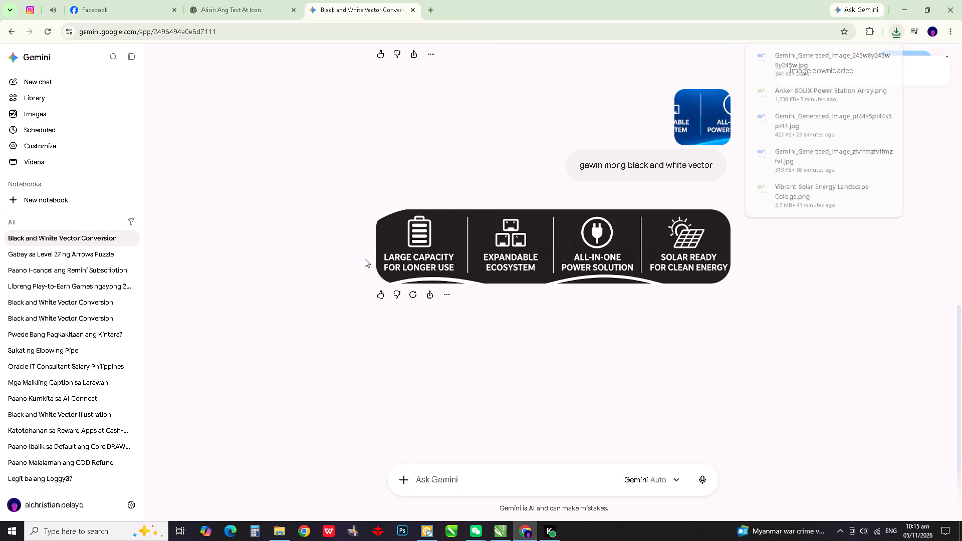
# Open the newly downloaded footer icons image from the desktop in Vector Magic.
pyautogui.press('super+d')
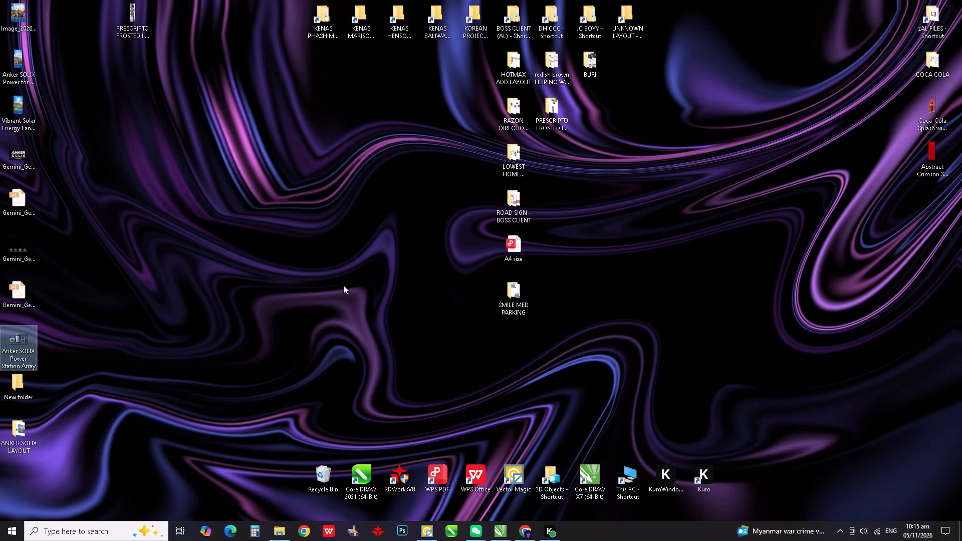
pyautogui.rightClick(186, 316)
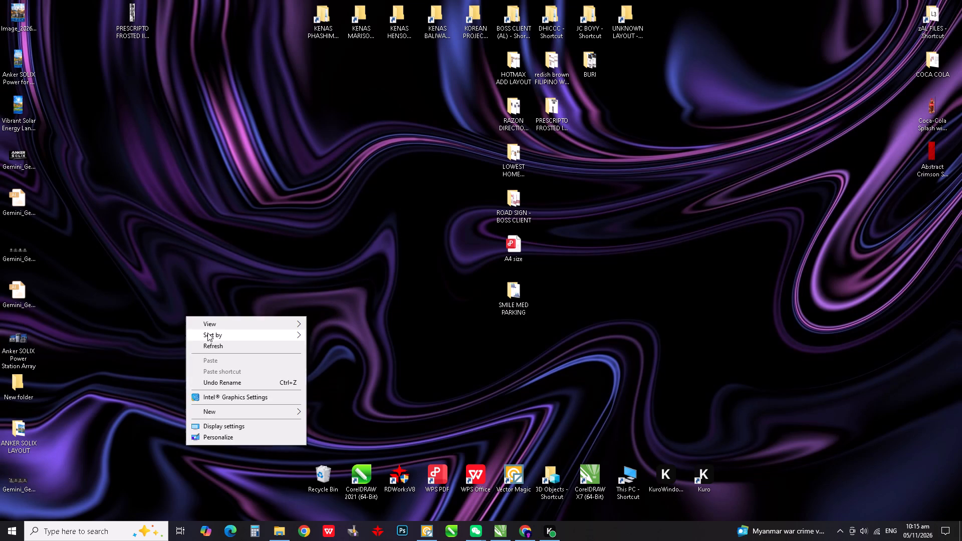
pyautogui.click(205, 351)
pyautogui.click(87, 143)
pyautogui.moveTo(19, 471); pyautogui.dragTo(437, 520)
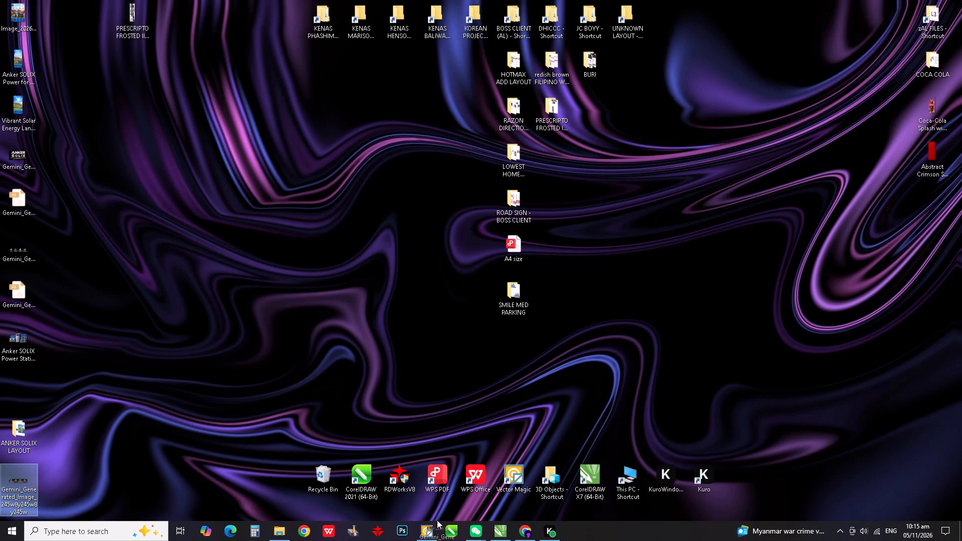
pyautogui.moveTo(437, 520); pyautogui.dragTo(375, 231)
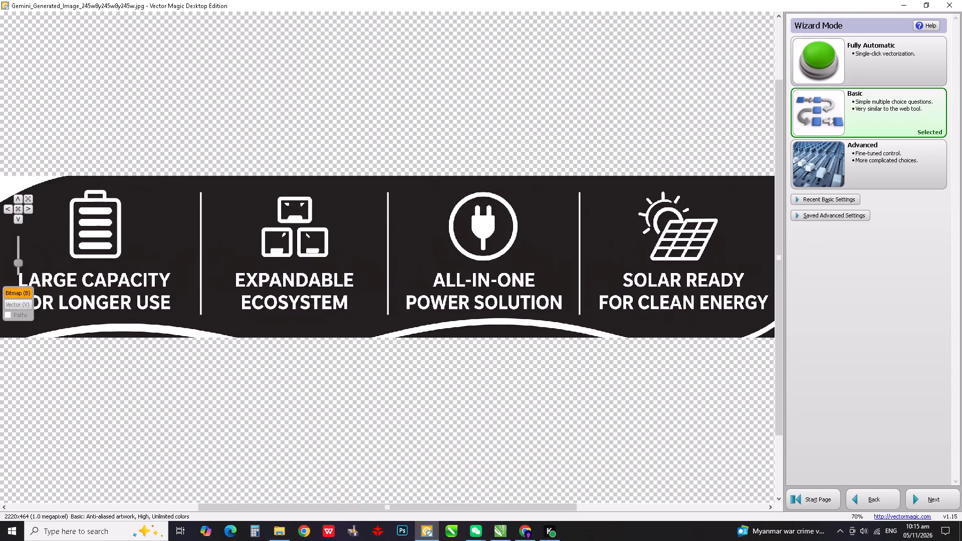
# Vectorize the footer icons image with the Fully Automatic mode.
pyautogui.scroll(-2, 557, 239)
pyautogui.scroll(1, 448, 196)
pyautogui.click(828, 62)
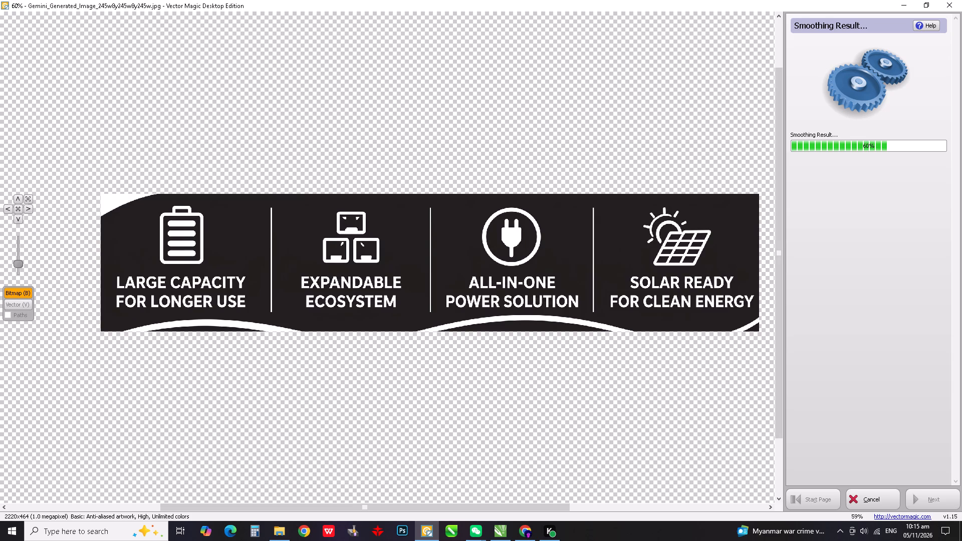
pyautogui.scroll(-1, 359, 248)
pyautogui.scroll(2, 361, 248)
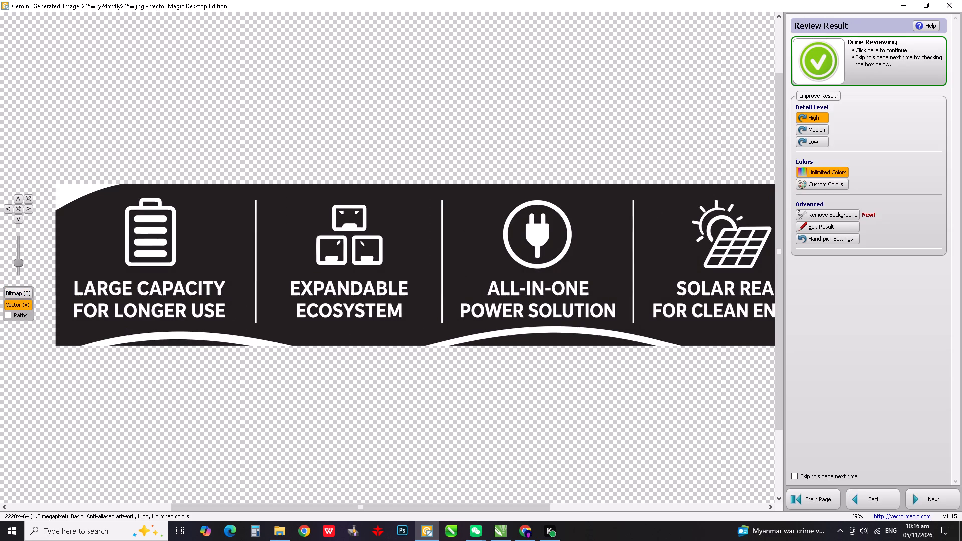
# Start Remove Background and erase the white corner shape and the large dark background behind the icons.
pyautogui.click(827, 214)
pyautogui.scroll(1, 36, 197)
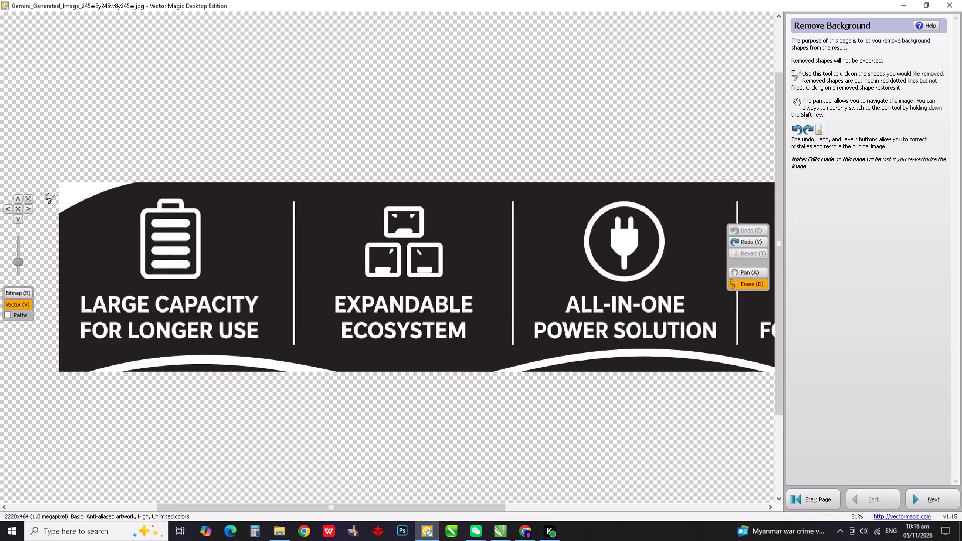
pyautogui.scroll(1, 46, 193)
pyautogui.click(83, 194)
pyautogui.click(111, 241)
# Erase the dark shapes inside the battery icon: the cap opening, the body fill and the thin upper strip.
pyautogui.scroll(2, 193, 213)
pyautogui.click(194, 204)
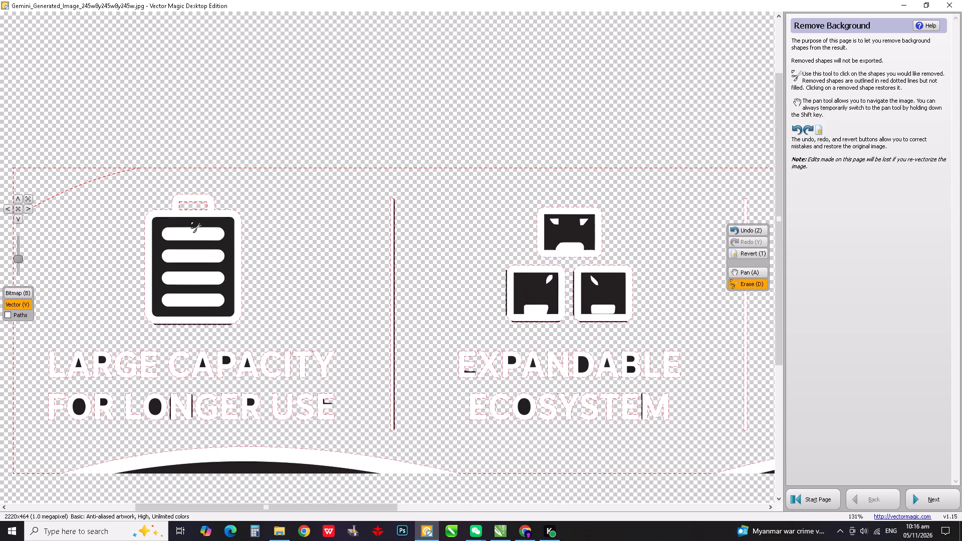
pyautogui.click(190, 224)
pyautogui.scroll(7, 195, 224)
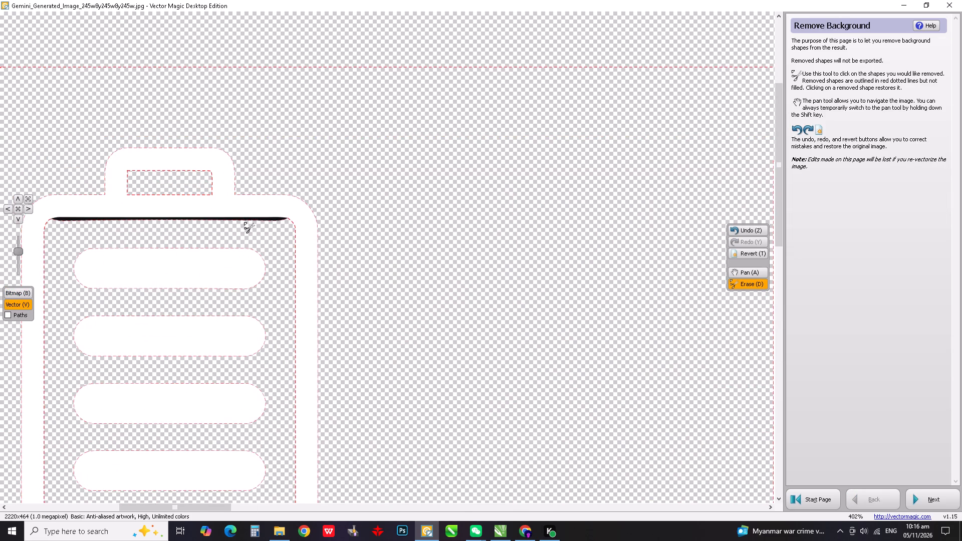
pyautogui.click(252, 218)
pyautogui.scroll(-4, 175, 235)
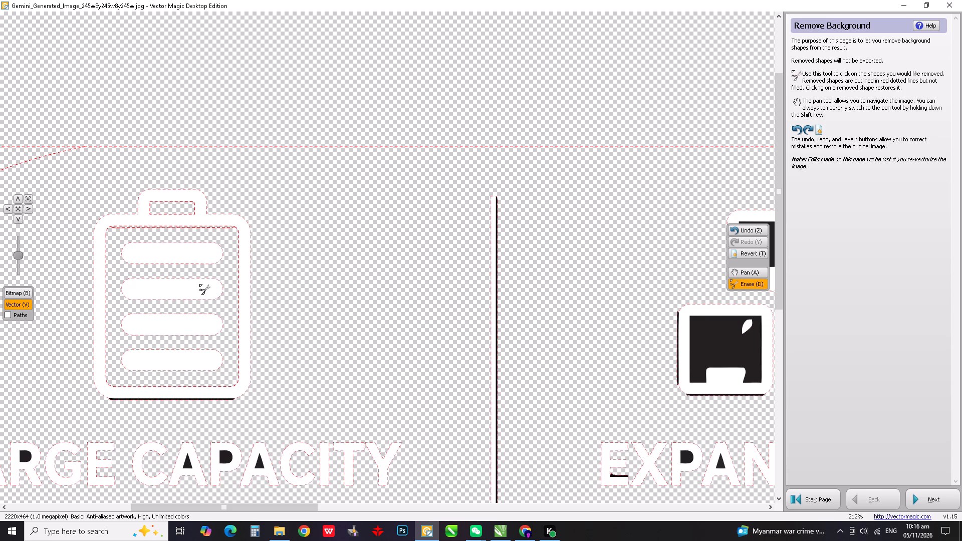
# Erase the thin dark strip beneath the battery icon.
pyautogui.scroll(4, 184, 404)
pyautogui.scroll(3, 231, 400)
pyautogui.click(238, 396)
pyautogui.click(276, 410)
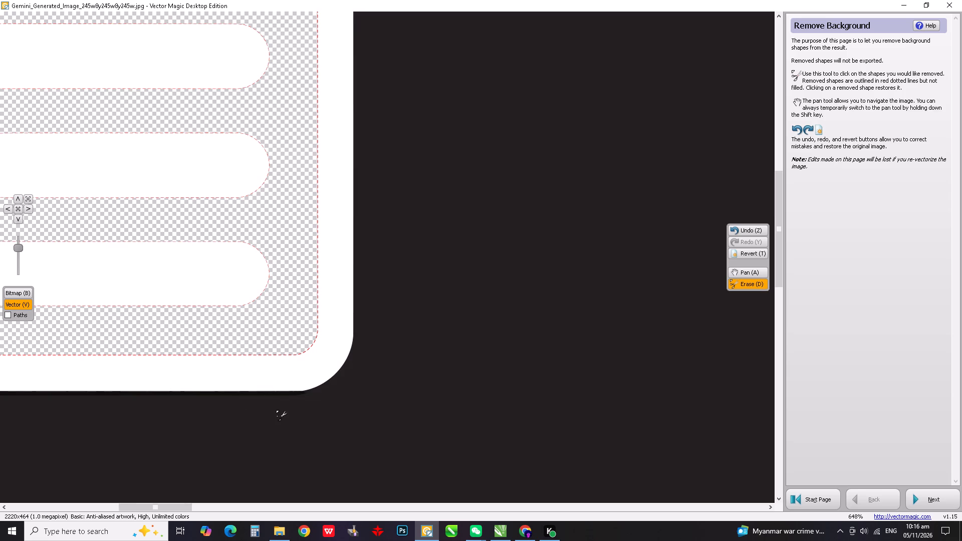
pyautogui.click(281, 394)
pyautogui.scroll(-6, 365, 230)
pyautogui.scroll(-1, 383, 270)
pyautogui.scroll(-2, 248, 363)
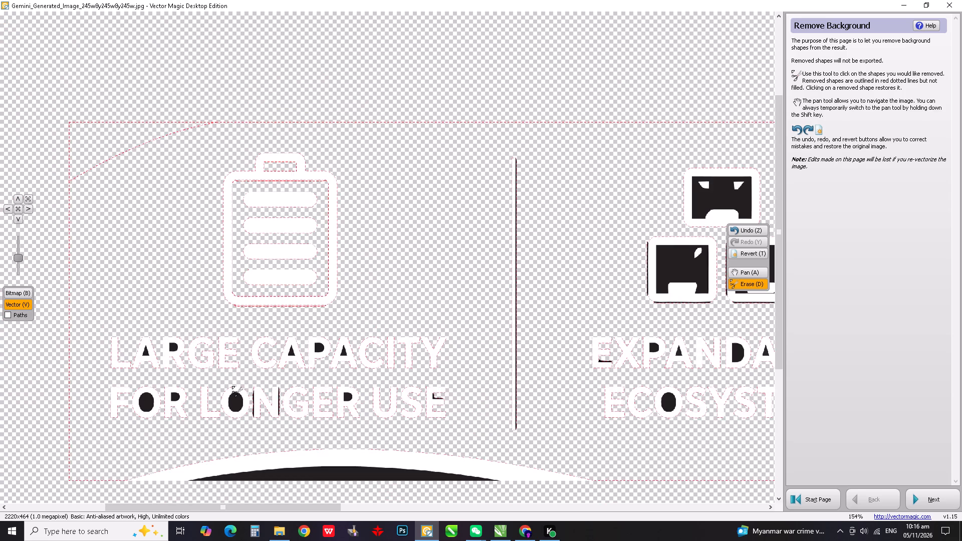
# Erase the dark fills and thin dark edge strips of the three box icons above EXPANDABLE ECOSYSTEM.
pyautogui.scroll(-3, 180, 290)
pyautogui.scroll(4, 546, 234)
pyautogui.click(509, 231)
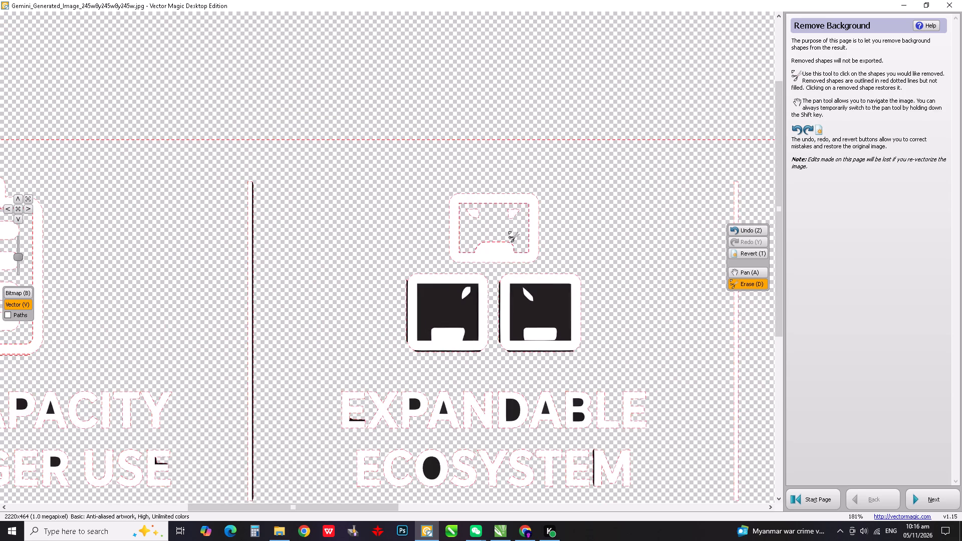
pyautogui.scroll(3, 465, 264)
pyautogui.click(429, 317)
pyautogui.scroll(3, 383, 305)
pyautogui.click(382, 301)
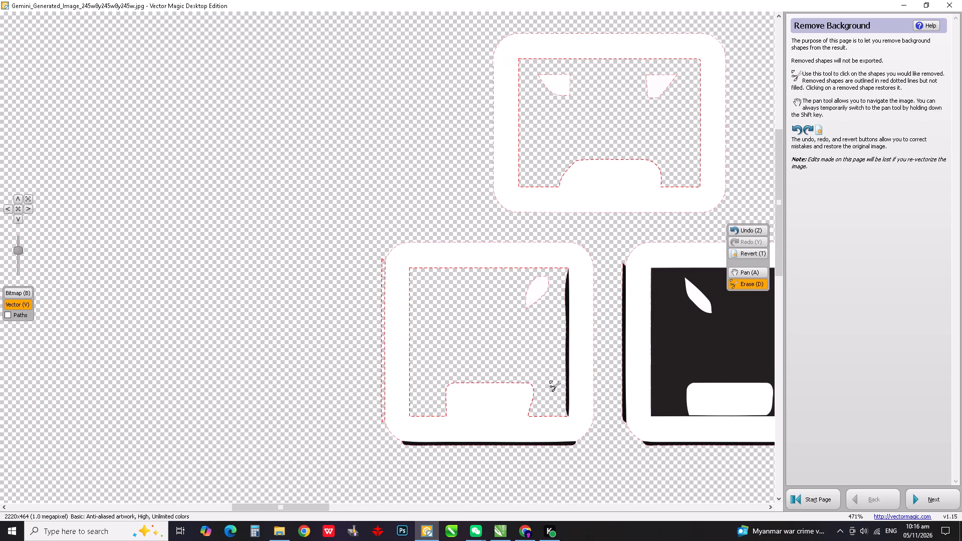
pyautogui.click(566, 354)
pyautogui.scroll(-3, 458, 366)
pyautogui.scroll(3, 514, 416)
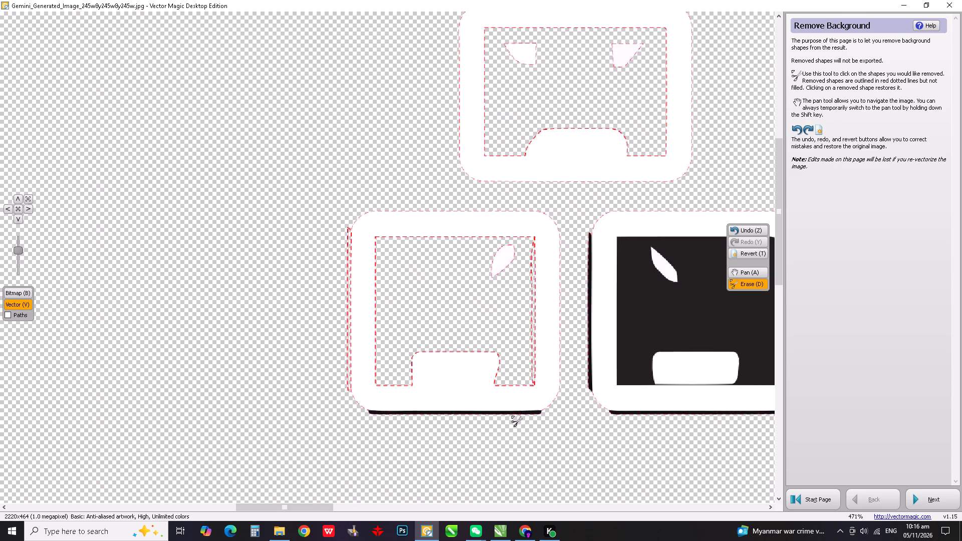
pyautogui.click(518, 413)
pyautogui.click(639, 327)
pyautogui.click(590, 325)
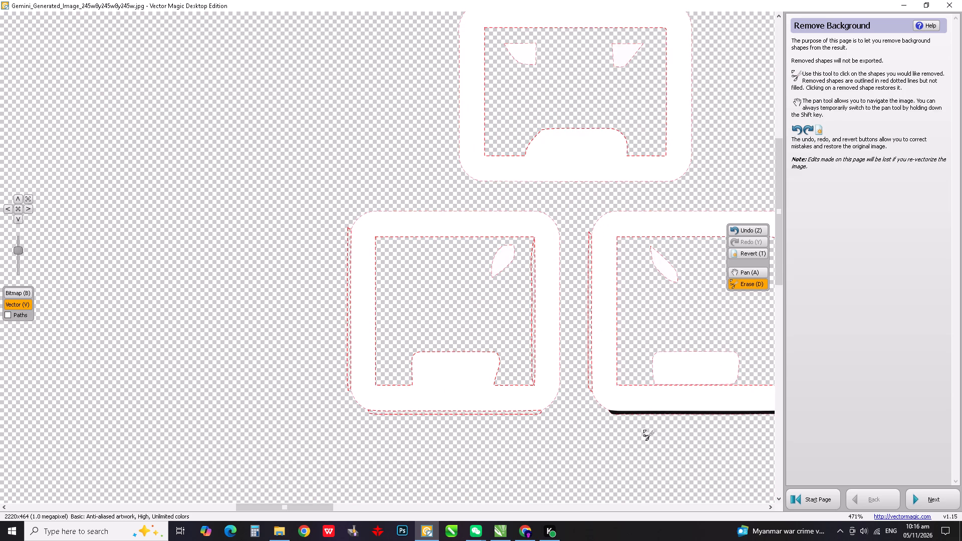
pyautogui.click(649, 414)
# Erase the dark letter openings and stray dark strips in the EXPANDABLE ECOSYSTEM text.
pyautogui.scroll(-5, 318, 301)
pyautogui.scroll(-4, 268, 221)
pyautogui.scroll(5, 278, 324)
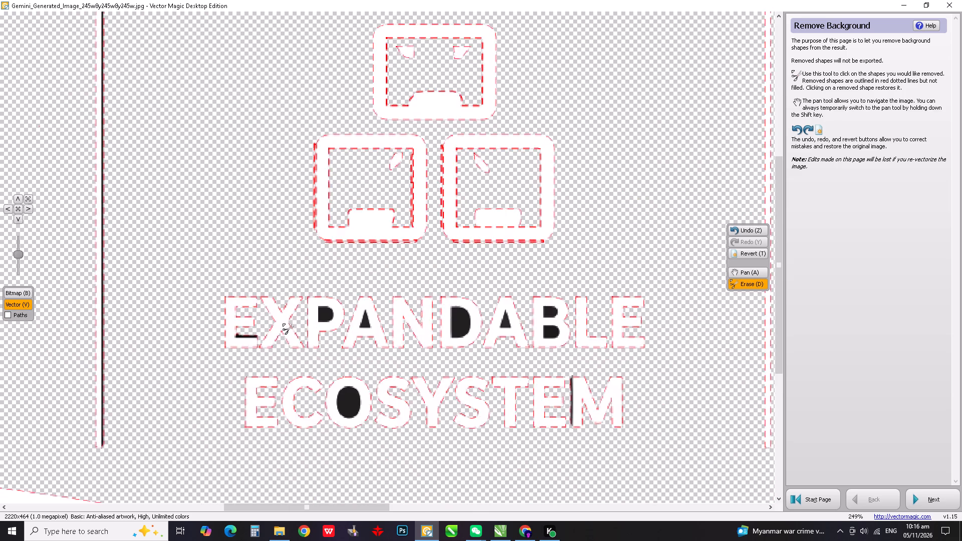
pyautogui.scroll(1, 255, 332)
pyautogui.click(252, 338)
pyautogui.scroll(1, 322, 328)
pyautogui.click(344, 310)
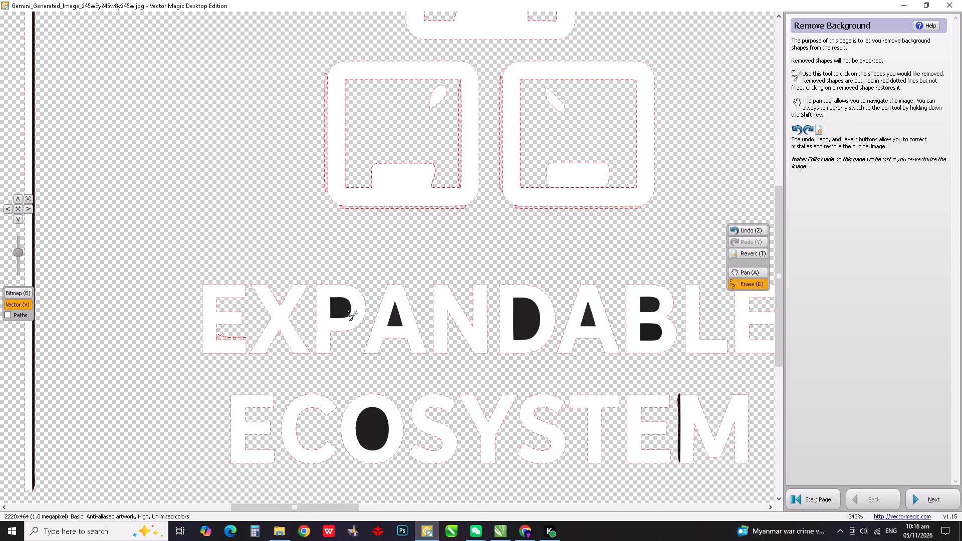
pyautogui.click(399, 321)
pyautogui.click(371, 435)
pyautogui.click(529, 324)
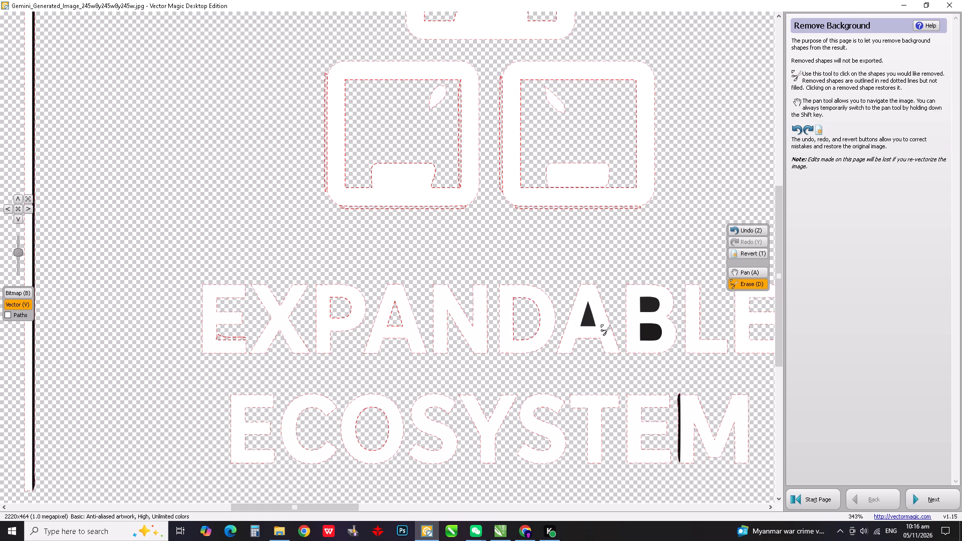
pyautogui.click(590, 323)
pyautogui.click(644, 304)
pyautogui.click(652, 338)
pyautogui.click(679, 401)
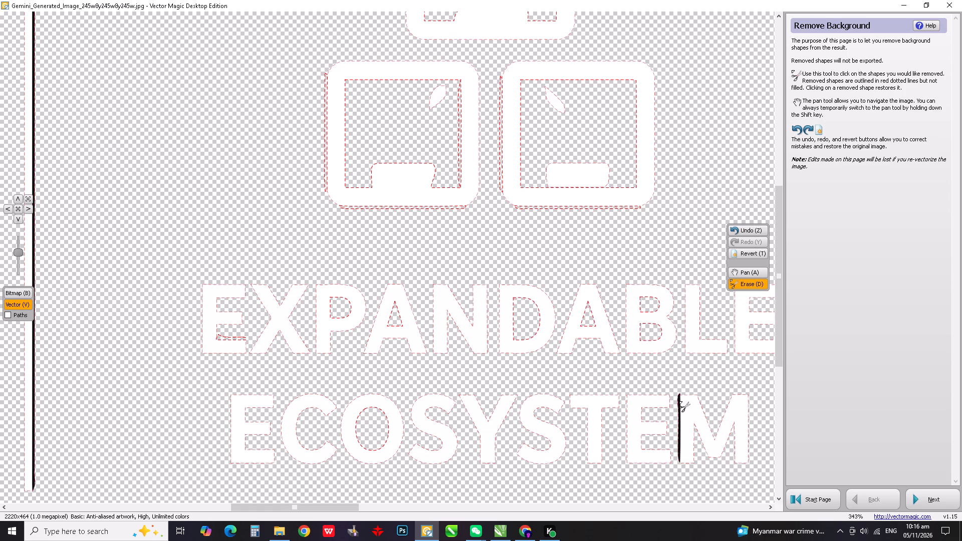
# Erase the dark fill inside the plug icon's circle.
pyautogui.scroll(-5, 411, 348)
pyautogui.scroll(-4, 168, 297)
pyautogui.scroll(4, 478, 239)
pyautogui.click(460, 275)
# Erase the dark fills and thin edge strips of the three cells in the solar panel's bottom row.
pyautogui.scroll(-6, 293, 292)
pyautogui.scroll(6, 545, 301)
pyautogui.click(551, 301)
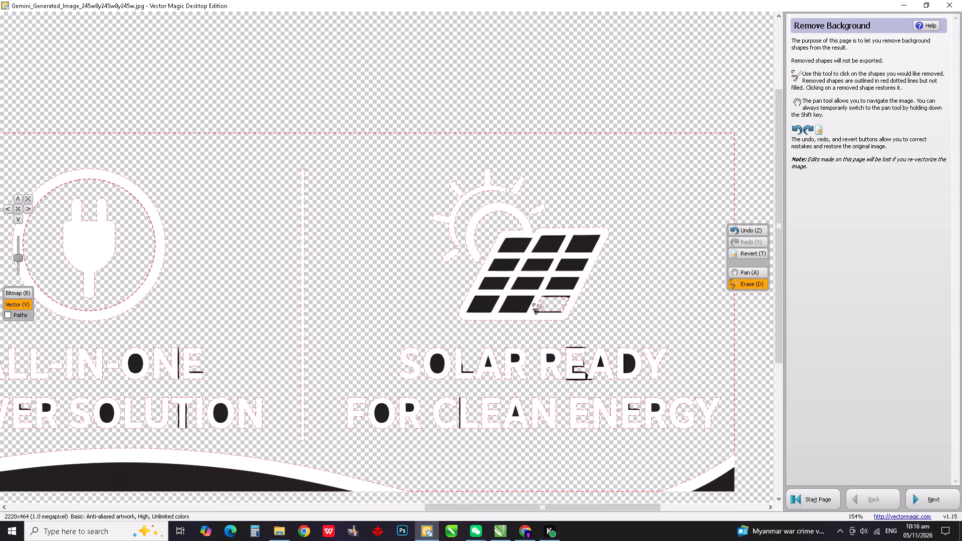
pyautogui.click(522, 303)
pyautogui.click(490, 303)
pyautogui.scroll(6, 504, 303)
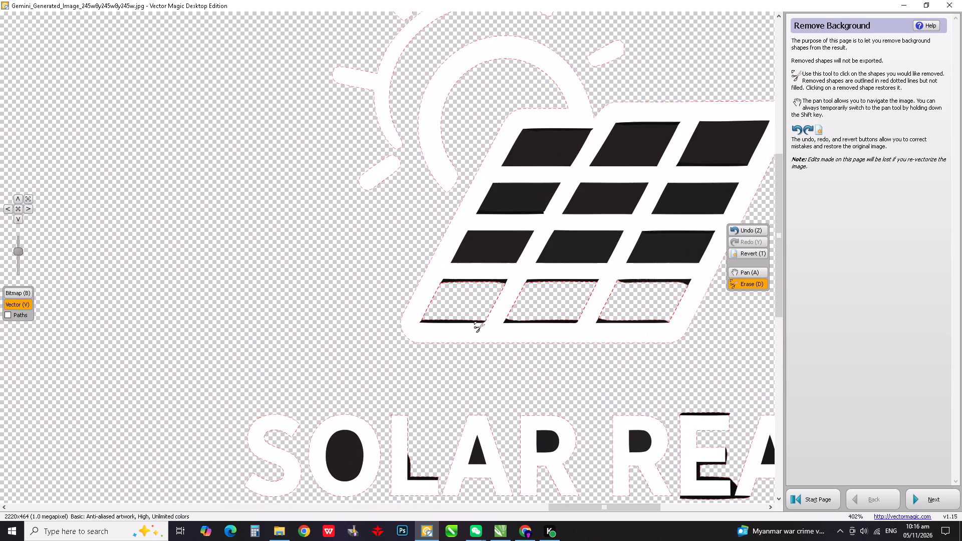
pyautogui.click(474, 322)
pyautogui.click(501, 283)
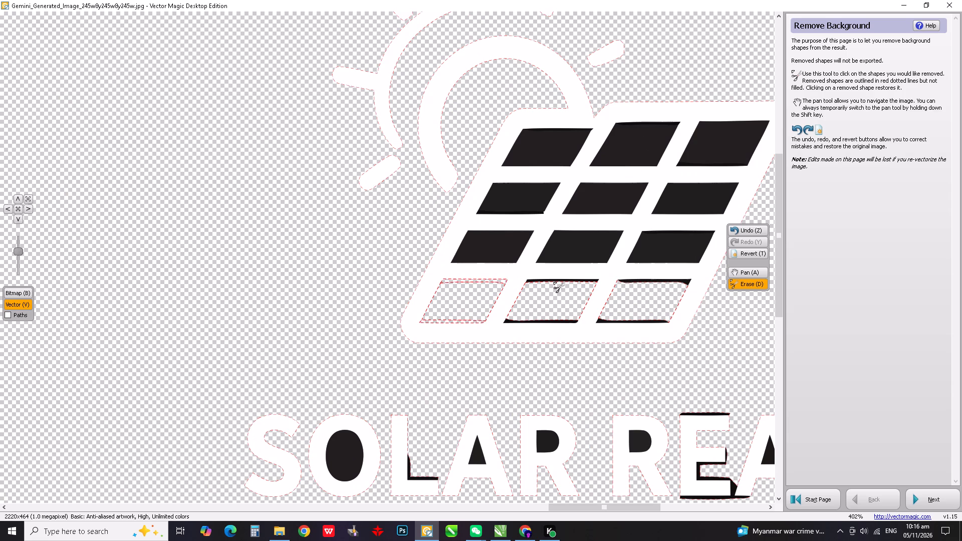
pyautogui.click(555, 281)
pyautogui.click(554, 321)
pyautogui.click(600, 321)
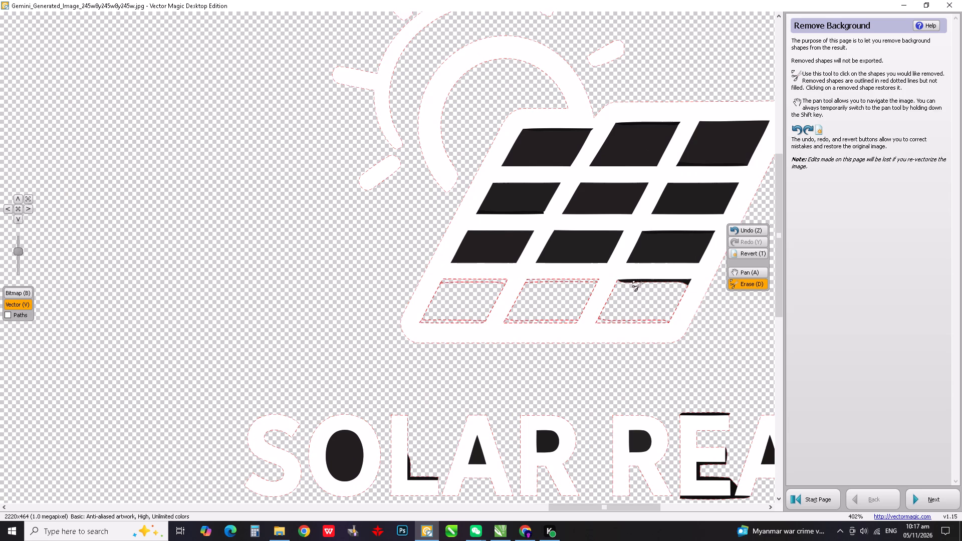
pyautogui.click(632, 281)
# Erase the dark fills of the remaining nine cells in the solar panel's upper three rows.
pyautogui.click(645, 253)
pyautogui.click(607, 238)
pyautogui.click(496, 243)
pyautogui.click(531, 190)
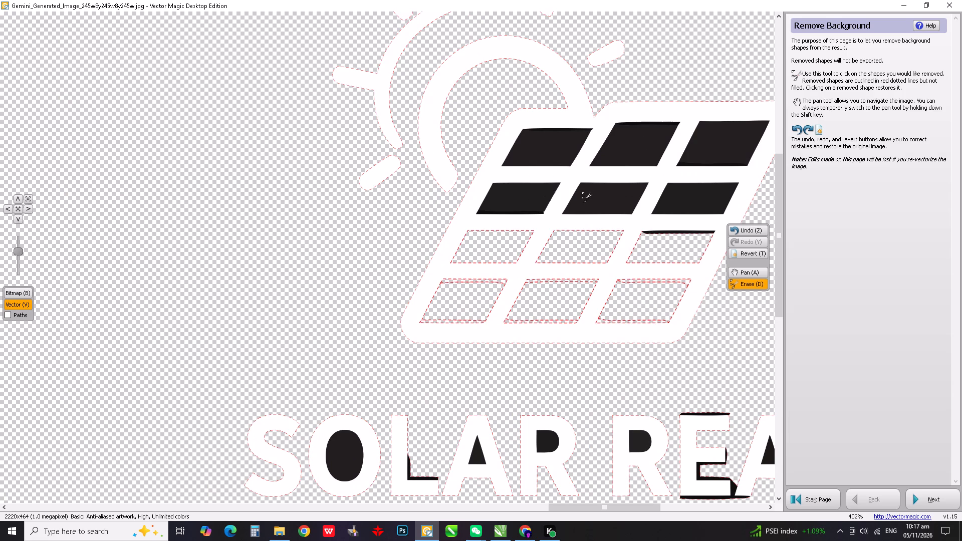
pyautogui.click(590, 192)
pyautogui.click(678, 195)
pyautogui.click(716, 151)
pyautogui.click(634, 134)
pyautogui.click(559, 138)
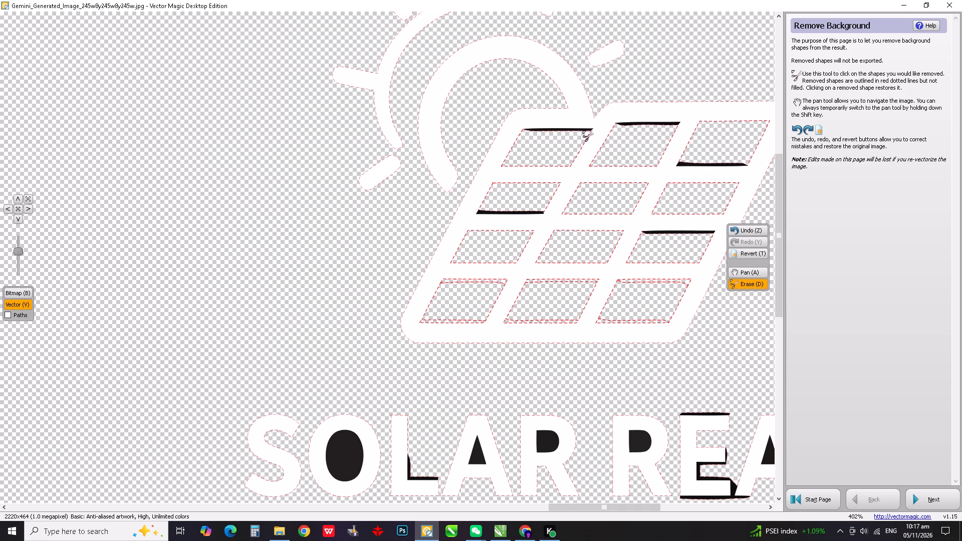
# Erase the leftover thin dark strips in the solar panel's upper three rows, keeping the white panel frame.
pyautogui.click(586, 130)
pyautogui.click(626, 123)
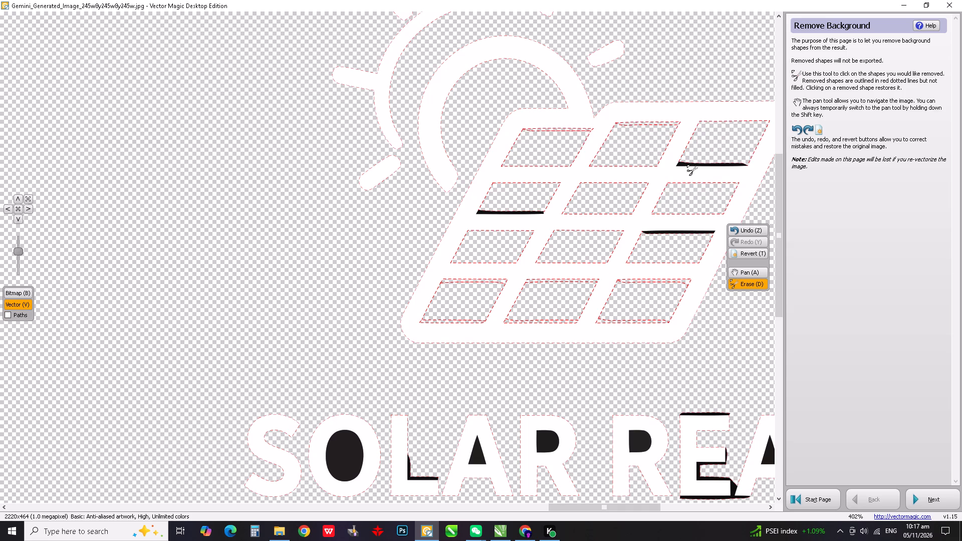
pyautogui.click(687, 165)
pyautogui.click(680, 231)
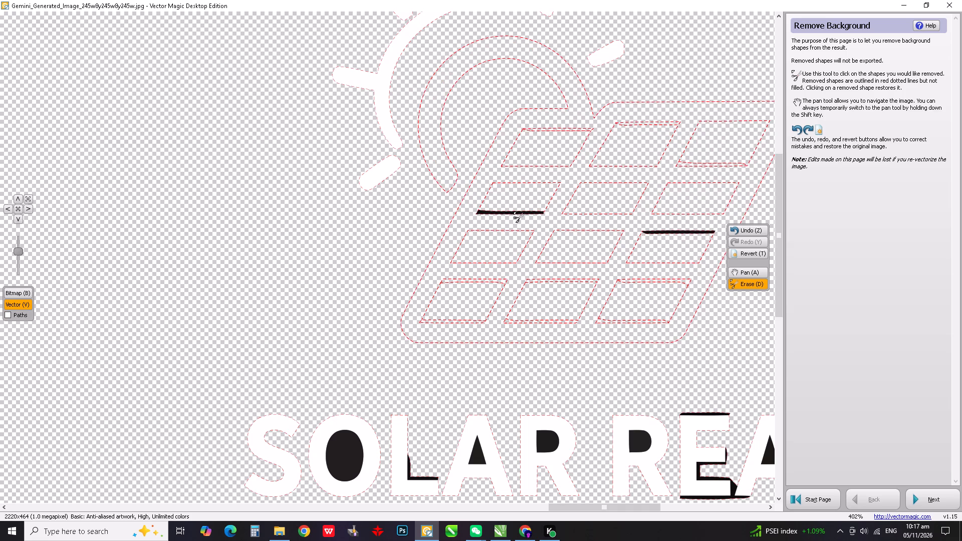
pyautogui.click(514, 212)
pyautogui.click(538, 224)
pyautogui.click(658, 233)
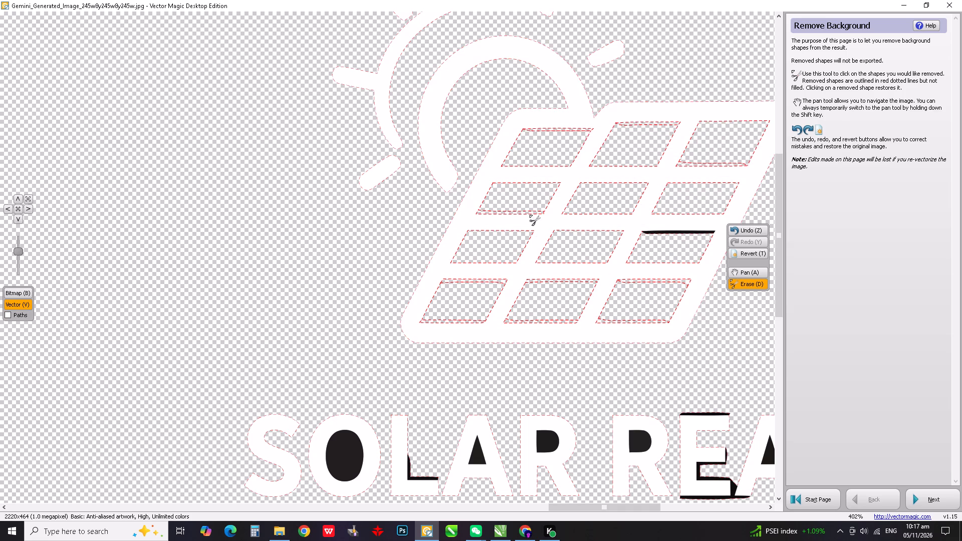
# Erase the dark letter openings and the stray dark pieces around the E and D in the word READY.
pyautogui.scroll(-6, 502, 215)
pyautogui.scroll(2, 637, 332)
pyautogui.click(635, 308)
pyautogui.scroll(3, 625, 314)
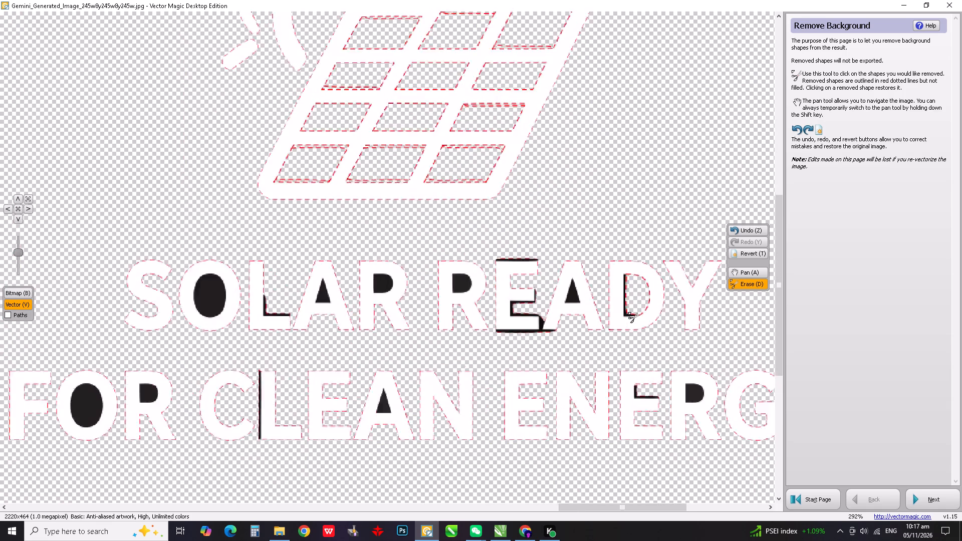
pyautogui.scroll(1, 628, 312)
pyautogui.click(627, 316)
pyautogui.click(623, 330)
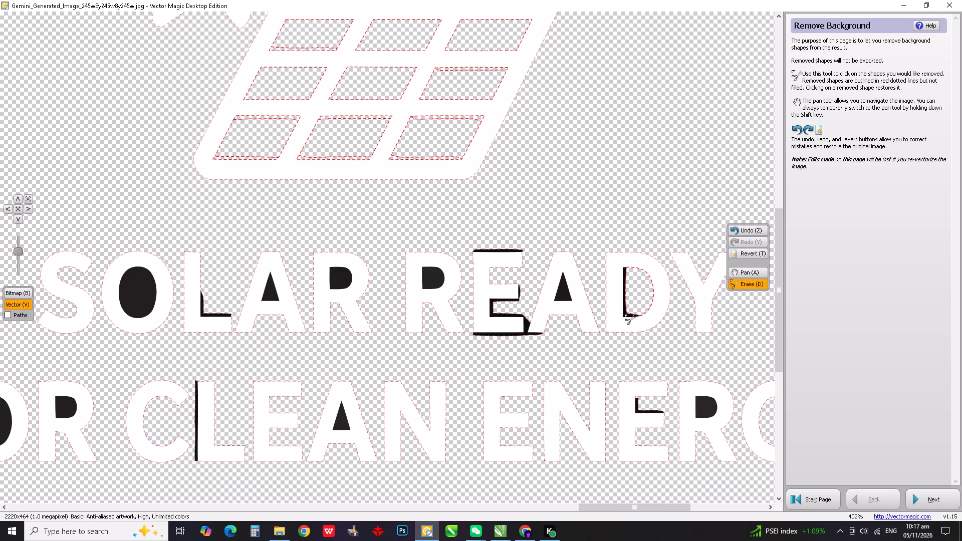
pyautogui.click(625, 314)
pyautogui.click(562, 293)
pyautogui.click(514, 249)
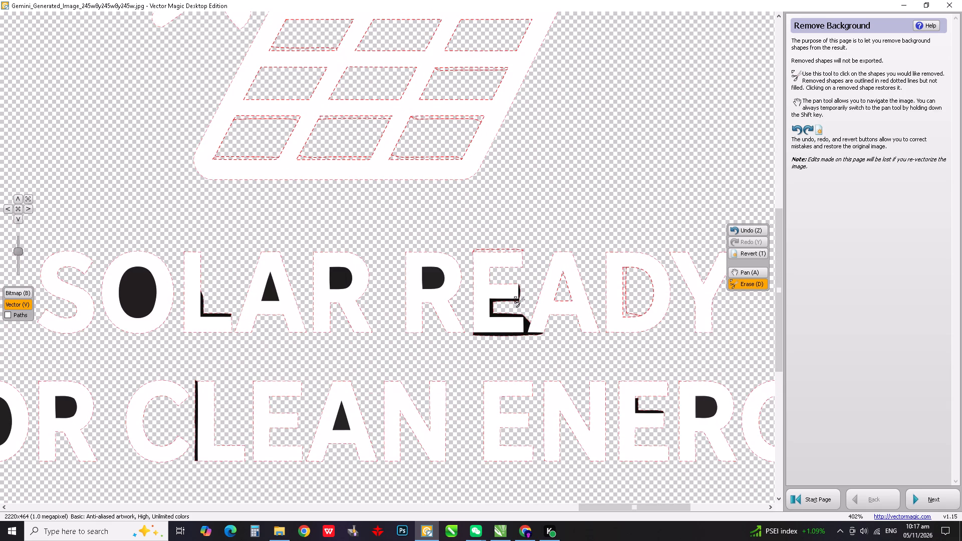
pyautogui.click(520, 290)
pyautogui.click(530, 290)
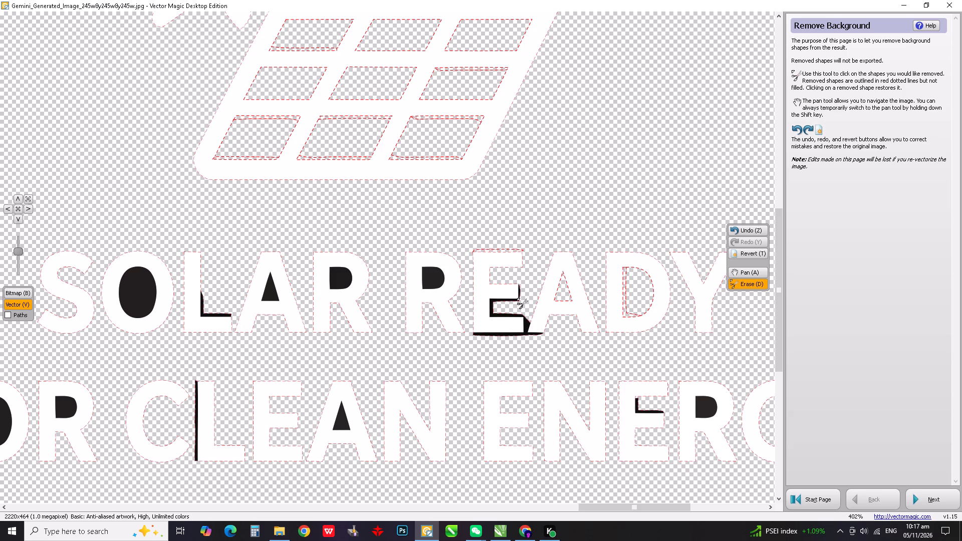
pyautogui.click(519, 293)
pyautogui.click(523, 304)
pyautogui.click(525, 322)
pyautogui.click(432, 279)
# Erase the dark letter openings and the dark piece on the L in the word SOLAR.
pyautogui.click(335, 277)
pyautogui.click(267, 296)
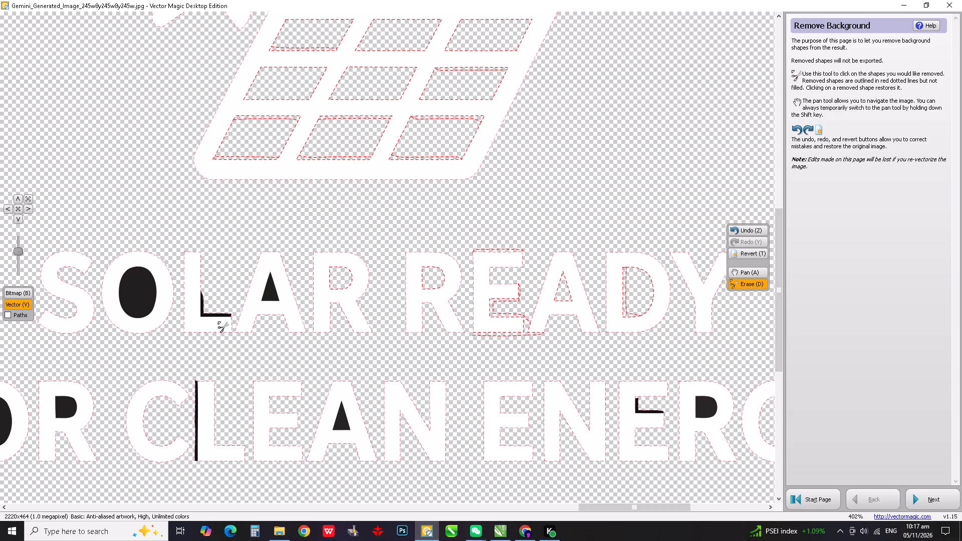
pyautogui.click(216, 316)
pyautogui.click(137, 291)
# Erase the dark letter openings and stray dark strips in the FOR CLEAN ENERGY text.
pyautogui.click(342, 423)
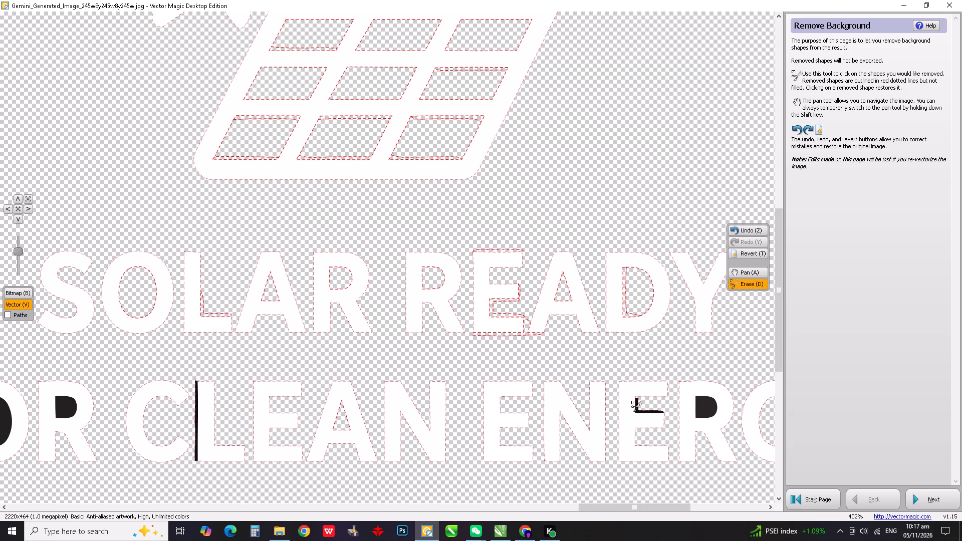
pyautogui.click(637, 406)
pyautogui.click(703, 406)
pyautogui.scroll(-4, 393, 294)
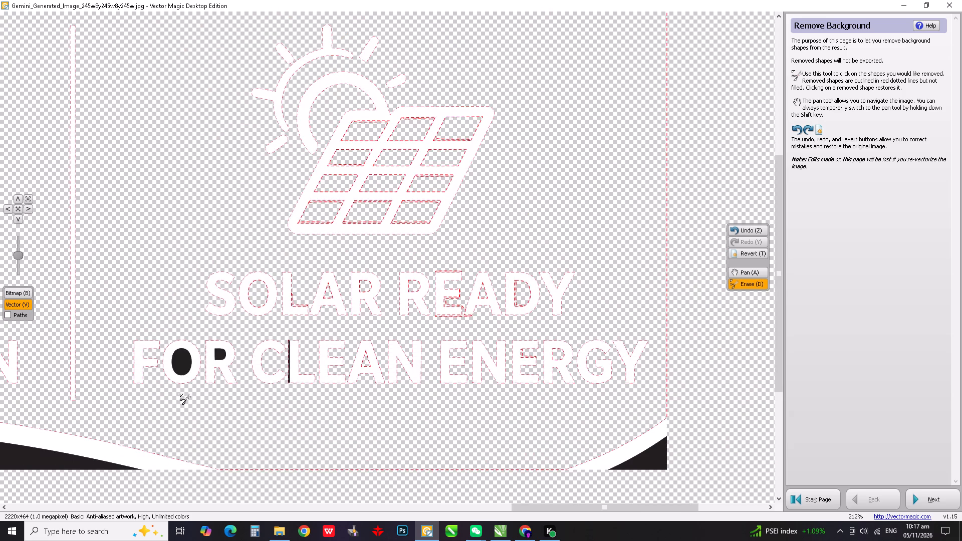
pyautogui.scroll(5, 274, 368)
pyautogui.click(319, 358)
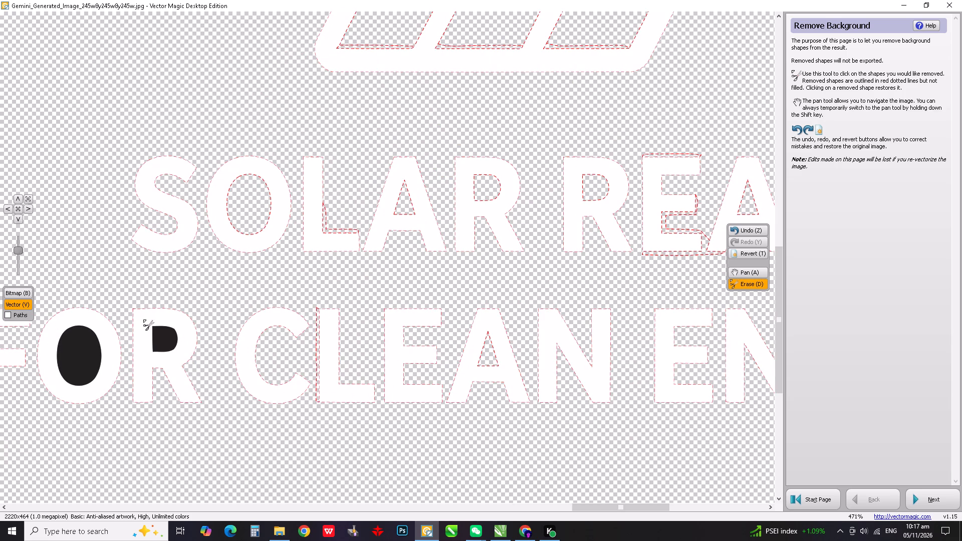
pyautogui.click(162, 340)
pyautogui.click(76, 351)
# Erase the dark and white wave shapes below ALL-IN-ONE POWER SOLUTION and in the artwork's bottom-right corner.
pyautogui.scroll(-6, 287, 271)
pyautogui.scroll(-3, 468, 334)
pyautogui.scroll(3, 244, 380)
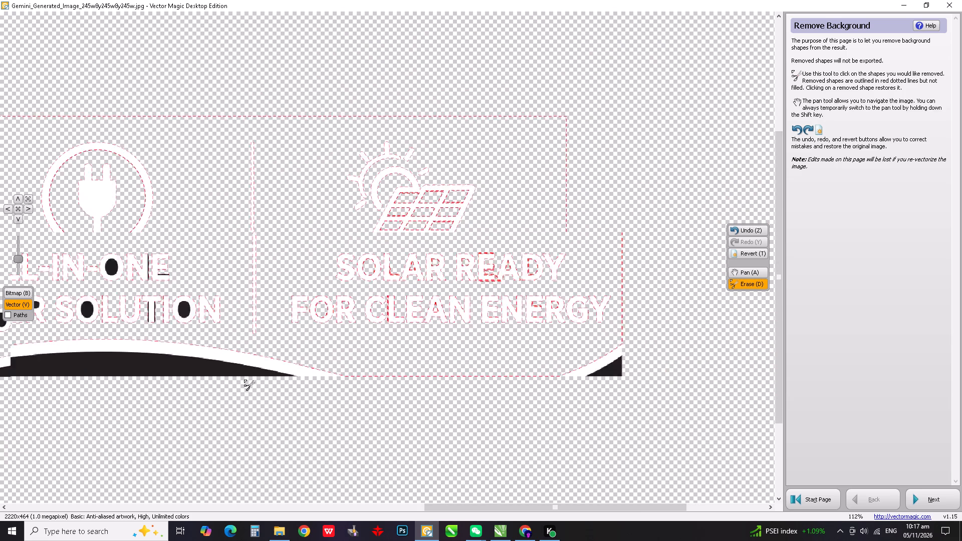
pyautogui.scroll(1, 244, 380)
pyautogui.click(270, 370)
pyautogui.click(297, 357)
pyautogui.scroll(-4, 310, 354)
pyautogui.scroll(1, 329, 357)
pyautogui.scroll(-7, 332, 357)
pyautogui.scroll(4, 452, 359)
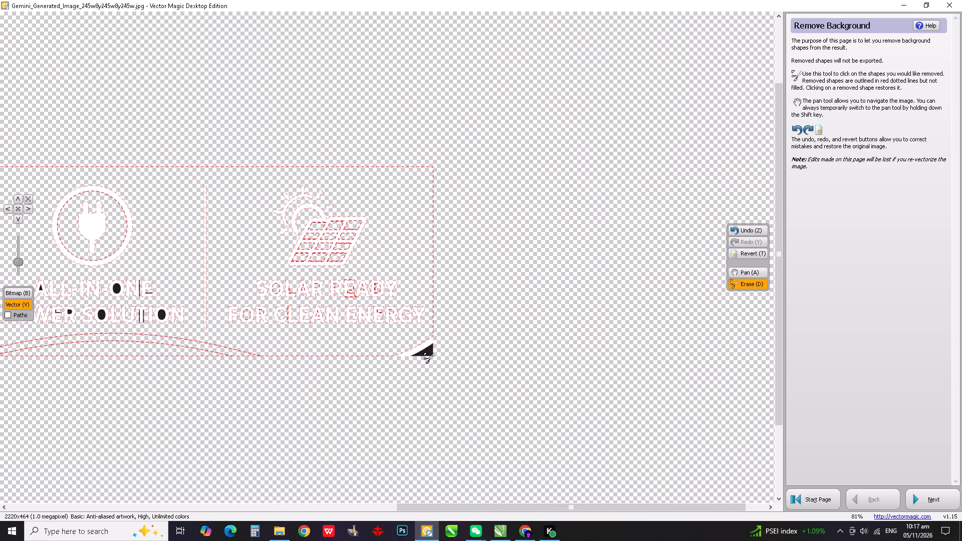
pyautogui.click(424, 353)
pyautogui.click(424, 346)
# Erase the dark openings in POWER, in the A and O of ALL-IN-ONE, and in the first O of SOLUTION.
pyautogui.scroll(-1, 514, 330)
pyautogui.scroll(9, 88, 306)
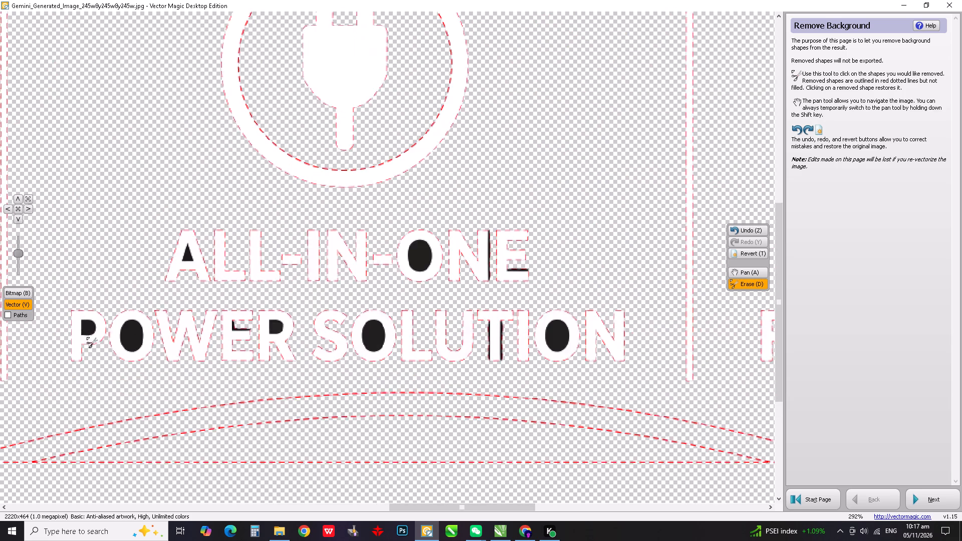
pyautogui.click(96, 329)
pyautogui.click(144, 340)
pyautogui.click(209, 246)
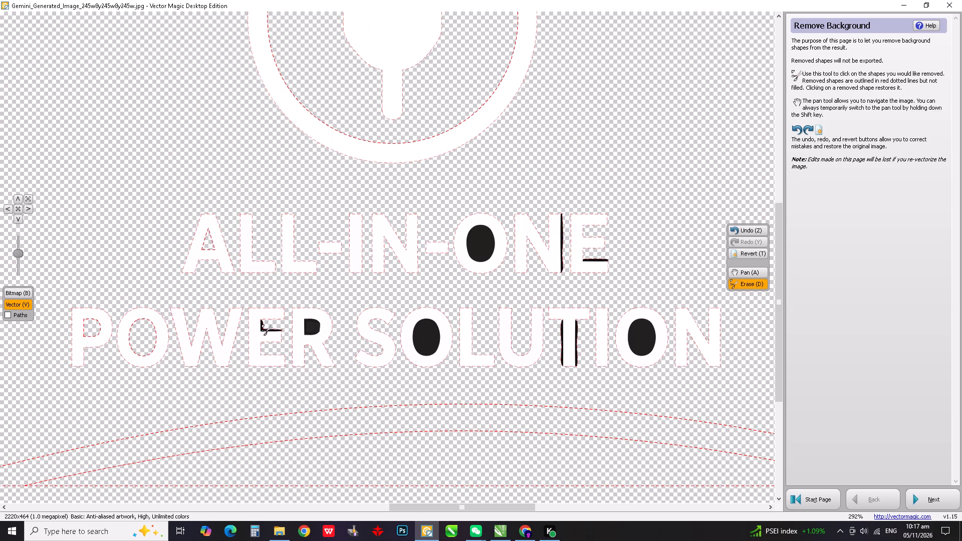
pyautogui.click(262, 324)
pyautogui.click(312, 324)
pyautogui.scroll(2, 312, 322)
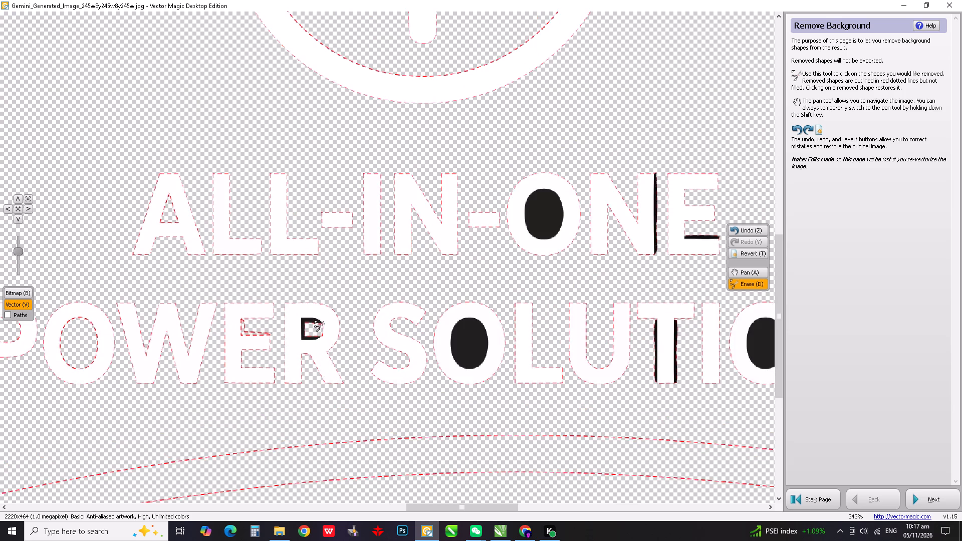
pyautogui.click(314, 321)
pyautogui.click(464, 336)
pyautogui.click(542, 226)
# Erase the dark strips around the N and E of ALL-IN-ONE and the T of SOLUTION, plus the last O's opening.
pyautogui.scroll(-5, 118, 327)
pyautogui.scroll(2, 299, 307)
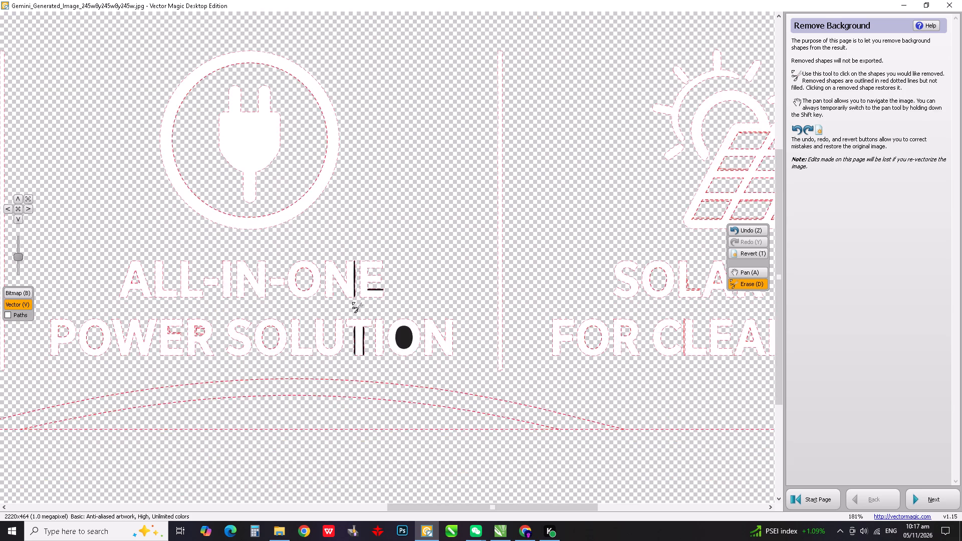
pyautogui.scroll(1, 352, 302)
pyautogui.click(366, 266)
pyautogui.click(393, 282)
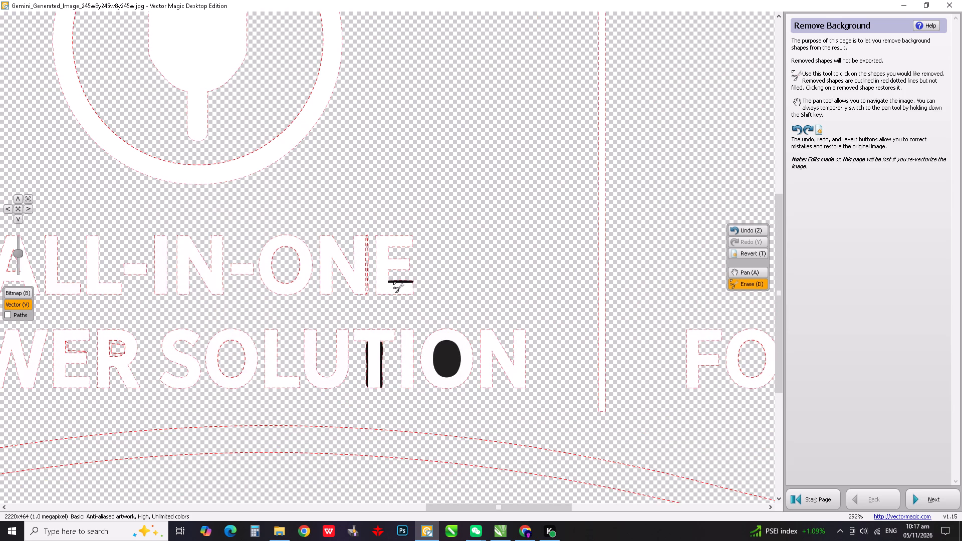
pyautogui.click(383, 347)
pyautogui.click(380, 349)
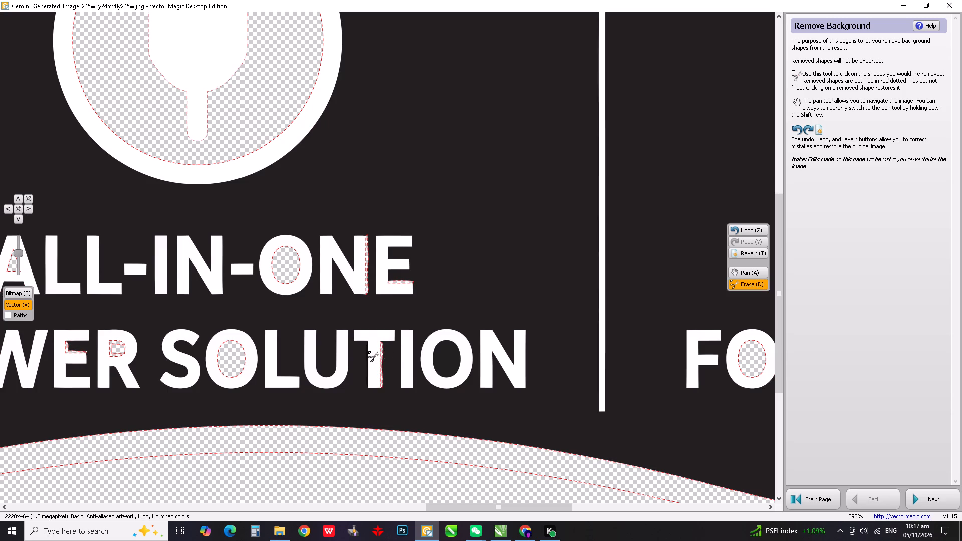
pyautogui.click(367, 351)
pyautogui.click(353, 348)
pyautogui.click(437, 352)
# Erase the dark openings in LARGE, FOR and the O of LONGER, plus the dark strips beside LONGER's N.
pyautogui.scroll(-6, 311, 310)
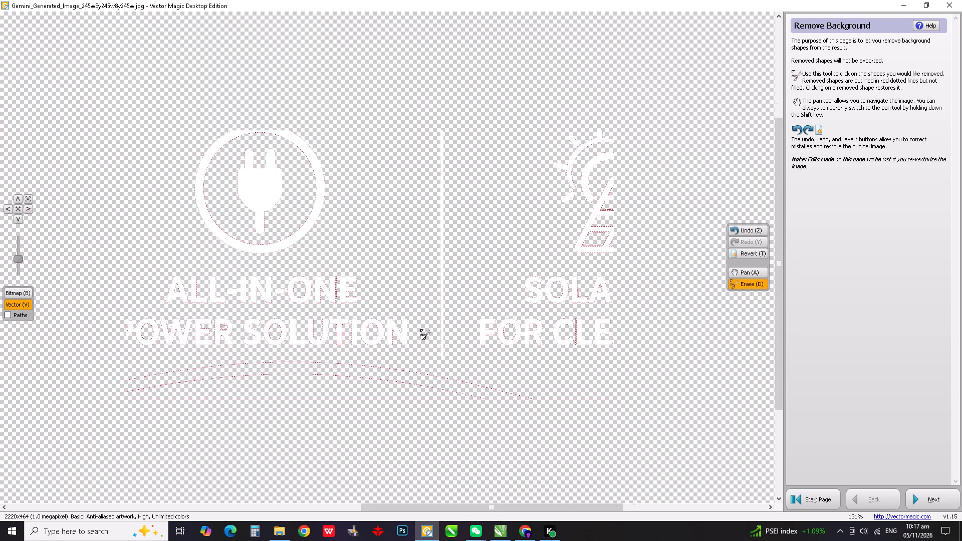
pyautogui.scroll(-6, 578, 292)
pyautogui.scroll(10, 188, 311)
pyautogui.scroll(1, 189, 261)
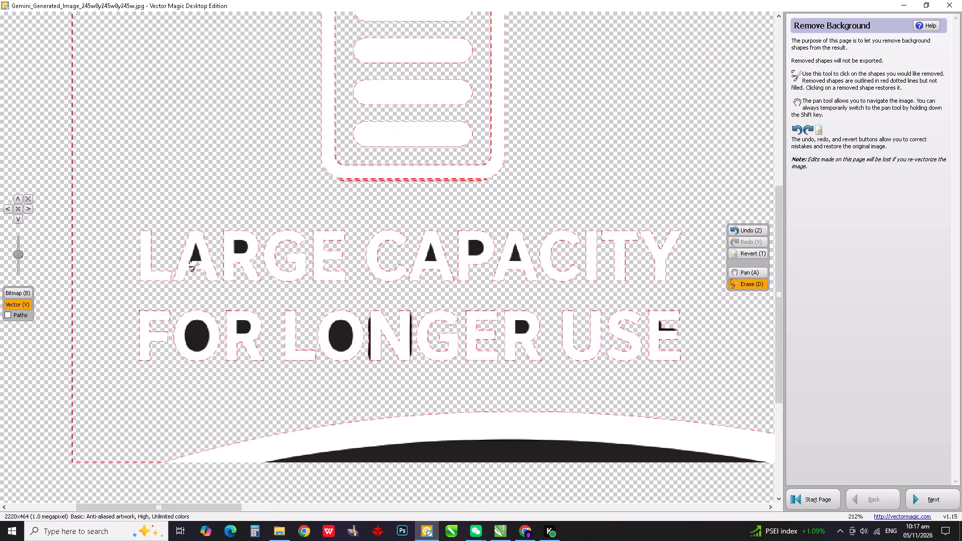
pyautogui.click(196, 254)
pyautogui.click(239, 248)
pyautogui.click(201, 338)
pyautogui.click(244, 328)
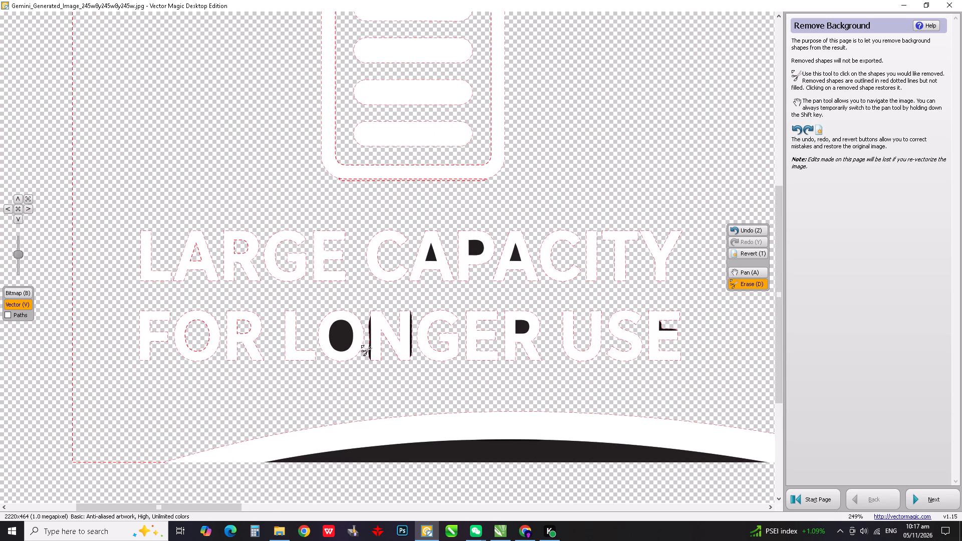
pyautogui.click(350, 341)
pyautogui.click(370, 324)
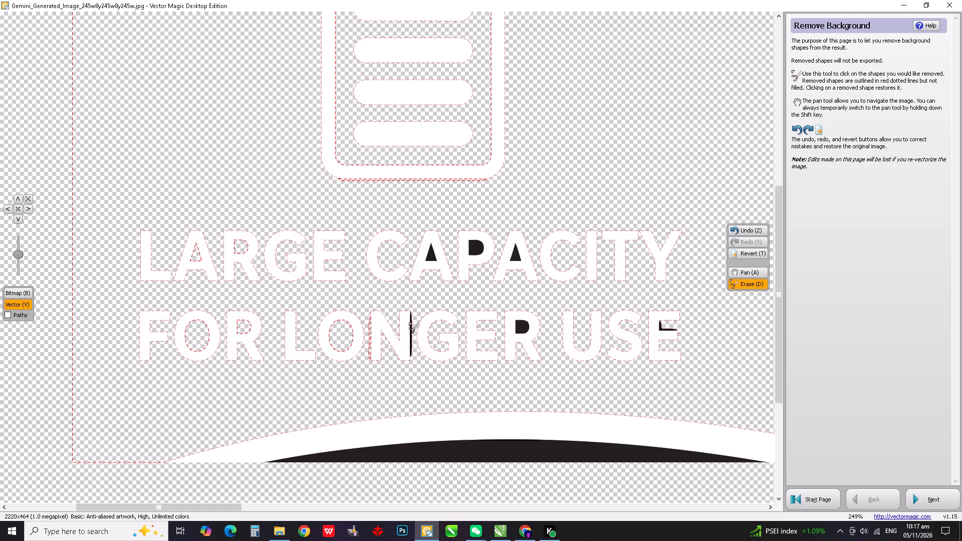
pyautogui.click(411, 322)
# Erase the dark openings in CAPACITY and the R of LONGER, plus the dark piece on the E of USE.
pyautogui.scroll(1, 425, 285)
pyautogui.click(432, 250)
pyautogui.click(474, 241)
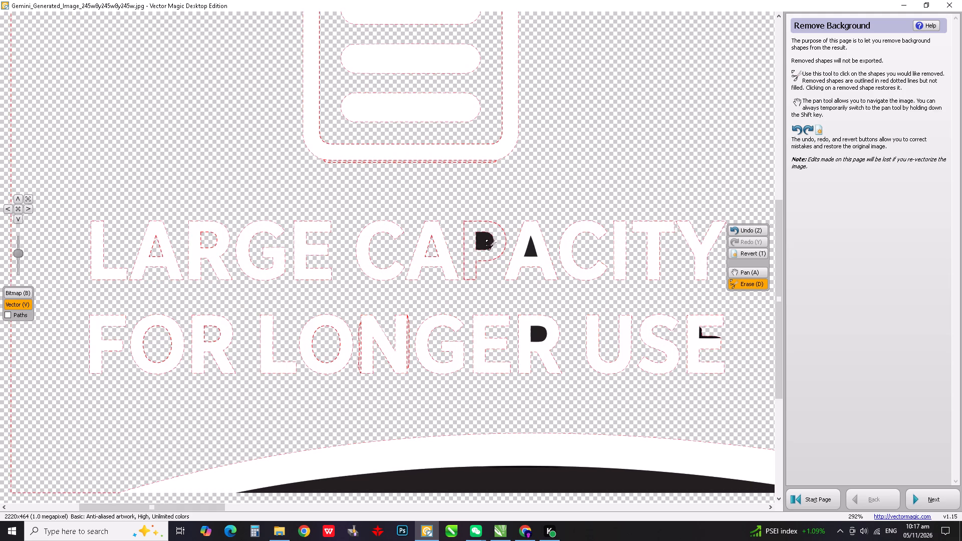
pyautogui.click(485, 239)
pyautogui.click(499, 239)
pyautogui.click(530, 251)
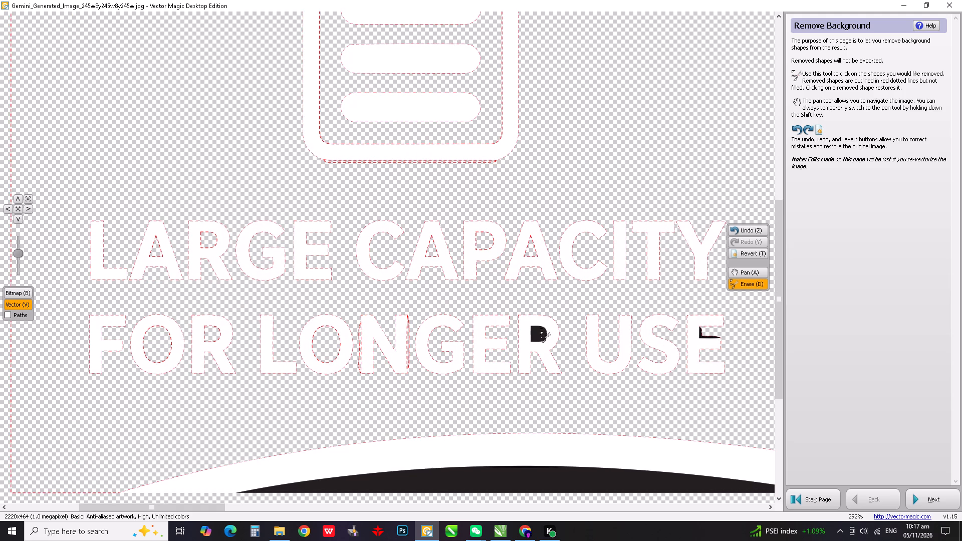
pyautogui.click(540, 333)
pyautogui.click(701, 336)
# Erase the dark and white wave shapes below LARGE CAPACITY FOR LONGER USE.
pyautogui.scroll(-5, 434, 268)
pyautogui.click(519, 359)
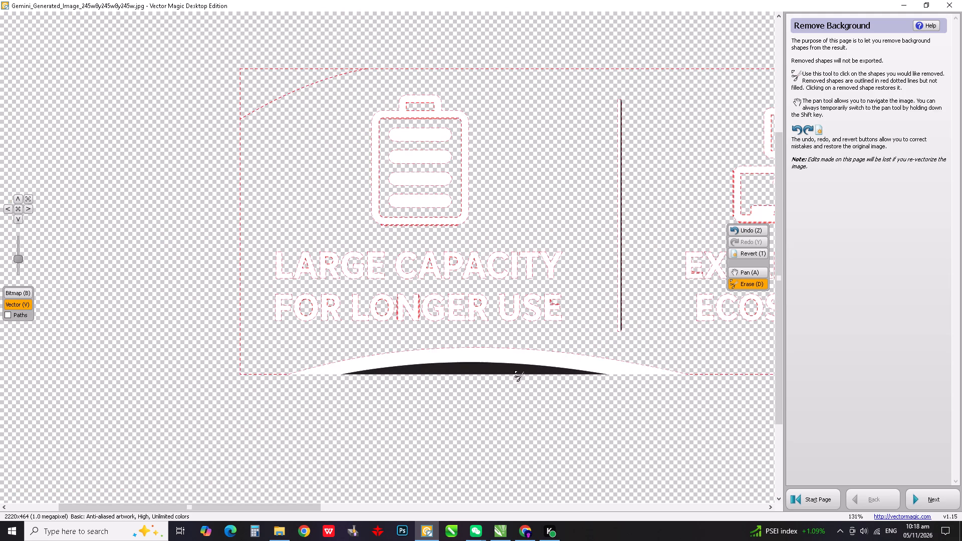
pyautogui.click(509, 378)
pyautogui.click(523, 369)
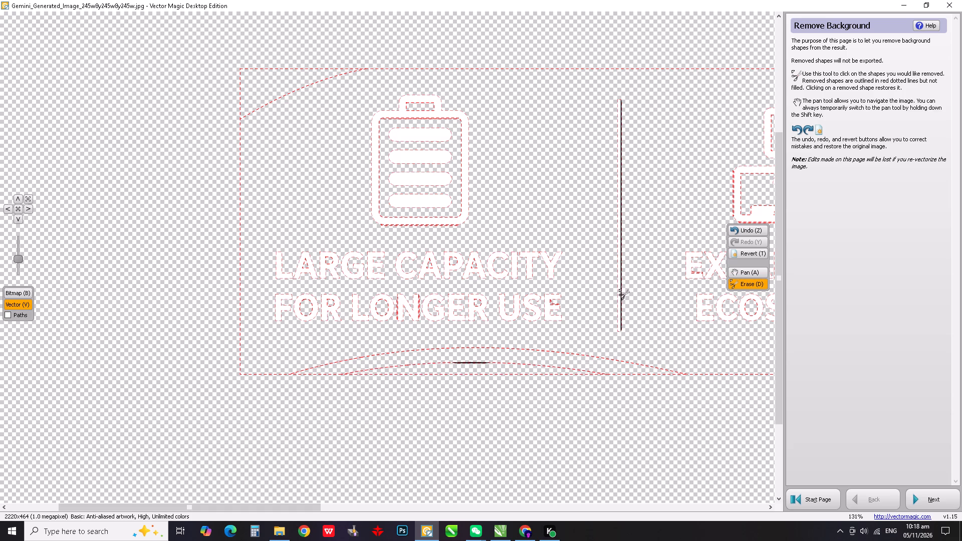
# Erase the three vertical divider lines between the four footer feature blocks.
pyautogui.click(620, 289)
pyautogui.click(621, 289)
pyautogui.scroll(-6, 281, 353)
pyautogui.scroll(4, 571, 287)
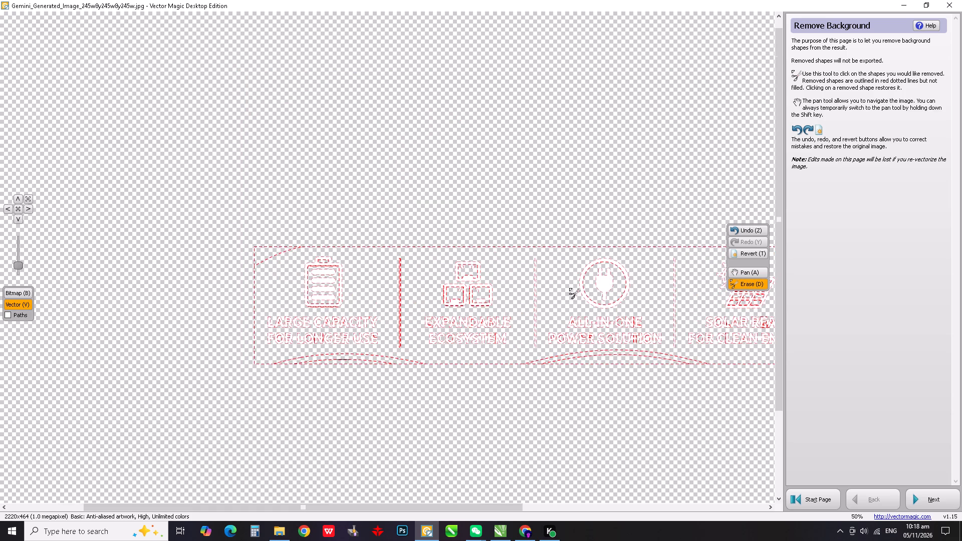
pyautogui.scroll(1, 569, 288)
pyautogui.scroll(4, 495, 268)
pyautogui.click(494, 262)
pyautogui.scroll(-6, 428, 293)
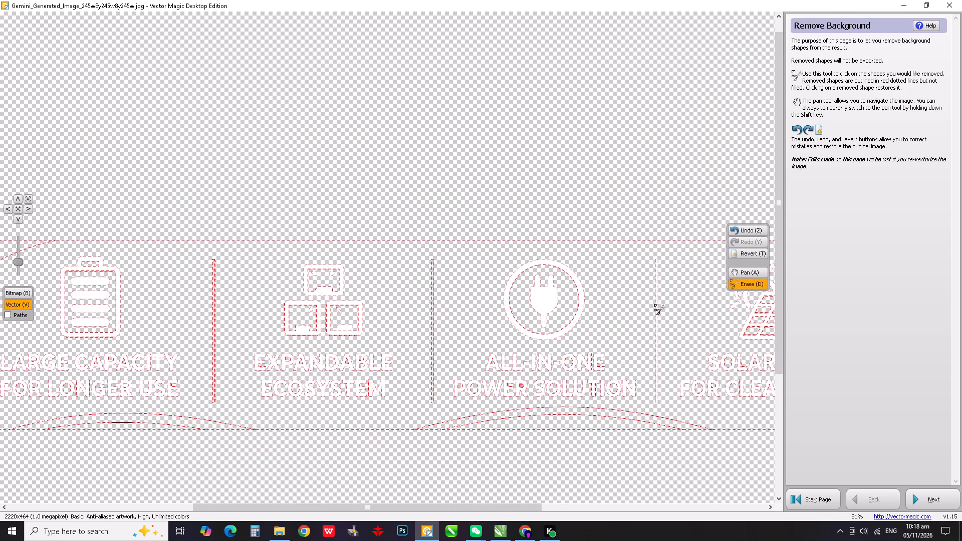
pyautogui.click(655, 298)
pyautogui.click(658, 297)
pyautogui.click(664, 297)
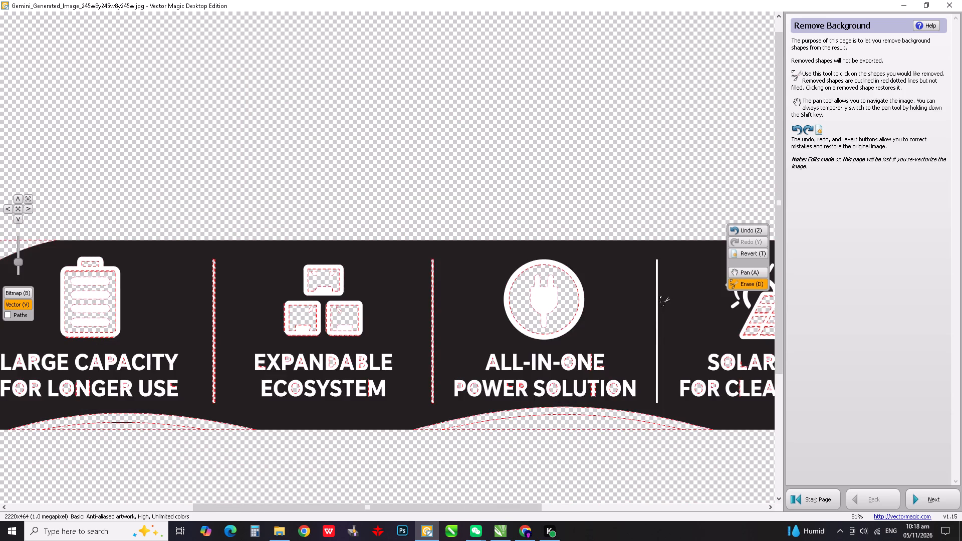
pyautogui.click(659, 295)
pyautogui.click(656, 294)
pyautogui.scroll(-5, 522, 277)
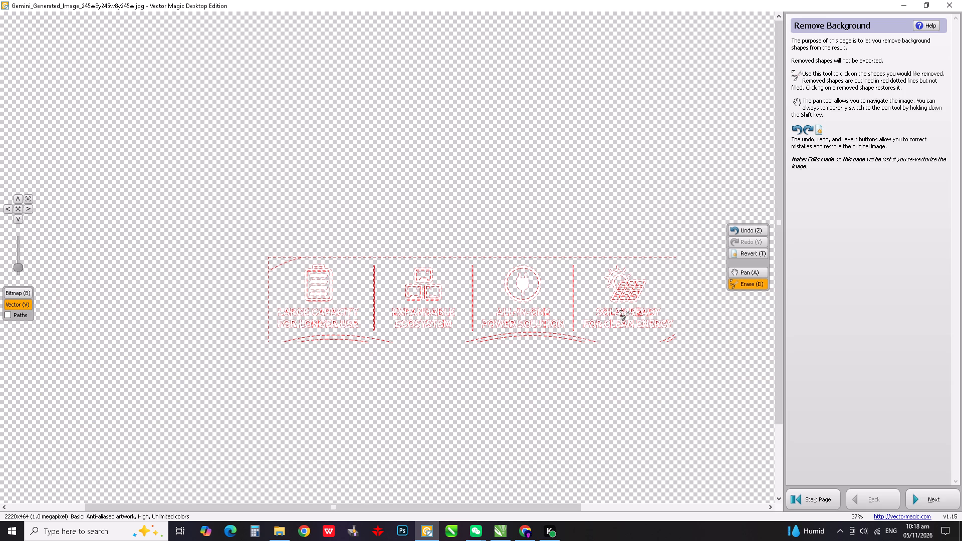
# Finish the background removal and save the result to the Desktop as Adobe Illustrator file Gemini_Generated_Image_245w8y245w8y245w.
pyautogui.click(920, 503)
pyautogui.click(835, 90)
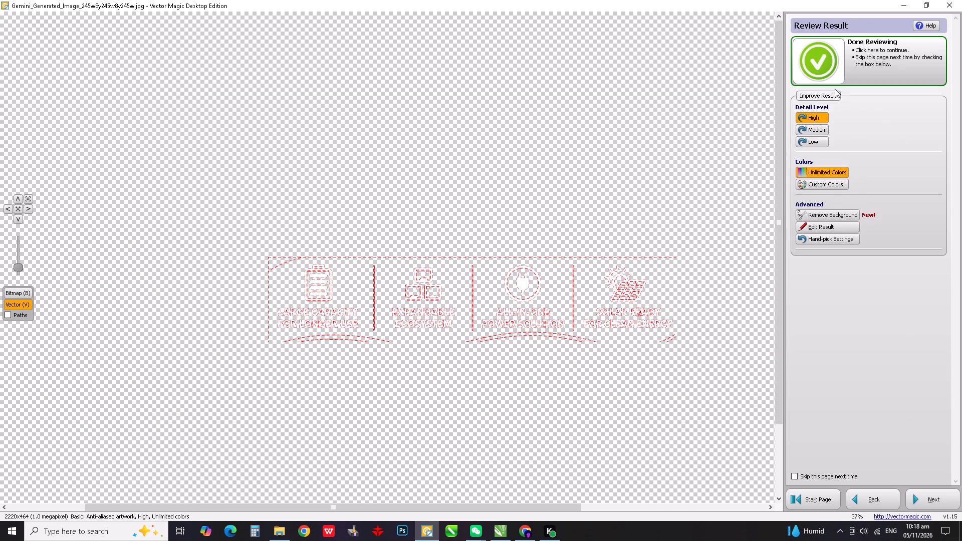
pyautogui.click(839, 85)
pyautogui.click(832, 78)
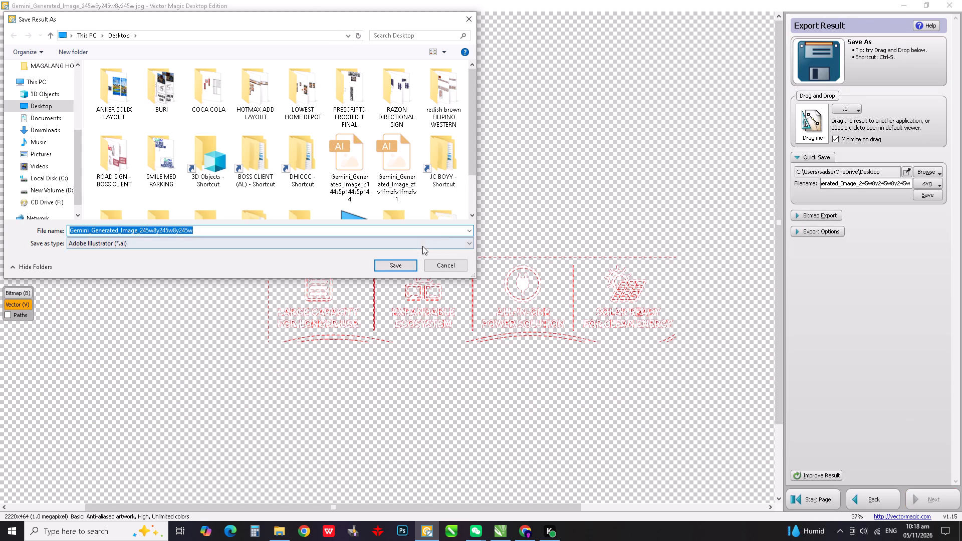
pyautogui.click(404, 264)
# Refresh the desktop and open the ANKER SOLIX LAYOUT folder to look for the exported vector file.
pyautogui.press('super+d')
pyautogui.rightClick(127, 281)
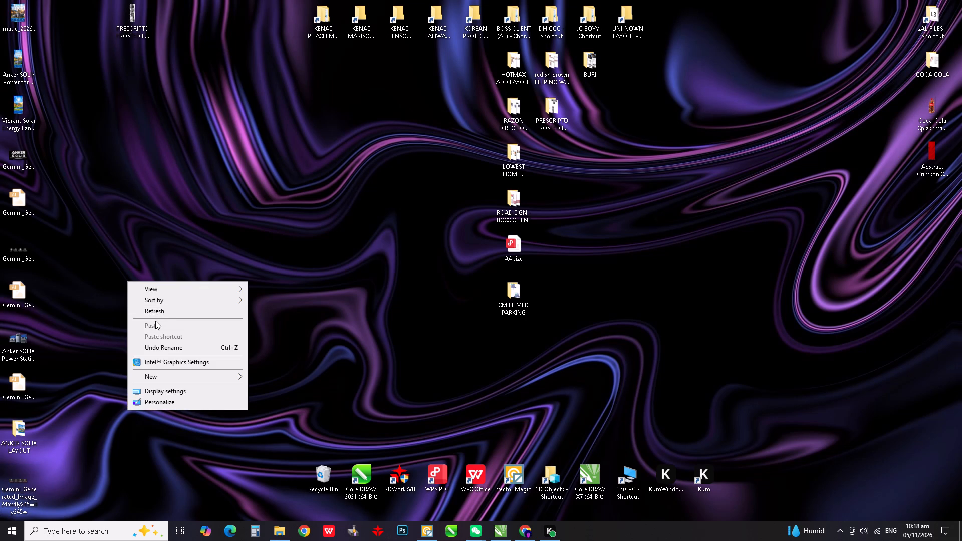
pyautogui.click(155, 321)
pyautogui.click(159, 317)
pyautogui.click(166, 310)
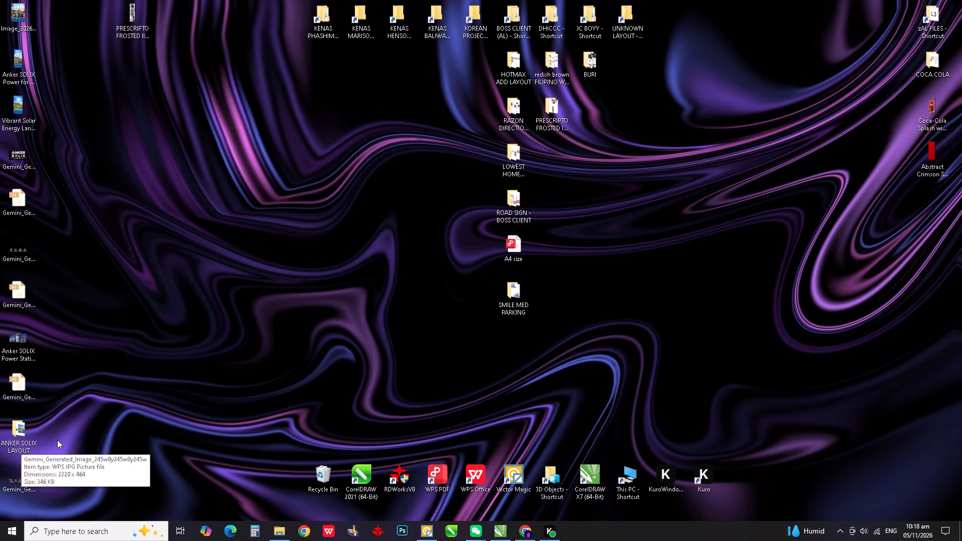
pyautogui.rightClick(68, 258)
pyautogui.click(98, 288)
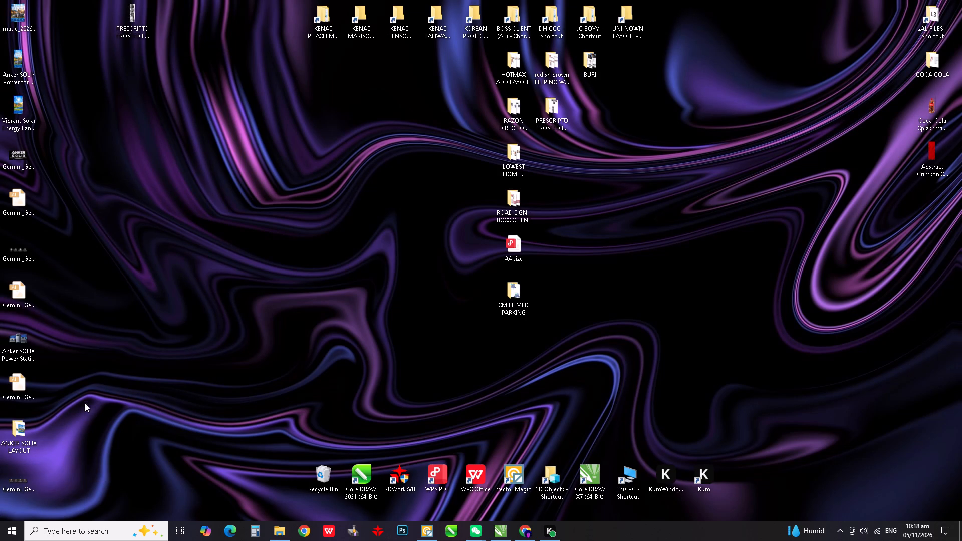
pyautogui.moveTo(87, 401); pyautogui.dragTo(87, 396)
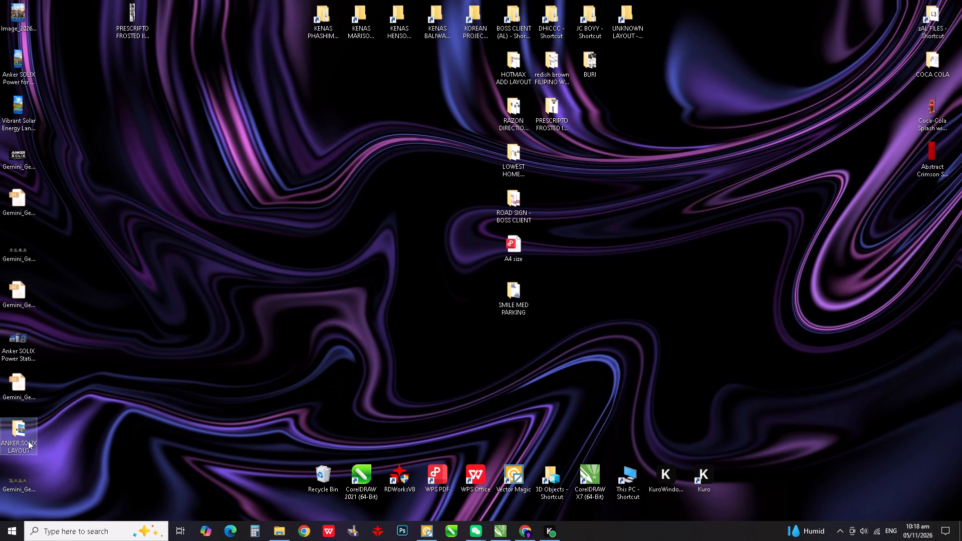
pyautogui.doubleClick(28, 441)
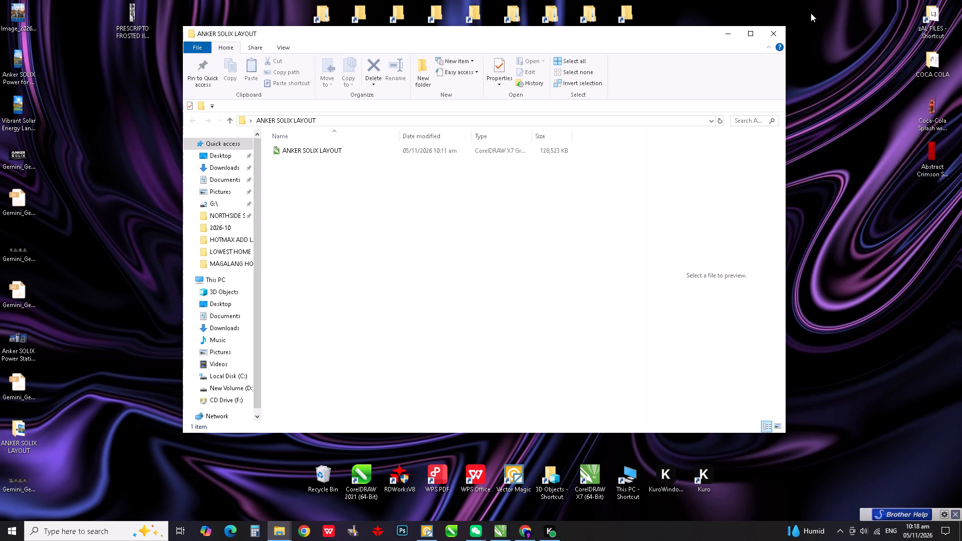
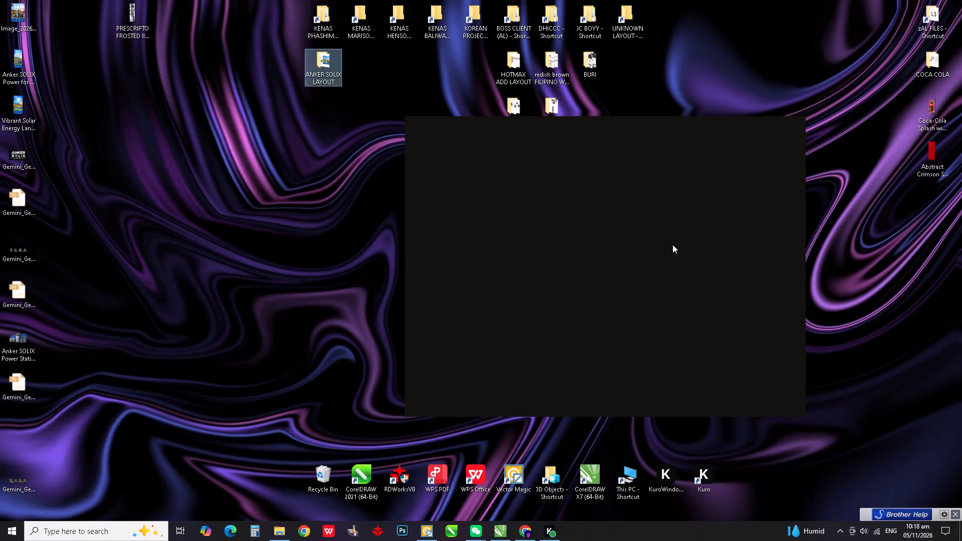
# Save the traced footer result again to the Desktop as Adobe Illustrator file Gemini_Generated_Image_245w8y245w8y245w, replacing the existing file.
pyautogui.click(145, 363)
pyautogui.rightClick(84, 372)
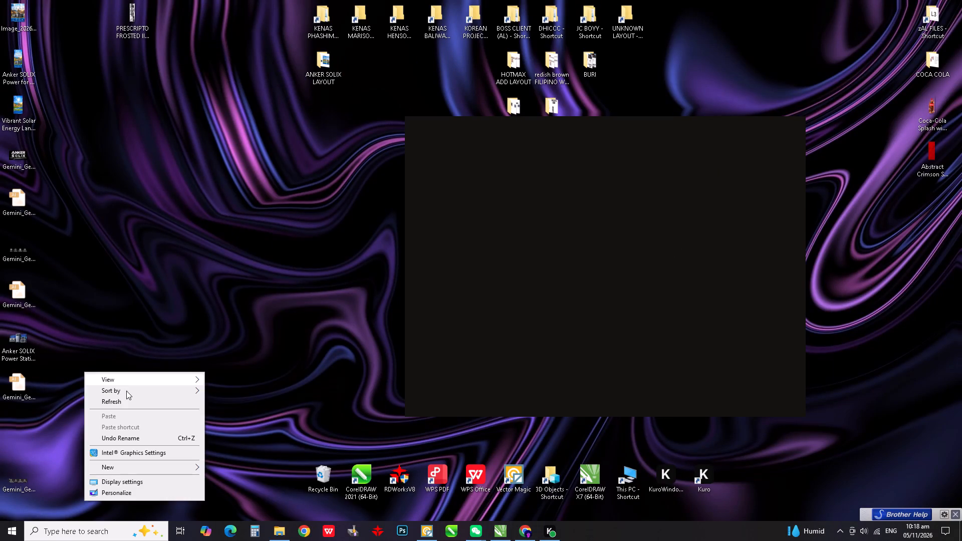
pyautogui.click(123, 401)
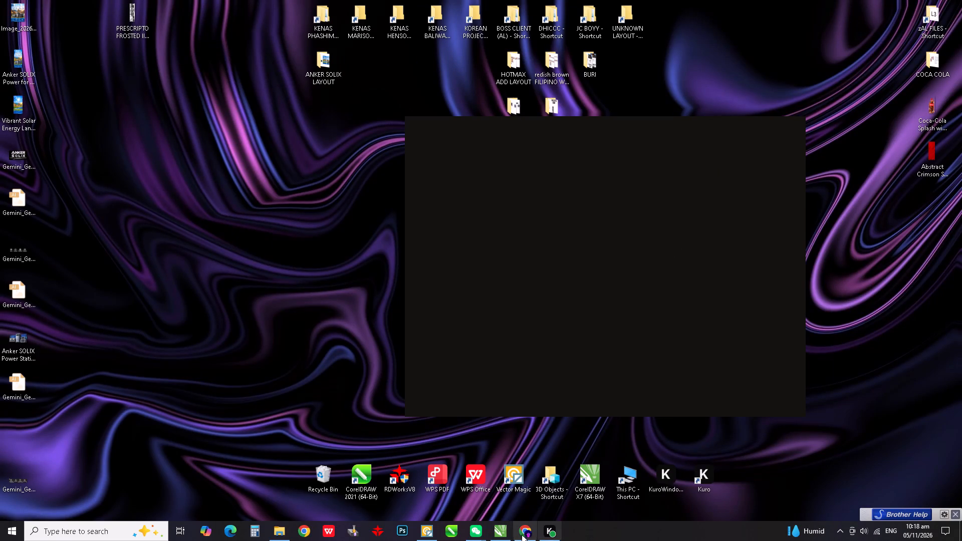
pyautogui.click(436, 533)
pyautogui.click(847, 70)
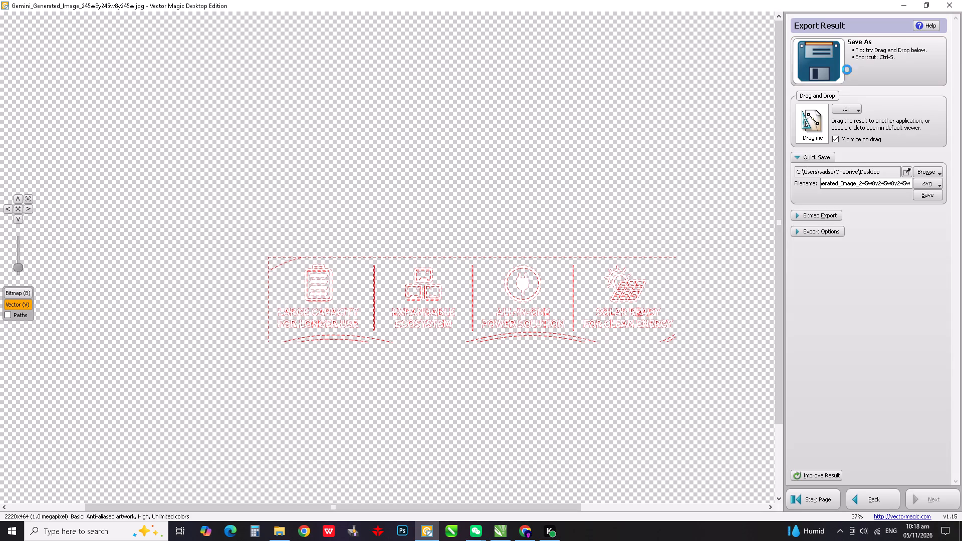
pyautogui.click(48, 107)
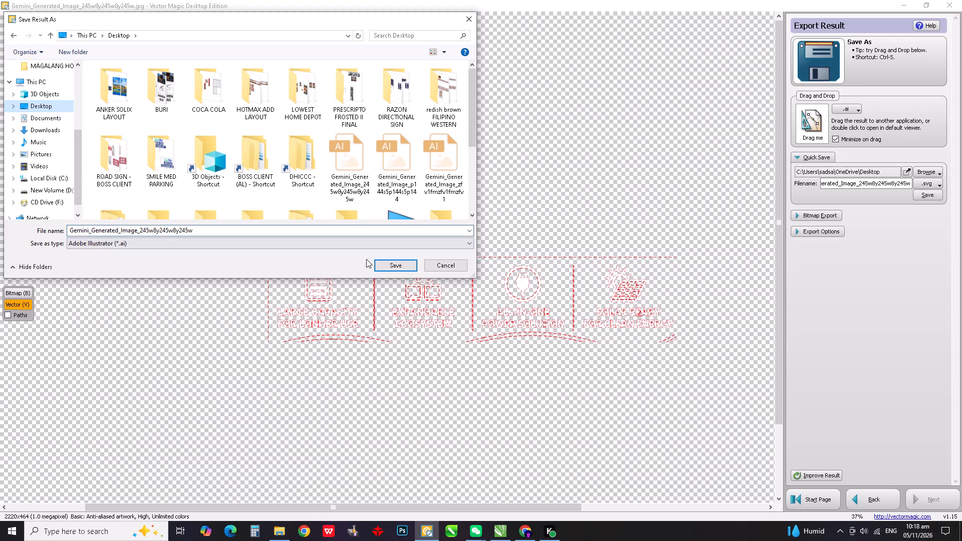
pyautogui.click(391, 265)
pyautogui.press('super+d')
pyautogui.press('super+d')
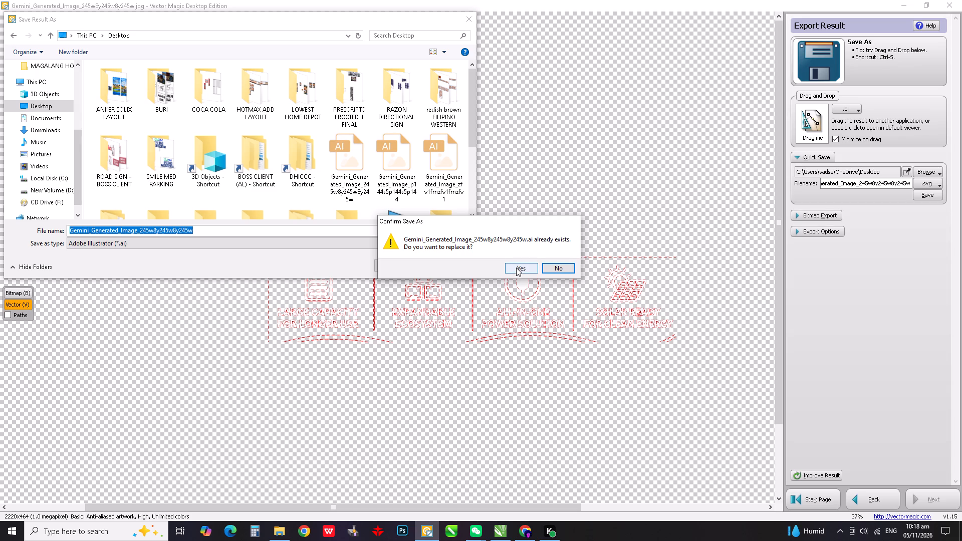
pyautogui.click(516, 268)
# Refresh the desktop and import the exported Gemini_Generated_Image_245w8y245w8y245w vector file into the ANKER SOLIX LAYOUT drawing in CorelDRAW.
pyautogui.press('super+d')
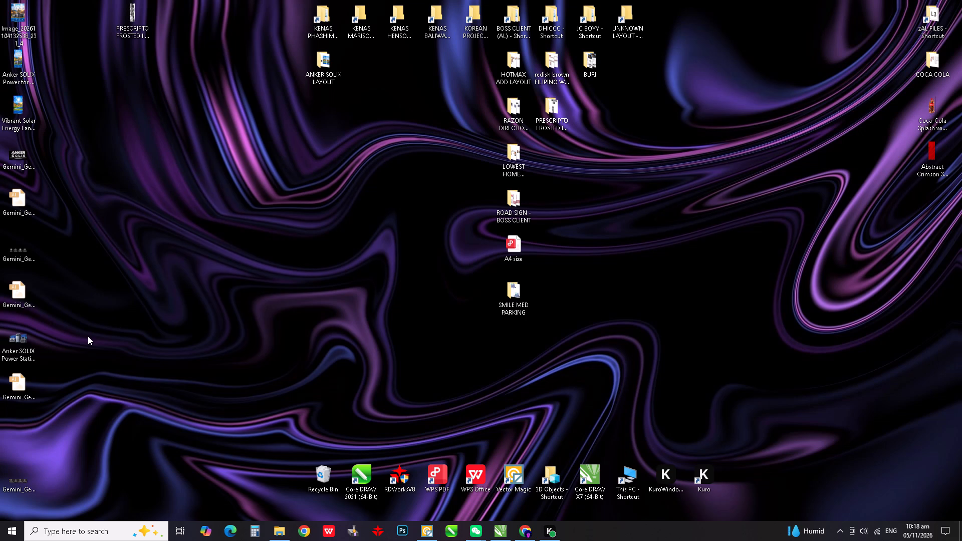
pyautogui.rightClick(88, 336)
pyautogui.click(124, 362)
pyautogui.moveTo(24, 387); pyautogui.dragTo(32, 390)
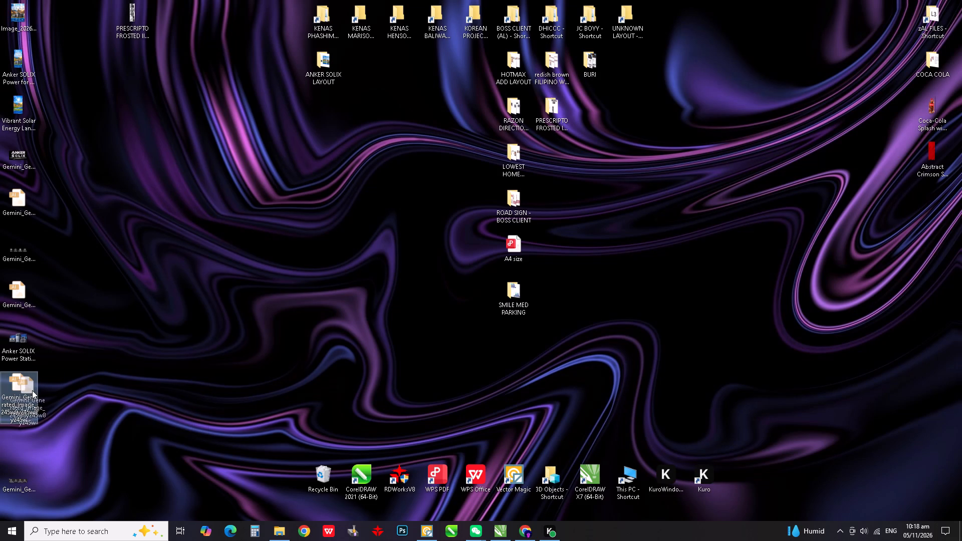
pyautogui.moveTo(32, 390); pyautogui.dragTo(369, 349)
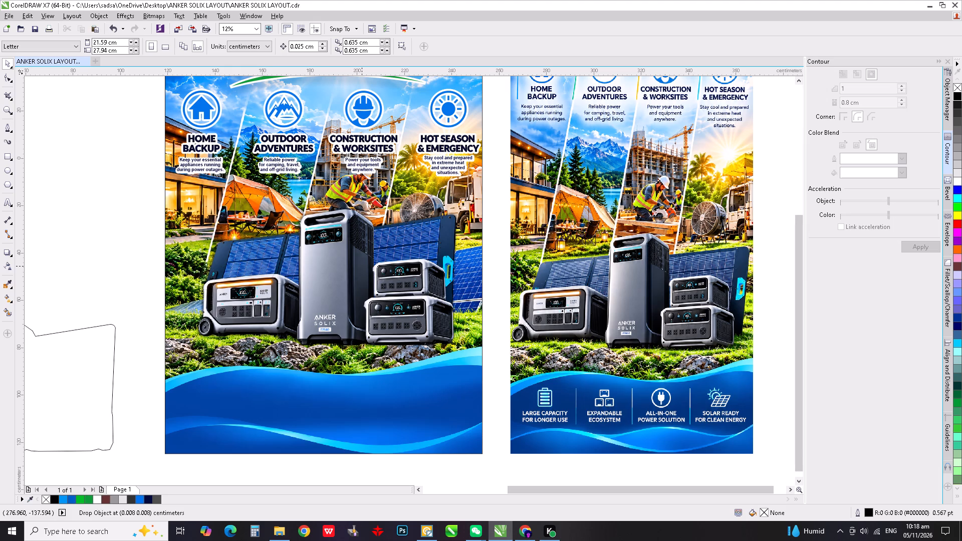
pyautogui.moveTo(369, 349); pyautogui.dragTo(95, 230)
# Move the imported footer icons and text onto the wider poster's blue footer and enlarge them to about 127 cm wide.
pyautogui.scroll(-2, 237, 247)
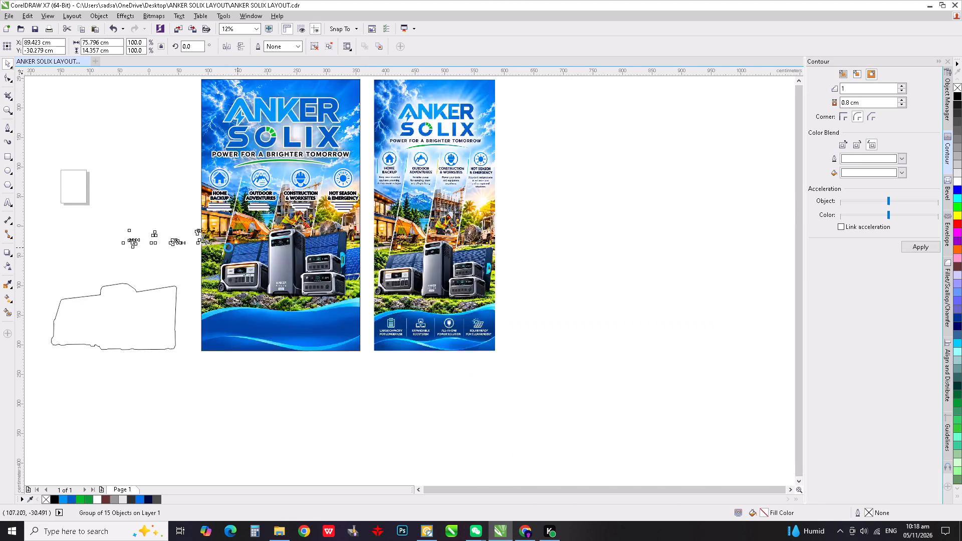
pyautogui.moveTo(200, 244); pyautogui.dragTo(258, 288)
pyautogui.scroll(2, 230, 281)
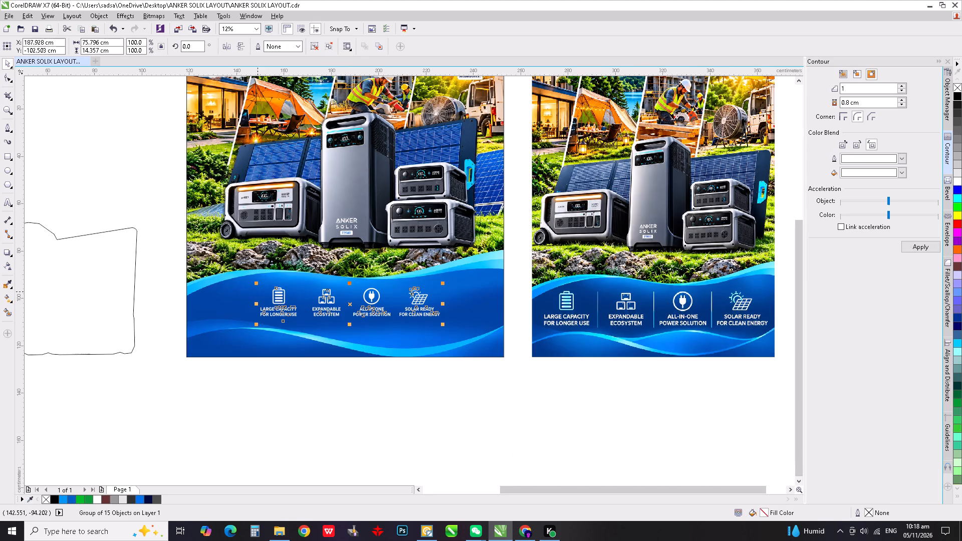
pyautogui.moveTo(258, 326); pyautogui.dragTo(188, 347)
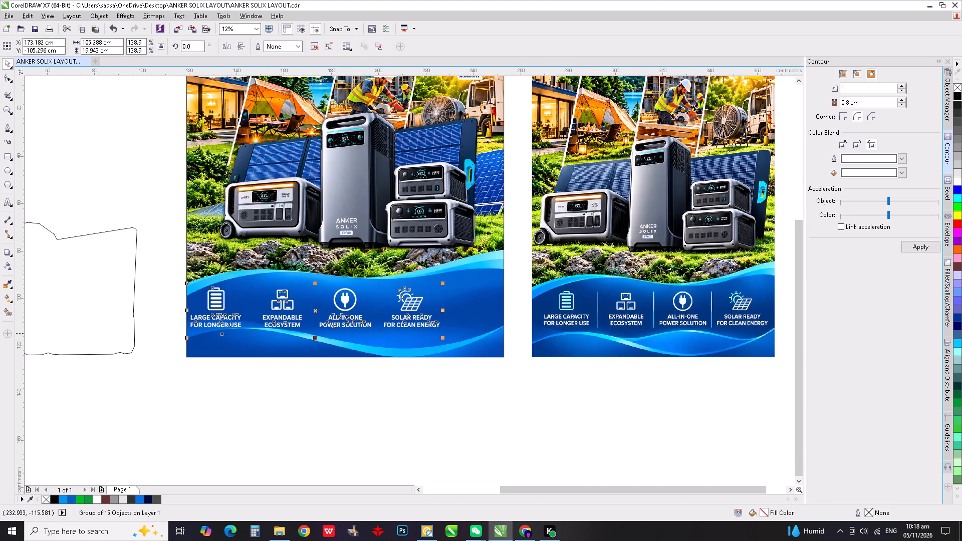
pyautogui.moveTo(444, 339); pyautogui.dragTo(496, 356)
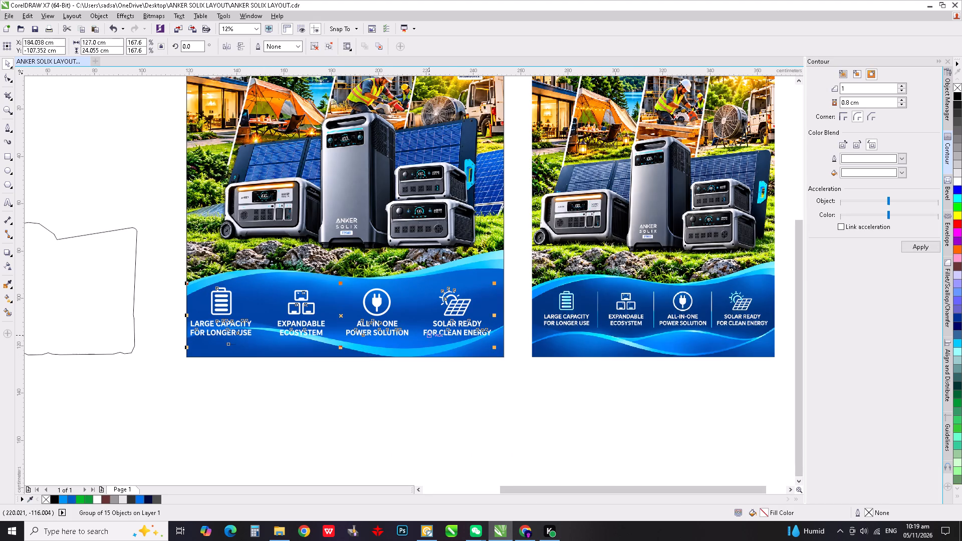
# Group the footer icons and text and center them horizontally on the wider poster's background.
pyautogui.hotkey('ctrl', 'g')
pyautogui.keyDown('shift'); pyautogui.click(484, 272); pyautogui.keyUp('shift')
pyautogui.press('c')
pyautogui.click(496, 438)
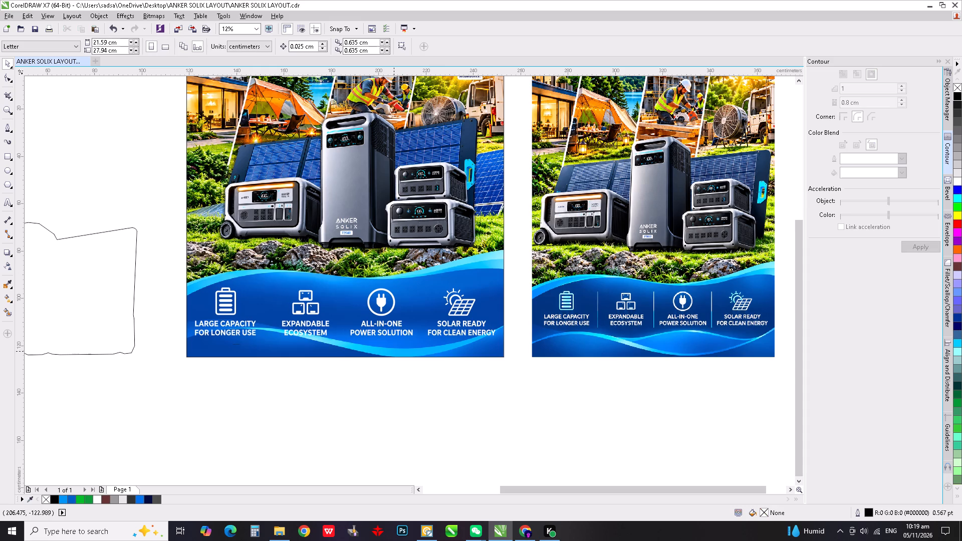
# Scale the footer icon group down about its center to about 123.7 cm wide.
pyautogui.moveTo(171, 282); pyautogui.dragTo(522, 355)
pyautogui.keyDown('shift'); pyautogui.click(501, 284); pyautogui.keyUp('shift')
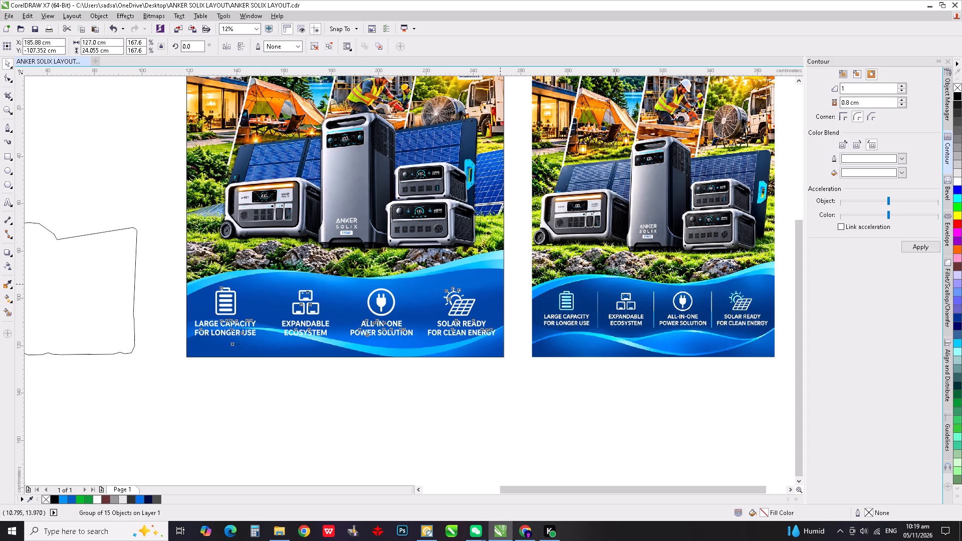
pyautogui.click(463, 397)
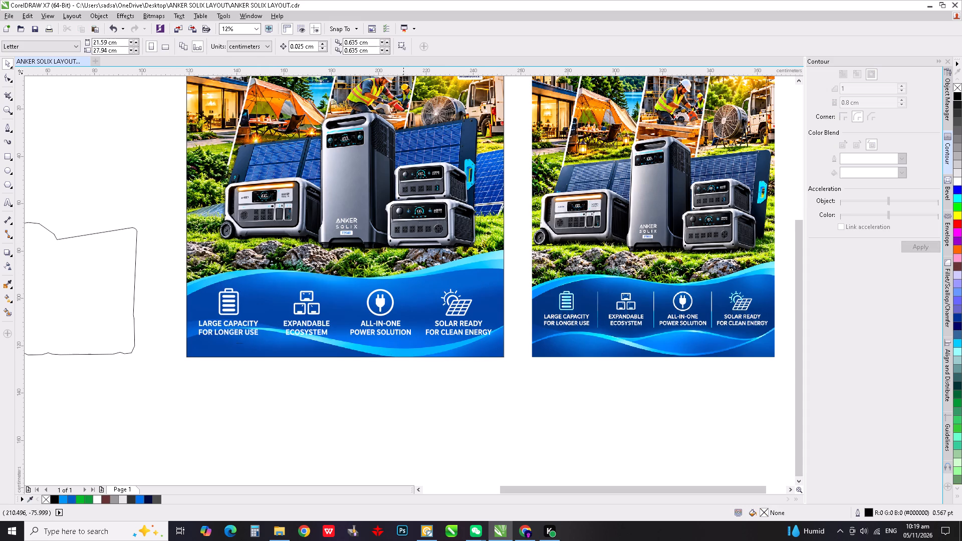
# Sample the light cyan from the reference poster's battery icon and fill the wider poster's battery outline and four bars with it.
pyautogui.scroll(2, 192, 315)
pyautogui.scroll(-1, 267, 300)
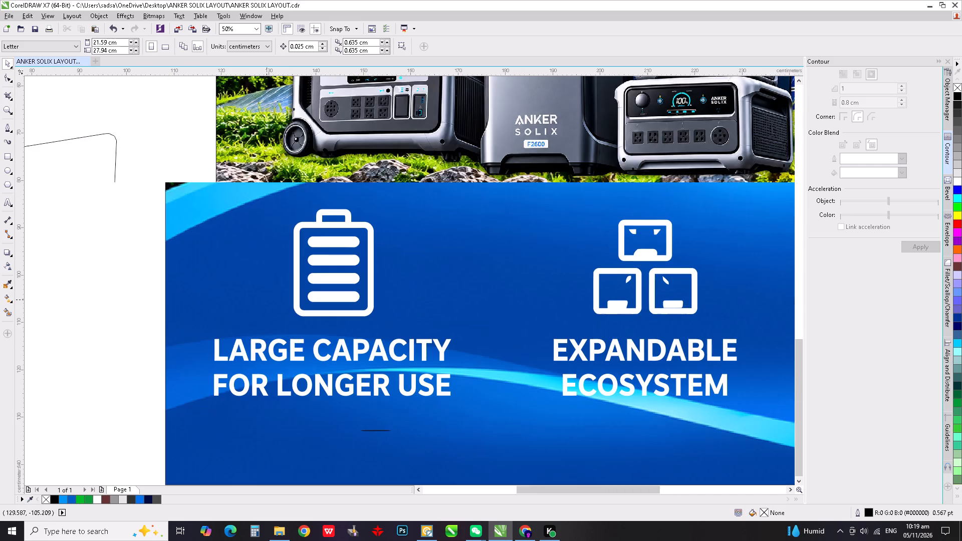
pyautogui.scroll(-1, 266, 300)
pyautogui.moveTo(535, 312); pyautogui.dragTo(476, 308, button='middle')
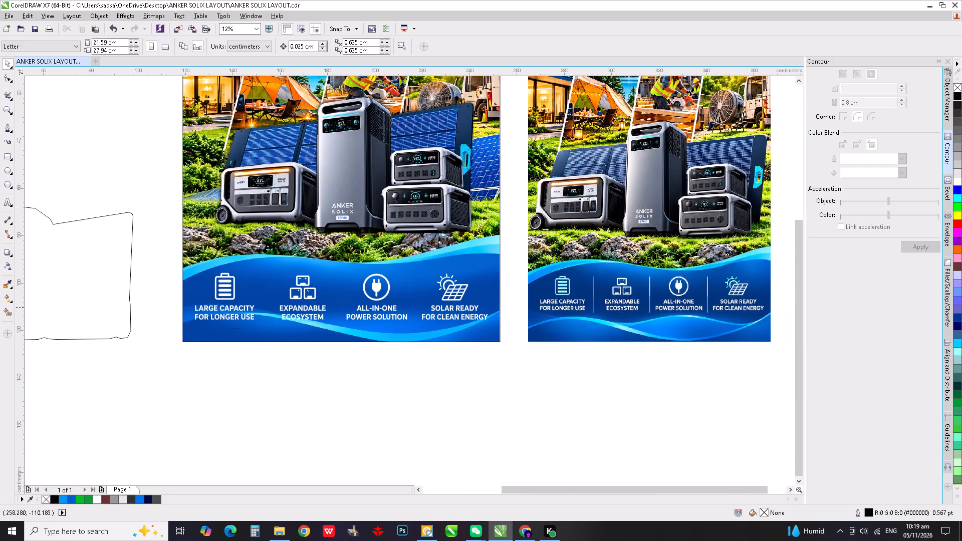
pyautogui.click(5, 281)
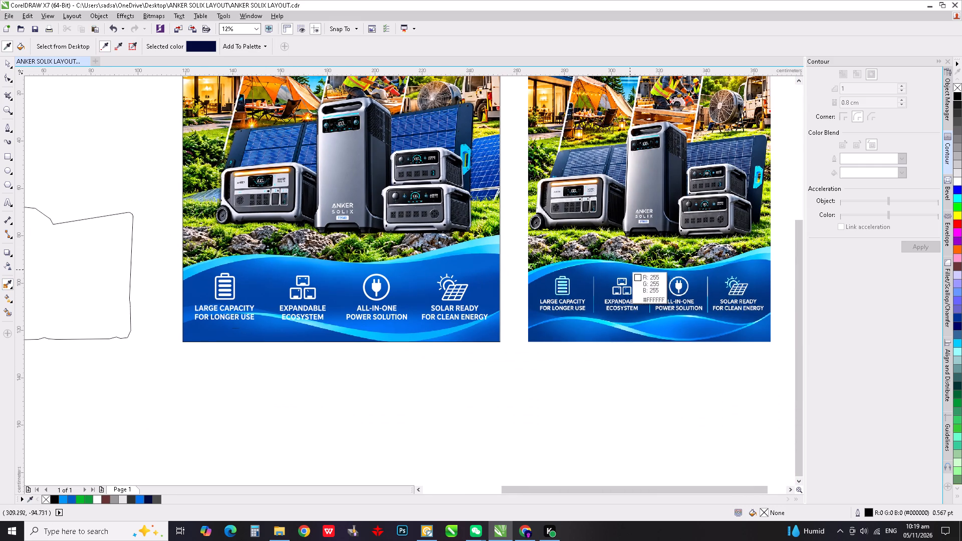
pyautogui.scroll(4, 559, 278)
pyautogui.click(574, 297)
pyautogui.scroll(-6, 665, 276)
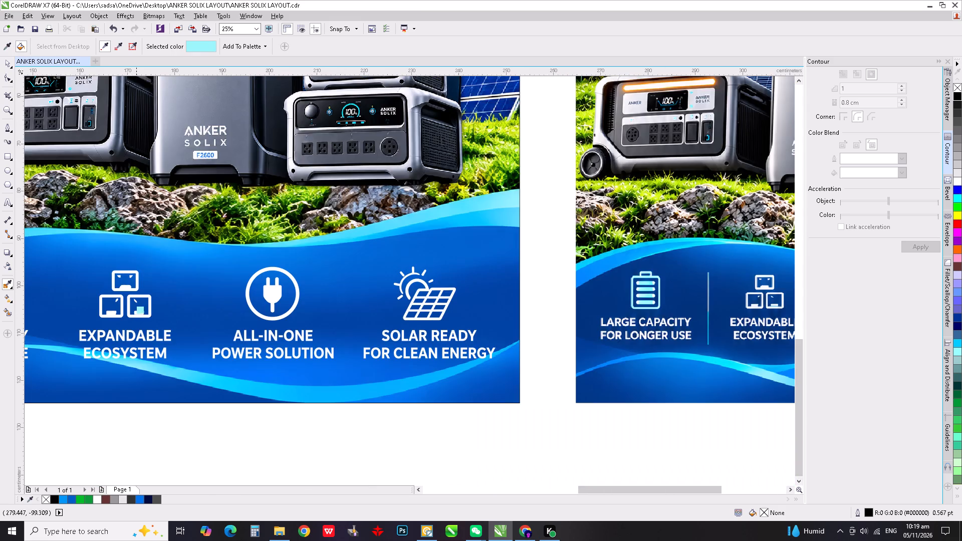
pyautogui.scroll(2, 99, 305)
pyautogui.scroll(-4, 319, 342)
pyautogui.scroll(-1, 717, 362)
pyautogui.scroll(2, 560, 355)
pyautogui.scroll(2, 340, 331)
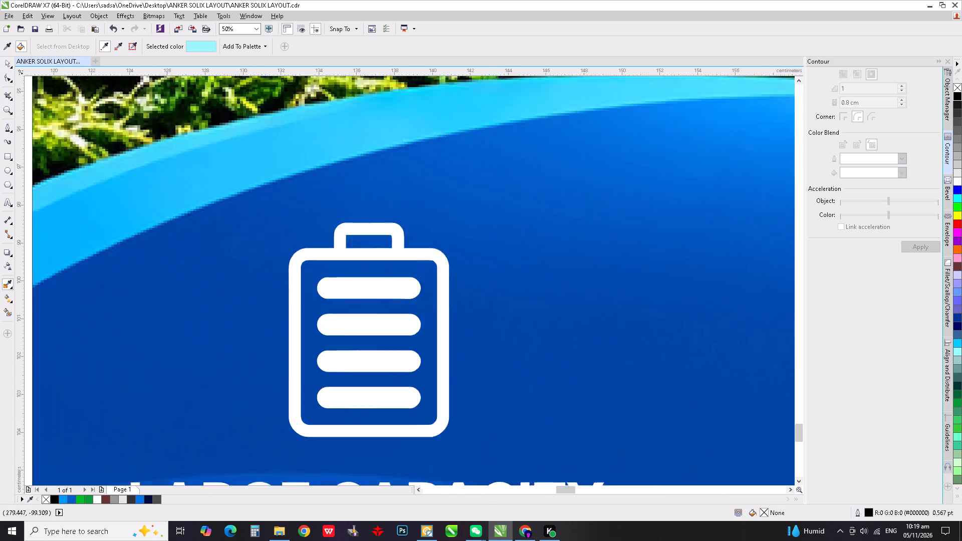
pyautogui.click(368, 329)
pyautogui.click(381, 266)
pyautogui.click(379, 379)
pyautogui.click(370, 458)
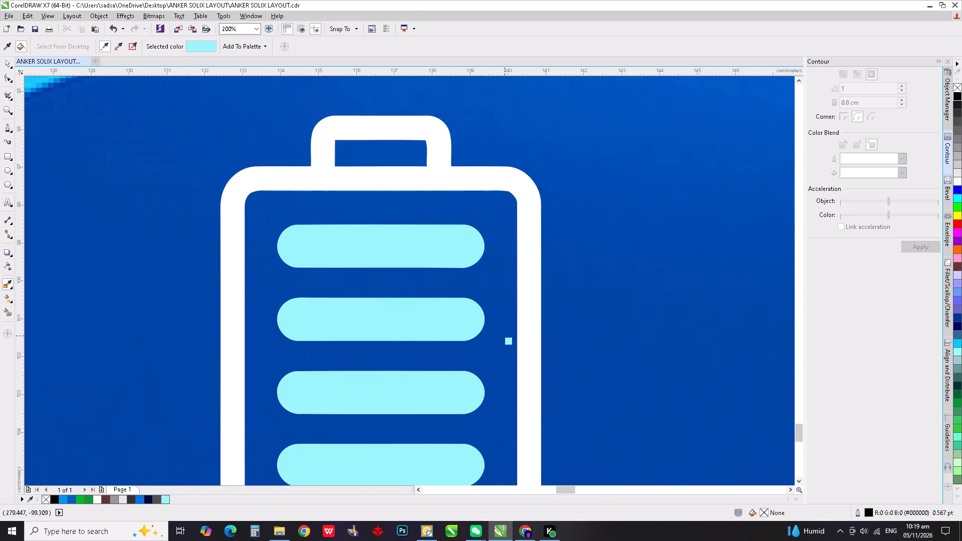
pyautogui.click(526, 321)
# Fill all parts of the three-box icon above EXPANDABLE ECOSYSTEM with the sampled light cyan.
pyautogui.scroll(-6, 242, 162)
pyautogui.scroll(-3, 257, 212)
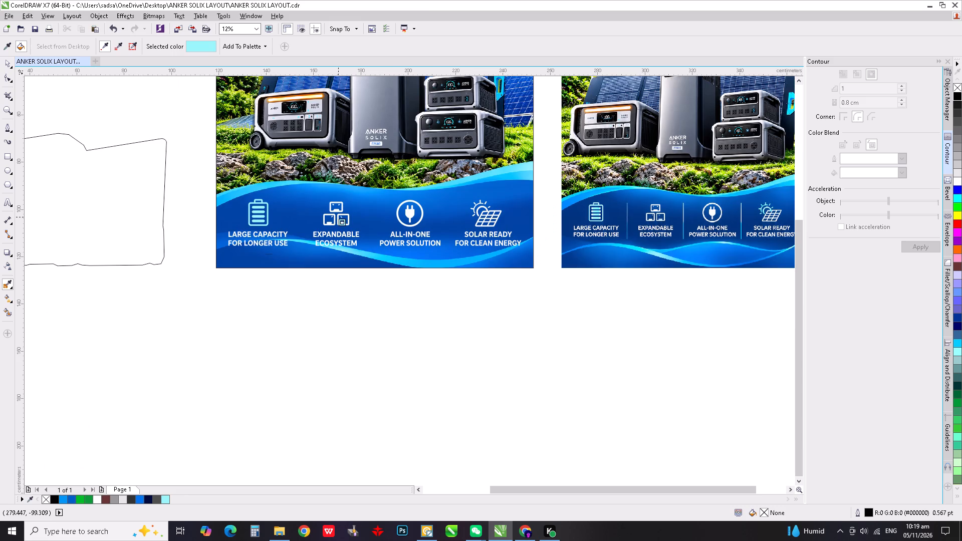
pyautogui.scroll(-1, 471, 225)
pyautogui.scroll(2, 456, 222)
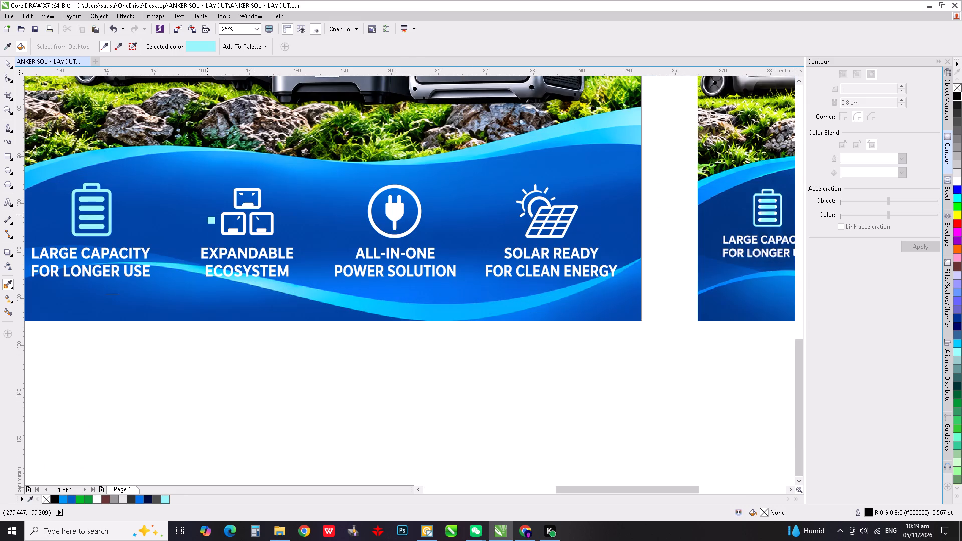
pyautogui.scroll(2, 223, 201)
pyautogui.click(259, 252)
pyautogui.click(301, 211)
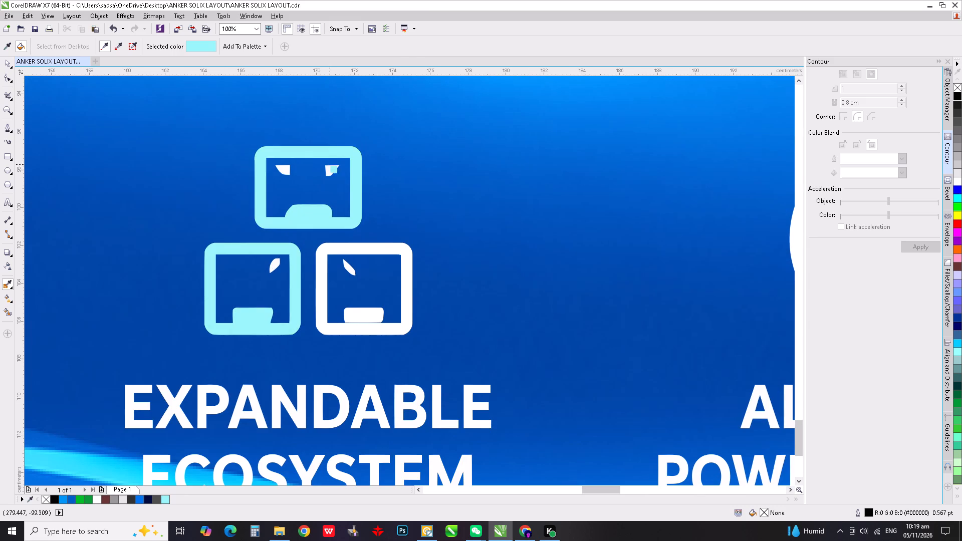
pyautogui.click(331, 169)
pyautogui.click(285, 170)
pyautogui.click(274, 262)
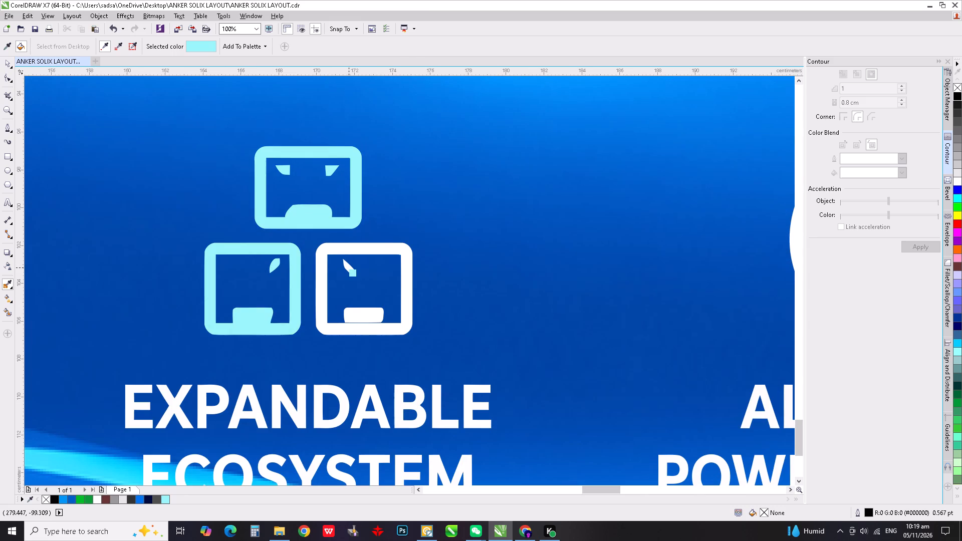
pyautogui.click(350, 267)
pyautogui.click(363, 251)
pyautogui.click(362, 316)
# Fill the plug and its ring above ALL-IN-ONE POWER SOLUTION with the sampled light cyan.
pyautogui.scroll(-6, 204, 234)
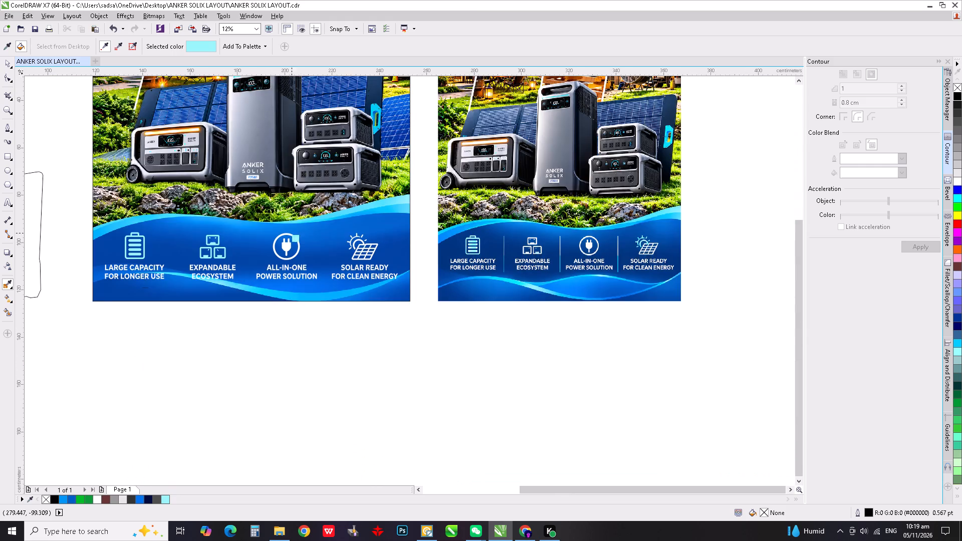
pyautogui.scroll(4, 289, 234)
pyautogui.click(283, 281)
pyautogui.click(338, 231)
# Fill the sun arcs, sun rays and solar panel above SOLAR READY FOR CLEAN ENERGY with the sampled light cyan.
pyautogui.scroll(-6, 260, 231)
pyautogui.scroll(4, 381, 240)
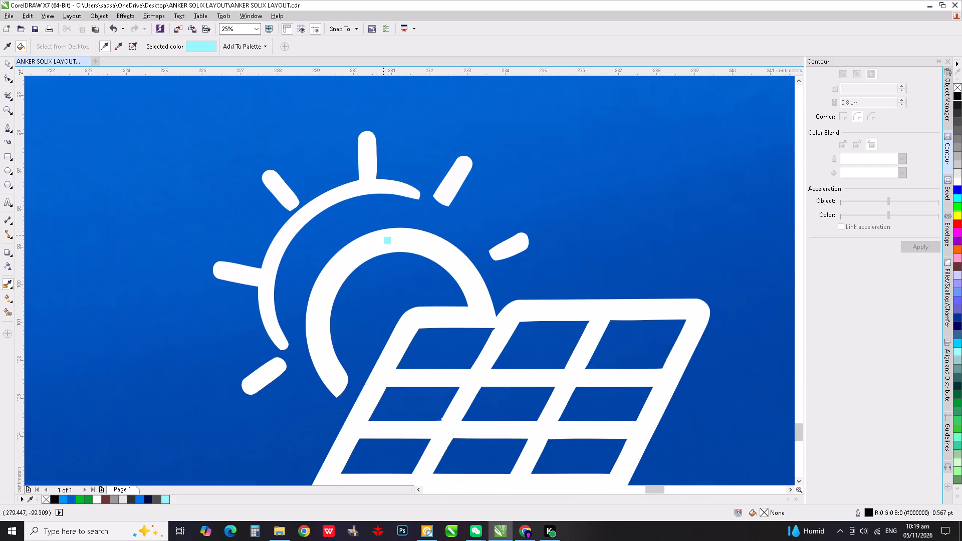
pyautogui.click(382, 239)
pyautogui.click(375, 190)
pyautogui.click(289, 191)
pyautogui.click(448, 180)
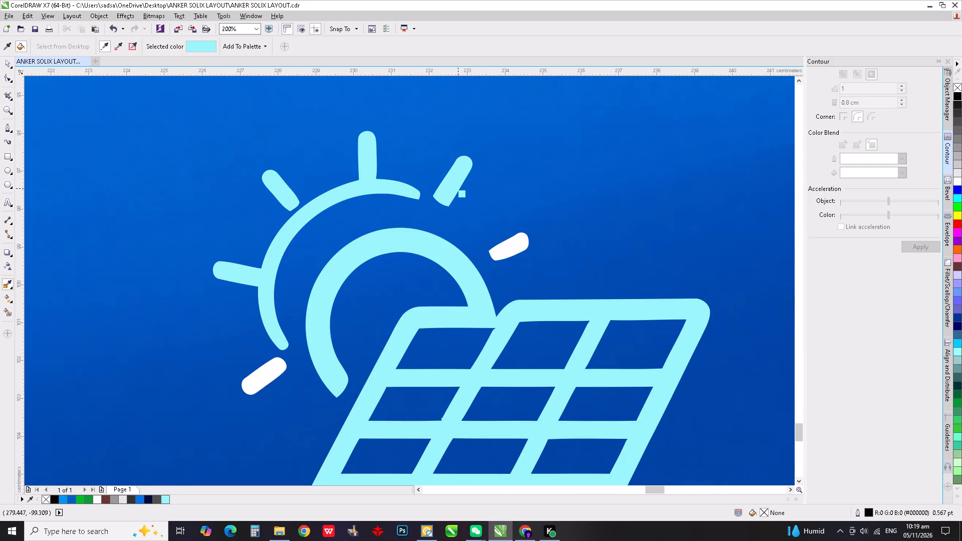
pyautogui.click(504, 250)
pyautogui.click(263, 378)
pyautogui.scroll(-7, 391, 252)
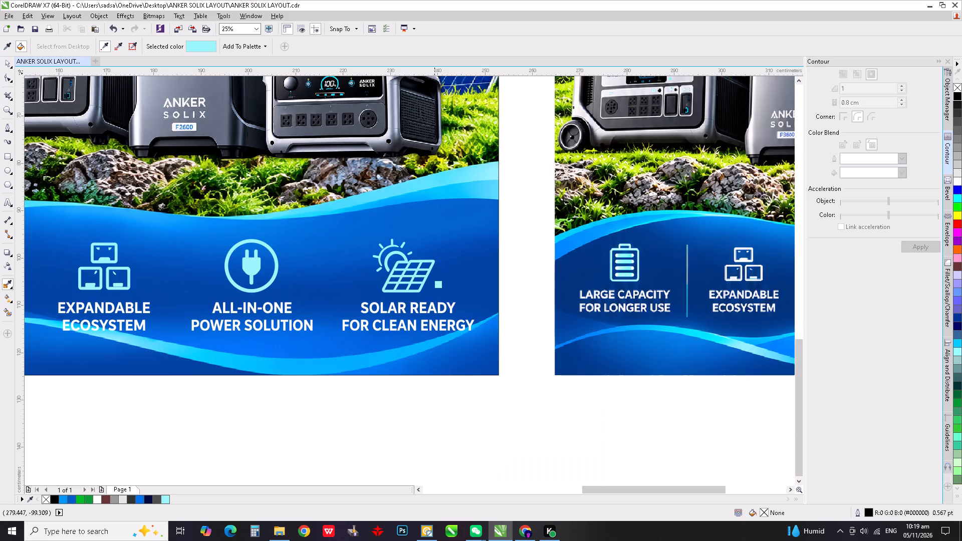
pyautogui.scroll(-1, 425, 283)
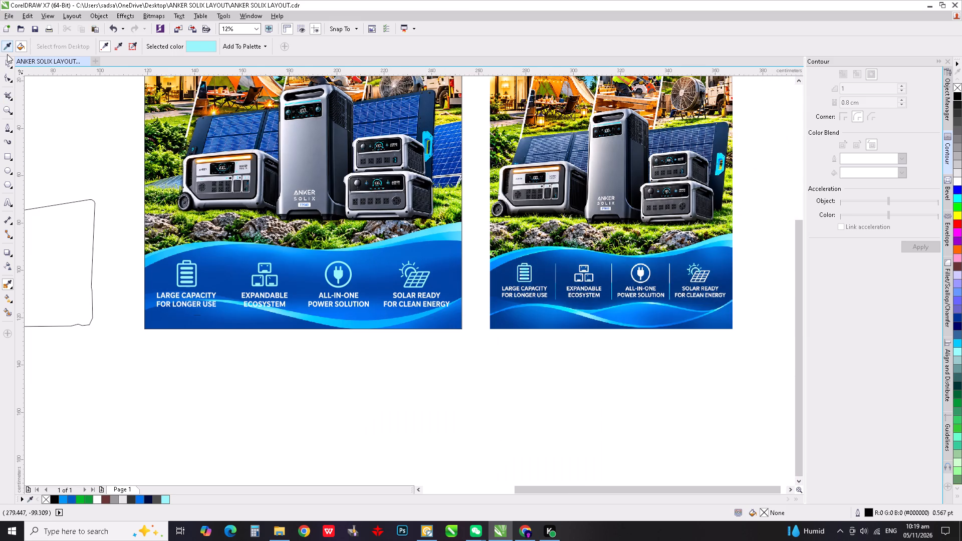
pyautogui.click(6, 63)
pyautogui.click(262, 366)
# Group the recolored footer icons and text and center them horizontally on the wider poster's background.
pyautogui.moveTo(277, 327); pyautogui.dragTo(284, 329, button='middle')
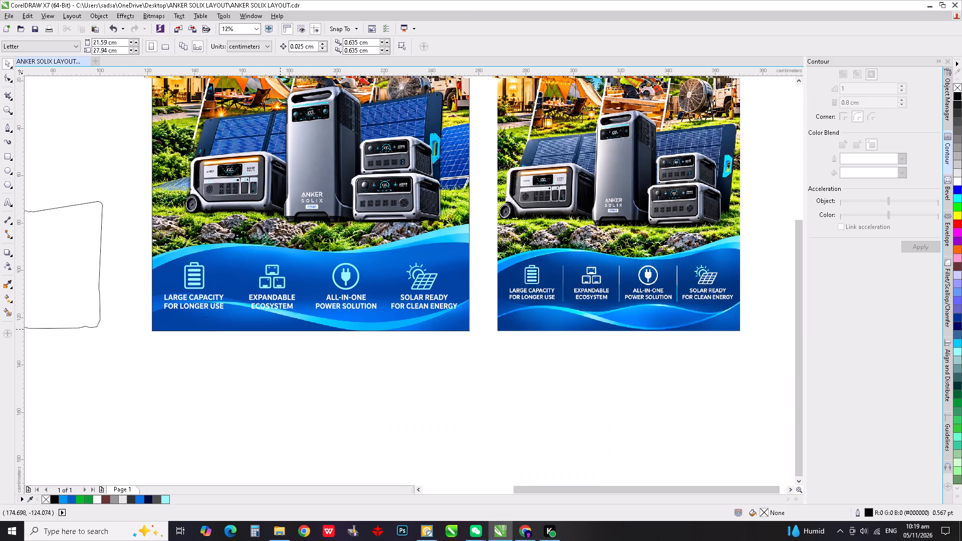
pyautogui.moveTo(284, 329); pyautogui.dragTo(301, 333, button='middle')
pyautogui.click(147, 250)
pyautogui.moveTo(146, 252); pyautogui.dragTo(481, 345)
pyautogui.hotkey('ctrl', 'g')
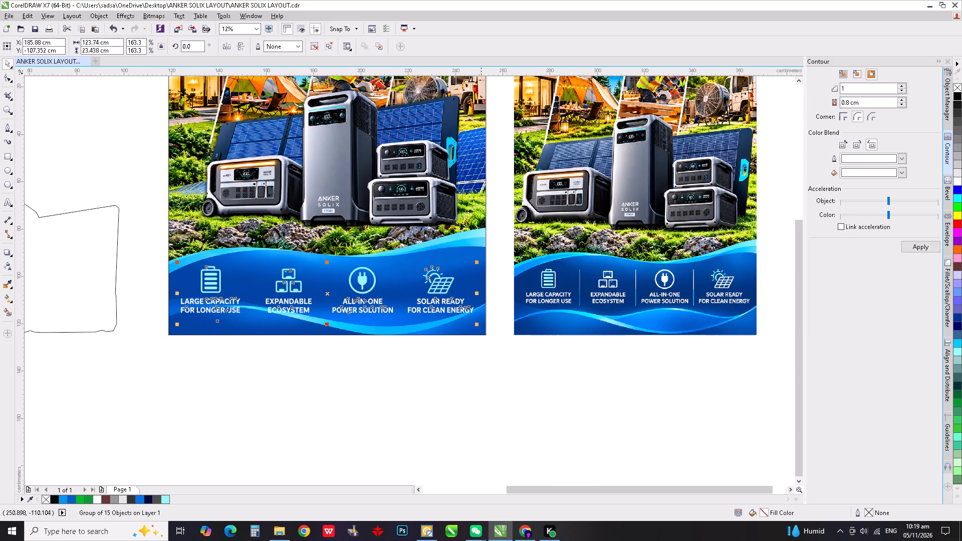
pyautogui.keyDown('shift'); pyautogui.click(482, 265); pyautogui.keyUp('shift')
pyautogui.press('c')
pyautogui.moveTo(476, 390); pyautogui.dragTo(465, 386)
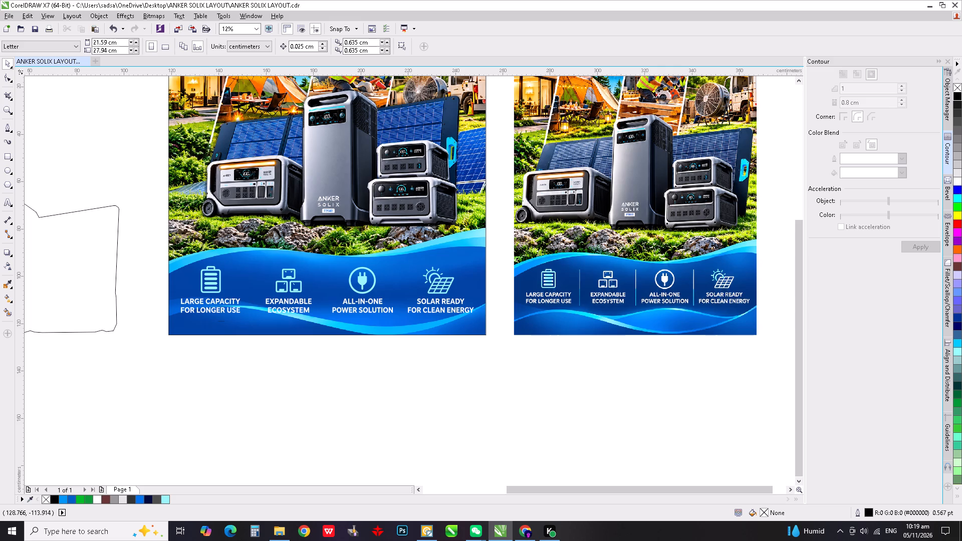
# Place two horizontal guidelines, along the tops of the footer icons at about -95.6 cm and below the captions at about -116.7 cm.
pyautogui.click(5, 158)
pyautogui.scroll(2, 265, 304)
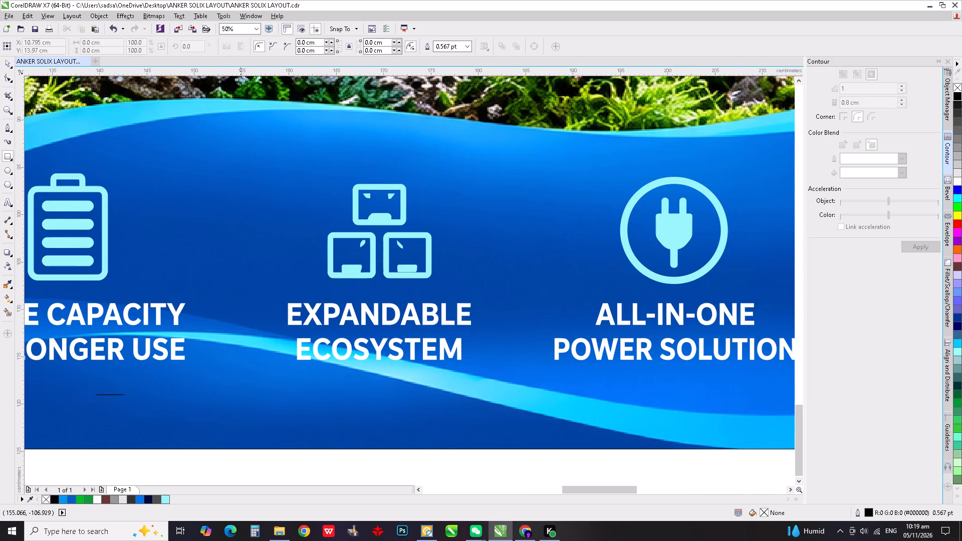
pyautogui.scroll(-3, 236, 200)
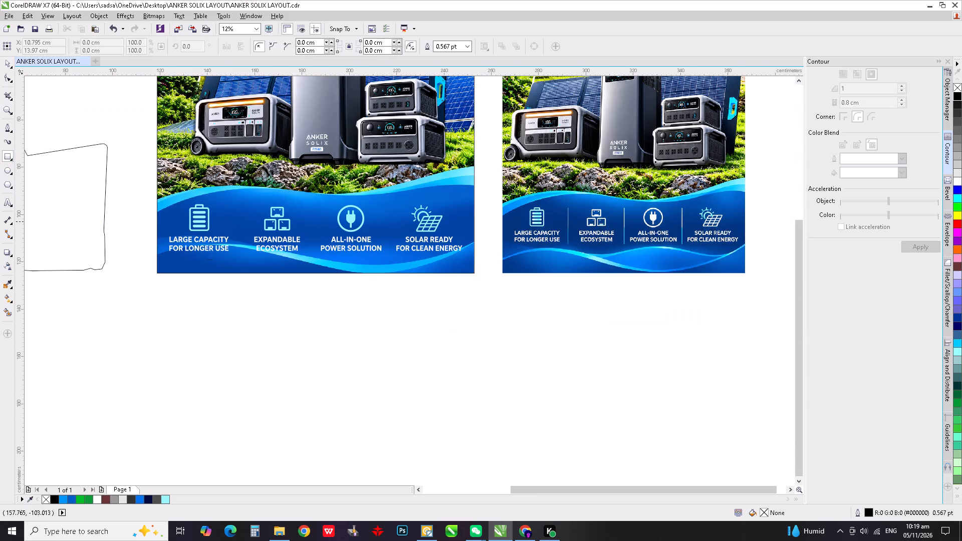
pyautogui.scroll(1, 240, 216)
pyautogui.moveTo(322, 75); pyautogui.dragTo(318, 110)
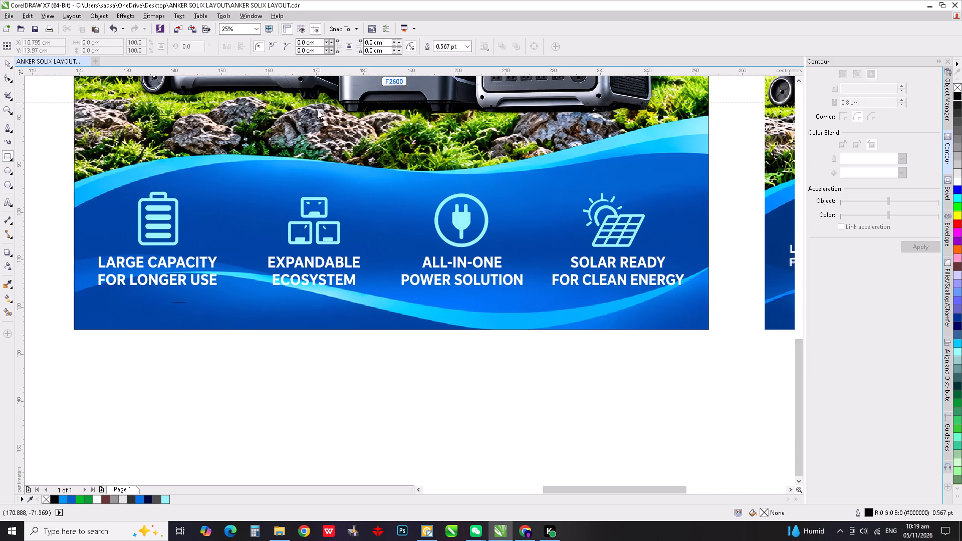
pyautogui.moveTo(318, 110); pyautogui.dragTo(306, 191)
pyautogui.moveTo(314, 73); pyautogui.dragTo(309, 239)
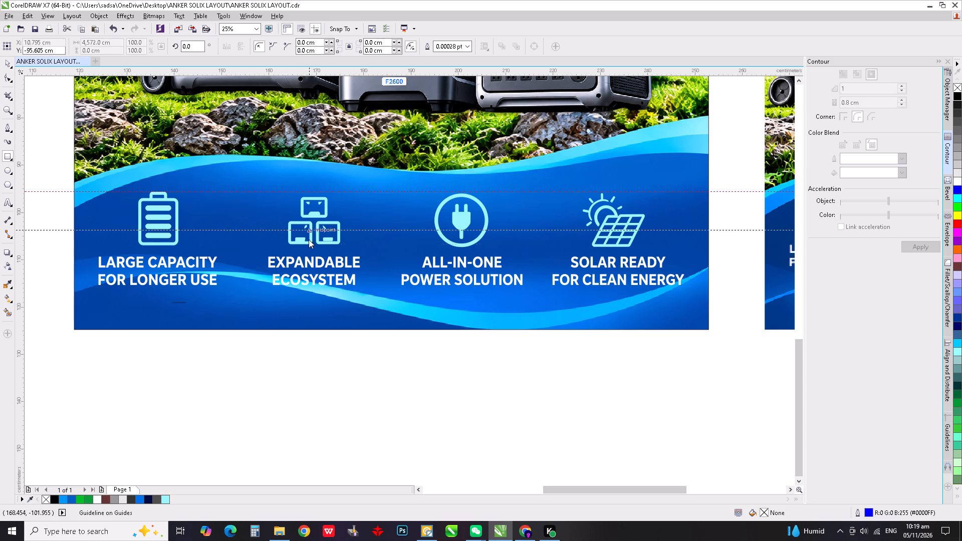
pyautogui.moveTo(309, 239); pyautogui.dragTo(305, 291)
pyautogui.click(9, 70)
pyautogui.click(9, 66)
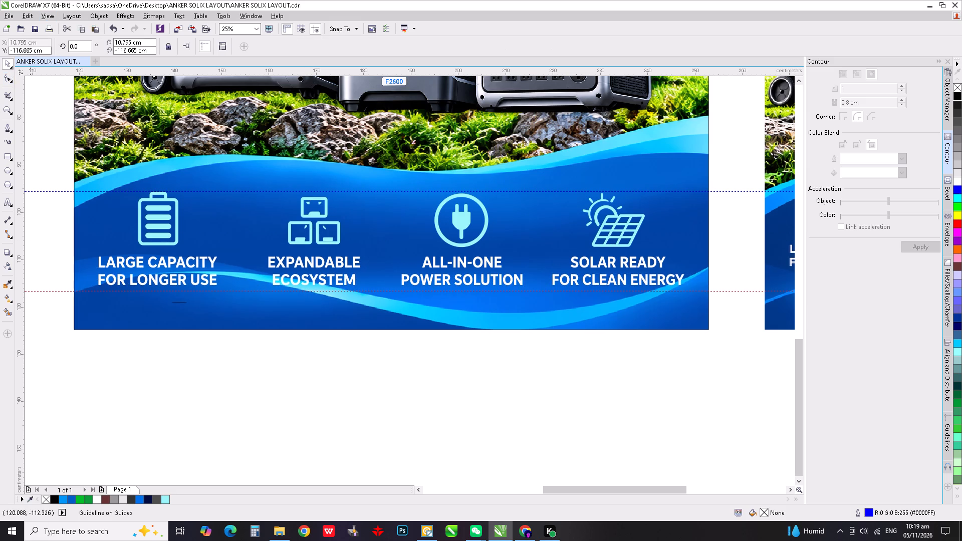
# Ungroup the footer icons and text and delete the stray dark mark below LARGE CAPACITY FOR LONGER USE.
pyautogui.click(176, 303)
pyautogui.hotkey('ctrl', 'u')
pyautogui.hotkey('ctrl', 'u')
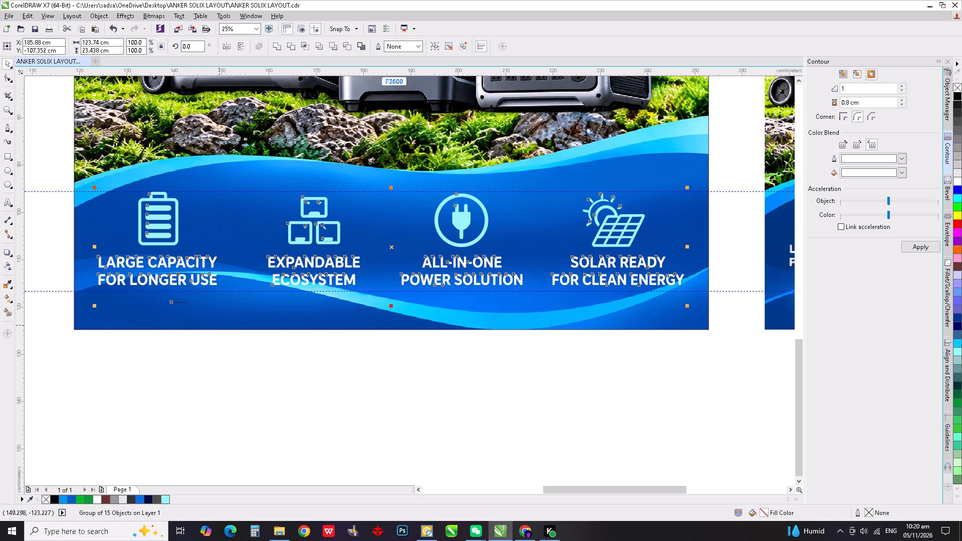
pyautogui.hotkey('ctrl', 'u')
pyautogui.click(190, 356)
pyautogui.click(177, 303)
pyautogui.press('Delete')
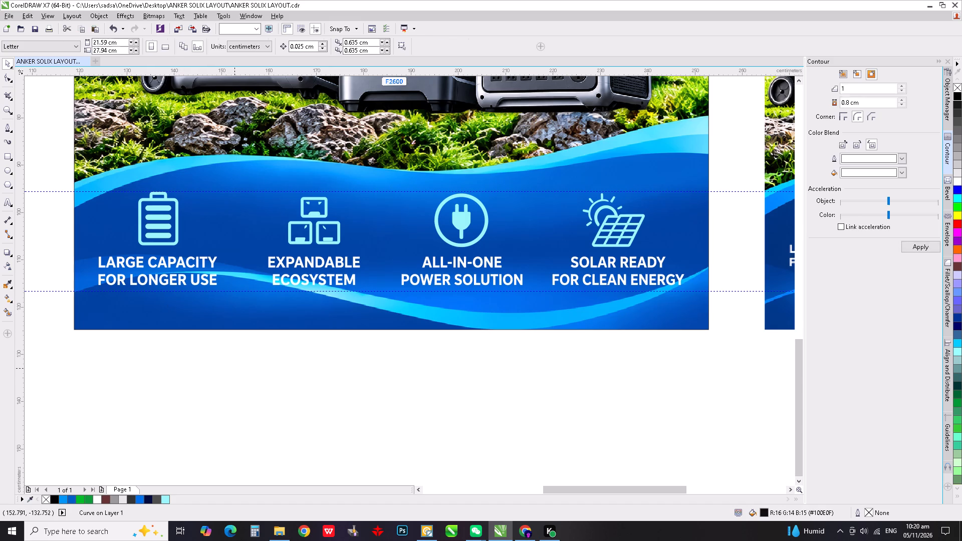
# Draw a thin vertical rectangle about 0.42 by 20.8 cm between the guidelines, separating LARGE CAPACITY from EXPANDABLE ECOSYSTEM.
pyautogui.click(281, 424)
pyautogui.click(5, 155)
pyautogui.scroll(1, 247, 212)
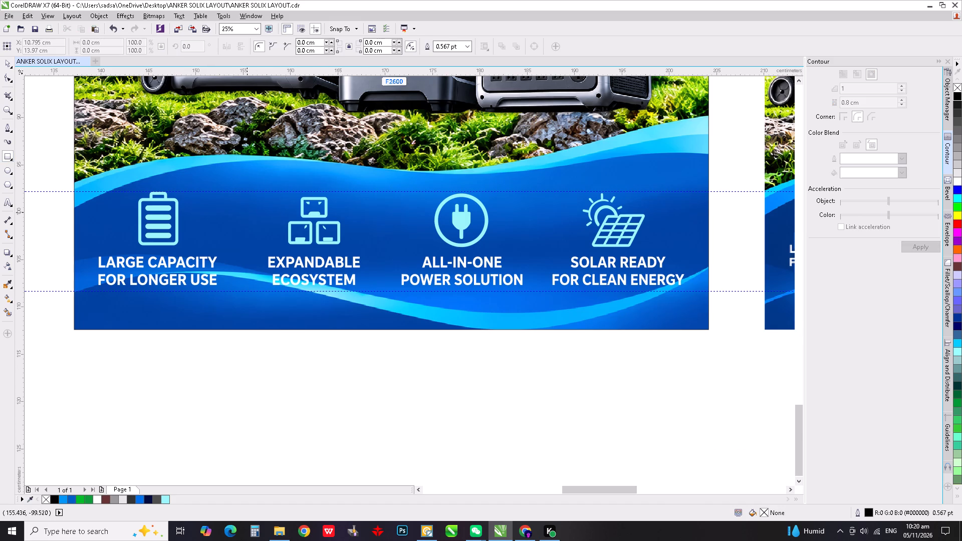
pyautogui.moveTo(238, 170); pyautogui.dragTo(238, 350)
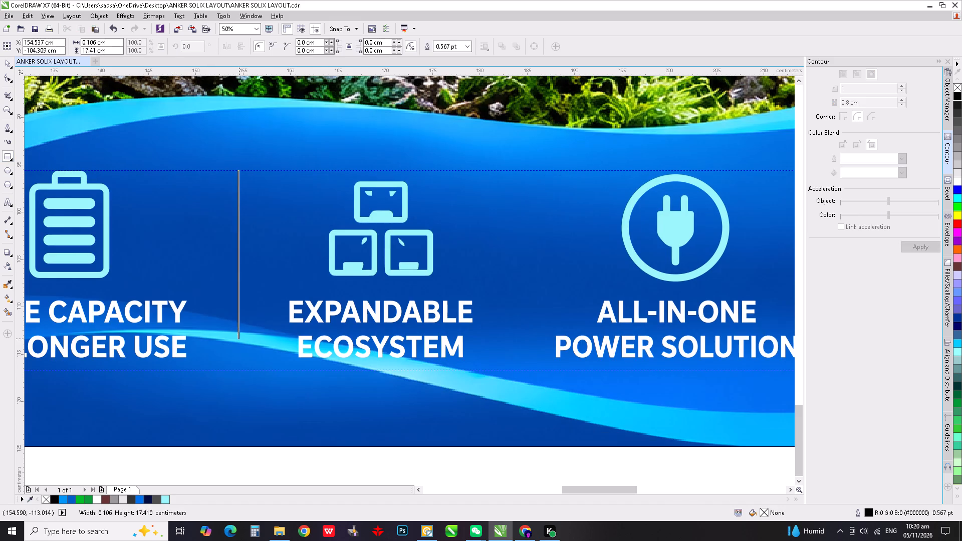
pyautogui.moveTo(238, 350); pyautogui.dragTo(242, 367)
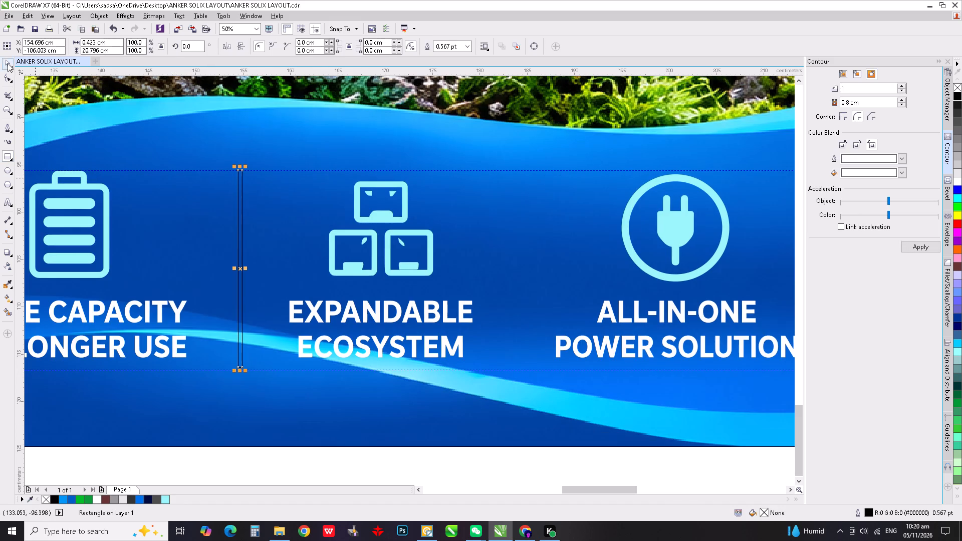
pyautogui.click(9, 63)
# Fill the thin divider rectangle with white and remove its outline.
pyautogui.scroll(2, 267, 161)
pyautogui.scroll(1, 187, 186)
pyautogui.scroll(-4, 394, 174)
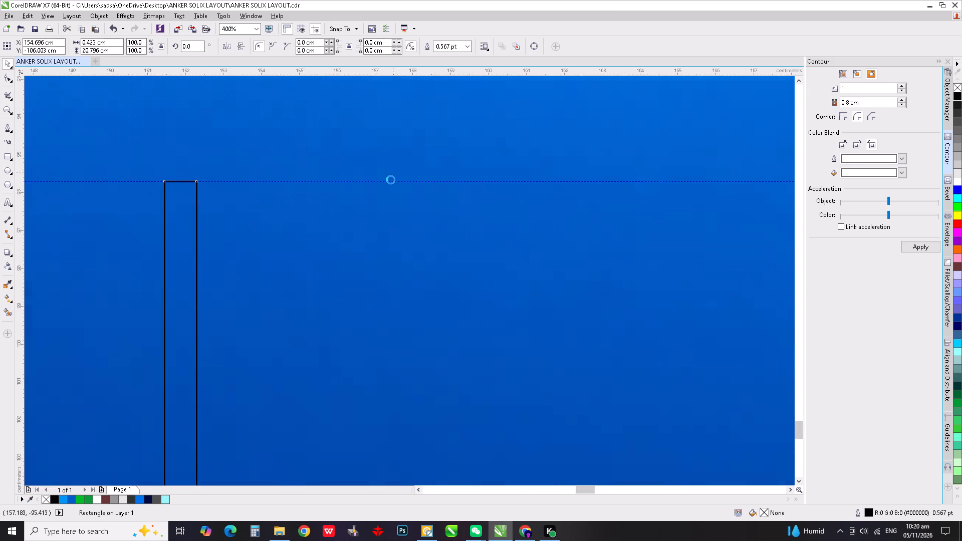
pyautogui.scroll(-1, 391, 180)
pyautogui.click(956, 181)
pyautogui.scroll(-3, 322, 168)
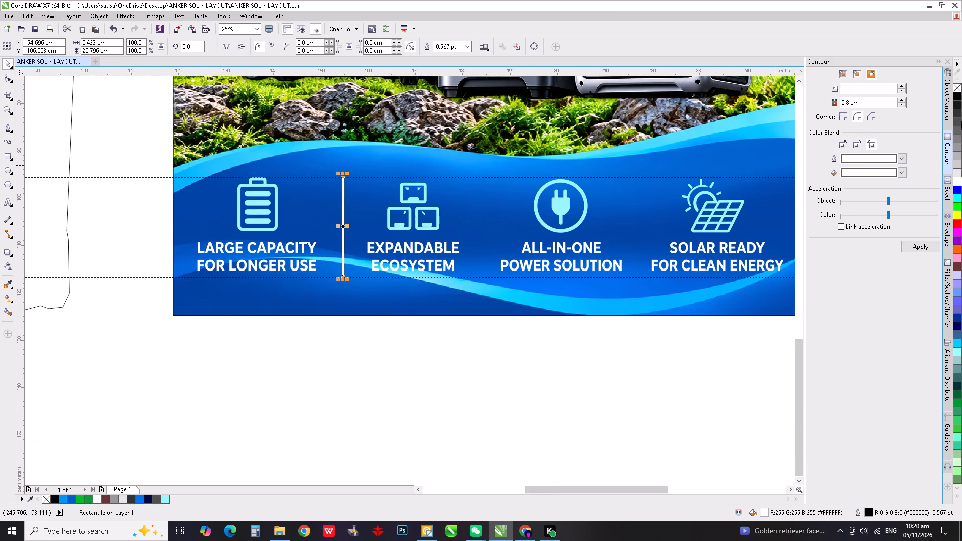
pyautogui.rightClick(956, 88)
pyautogui.click(398, 430)
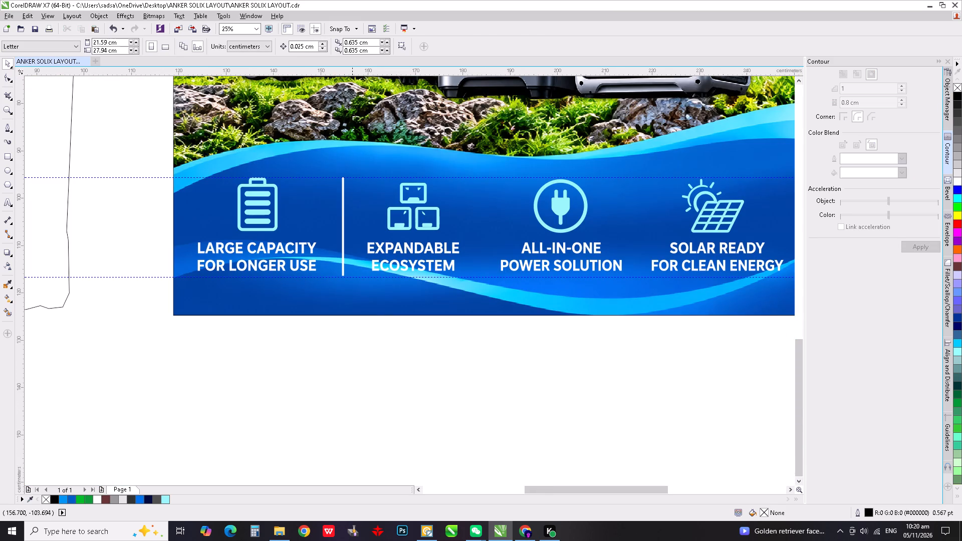
# Shift the white divider slightly and copy it to both sides of ALL-IN-ONE POWER SOLUTION, at X about 184 and 217 cm.
pyautogui.scroll(1, 346, 232)
pyautogui.click(340, 249)
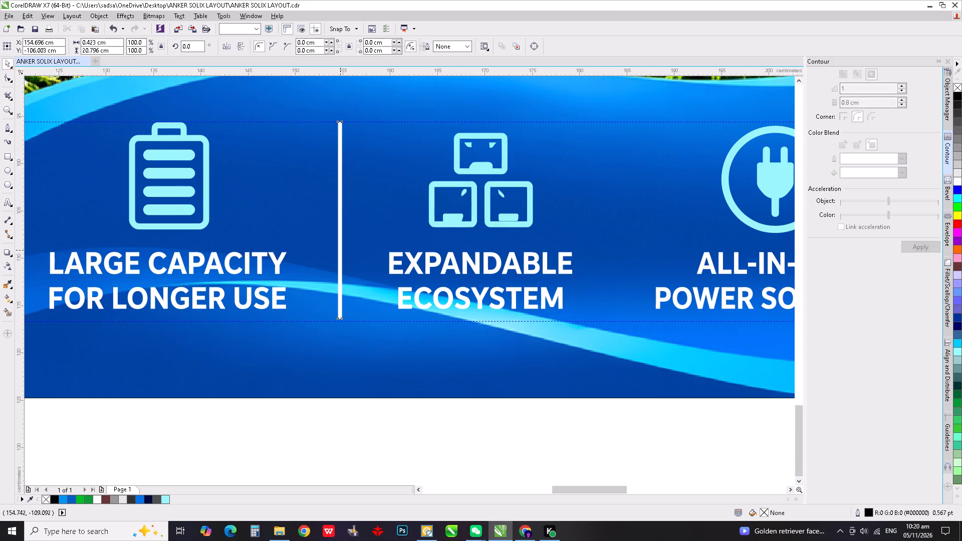
pyautogui.scroll(2, 341, 249)
pyautogui.moveTo(341, 249); pyautogui.dragTo(345, 249)
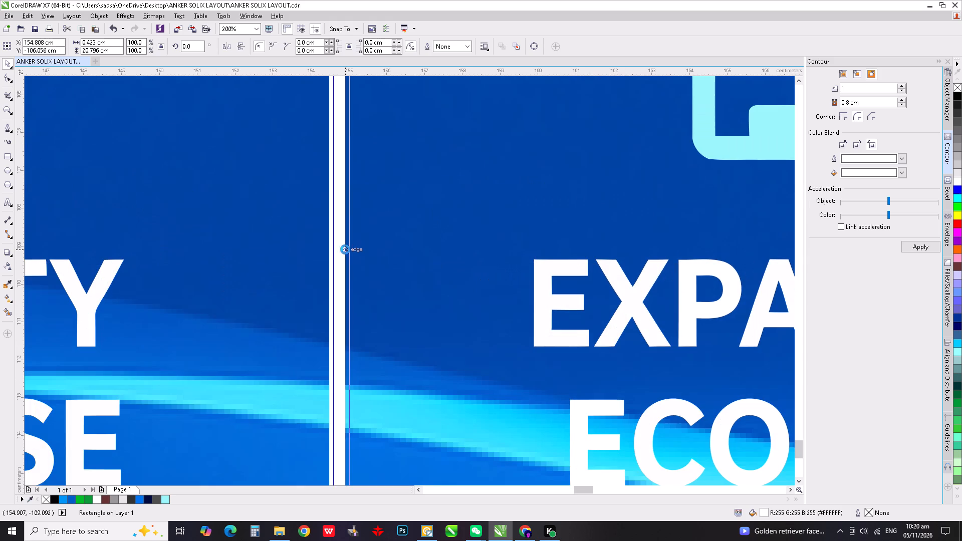
pyautogui.scroll(-4, 326, 249)
pyautogui.moveTo(328, 241); pyautogui.dragTo(606, 261)
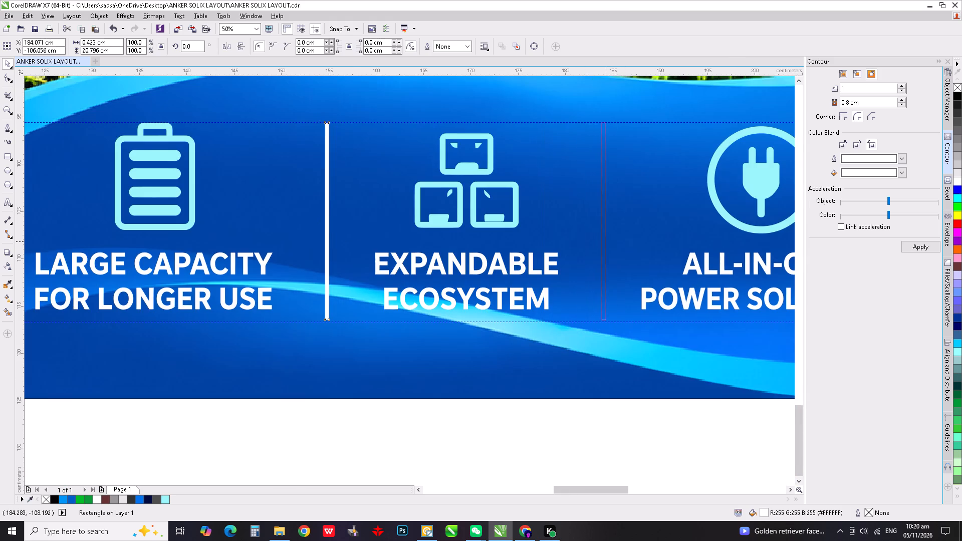
pyautogui.moveTo(606, 261); pyautogui.dragTo(606, 261)
pyautogui.keyDown('shift'); pyautogui.rightClick(606, 261); pyautogui.keyUp('shift')
pyautogui.moveTo(528, 297); pyautogui.dragTo(150, 304, button='middle')
pyautogui.moveTo(229, 269); pyautogui.dragTo(228, 281)
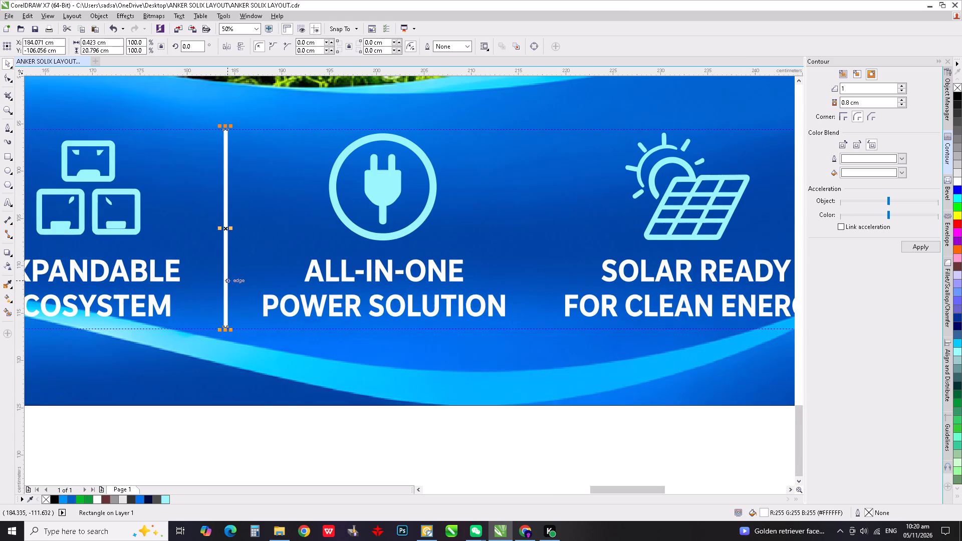
pyautogui.moveTo(228, 281); pyautogui.dragTo(537, 274)
pyautogui.keyDown('shift'); pyautogui.rightClick(537, 274); pyautogui.keyUp('shift')
# Delete the two horizontal guidelines from the footer.
pyautogui.scroll(-4, 458, 288)
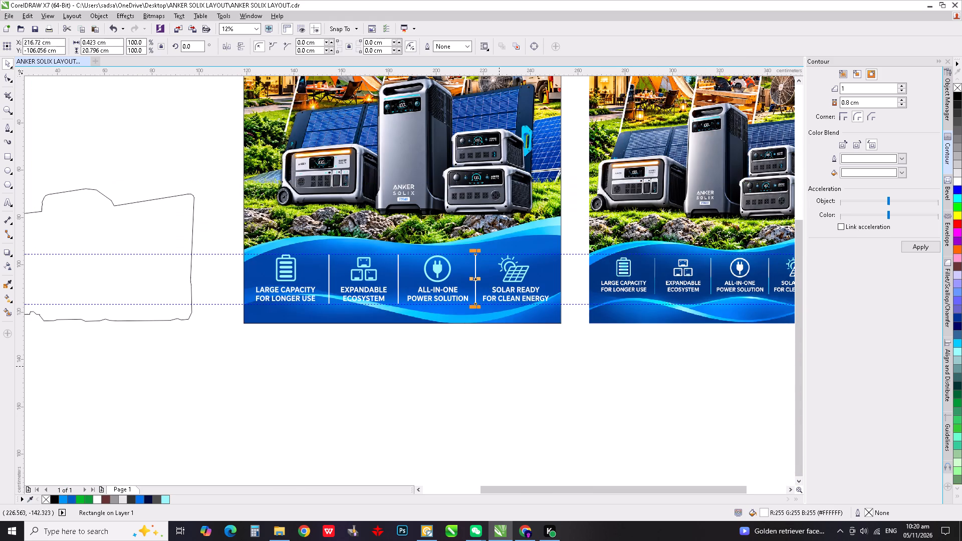
pyautogui.click(499, 367)
pyautogui.click(485, 305)
pyautogui.click(486, 305)
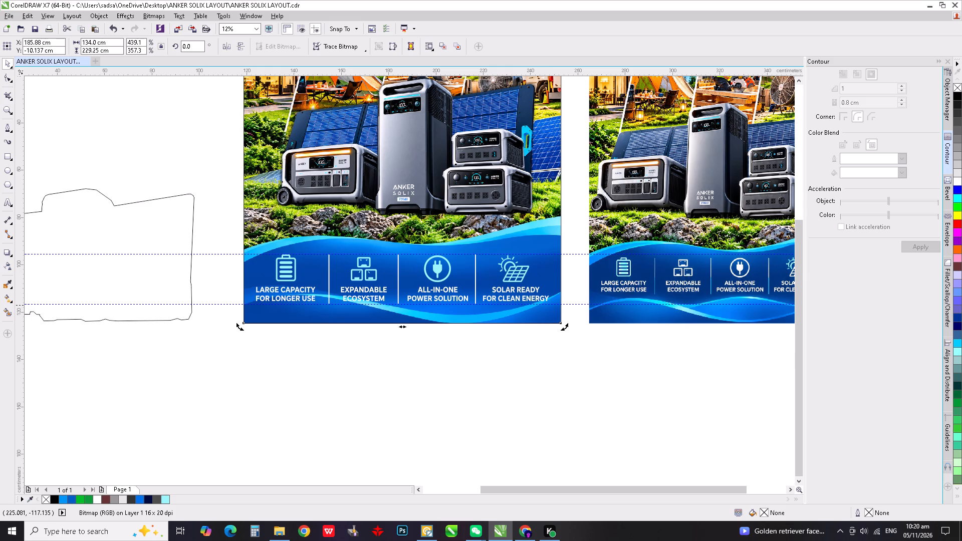
pyautogui.click(574, 303)
pyautogui.press('Delete')
pyautogui.click(575, 255)
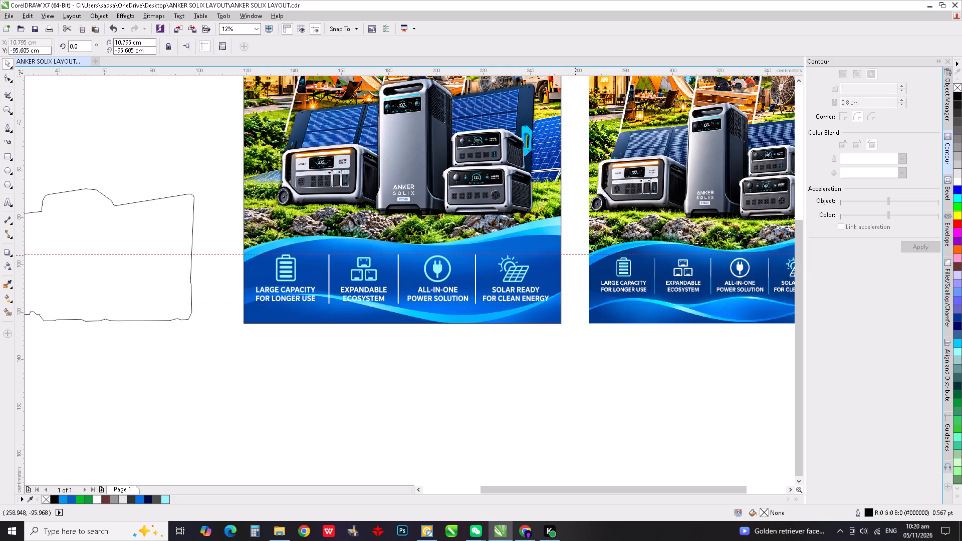
pyautogui.press('Delete')
pyautogui.click(575, 258)
pyautogui.scroll(1, 322, 275)
pyautogui.scroll(-2, 327, 274)
pyautogui.click(438, 338)
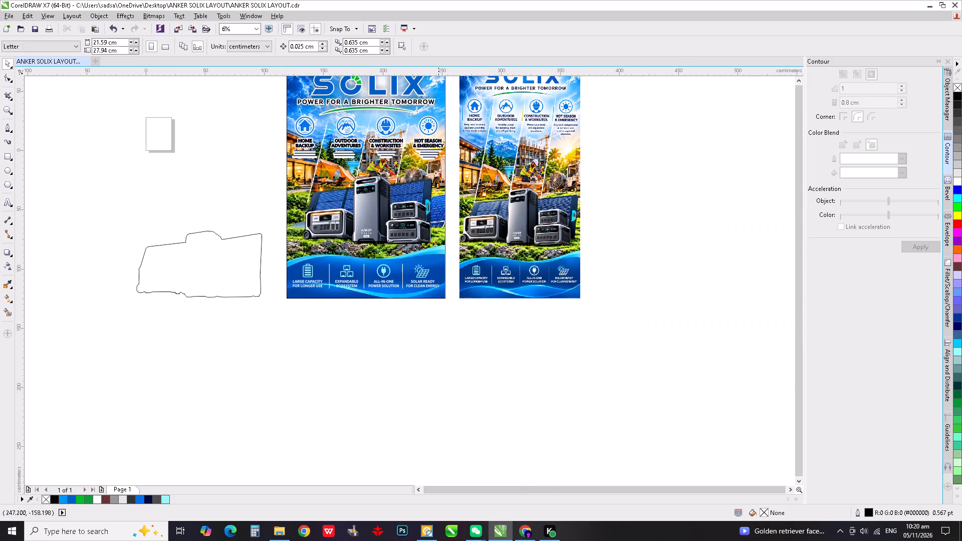
# Group the footer icons, text and three dividers and center the group horizontally on the wider poster's background.
pyautogui.scroll(1, 359, 277)
pyautogui.scroll(-1, 356, 288)
pyautogui.scroll(1, 340, 278)
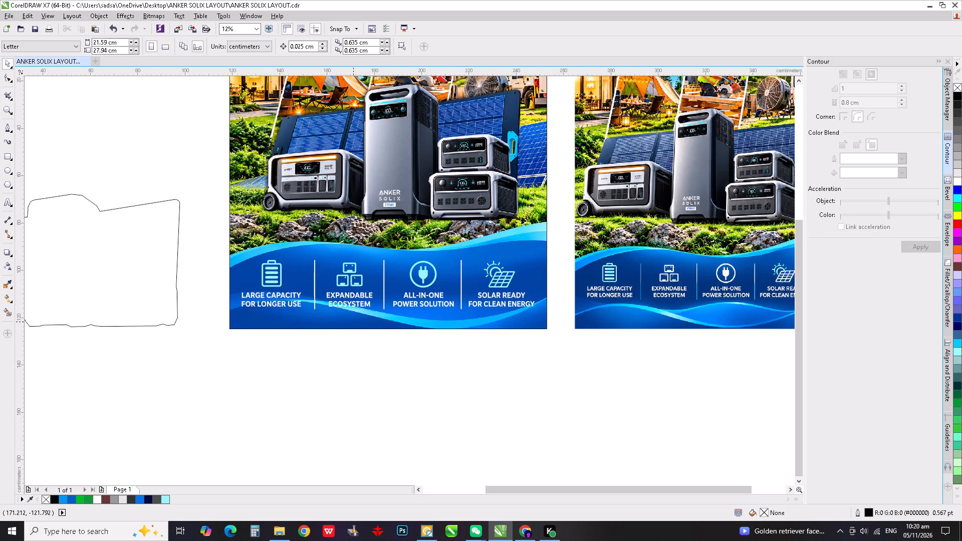
pyautogui.scroll(-1, 353, 322)
pyautogui.scroll(1, 356, 319)
pyautogui.moveTo(208, 248); pyautogui.dragTo(507, 357)
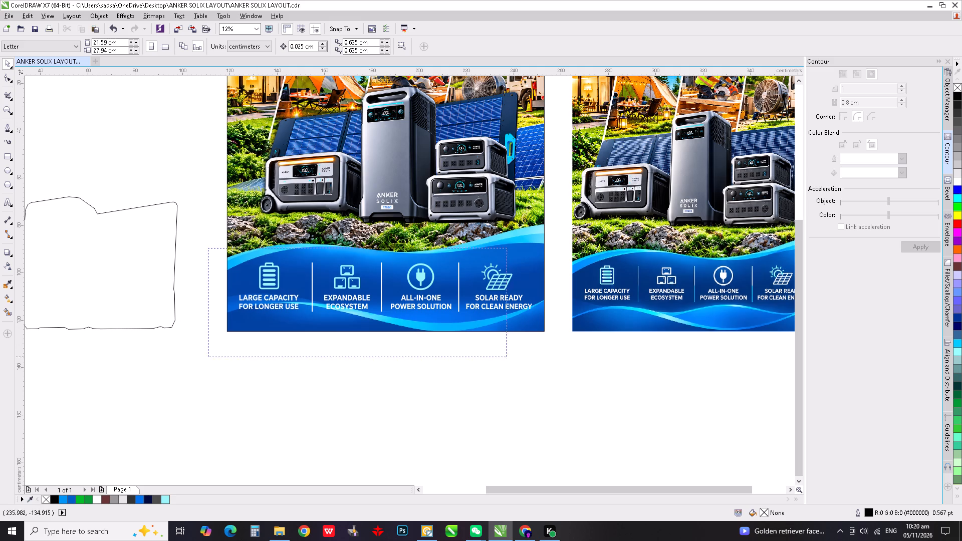
pyautogui.moveTo(507, 357); pyautogui.dragTo(540, 345)
pyautogui.hotkey('ctrl', 'g')
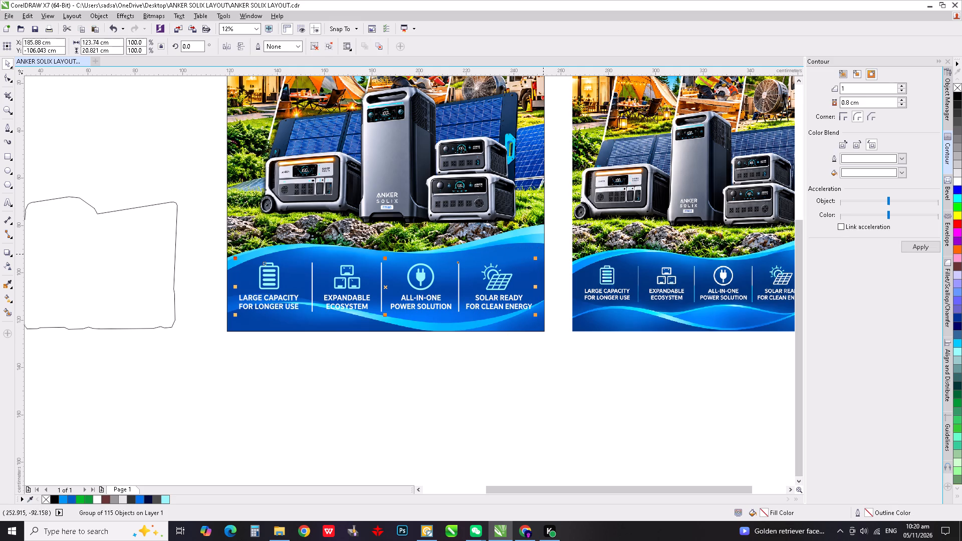
pyautogui.keyDown('shift'); pyautogui.click(536, 250); pyautogui.keyUp('shift')
pyautogui.press('c')
pyautogui.click(559, 272)
# Apply a one-step outside contour with a 0.1 cm offset to the group of footer icons, text and dividers.
pyautogui.scroll(-1, 365, 342)
pyautogui.moveTo(379, 314); pyautogui.dragTo(374, 343, button='middle')
pyautogui.scroll(1, 380, 339)
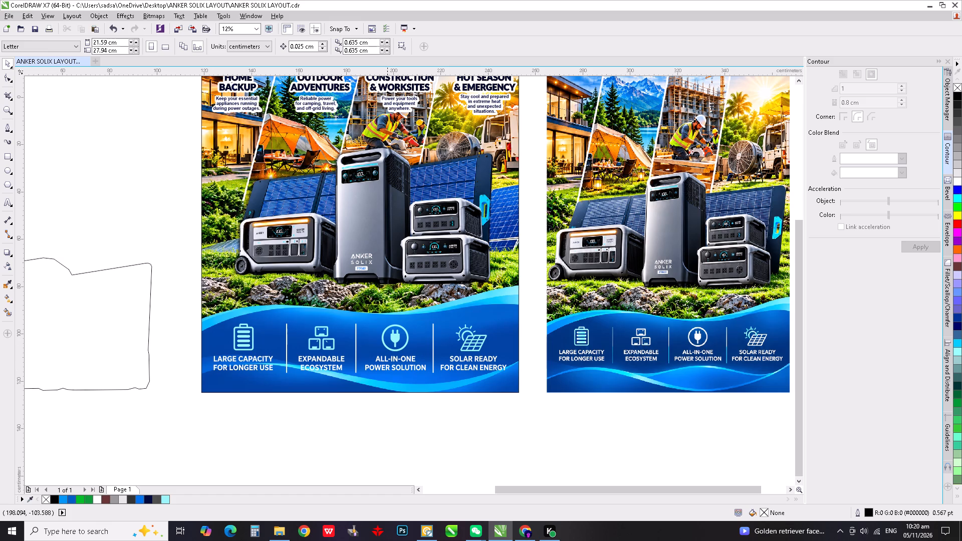
pyautogui.click(385, 345)
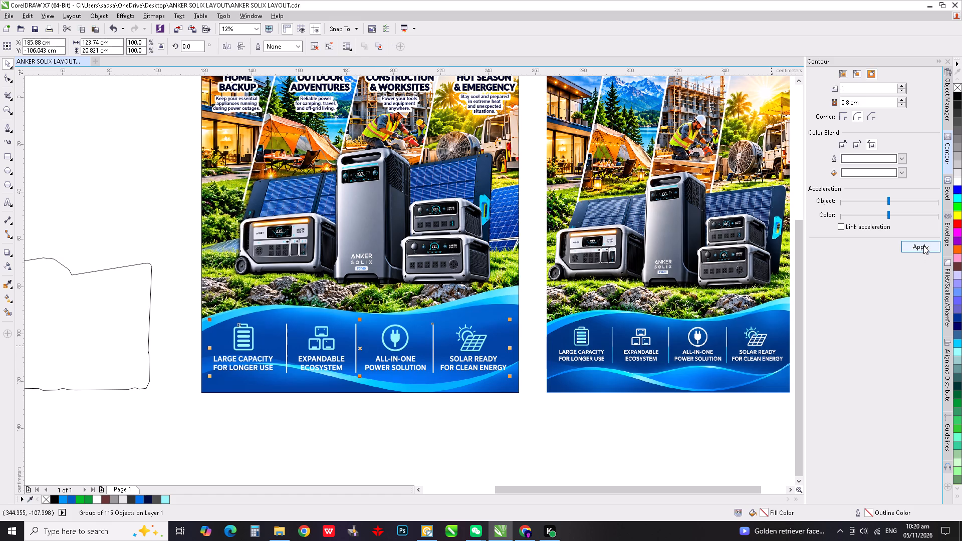
pyautogui.click(923, 245)
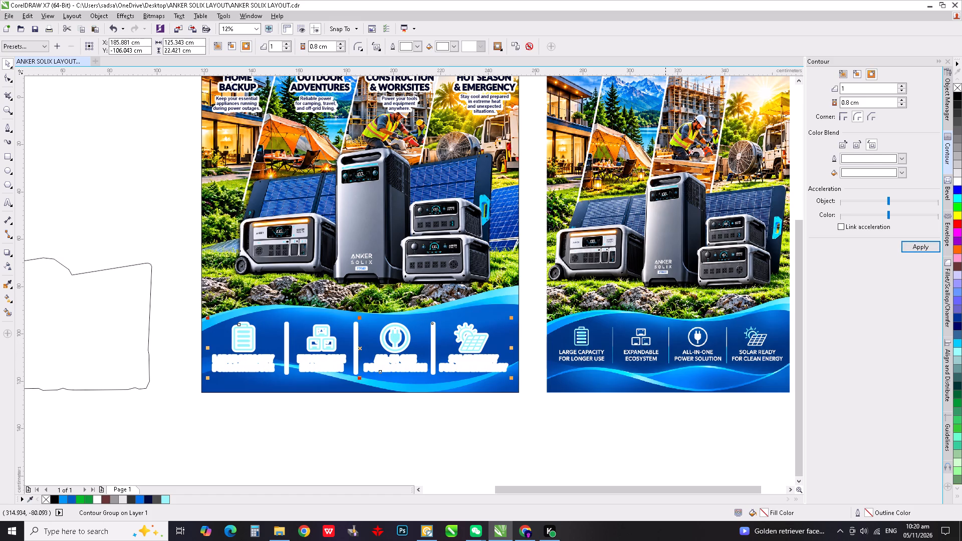
pyautogui.moveTo(878, 103); pyautogui.dragTo(645, 79)
pyautogui.write('.1')
pyautogui.press('Return')
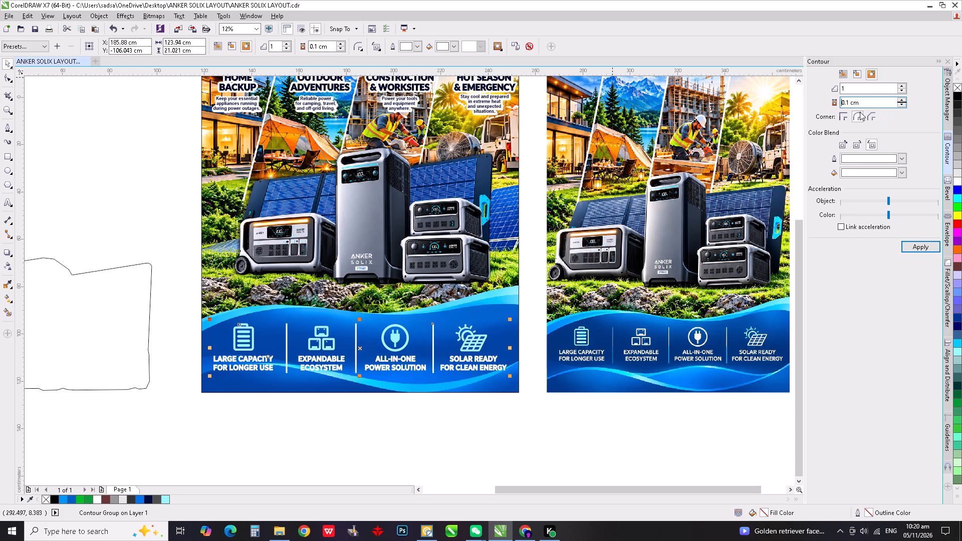
# Set both the outline and fill colors of the footer group's contour to gray and apply them.
pyautogui.scroll(2, 234, 373)
pyautogui.scroll(-1, 229, 354)
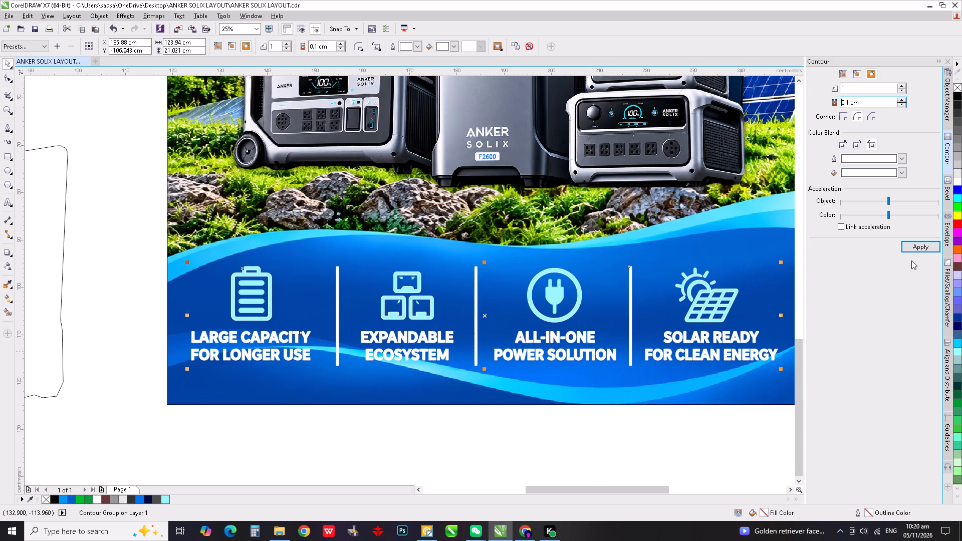
pyautogui.click(901, 157)
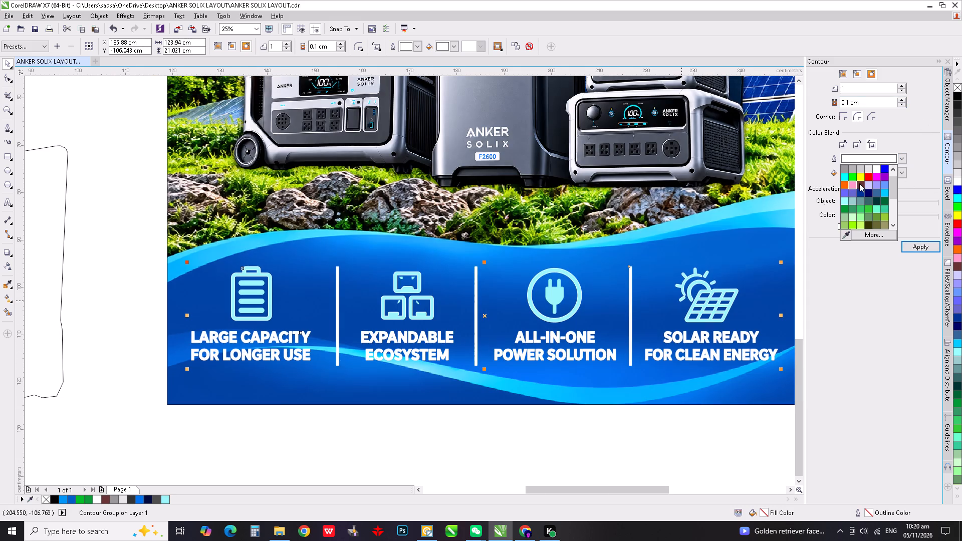
pyautogui.scroll(2, 864, 170)
pyautogui.click(847, 167)
pyautogui.click(903, 173)
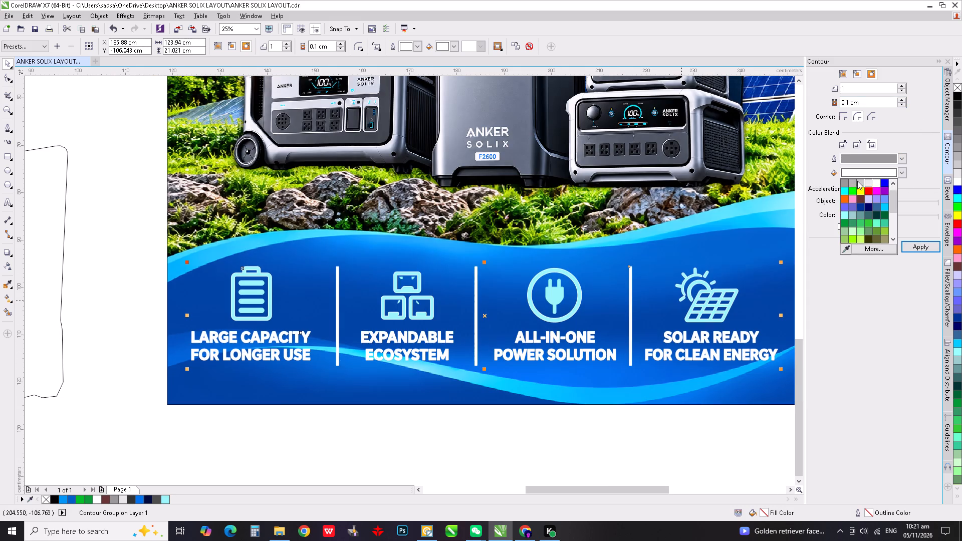
pyautogui.click(850, 181)
pyautogui.click(905, 174)
pyautogui.click(846, 181)
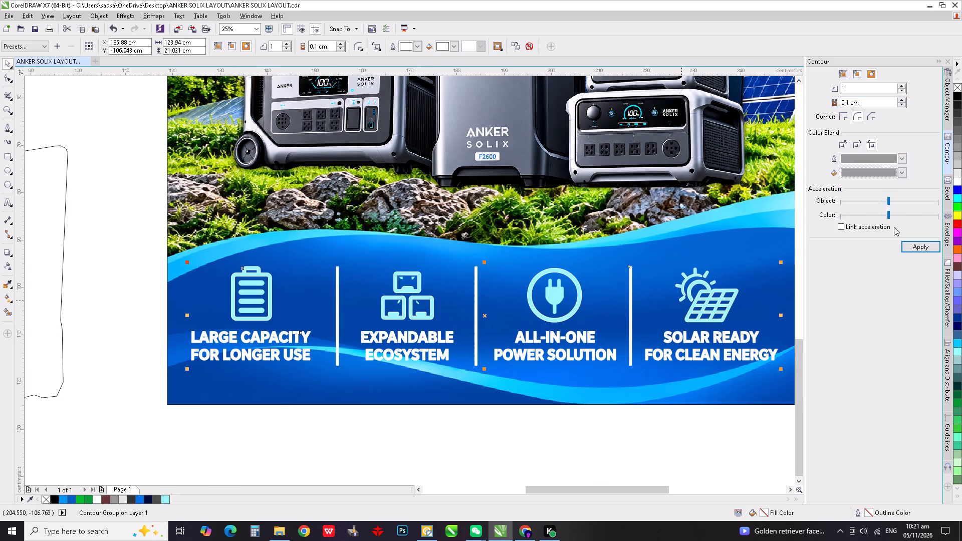
pyautogui.click(916, 247)
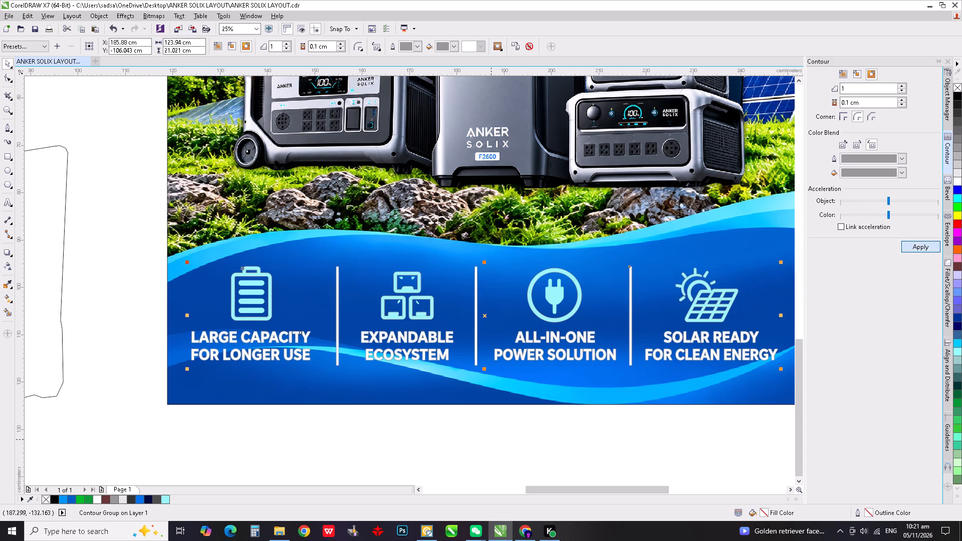
pyautogui.click(492, 439)
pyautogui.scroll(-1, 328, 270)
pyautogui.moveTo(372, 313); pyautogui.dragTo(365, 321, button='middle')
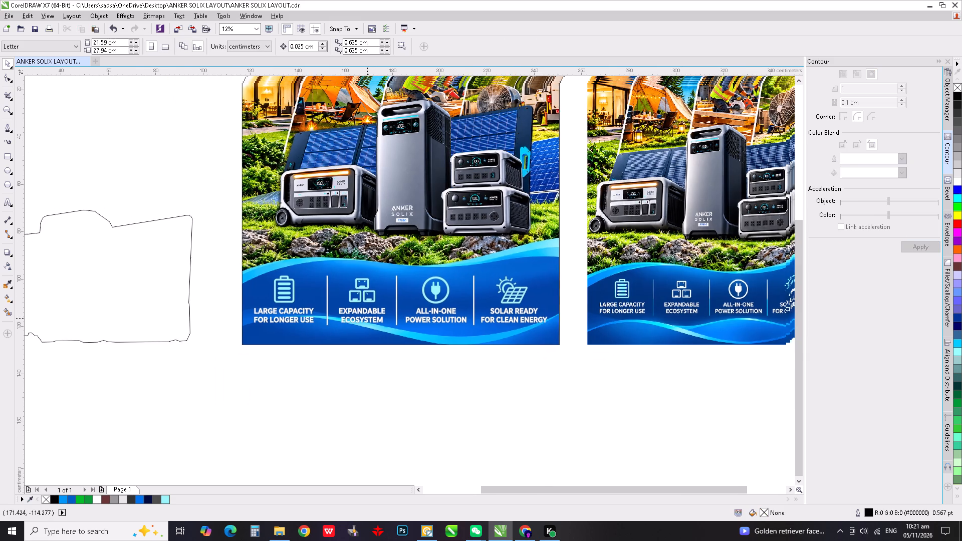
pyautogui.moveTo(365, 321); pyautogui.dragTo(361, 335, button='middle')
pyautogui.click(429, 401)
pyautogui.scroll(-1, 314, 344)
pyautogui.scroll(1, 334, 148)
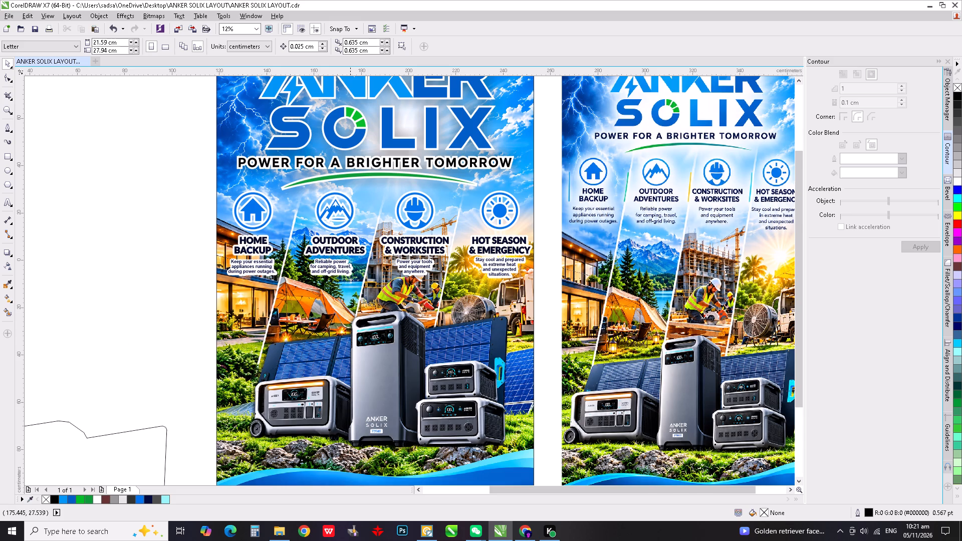
# Group all the objects that make up the wider poster into a single group.
pyautogui.scroll(1, 350, 224)
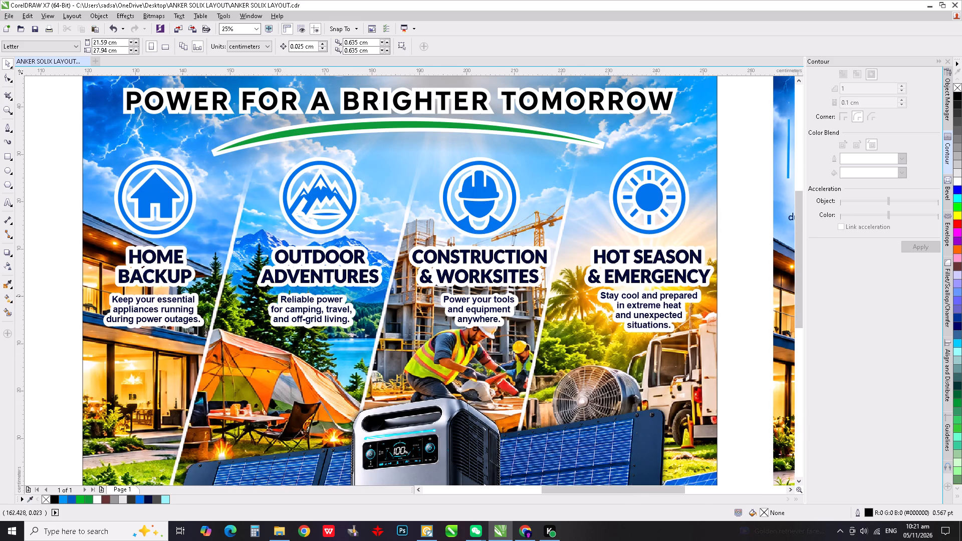
pyautogui.scroll(-2, 298, 304)
pyautogui.click(202, 145)
pyautogui.moveTo(207, 143); pyautogui.dragTo(392, 447)
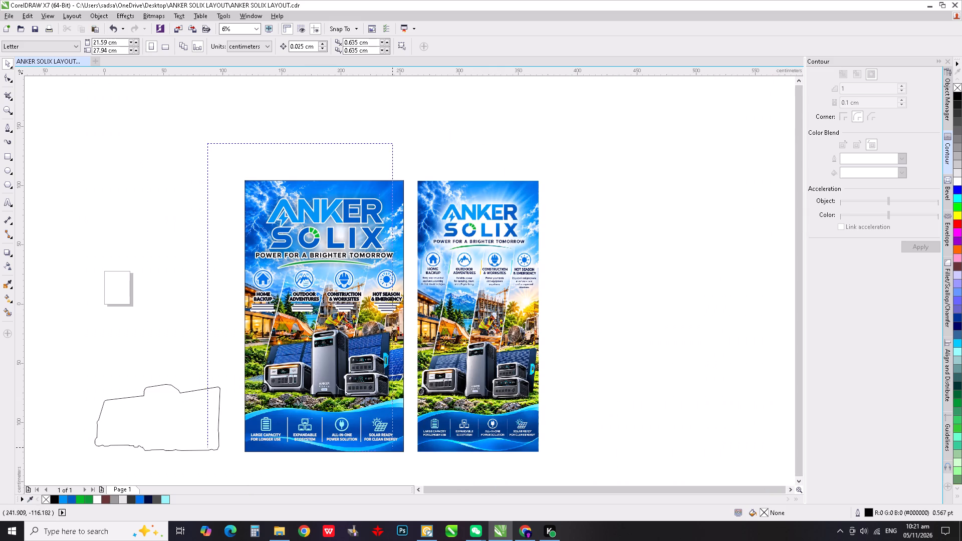
pyautogui.moveTo(392, 447); pyautogui.dragTo(414, 468)
pyautogui.click(149, 260)
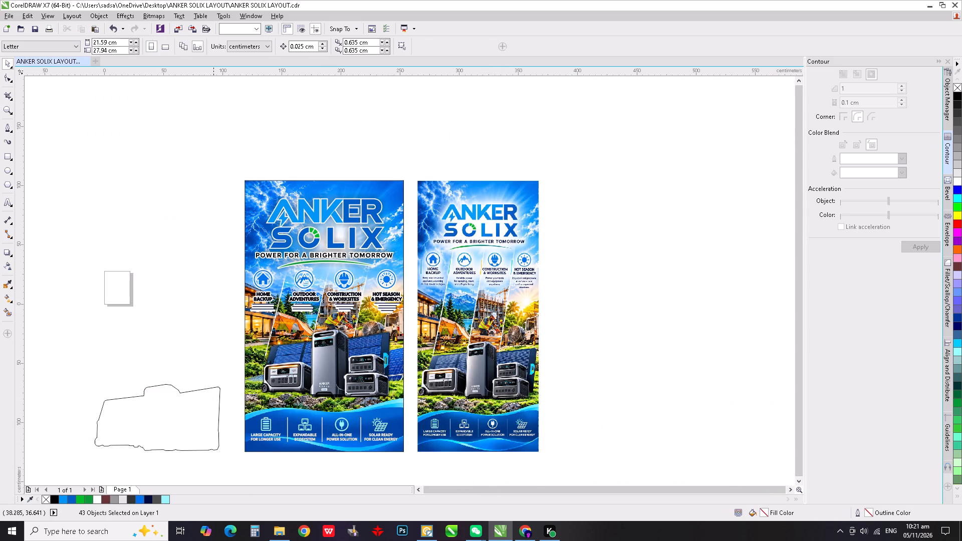
pyautogui.scroll(2, 278, 297)
pyautogui.scroll(-1, 273, 274)
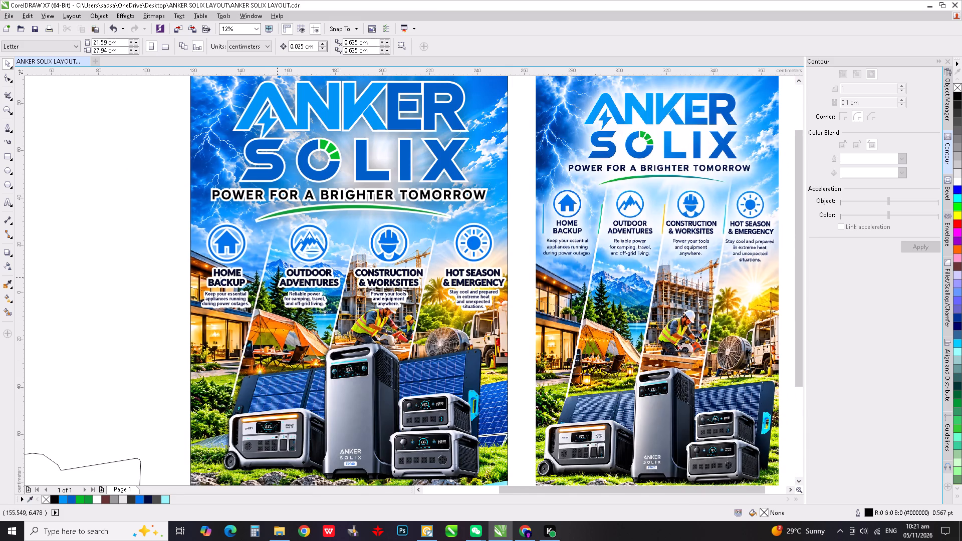
pyautogui.scroll(-1, 277, 283)
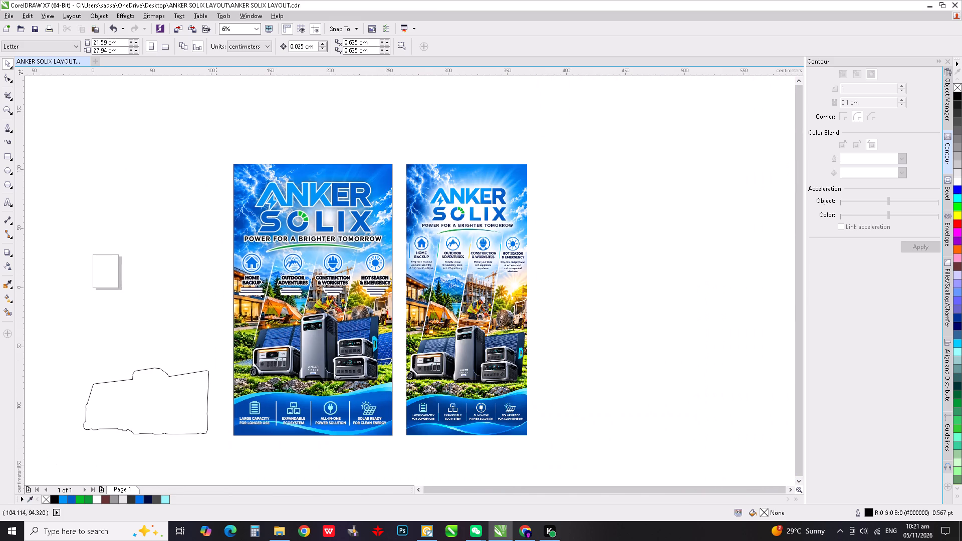
pyautogui.moveTo(216, 153); pyautogui.dragTo(400, 456)
pyautogui.hotkey('ctrl', 'g')
pyautogui.scroll(-2, 203, 276)
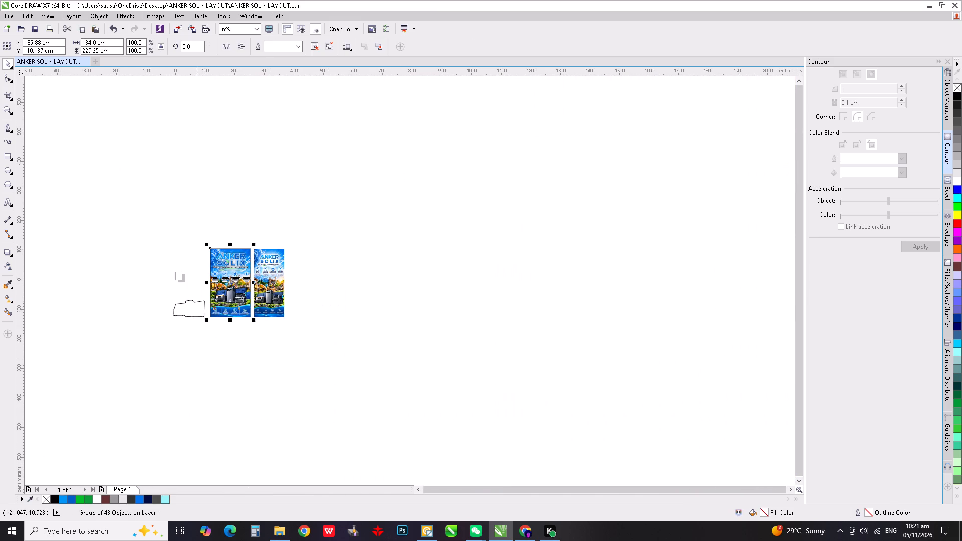
# Delete the leftover empty curve outline beside the wider poster.
pyautogui.moveTo(194, 301); pyautogui.dragTo(365, 283)
pyautogui.press('Delete')
# Move the wider poster group horizontally away from the reference poster, to about X 108.4 cm.
pyautogui.scroll(2, 186, 278)
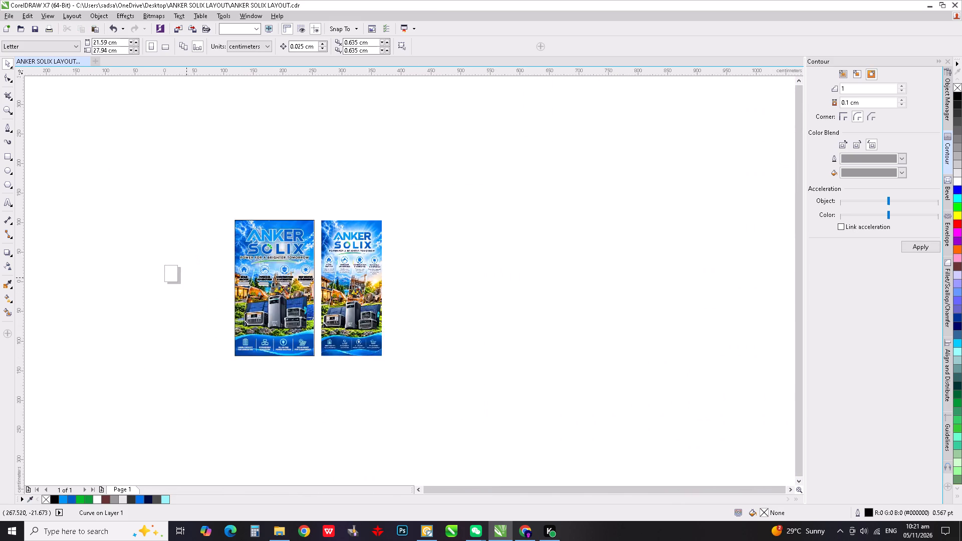
pyautogui.scroll(1, 352, 382)
pyautogui.moveTo(341, 366); pyautogui.dragTo(334, 319, button='middle')
pyautogui.scroll(-1, 333, 323)
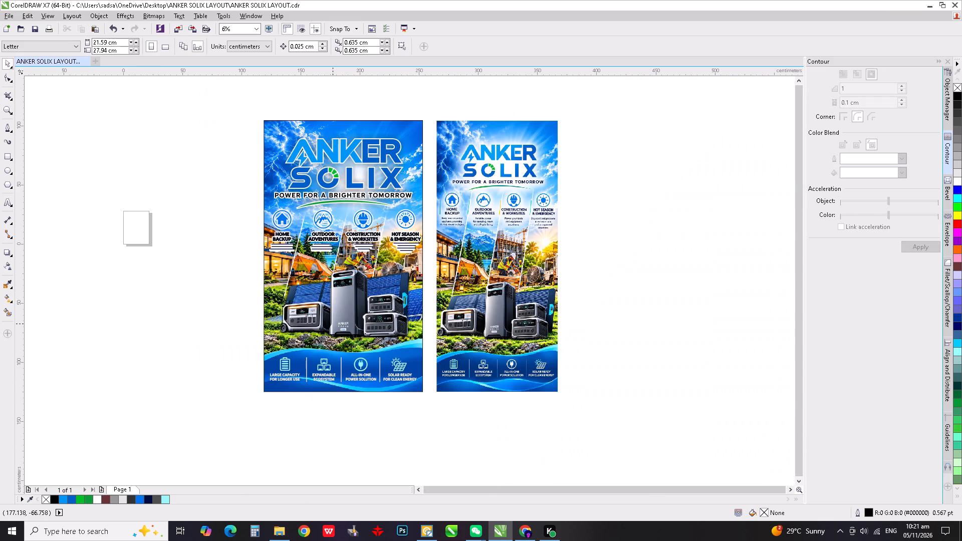
pyautogui.scroll(1, 333, 322)
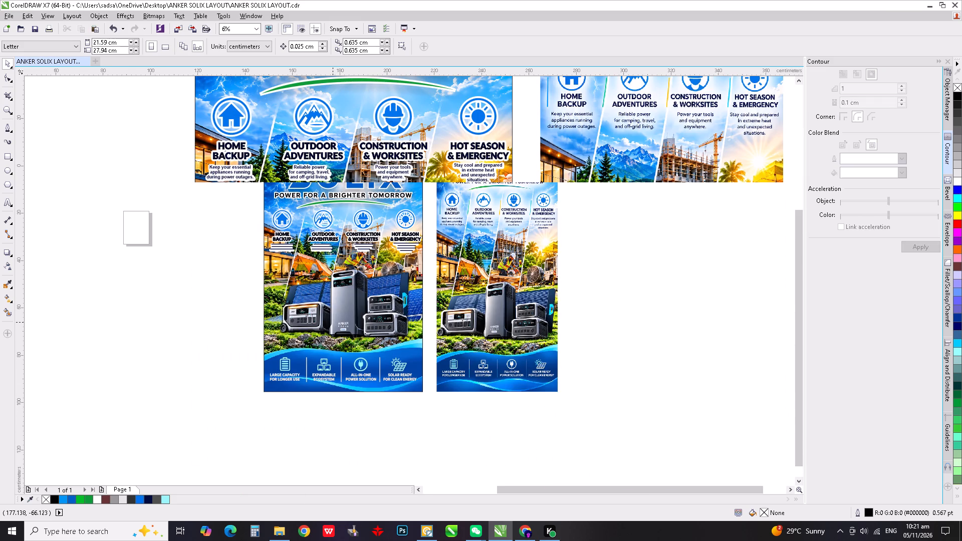
pyautogui.scroll(-1, 317, 300)
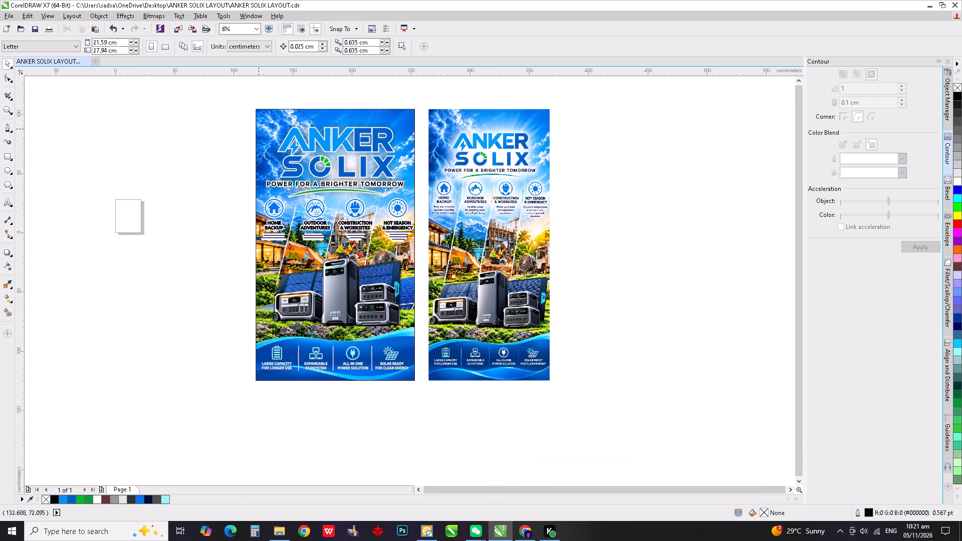
pyautogui.moveTo(226, 87); pyautogui.dragTo(427, 400)
pyautogui.moveTo(325, 232); pyautogui.dragTo(233, 229)
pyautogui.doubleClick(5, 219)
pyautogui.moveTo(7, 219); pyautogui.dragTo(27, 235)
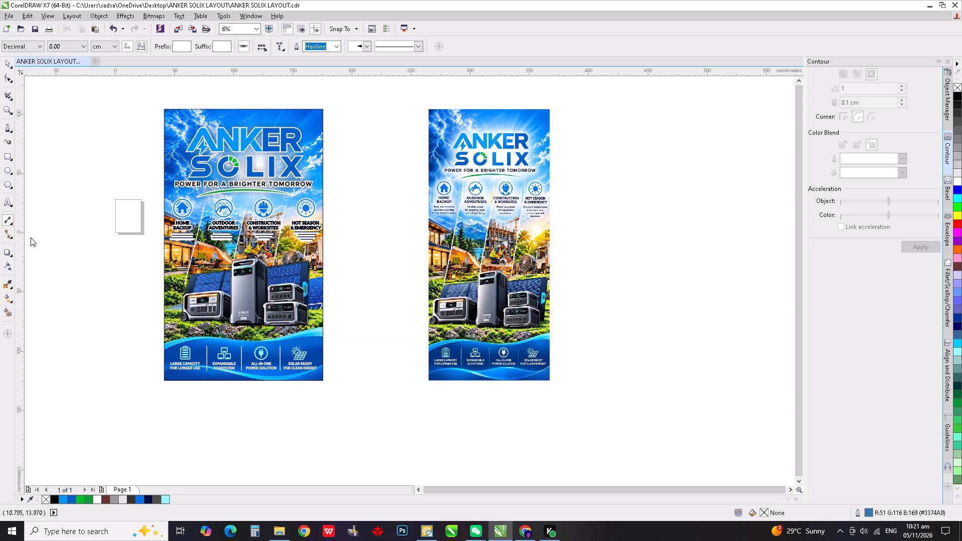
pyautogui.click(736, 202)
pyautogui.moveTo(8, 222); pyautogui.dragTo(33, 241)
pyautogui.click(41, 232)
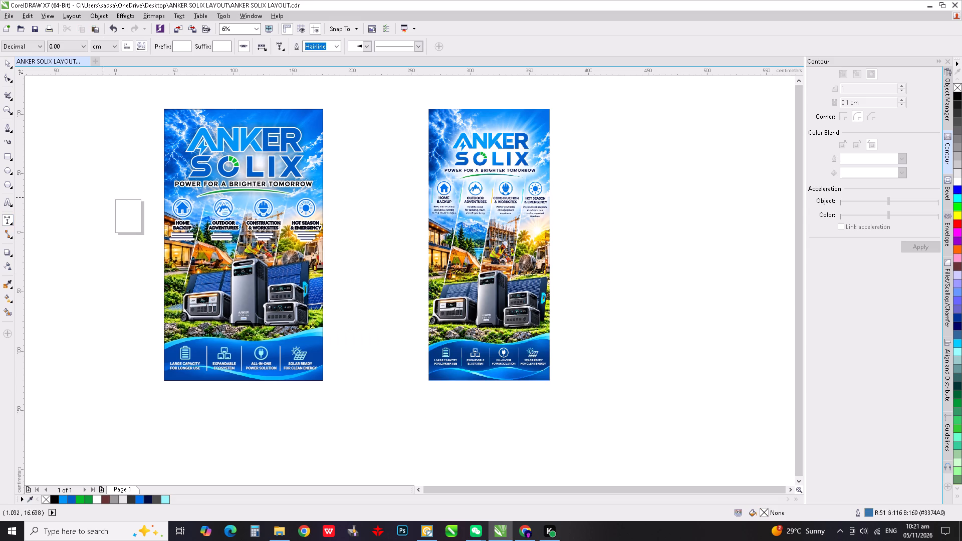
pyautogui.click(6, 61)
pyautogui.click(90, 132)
# Save the document.
pyautogui.hotkey('ctrl', 's')
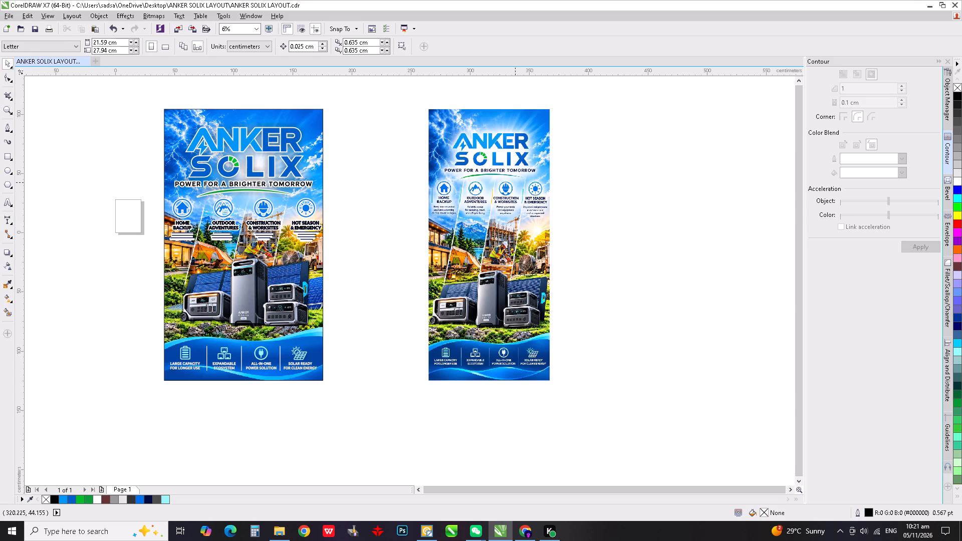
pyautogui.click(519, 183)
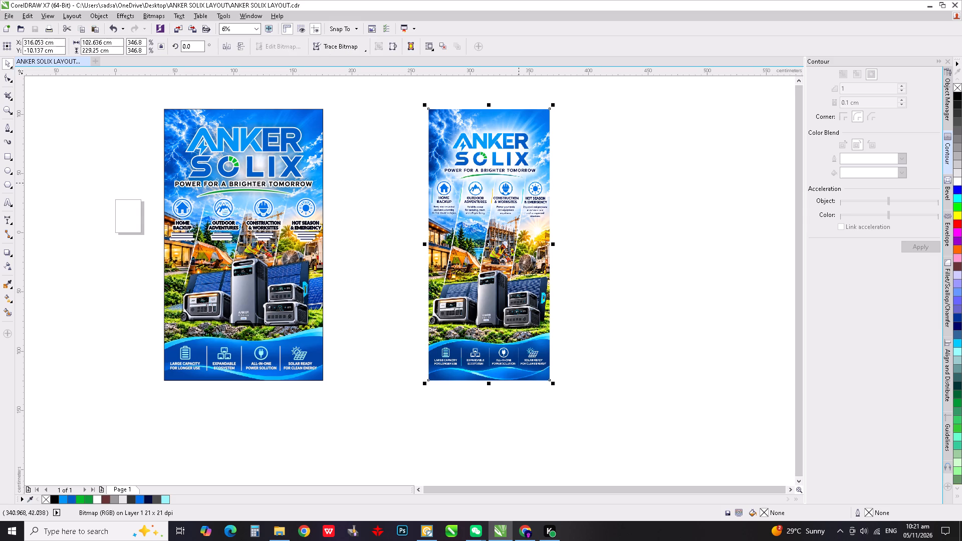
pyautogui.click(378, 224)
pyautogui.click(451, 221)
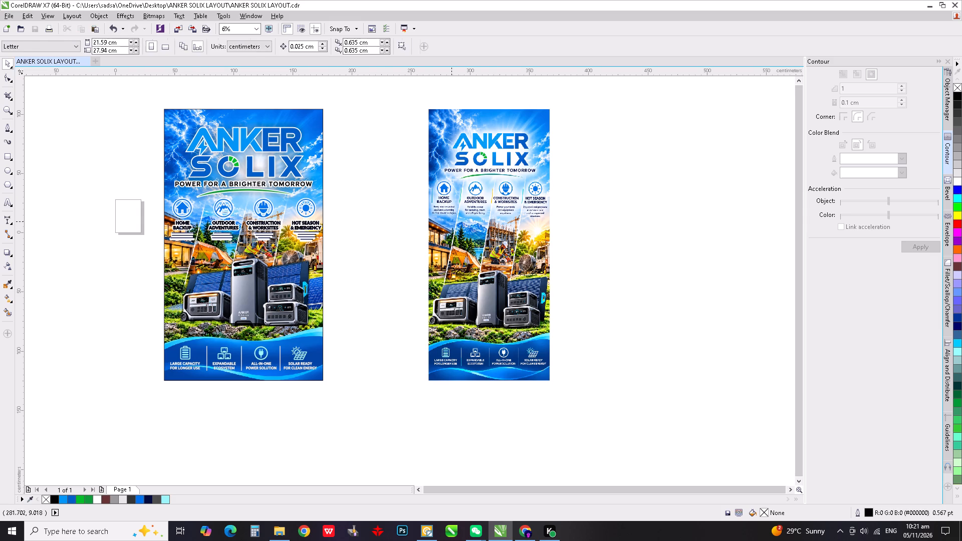
# Dimension the wider poster's full width above its top edge and its full height beside its left edge.
pyautogui.click(204, 153)
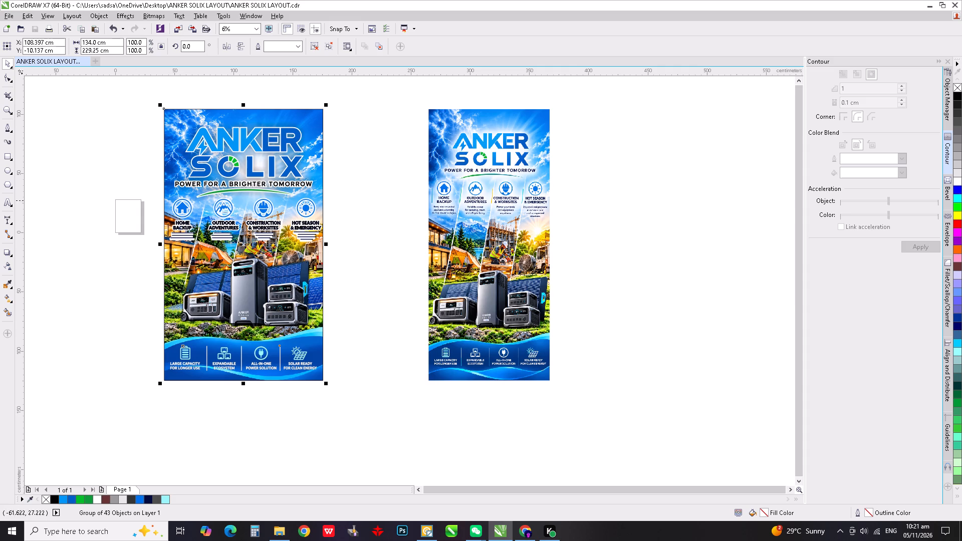
pyautogui.click(11, 220)
pyautogui.moveTo(164, 107); pyautogui.dragTo(289, 107)
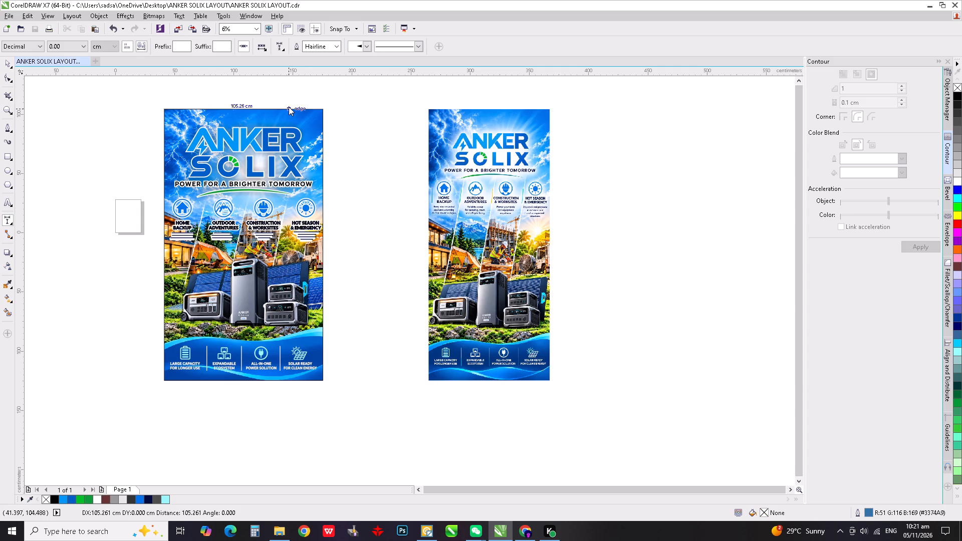
pyautogui.moveTo(289, 107); pyautogui.dragTo(323, 107)
pyautogui.click(318, 95)
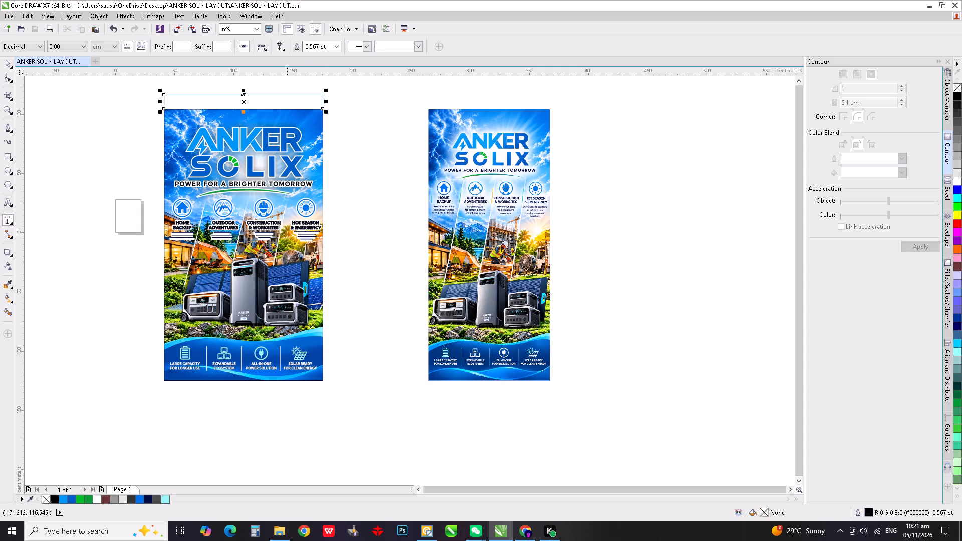
pyautogui.moveTo(164, 383); pyautogui.dragTo(163, 123)
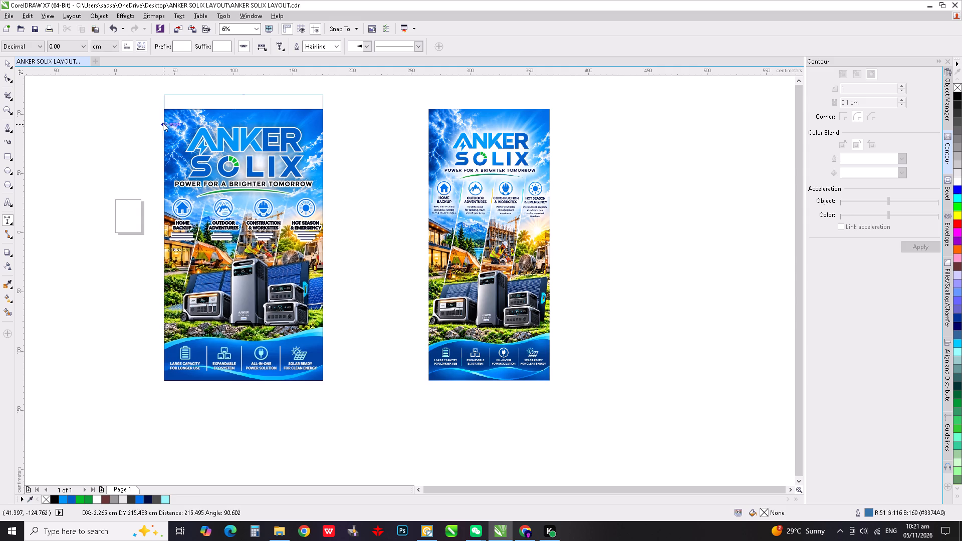
pyautogui.moveTo(163, 123); pyautogui.dragTo(165, 110)
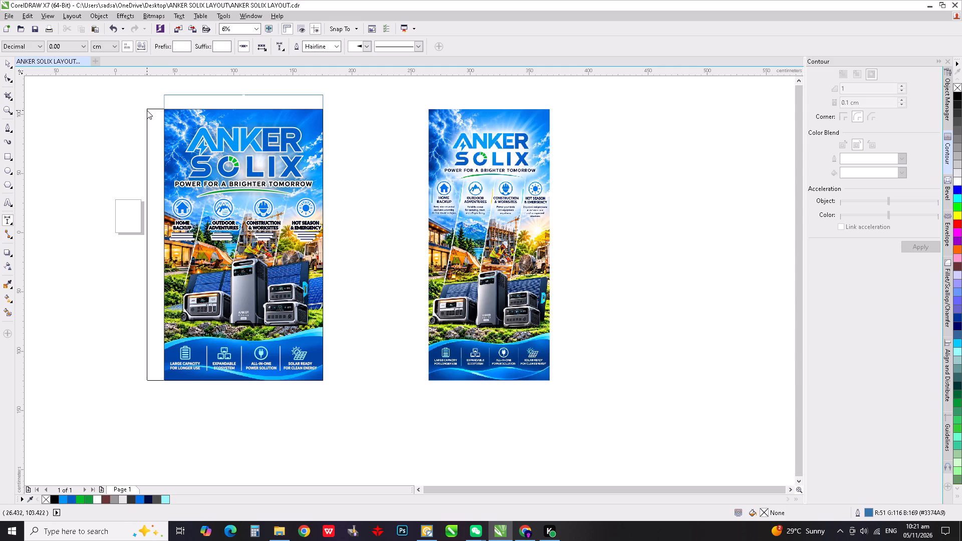
pyautogui.click(147, 110)
# Set the text of both the width and height dimensions to 300 pt.
pyautogui.click(7, 63)
pyautogui.moveTo(205, 81); pyautogui.dragTo(353, 122)
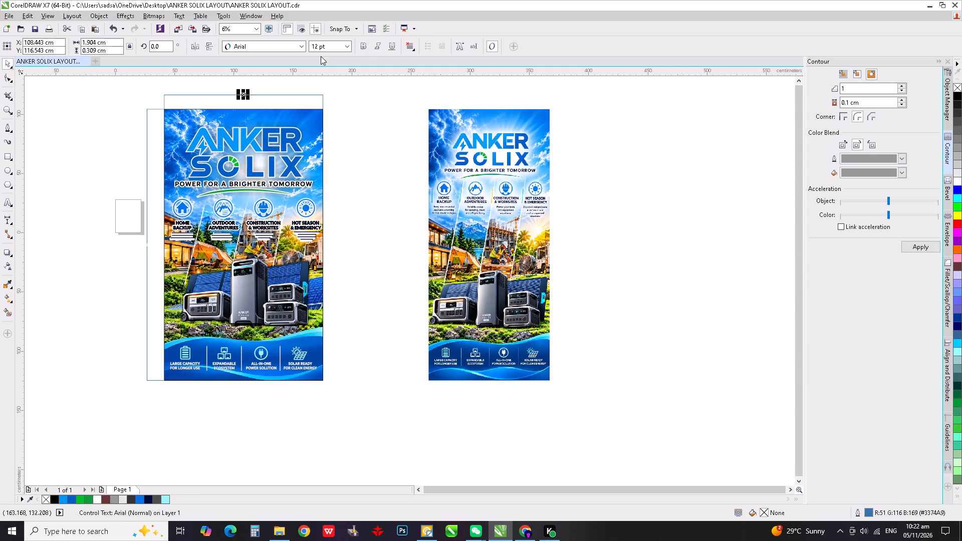
pyautogui.moveTo(332, 50); pyautogui.dragTo(260, 50)
pyautogui.write('300')
pyautogui.press('Return')
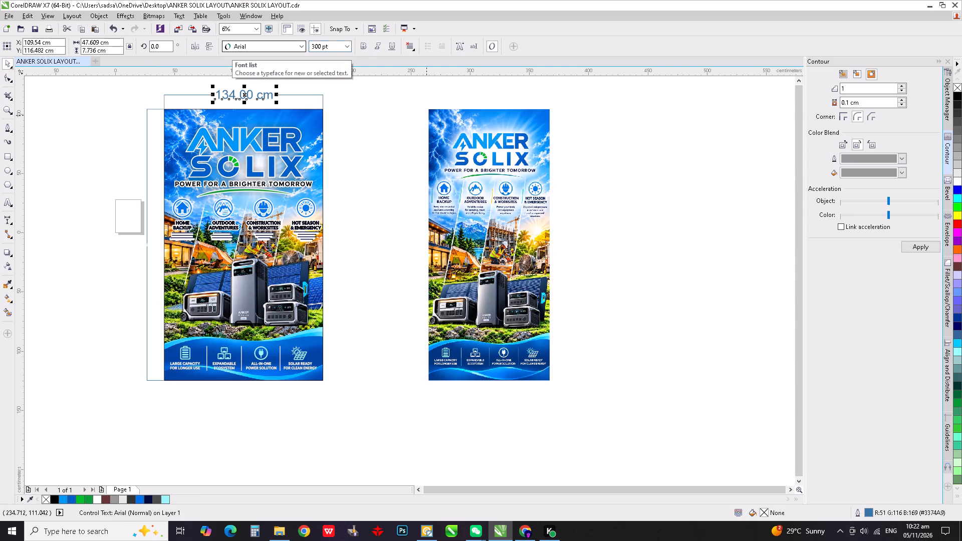
pyautogui.moveTo(123, 188); pyautogui.dragTo(159, 266)
pyautogui.moveTo(336, 46); pyautogui.dragTo(266, 49)
pyautogui.write('300')
pyautogui.press('Return')
pyautogui.click(136, 153)
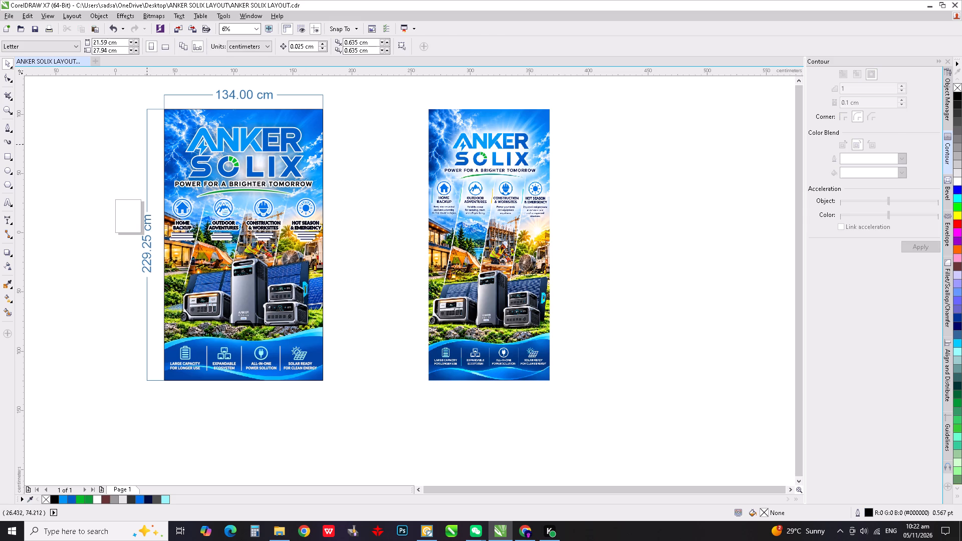
# Move the wider poster with its dimensions farther right, and move the reference poster well away to its left.
pyautogui.scroll(-2, 188, 139)
pyautogui.press('z')
pyautogui.moveTo(170, 119); pyautogui.dragTo(250, 228)
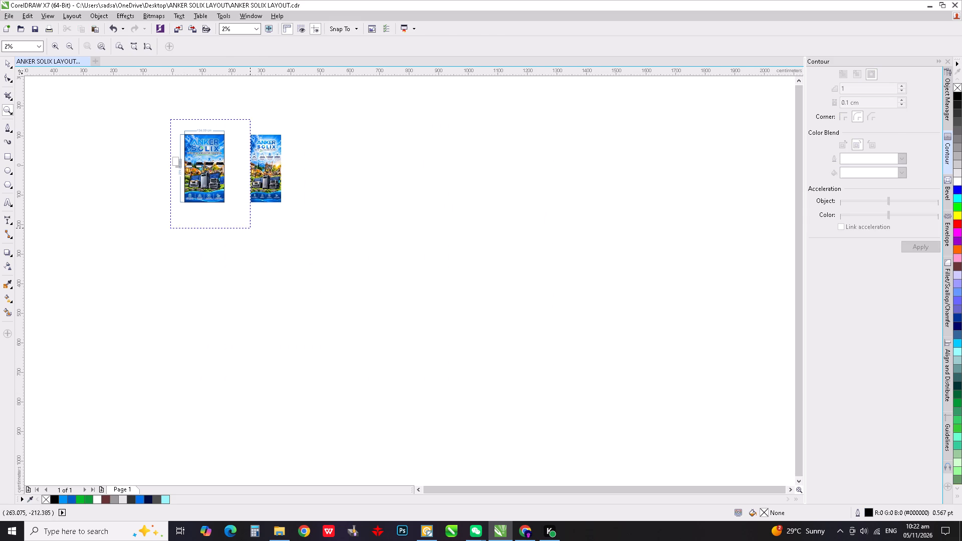
pyautogui.moveTo(250, 228); pyautogui.dragTo(235, 212)
pyautogui.click(10, 64)
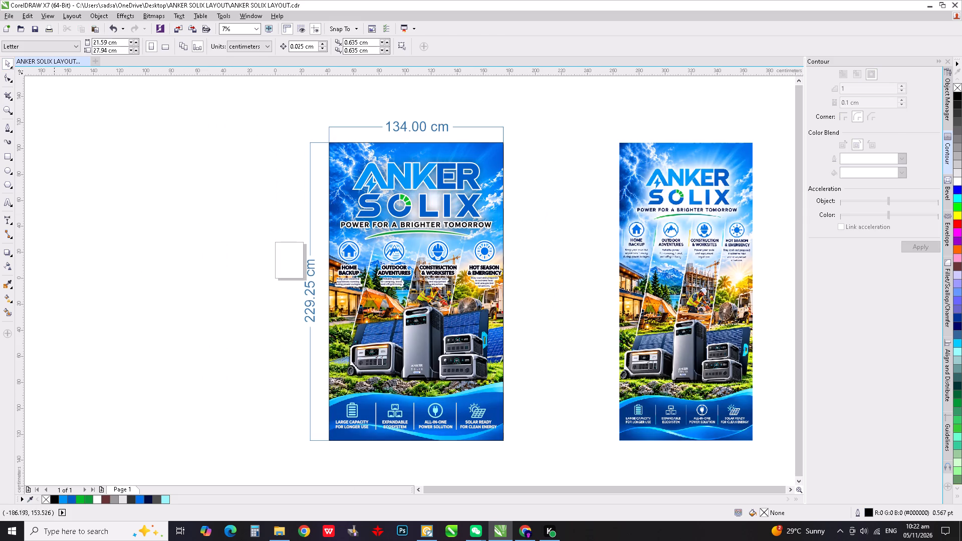
pyautogui.scroll(-2, 71, 114)
pyautogui.moveTo(103, 105); pyautogui.dragTo(182, 215)
pyautogui.moveTo(153, 151); pyautogui.dragTo(261, 149)
pyautogui.moveTo(208, 145); pyautogui.dragTo(83, 133)
# Take a screenshot of the wider poster and its dimensions with WeChat's capture tool.
pyautogui.scroll(1, 209, 104)
pyautogui.press('z')
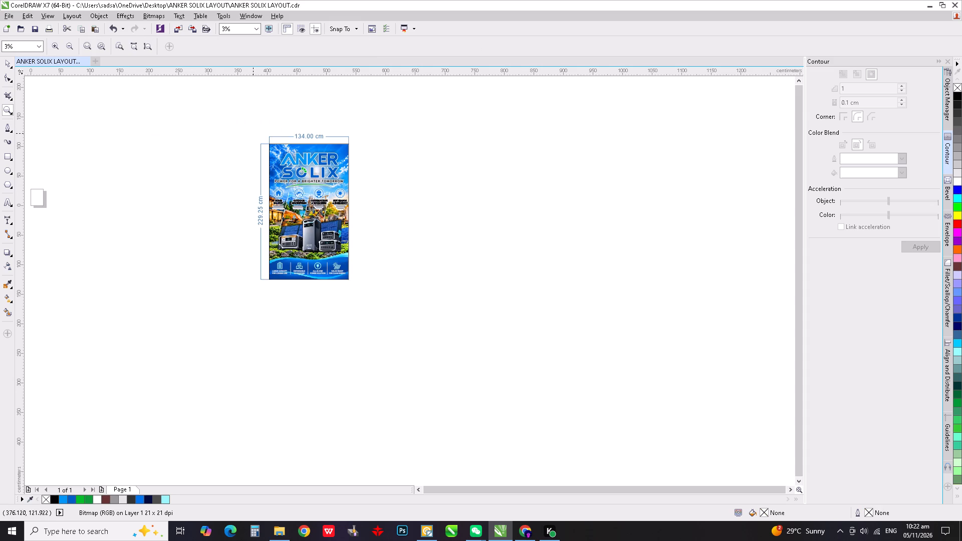
pyautogui.moveTo(252, 129); pyautogui.dragTo(359, 287)
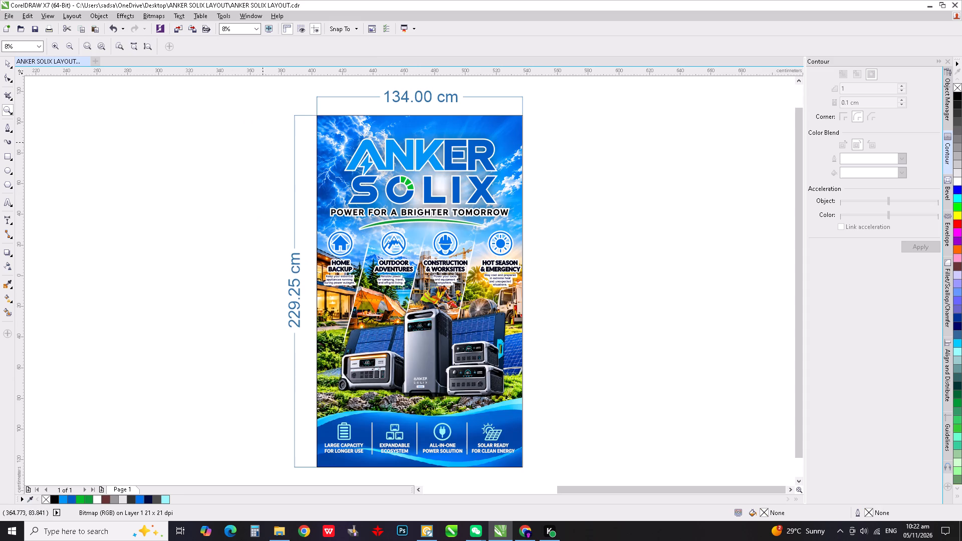
pyautogui.hotkey('alt', 'a')
pyautogui.moveTo(173, 111); pyautogui.dragTo(263, 210)
pyautogui.click(370, 232)
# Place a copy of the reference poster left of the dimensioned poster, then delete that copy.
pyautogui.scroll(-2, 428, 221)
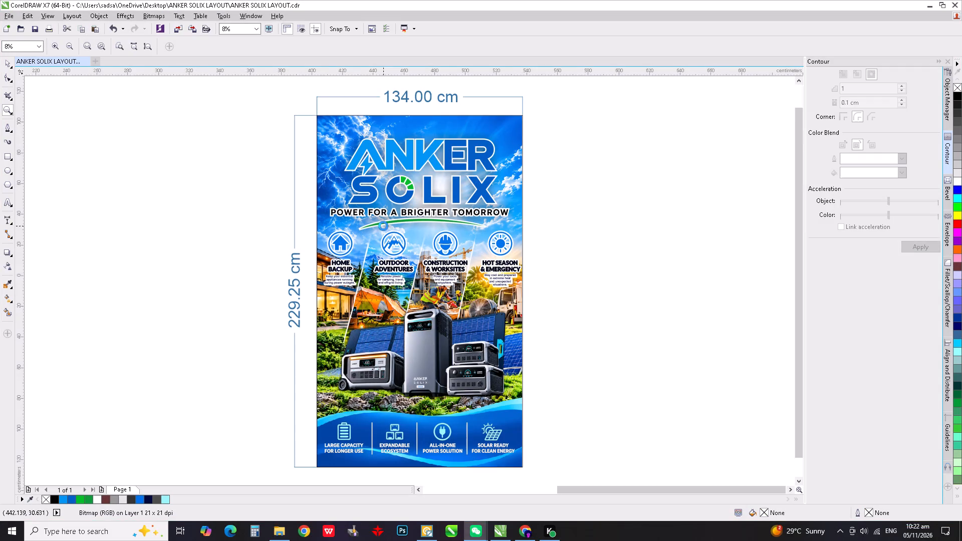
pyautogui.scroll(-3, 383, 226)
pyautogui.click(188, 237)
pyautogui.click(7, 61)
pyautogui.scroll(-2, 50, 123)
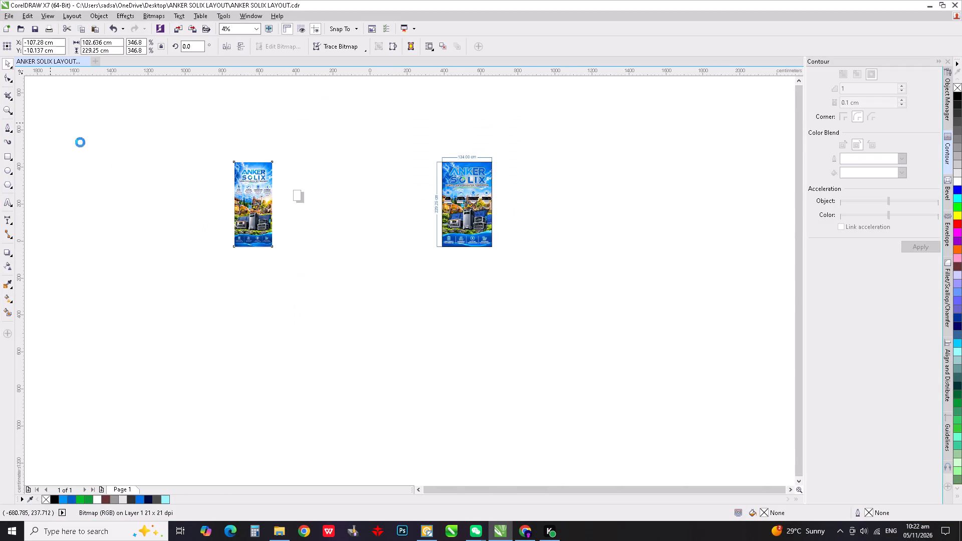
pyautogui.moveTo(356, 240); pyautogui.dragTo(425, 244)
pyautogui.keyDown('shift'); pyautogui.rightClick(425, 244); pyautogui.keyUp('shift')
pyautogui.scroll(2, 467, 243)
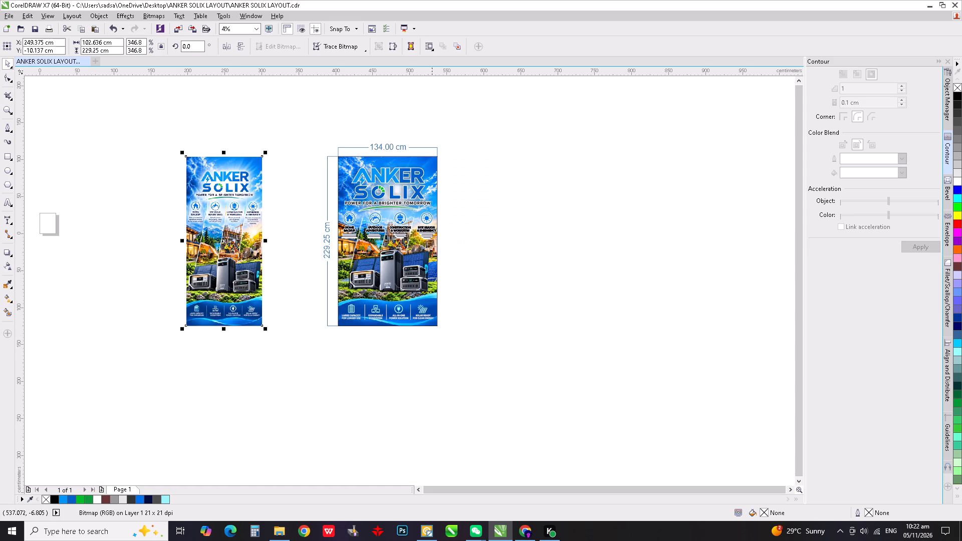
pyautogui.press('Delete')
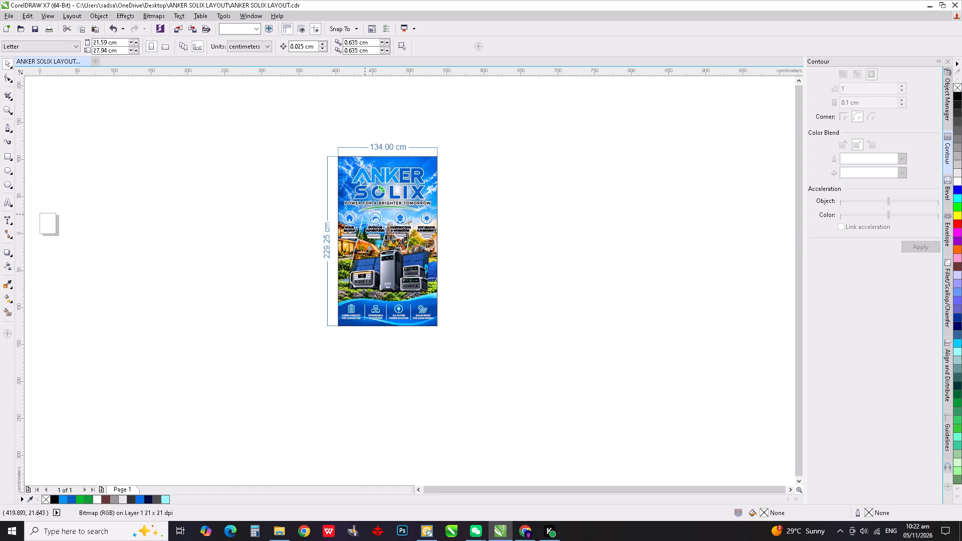
# Duplicate the wider poster group and place the copy to the right of the dimensioned poster, at the same height.
pyautogui.moveTo(334, 152); pyautogui.dragTo(538, 372)
pyautogui.press('+')
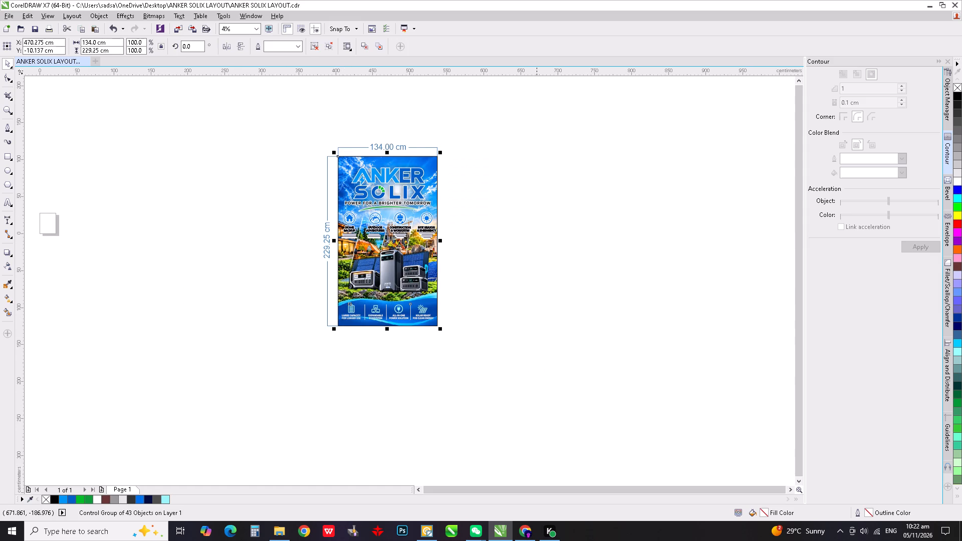
pyautogui.moveTo(397, 208); pyautogui.dragTo(527, 210)
pyautogui.click(655, 226)
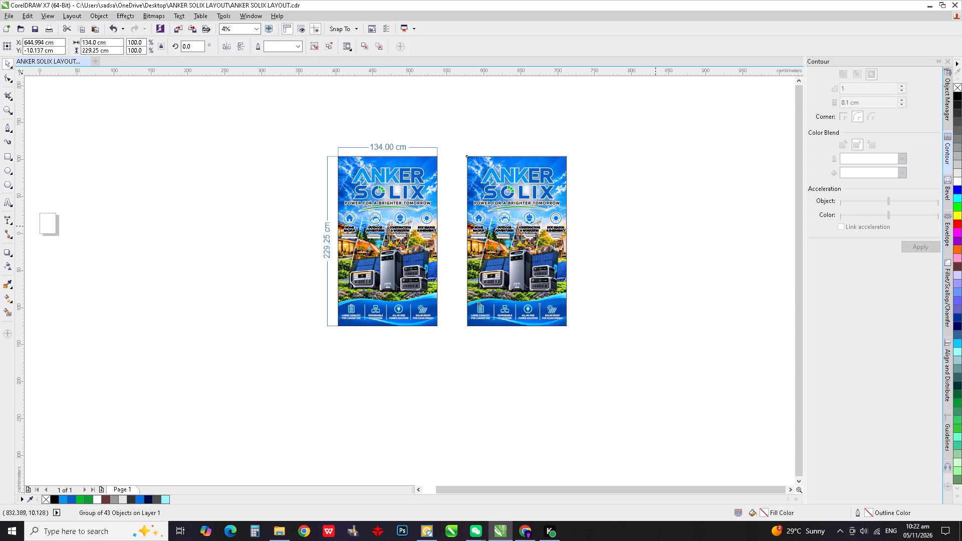
pyautogui.scroll(1, 582, 222)
pyautogui.scroll(-1, 273, 253)
pyautogui.click(336, 180)
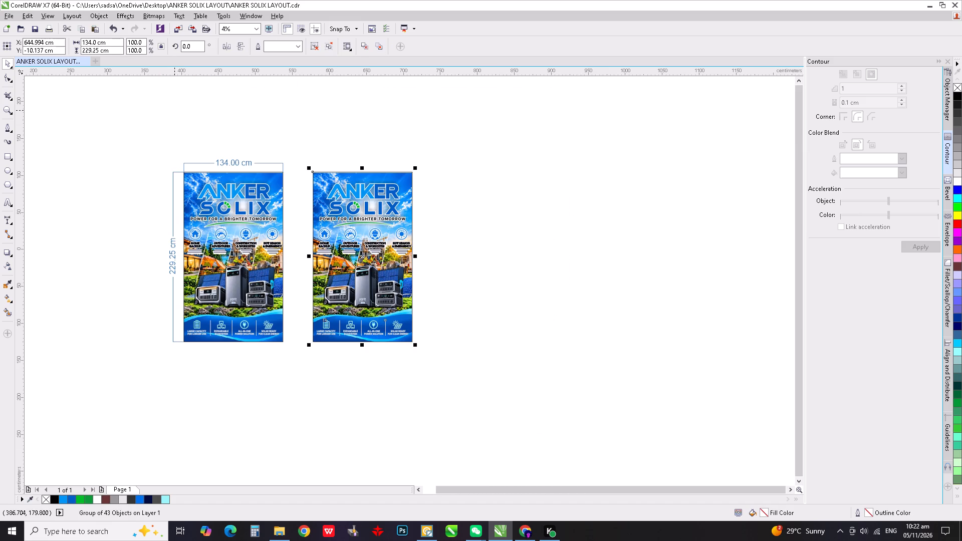
# Switch the drawing units to feet and select the duplicate poster to check its size.
pyautogui.click(203, 96)
pyautogui.click(258, 47)
pyautogui.click(246, 126)
pyautogui.click(341, 172)
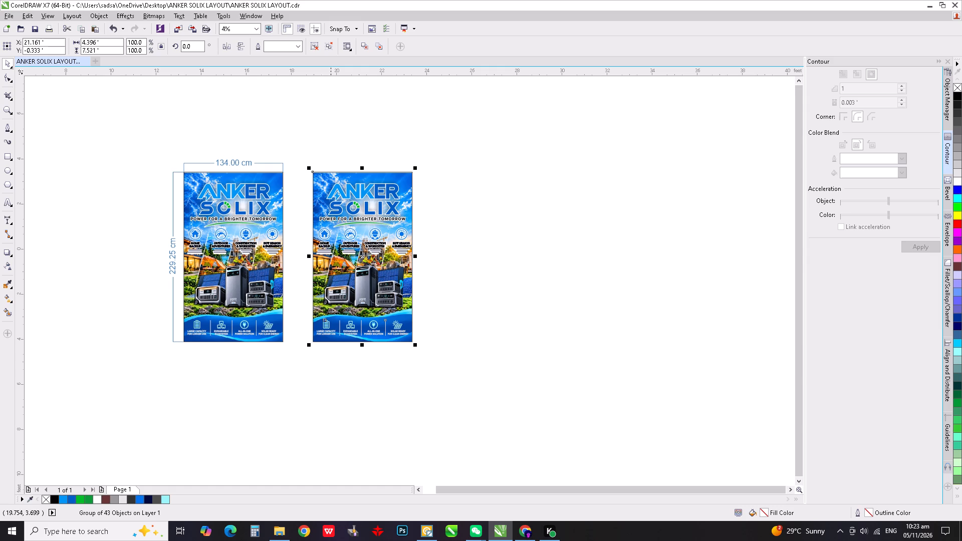
pyautogui.click(331, 164)
pyautogui.click(356, 212)
pyautogui.click(350, 155)
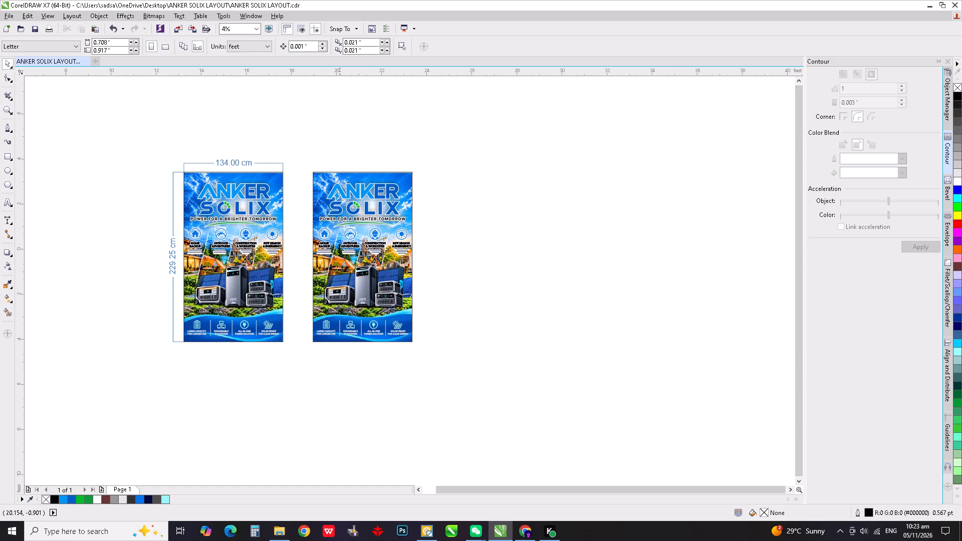
# Draw a rectangle over the upper part of the duplicate poster, spanning its full width of about 4.4 ft and about 4.05 ft high.
pyautogui.scroll(1, 369, 245)
pyautogui.click(7, 156)
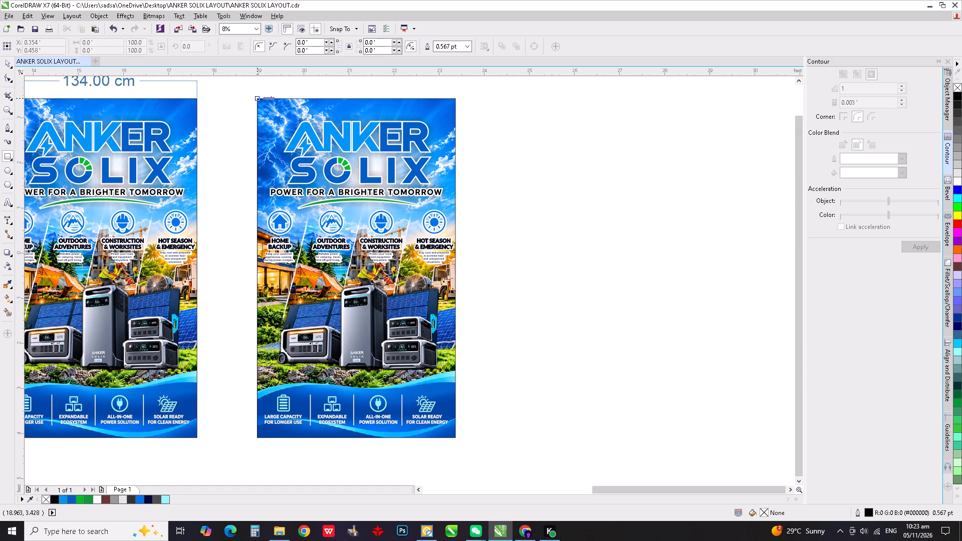
pyautogui.moveTo(254, 96); pyautogui.dragTo(456, 298)
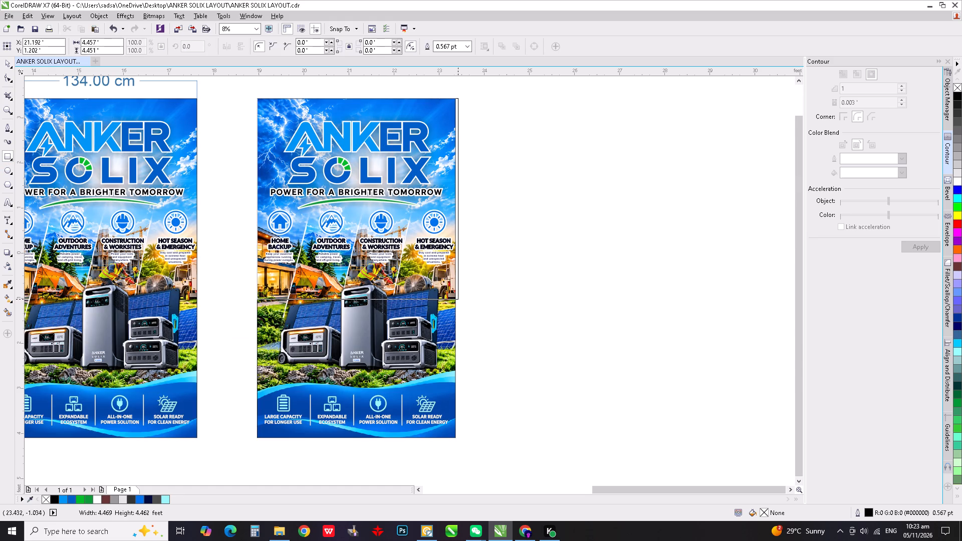
pyautogui.moveTo(456, 298); pyautogui.dragTo(455, 281)
pyautogui.click(6, 65)
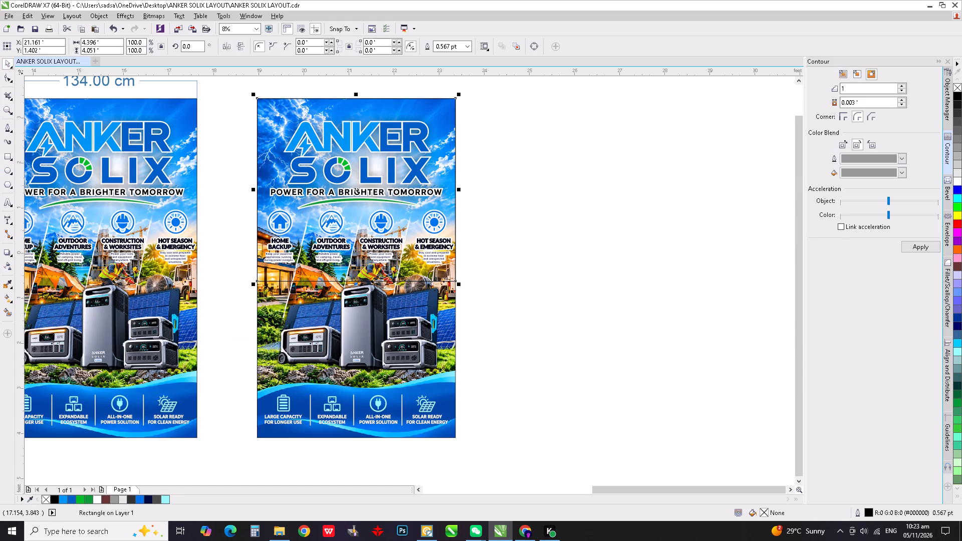
# Unlock the rectangle's proportions and set its height to 4 ft, keeping the width equal to the poster's.
pyautogui.moveTo(113, 51); pyautogui.dragTo(32, 51)
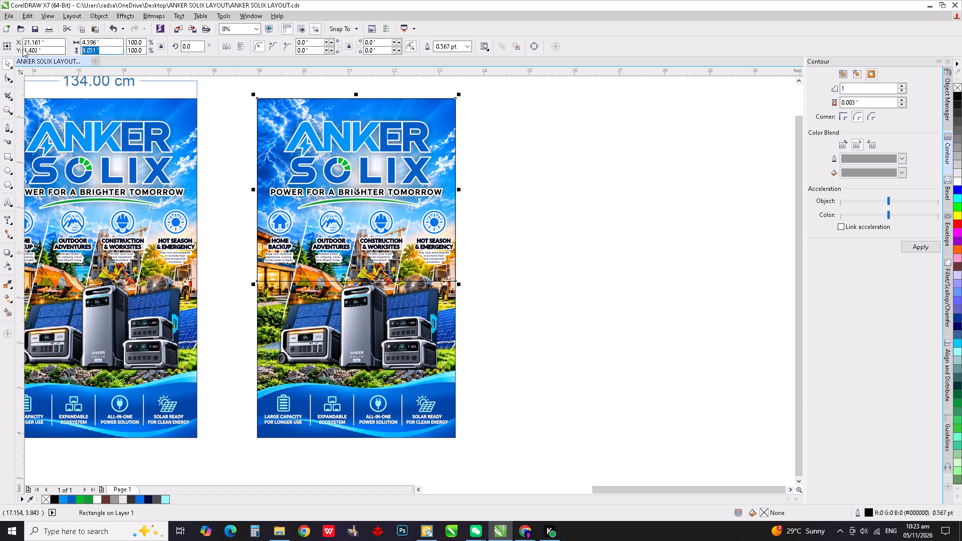
pyautogui.press('4')
pyautogui.press('Return')
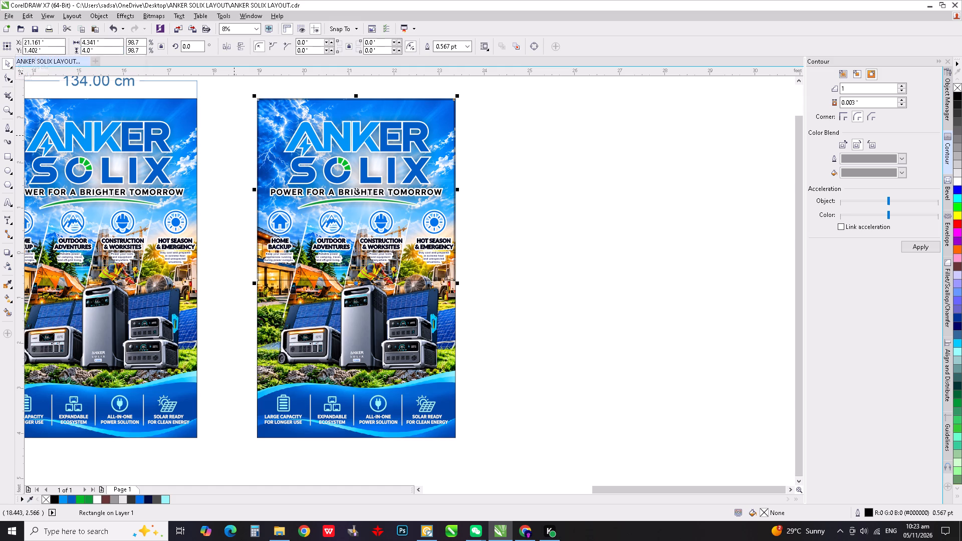
pyautogui.click(160, 43)
pyautogui.hotkey('ctrl', 'z')
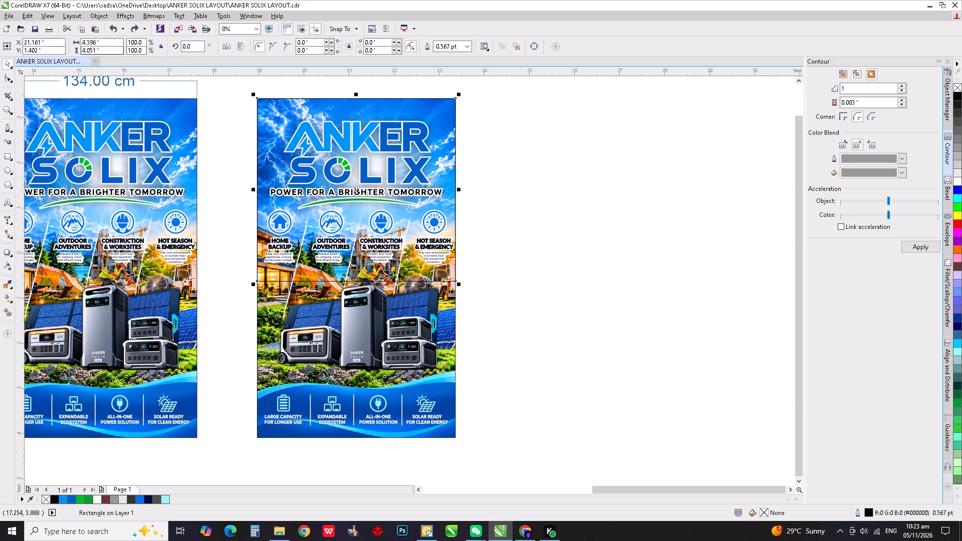
pyautogui.moveTo(115, 53); pyautogui.dragTo(4, 37)
pyautogui.press('4')
pyautogui.press('Return')
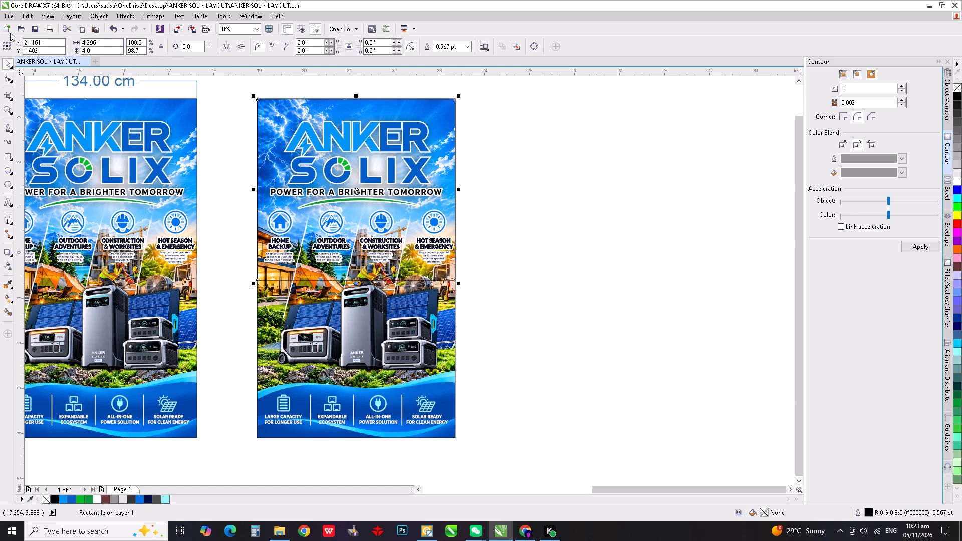
# Move the rectangle up so its top edge lines up with the top edge of the duplicate poster.
pyautogui.scroll(2, 291, 90)
pyautogui.scroll(-1, 184, 132)
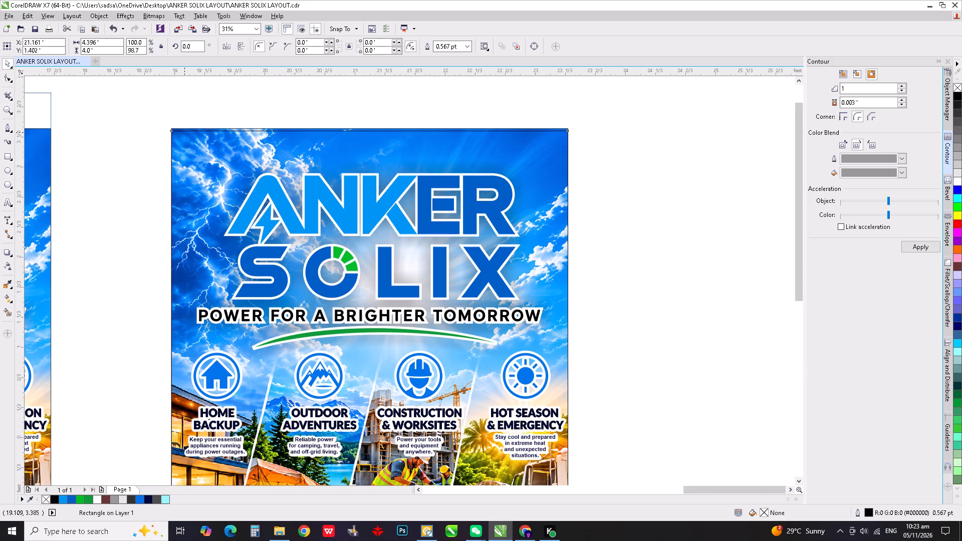
pyautogui.scroll(2, 173, 132)
pyautogui.moveTo(183, 128); pyautogui.dragTo(186, 118)
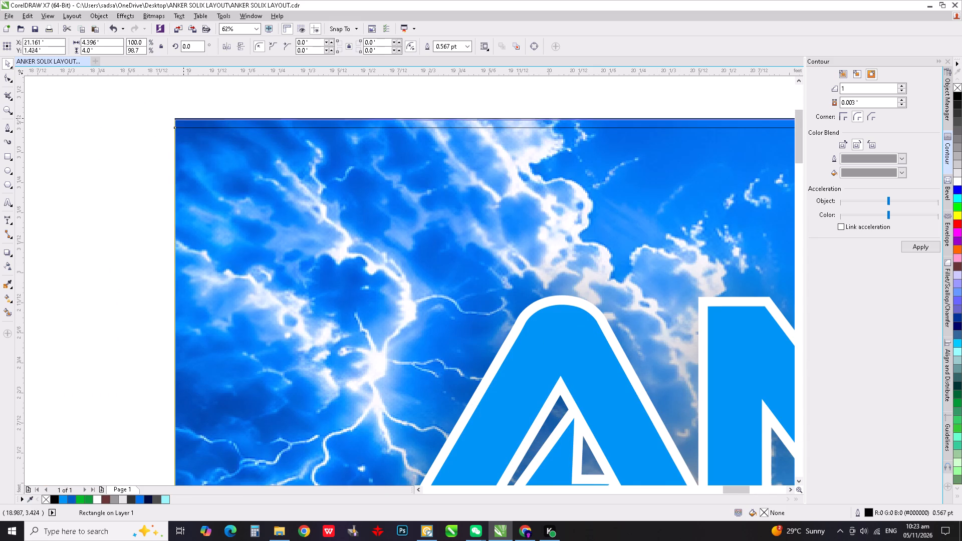
pyautogui.moveTo(186, 118); pyautogui.dragTo(186, 117)
# Duplicate the 4 ft rectangle and place the copy so its bottom edge lines up with the bottom of the duplicate poster.
pyautogui.scroll(-4, 186, 118)
pyautogui.scroll(-1, 350, 366)
pyautogui.scroll(1, 356, 418)
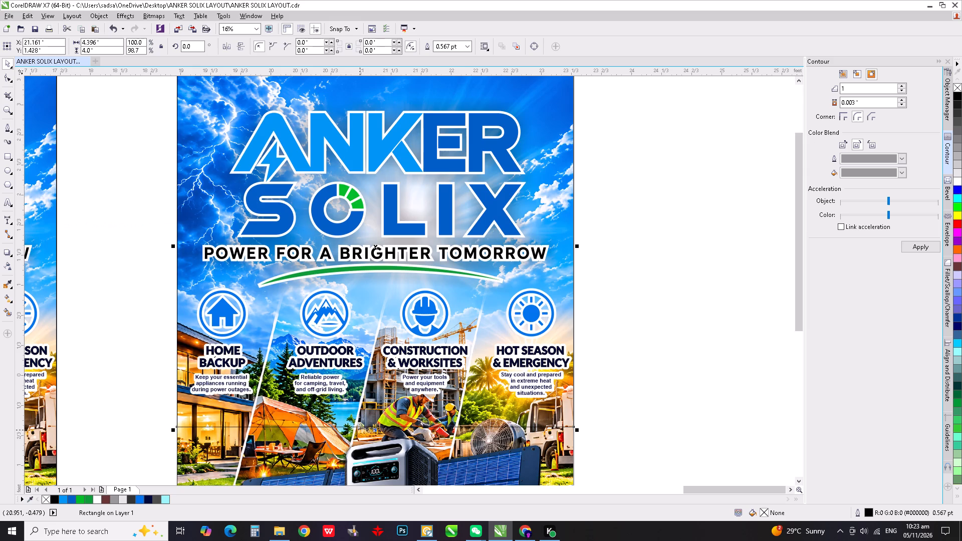
pyautogui.scroll(-1, 223, 228)
pyautogui.press('+')
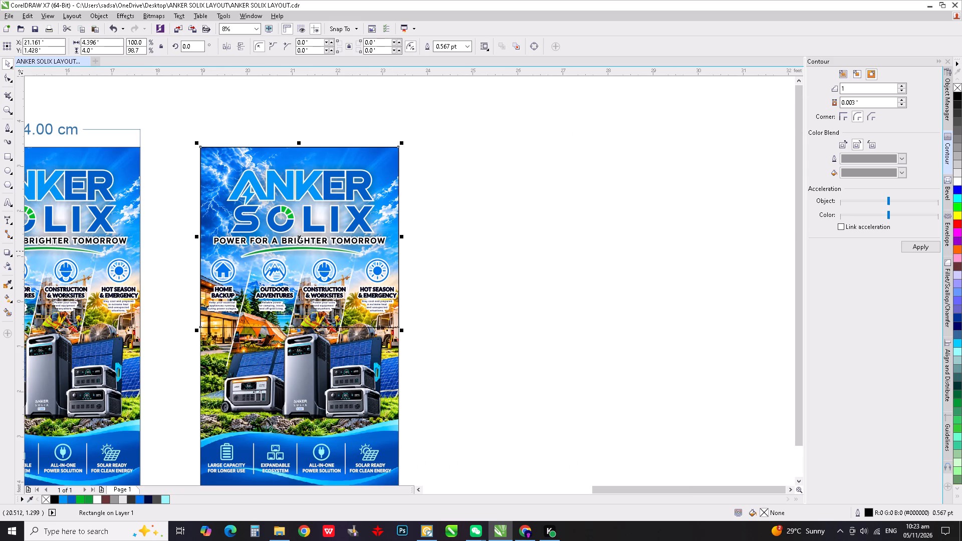
pyautogui.moveTo(240, 330); pyautogui.dragTo(246, 485)
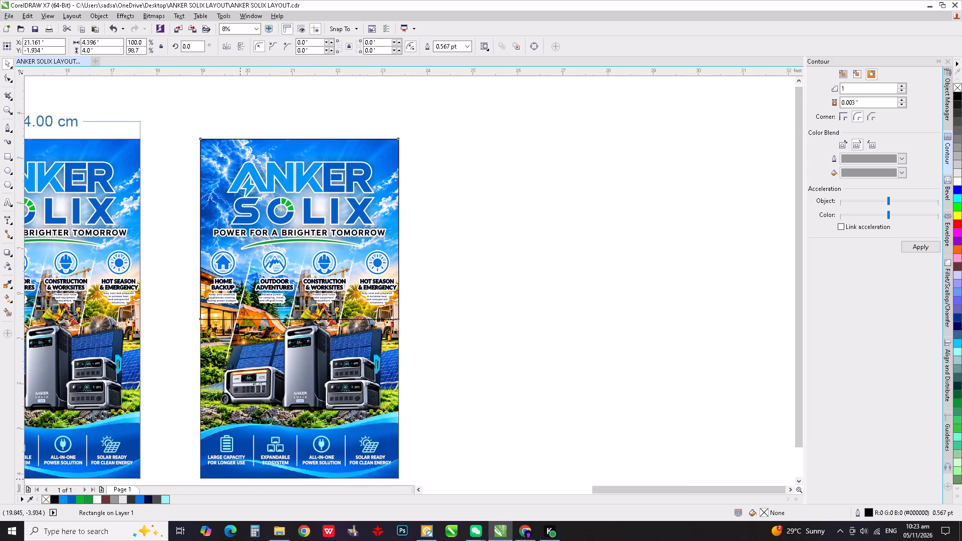
pyautogui.moveTo(246, 485); pyautogui.dragTo(248, 472)
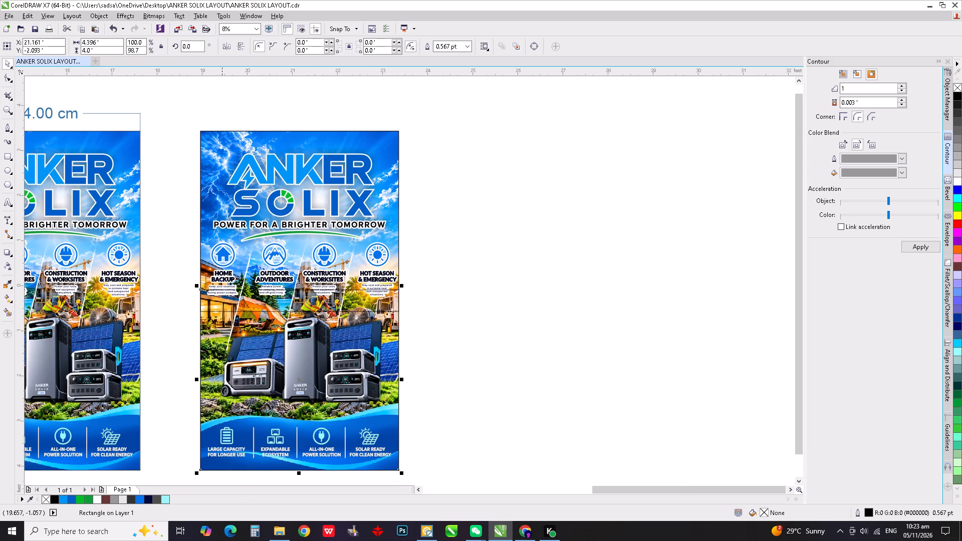
# Move the lower rectangle straight across to the empty area on the right of the duplicate poster.
pyautogui.scroll(2, 219, 309)
pyautogui.scroll(-2, 201, 350)
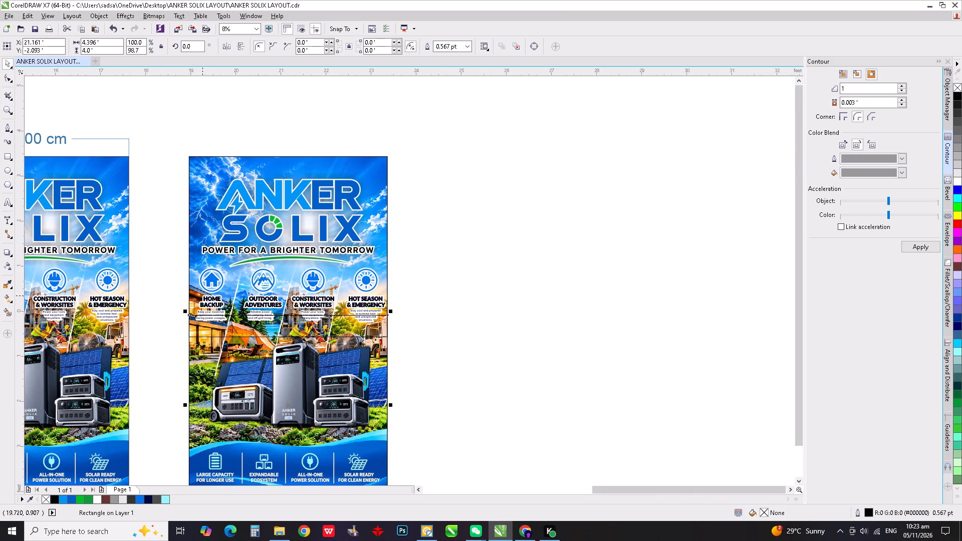
pyautogui.moveTo(190, 331); pyautogui.dragTo(470, 351)
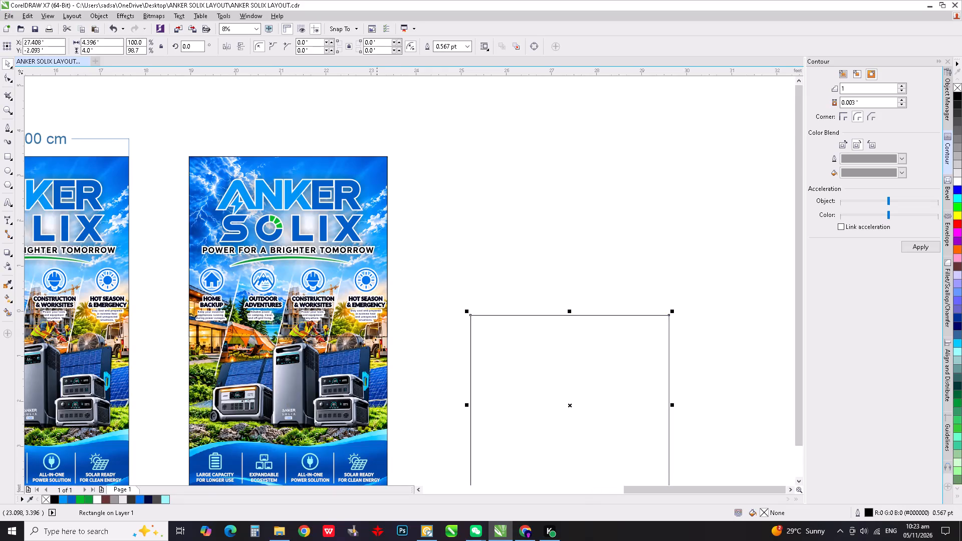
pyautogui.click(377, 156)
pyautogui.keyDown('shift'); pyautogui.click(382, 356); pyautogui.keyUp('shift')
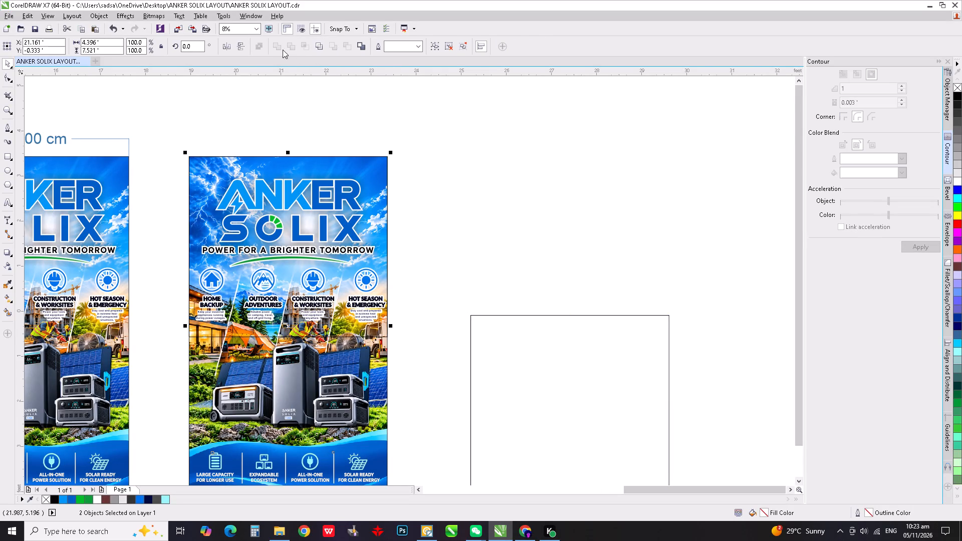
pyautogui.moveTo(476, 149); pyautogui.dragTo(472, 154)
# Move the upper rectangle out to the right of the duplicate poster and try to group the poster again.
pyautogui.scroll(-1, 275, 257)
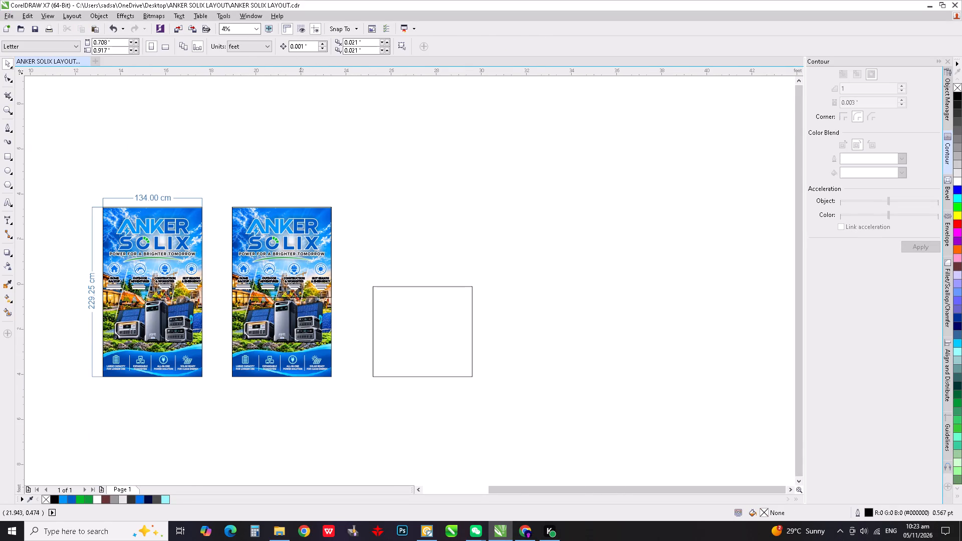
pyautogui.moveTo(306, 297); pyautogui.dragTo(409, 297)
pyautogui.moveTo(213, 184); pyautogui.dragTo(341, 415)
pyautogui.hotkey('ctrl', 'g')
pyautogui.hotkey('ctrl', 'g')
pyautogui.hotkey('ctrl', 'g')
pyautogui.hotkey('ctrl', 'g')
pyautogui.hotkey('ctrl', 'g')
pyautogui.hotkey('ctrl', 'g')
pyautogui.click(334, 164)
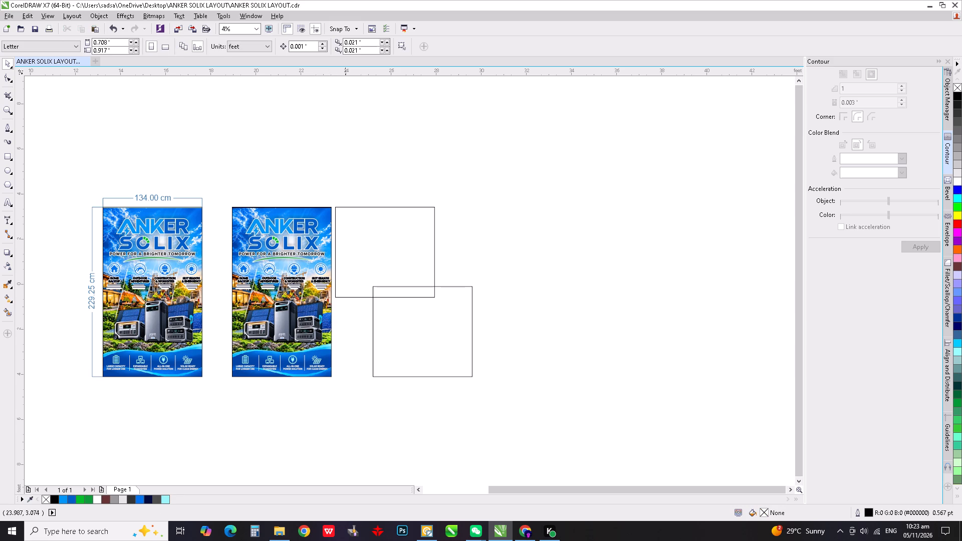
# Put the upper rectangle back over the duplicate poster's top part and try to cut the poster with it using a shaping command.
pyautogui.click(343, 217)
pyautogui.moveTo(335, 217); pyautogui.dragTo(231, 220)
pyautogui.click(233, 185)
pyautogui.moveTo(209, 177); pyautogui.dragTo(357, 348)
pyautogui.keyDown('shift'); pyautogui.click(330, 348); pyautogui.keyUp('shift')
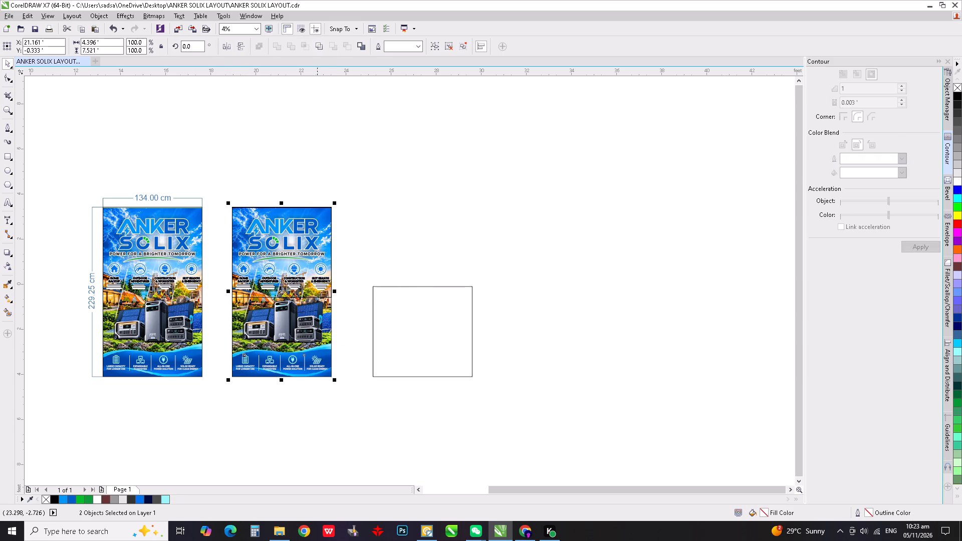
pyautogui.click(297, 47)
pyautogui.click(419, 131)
# Move the upper rectangle straight across to the empty area on the right of the duplicate poster.
pyautogui.scroll(1, 312, 310)
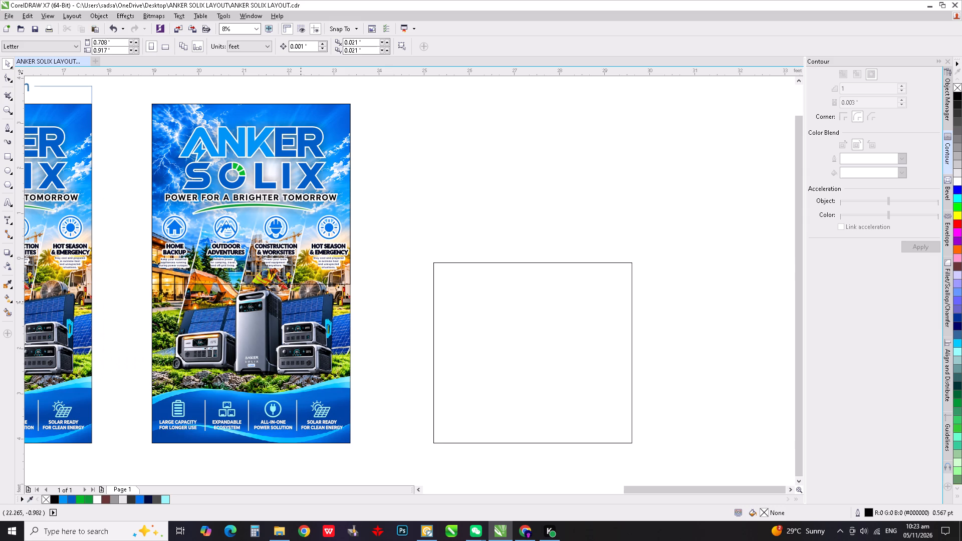
pyautogui.moveTo(310, 284); pyautogui.dragTo(555, 324)
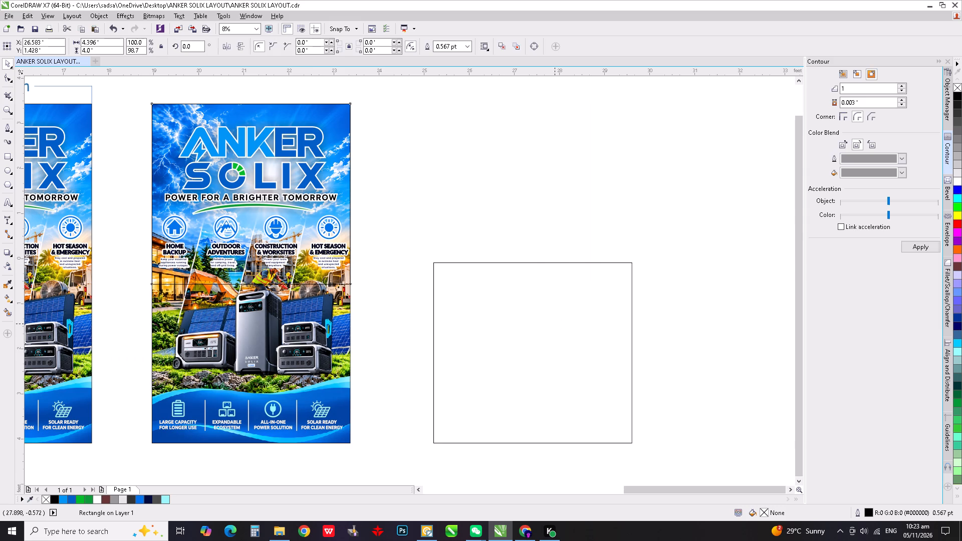
# Export only the duplicate poster to the Desktop as a JPG named ANKER SOLIX FINAL.
pyautogui.moveTo(122, 86); pyautogui.dragTo(372, 498)
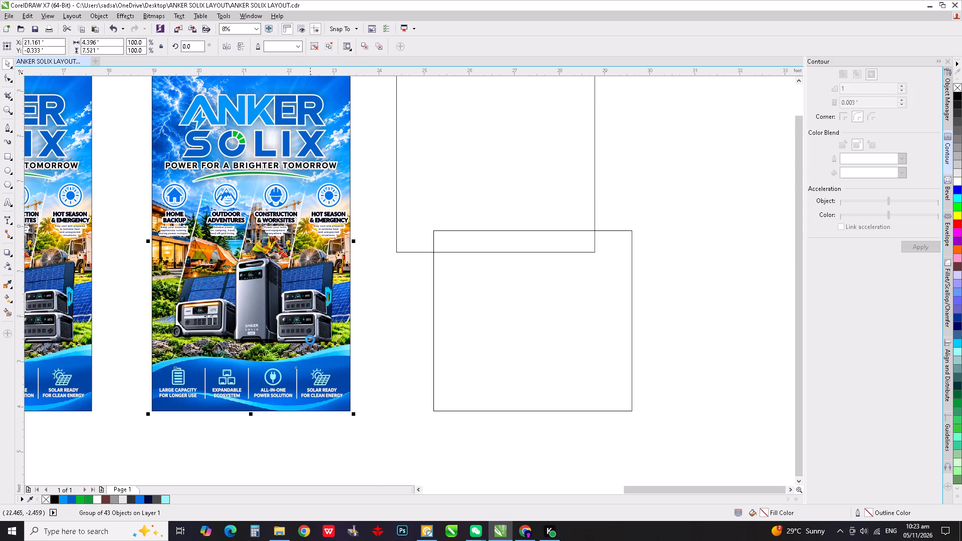
pyautogui.hotkey('ctrl', 'e')
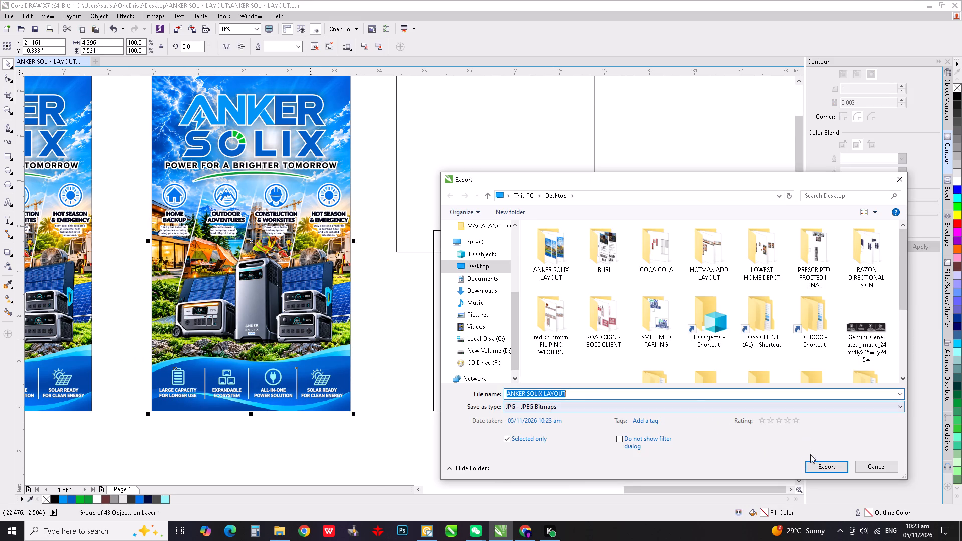
pyautogui.click(652, 395)
pyautogui.press('space')
pyautogui.write('FINAL')
pyautogui.press('space')
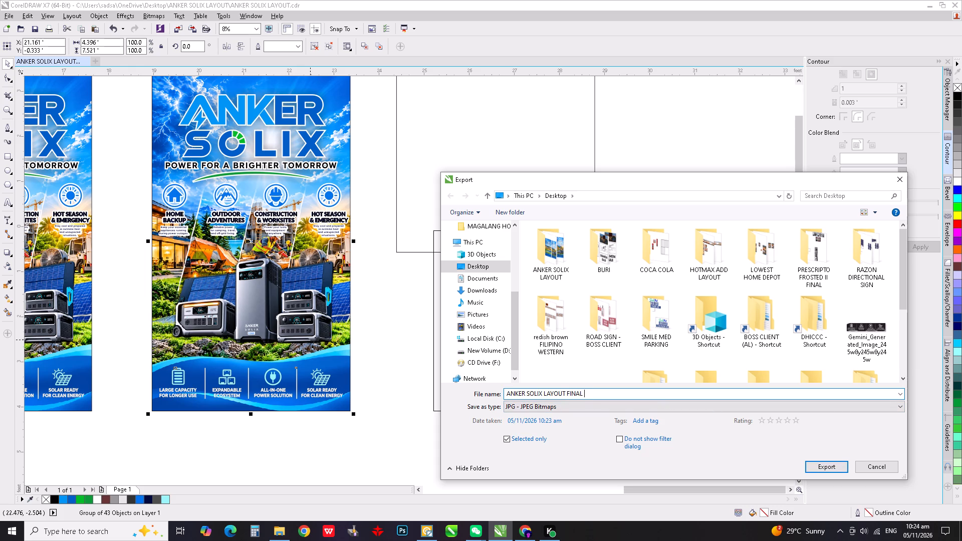
pyautogui.click(566, 391)
pyautogui.press('BackSpace')
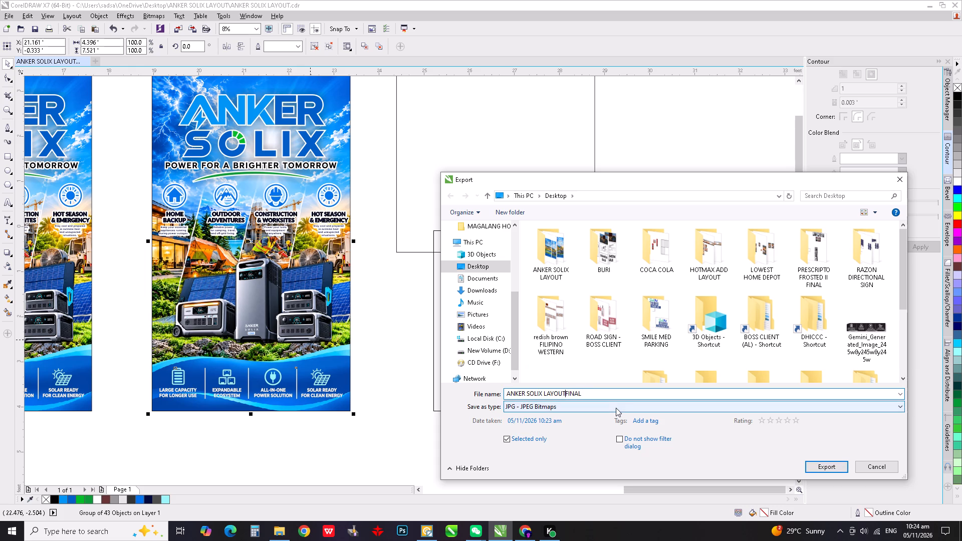
pyautogui.press('BackSpace')
pyautogui.press('BackSpace')
pyautogui.press('BackSpace')
pyautogui.press('BackSpace')
pyautogui.press('BackSpace')
pyautogui.press('BackSpace')
pyautogui.press('Return')
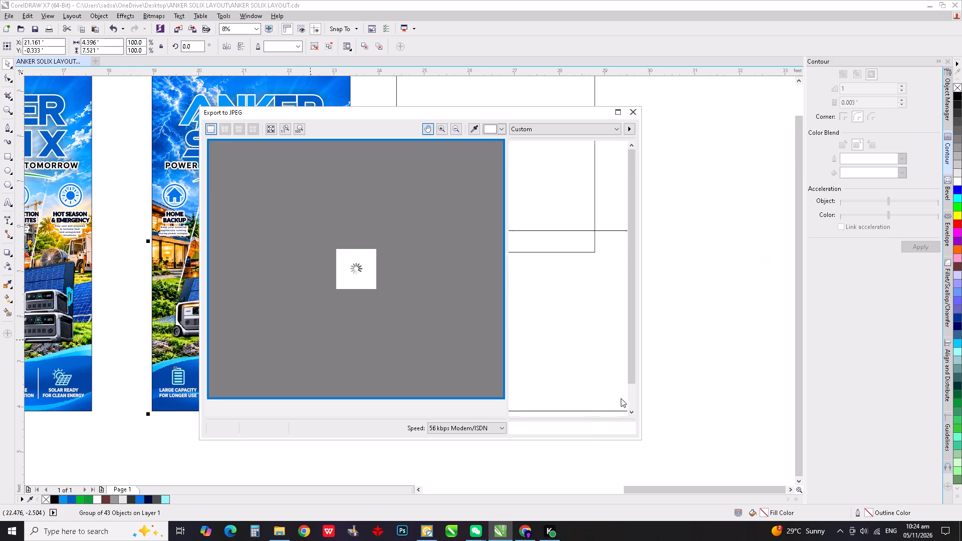
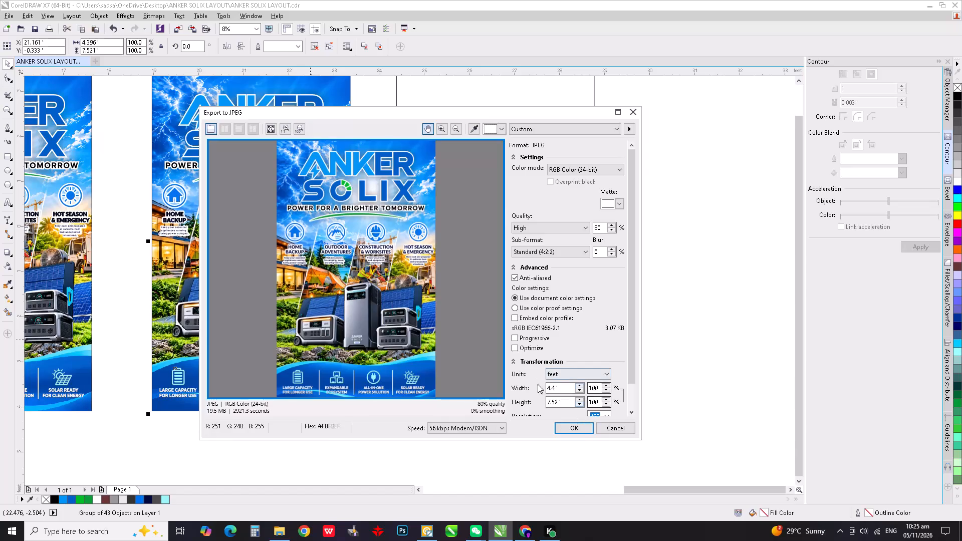
# Complete the JPEG export in RGB color at High quality, 80%.
pyautogui.click(578, 429)
# Refresh the desktop and bring the exported ANKER SOLIX FINAL image into the CorelDRAW layout.
pyautogui.press('super+d')
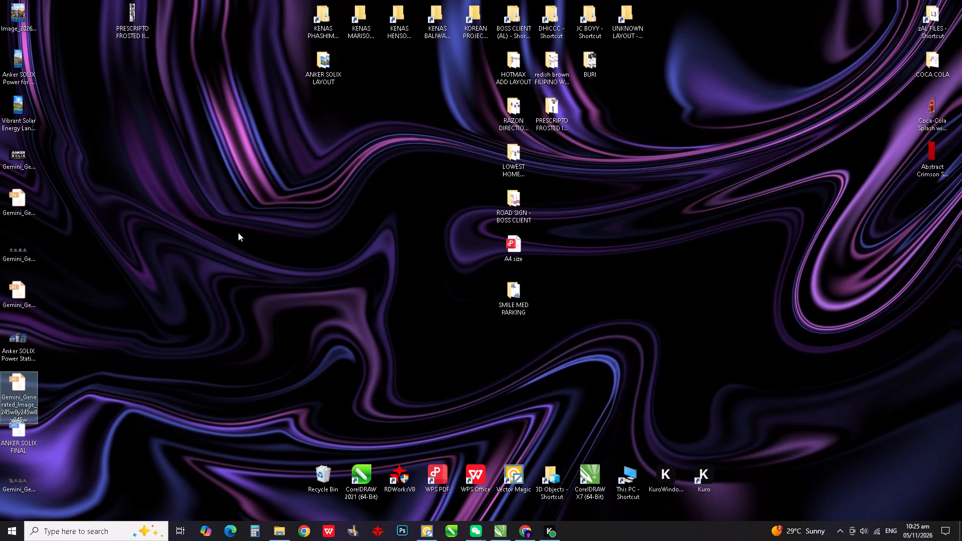
pyautogui.rightClick(206, 247)
pyautogui.click(237, 283)
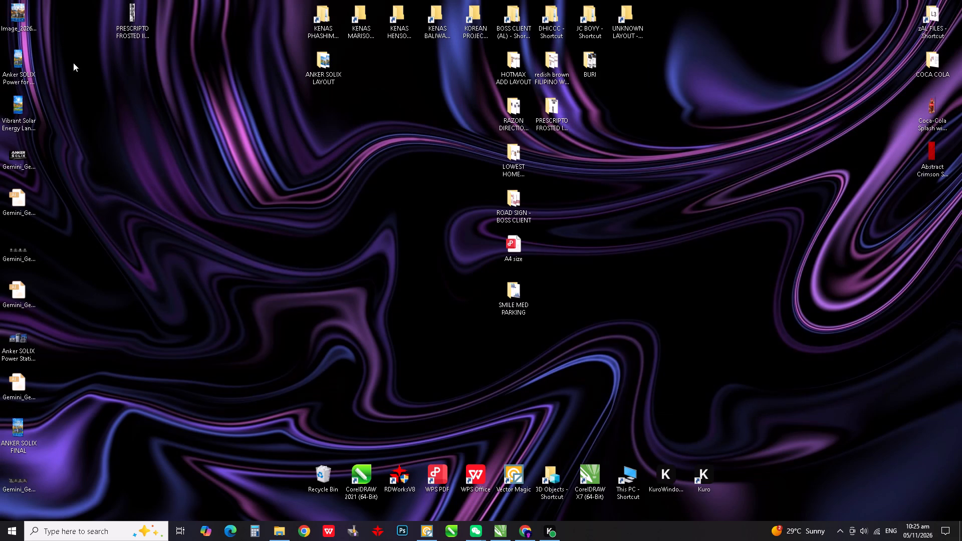
pyautogui.rightClick(120, 148)
pyautogui.click(142, 178)
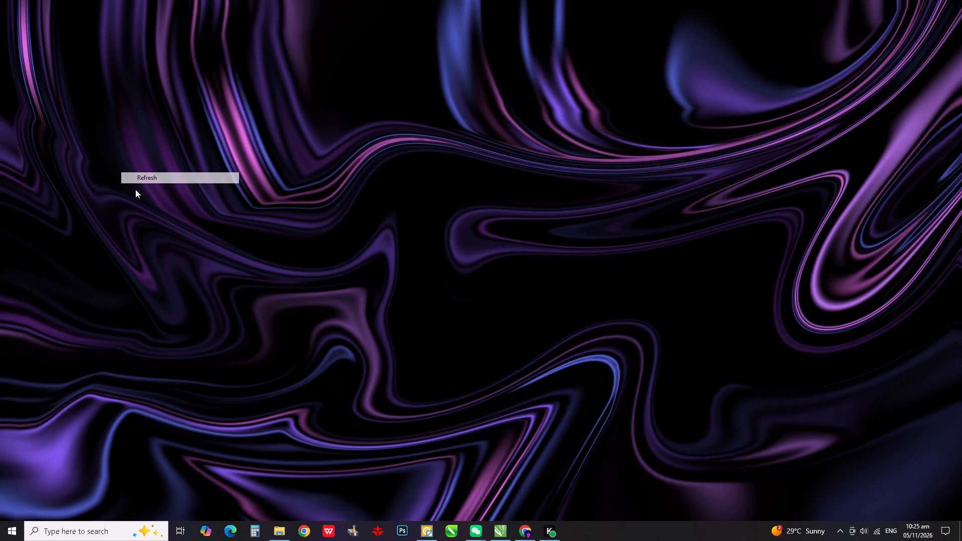
pyautogui.click(17, 427)
pyautogui.moveTo(26, 433); pyautogui.dragTo(497, 530)
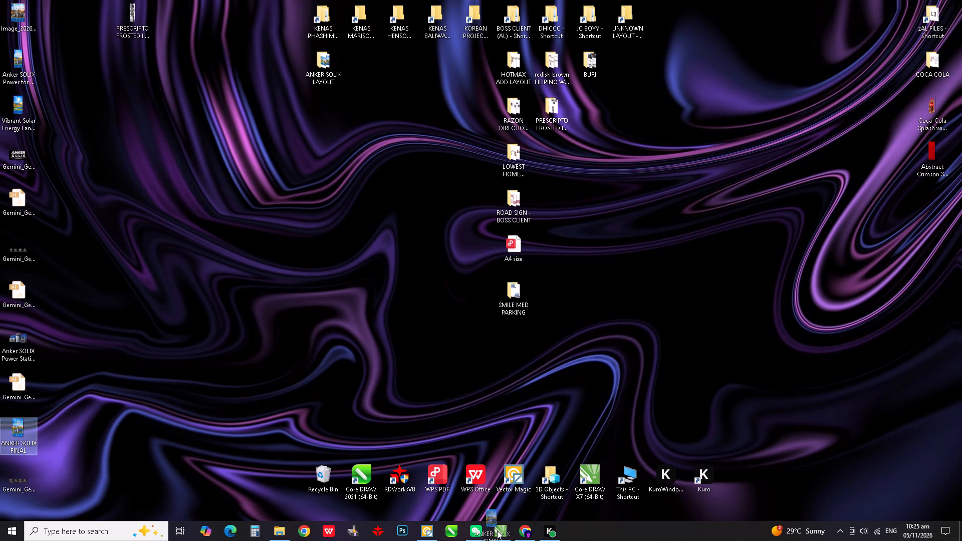
pyautogui.moveTo(497, 530); pyautogui.dragTo(389, 315)
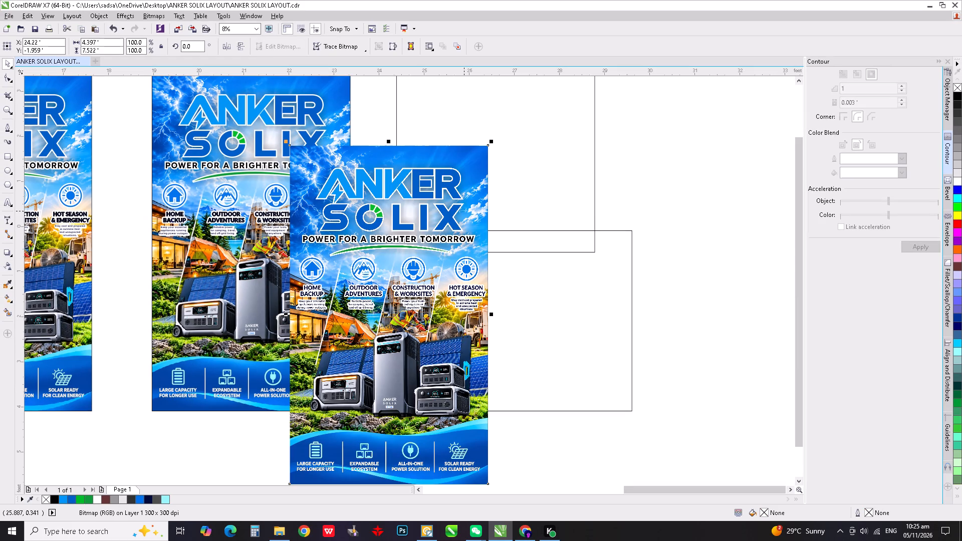
# Align the imported poster image vertically with the duplicate poster so they sit level.
pyautogui.scroll(-2, 341, 205)
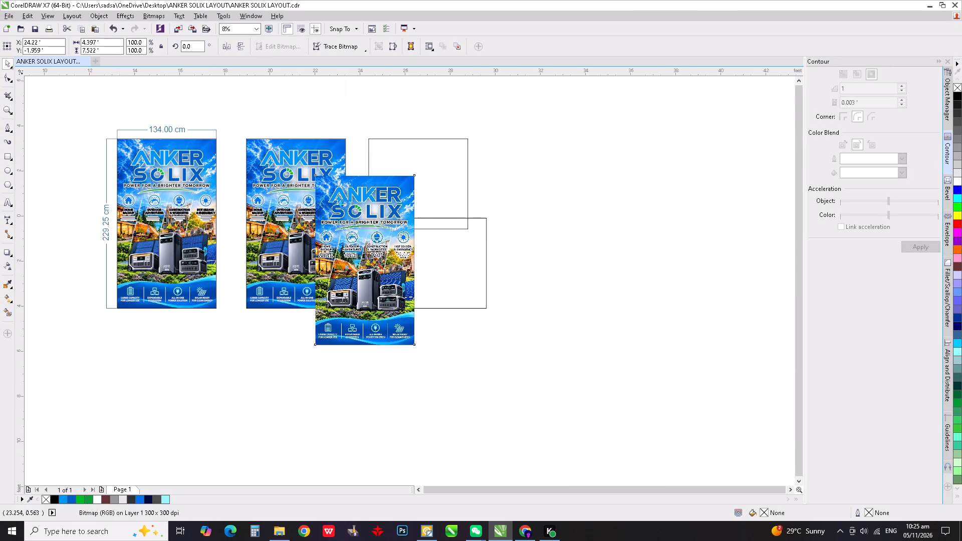
pyautogui.scroll(1, 385, 195)
pyautogui.click(337, 135)
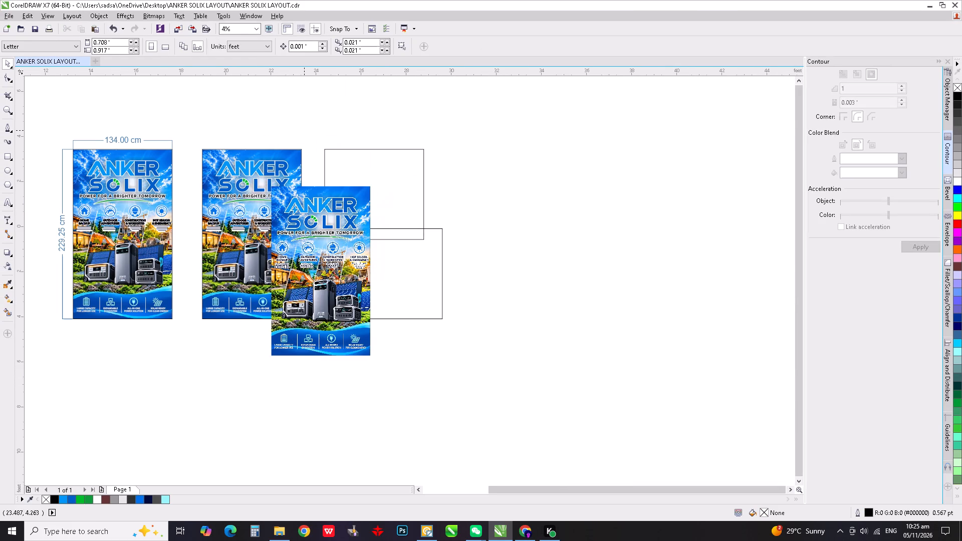
pyautogui.click(294, 190)
pyautogui.keyDown('shift'); pyautogui.click(299, 151); pyautogui.keyUp('shift')
pyautogui.press('e')
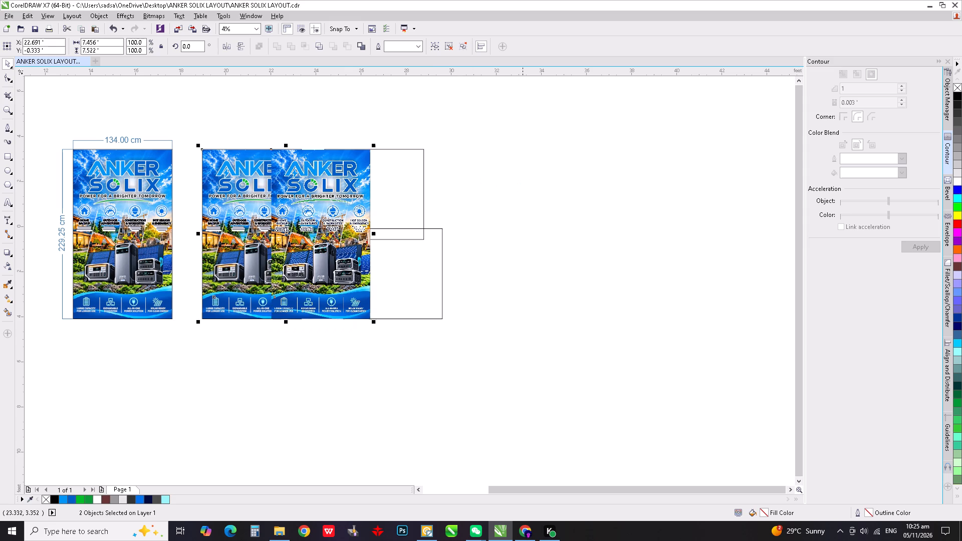
# Move the imported poster image straight across to the empty area beyond the two section rectangles.
pyautogui.click(523, 187)
pyautogui.click(341, 168)
pyautogui.click(212, 156)
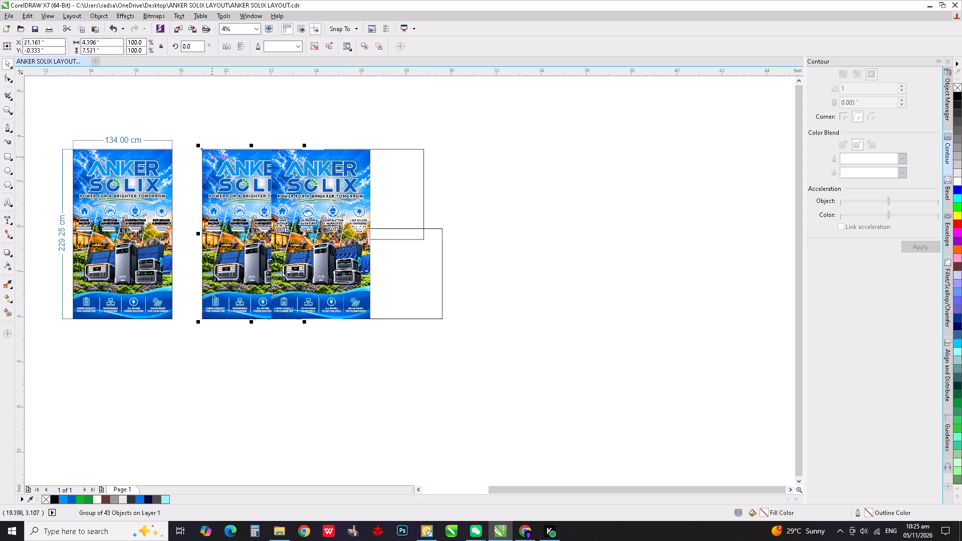
pyautogui.click(306, 161)
pyautogui.click(343, 120)
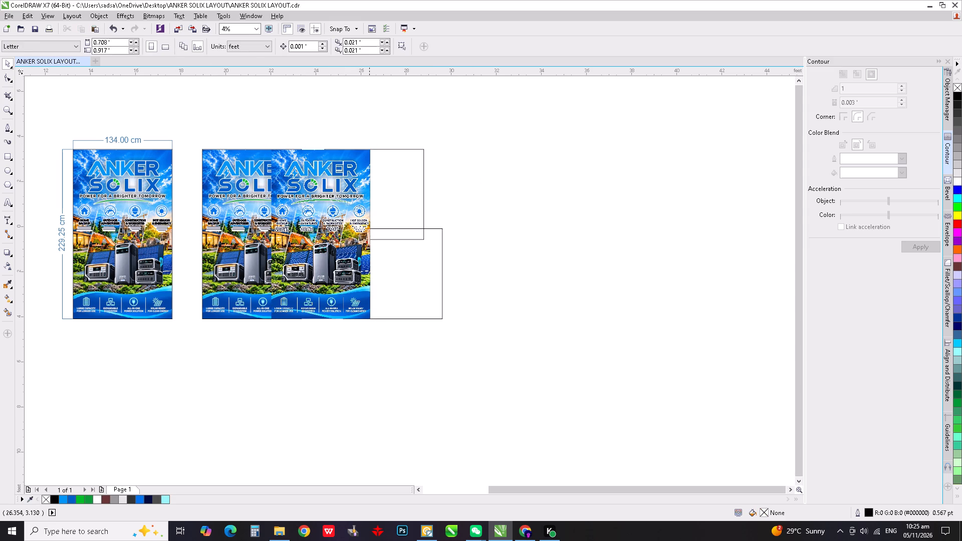
pyautogui.moveTo(370, 157); pyautogui.dragTo(548, 164)
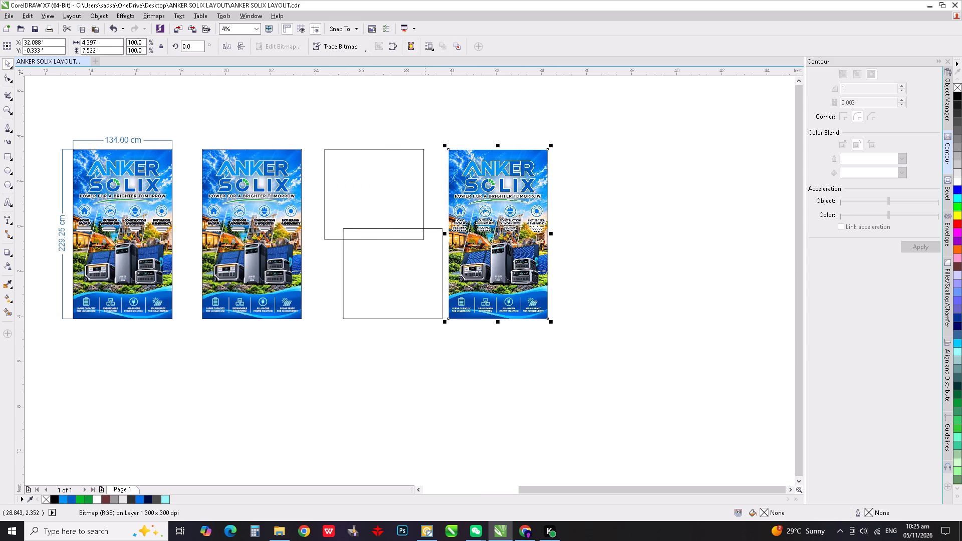
# Move the upper section rectangle straight across onto the top part of the imported poster image, matching its edges.
pyautogui.click(421, 166)
pyautogui.click(421, 155)
pyautogui.click(430, 155)
pyautogui.click(422, 156)
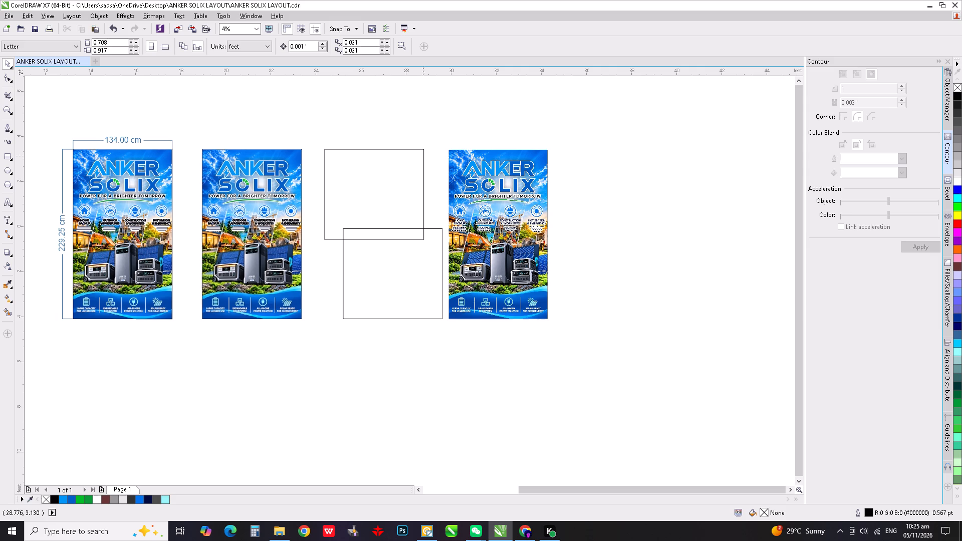
pyautogui.click(422, 156)
pyautogui.click(423, 153)
pyautogui.moveTo(422, 153); pyautogui.dragTo(444, 153)
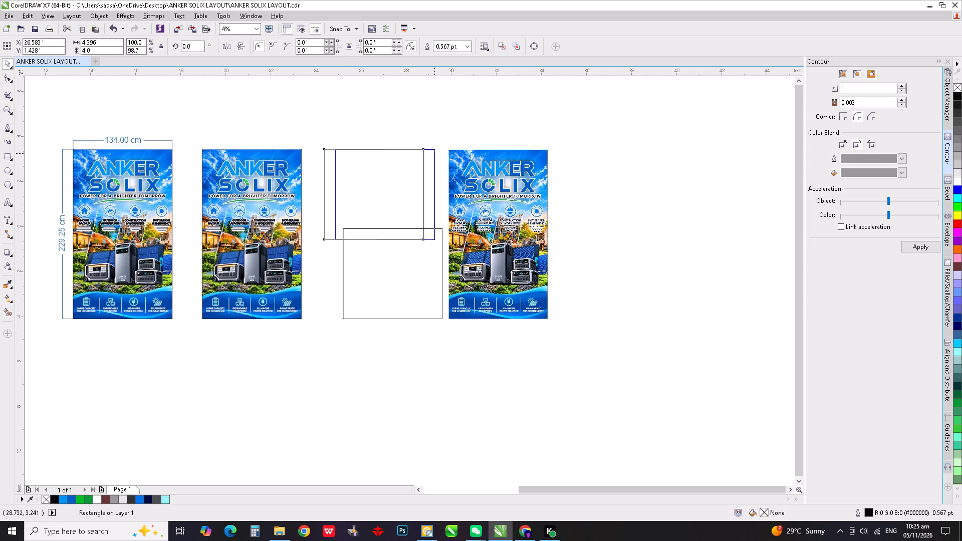
pyautogui.moveTo(444, 153); pyautogui.dragTo(548, 153)
pyautogui.scroll(3, 514, 143)
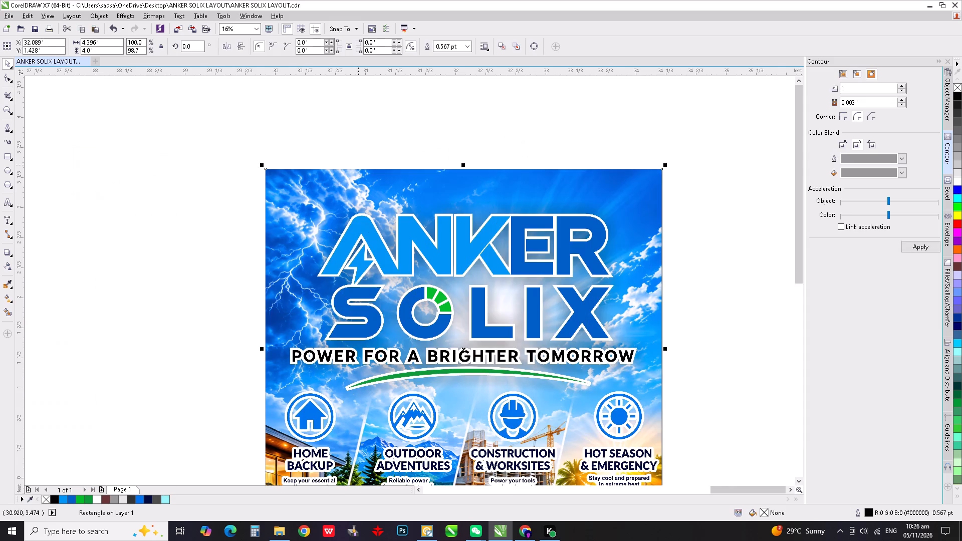
pyautogui.scroll(1, 230, 174)
pyautogui.scroll(-3, 145, 162)
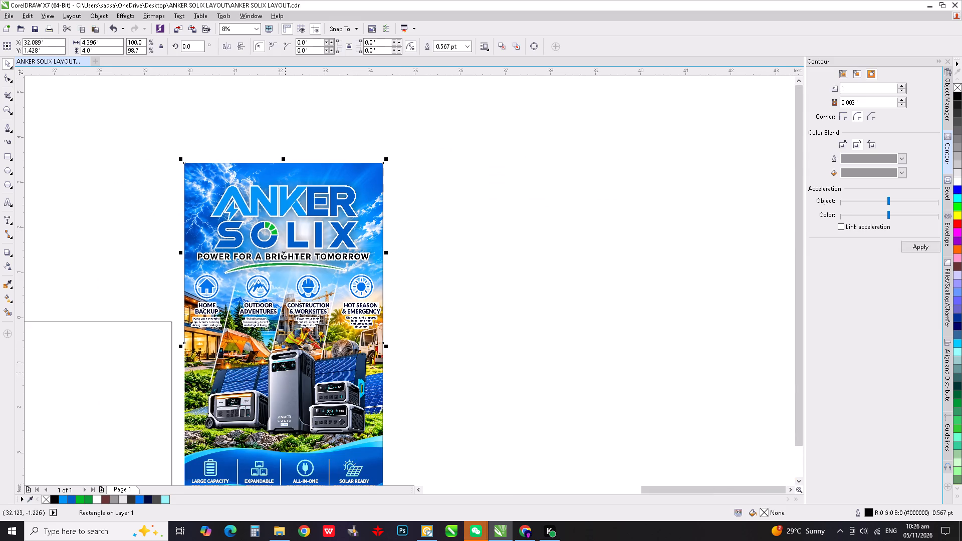
# Send the imported poster image to the back, behind the upper section rectangle.
pyautogui.keyDown('shift'); pyautogui.click(284, 388); pyautogui.keyUp('shift')
pyautogui.click(437, 181)
pyautogui.click(343, 239)
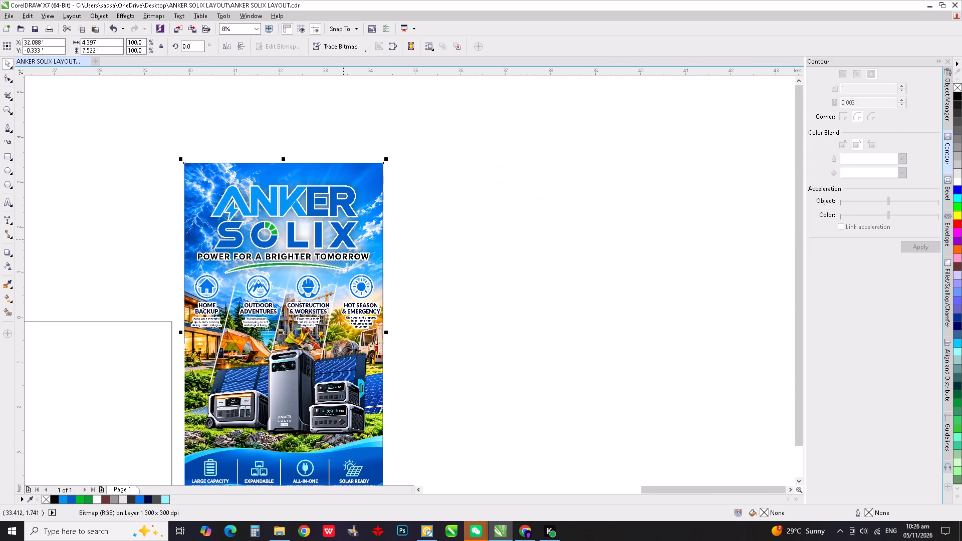
pyautogui.hotkey('ctrl', 'End')
pyautogui.click(513, 207)
pyautogui.click(353, 182)
pyautogui.keyDown('shift'); pyautogui.click(333, 363); pyautogui.keyUp('shift')
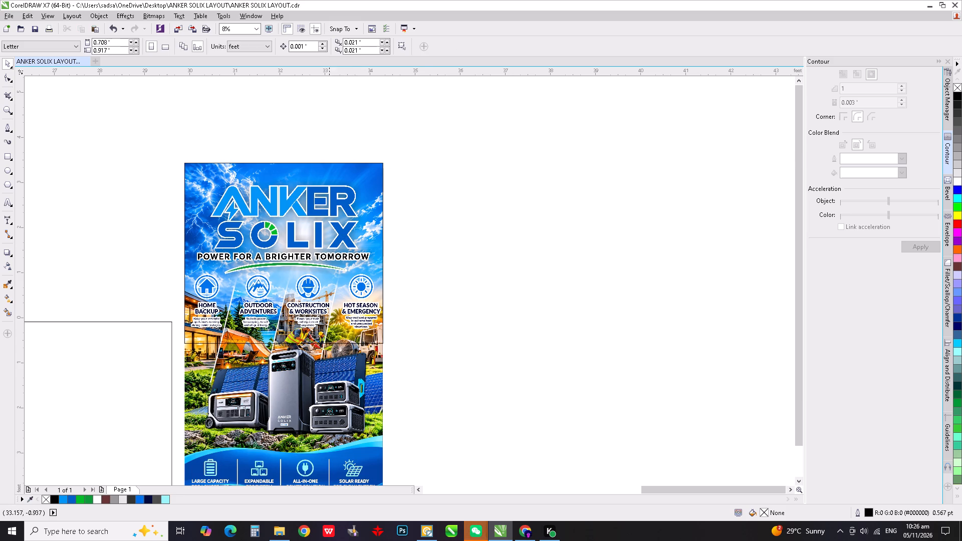
pyautogui.click(286, 185)
pyautogui.keyDown('shift'); pyautogui.click(293, 366); pyautogui.keyUp('shift')
# Intersect the upper rectangle with the imported poster image and move the resulting top section to its right.
pyautogui.moveTo(320, 163); pyautogui.dragTo(279, 153)
pyautogui.hotkey('ctrl', 'z')
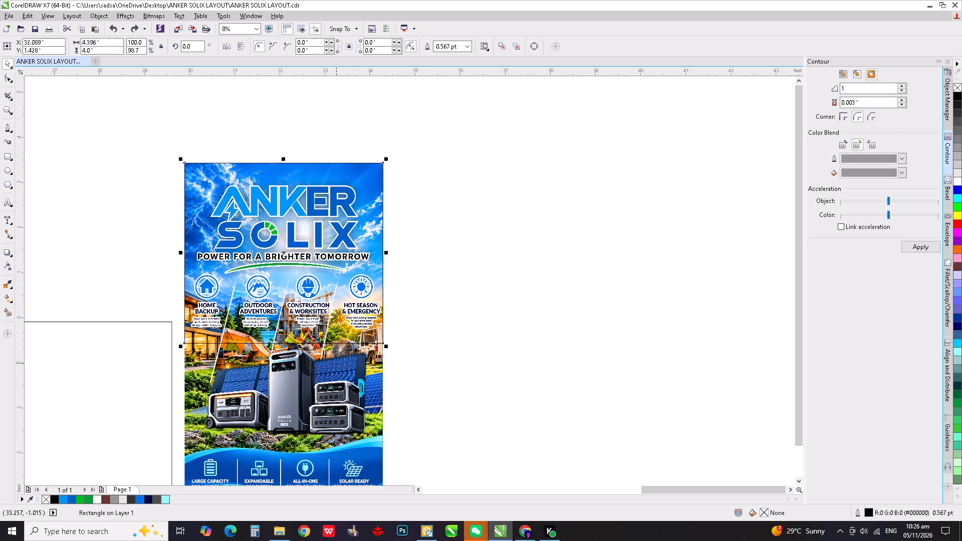
pyautogui.keyDown('shift'); pyautogui.click(334, 370); pyautogui.keyUp('shift')
pyautogui.click(302, 47)
pyautogui.moveTo(142, 153); pyautogui.dragTo(468, 371)
pyautogui.scroll(-1, 284, 257)
pyautogui.moveTo(298, 254); pyautogui.dragTo(420, 253)
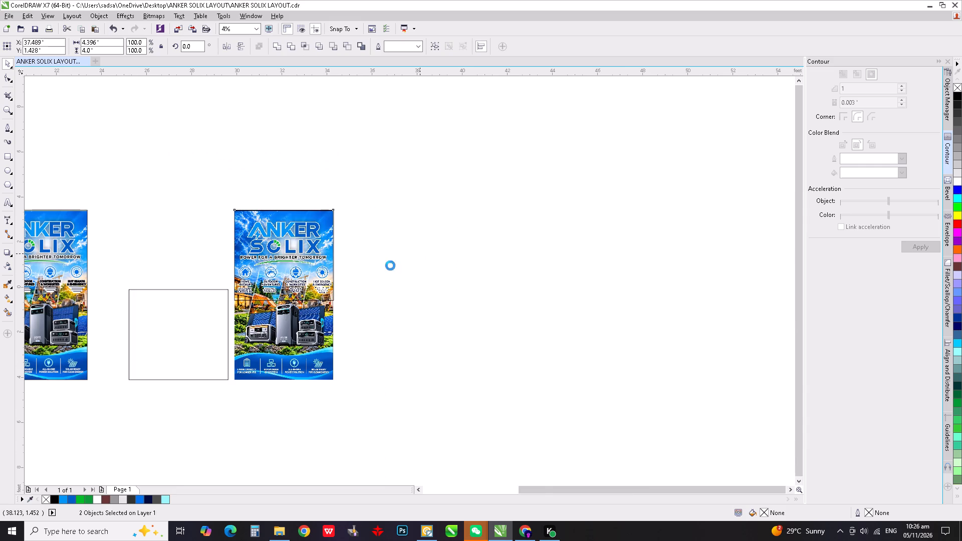
# Move the lower section rectangle straight across onto the bottom part of the imported poster image, matching its edges.
pyautogui.click(148, 274)
pyautogui.moveTo(111, 282); pyautogui.dragTo(245, 395)
pyautogui.scroll(1, 234, 381)
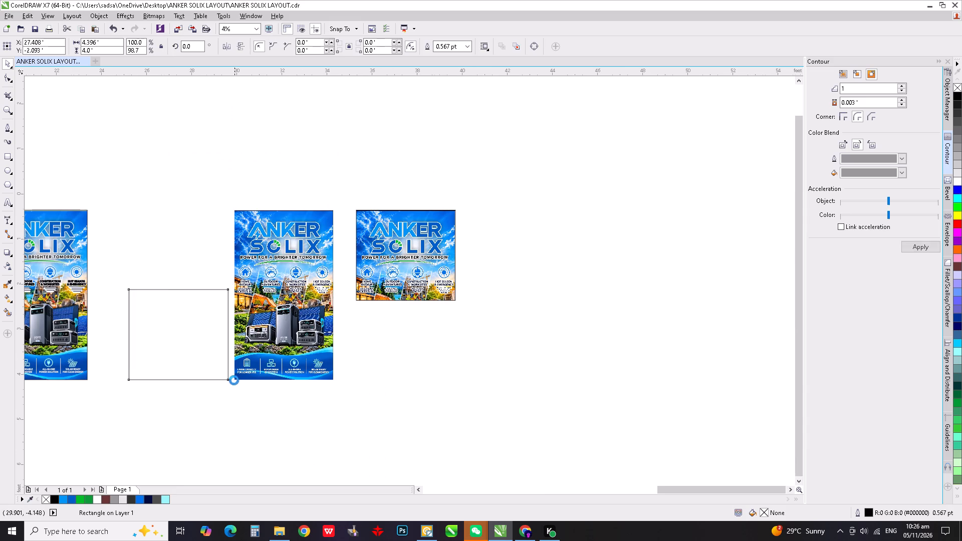
pyautogui.moveTo(221, 377); pyautogui.dragTo(434, 375)
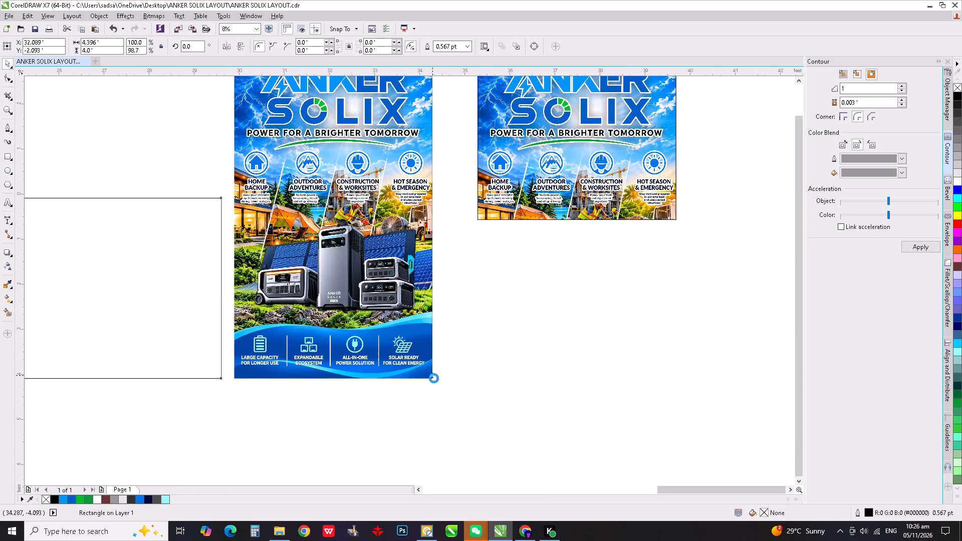
pyautogui.scroll(5, 432, 379)
pyautogui.scroll(-5, 397, 401)
# Intersect the lower rectangle with the imported poster image and move the resulting bottom section beside the full image.
pyautogui.keyDown('shift'); pyautogui.click(352, 180); pyautogui.keyUp('shift')
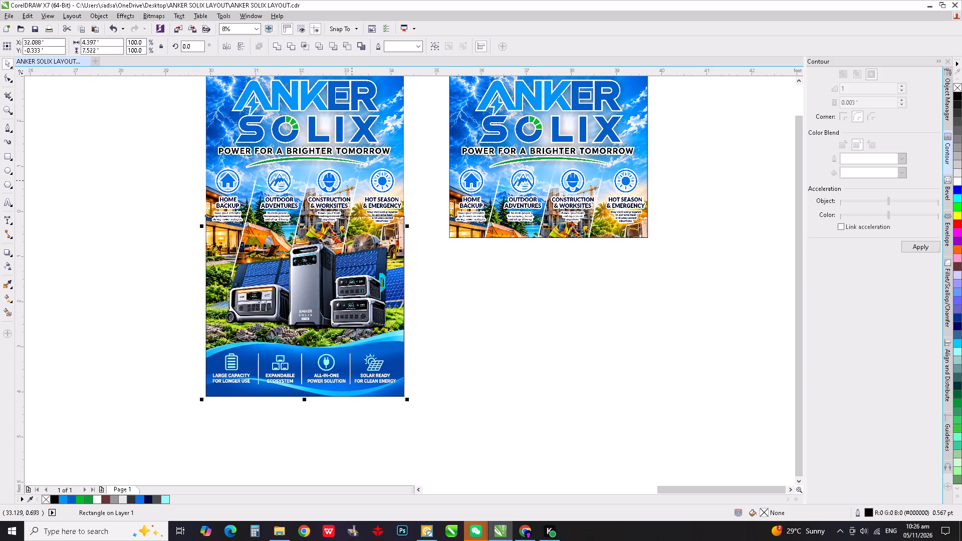
pyautogui.click(303, 50)
pyautogui.moveTo(164, 189); pyautogui.dragTo(476, 419)
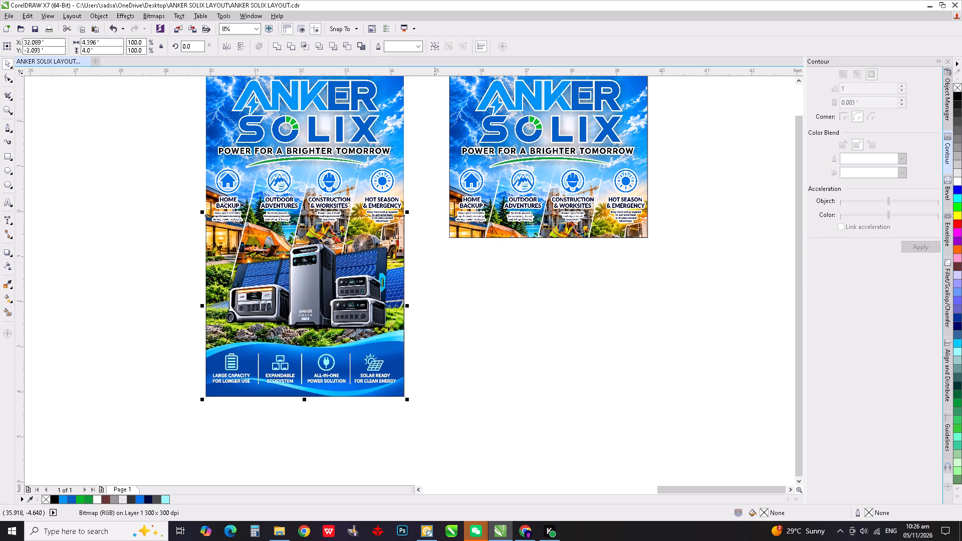
pyautogui.moveTo(371, 290); pyautogui.dragTo(638, 285)
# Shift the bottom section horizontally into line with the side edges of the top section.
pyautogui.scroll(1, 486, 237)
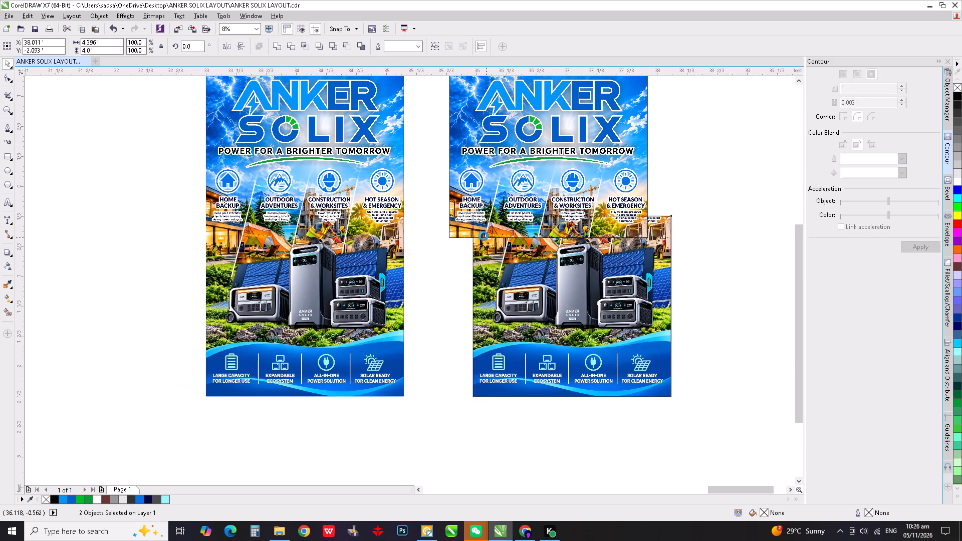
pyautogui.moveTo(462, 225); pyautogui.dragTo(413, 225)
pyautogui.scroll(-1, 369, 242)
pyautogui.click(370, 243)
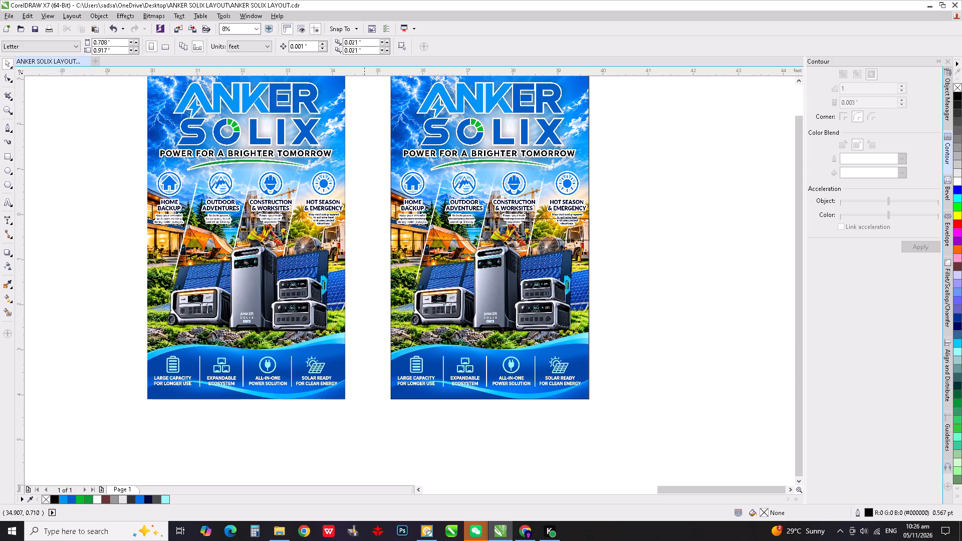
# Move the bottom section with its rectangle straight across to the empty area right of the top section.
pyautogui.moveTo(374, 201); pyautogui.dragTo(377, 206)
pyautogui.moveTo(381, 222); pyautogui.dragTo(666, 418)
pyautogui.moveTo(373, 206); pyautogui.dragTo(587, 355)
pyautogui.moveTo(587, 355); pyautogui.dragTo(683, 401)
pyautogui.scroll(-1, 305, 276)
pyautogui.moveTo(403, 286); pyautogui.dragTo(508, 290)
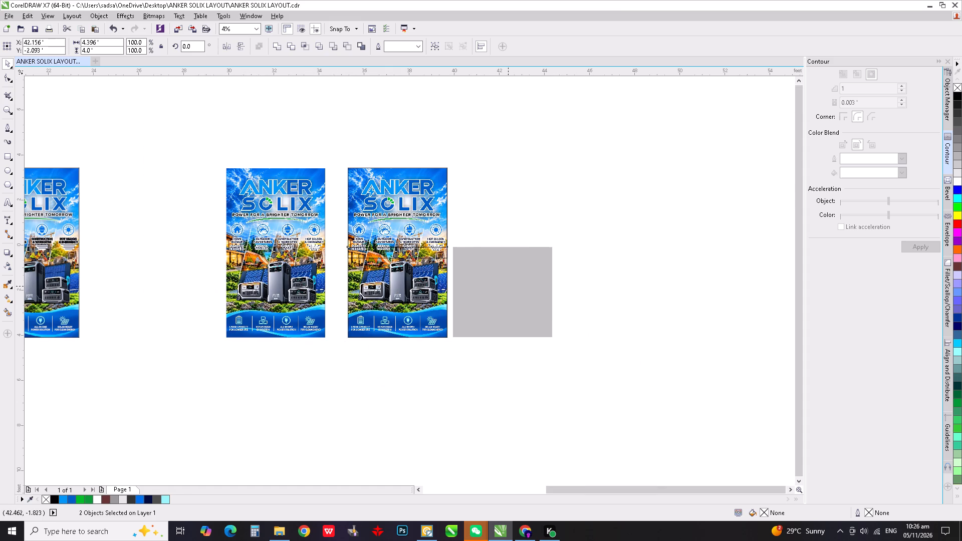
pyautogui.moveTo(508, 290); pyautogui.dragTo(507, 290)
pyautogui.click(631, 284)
# Examine the adjoining edges of the separated top and bottom sections for the overlapping artwork and text.
pyautogui.scroll(1, 539, 255)
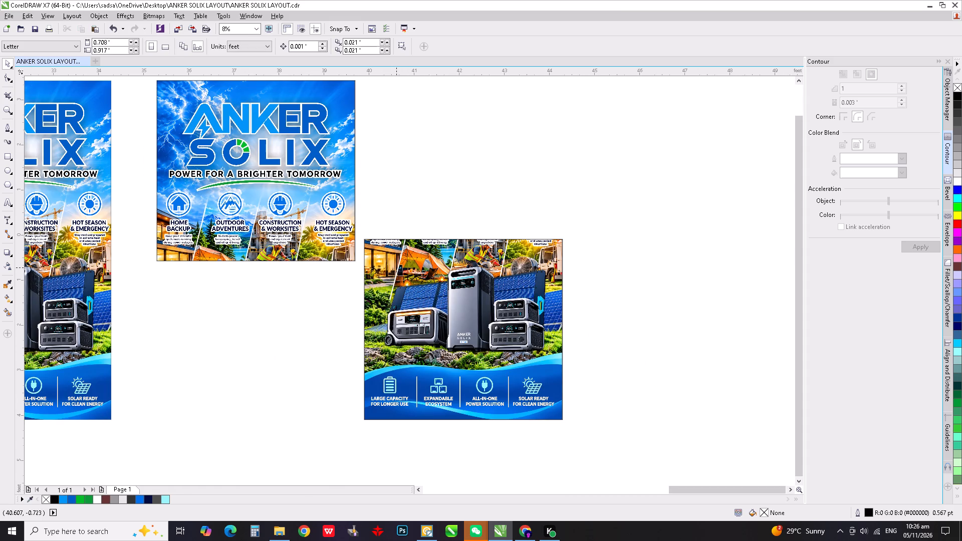
pyautogui.scroll(2, 376, 242)
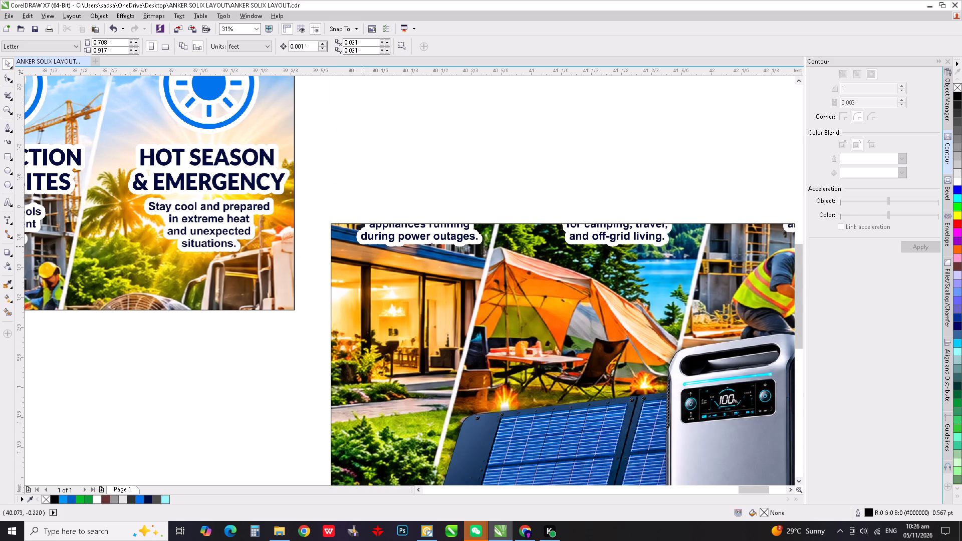
pyautogui.scroll(1, 440, 239)
pyautogui.scroll(-2, 376, 240)
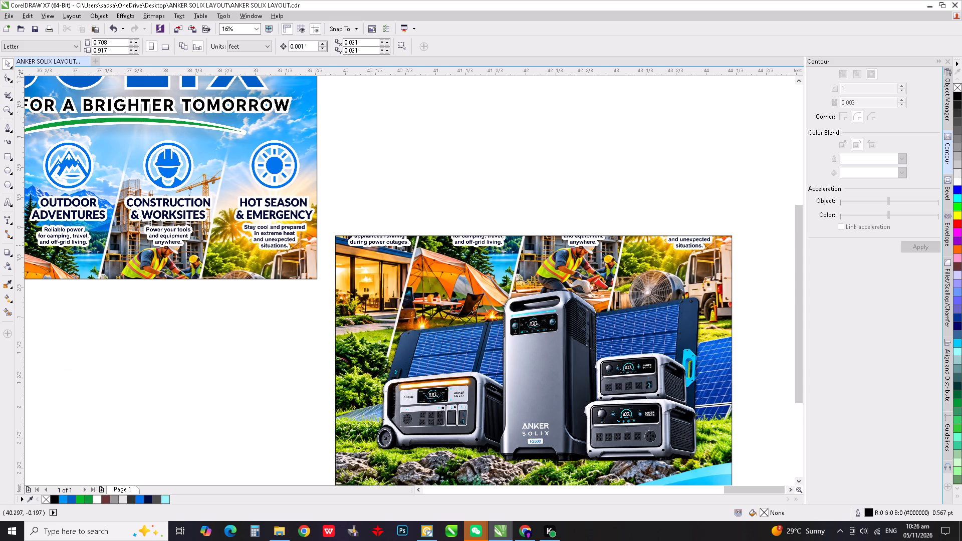
pyautogui.scroll(-1, 372, 246)
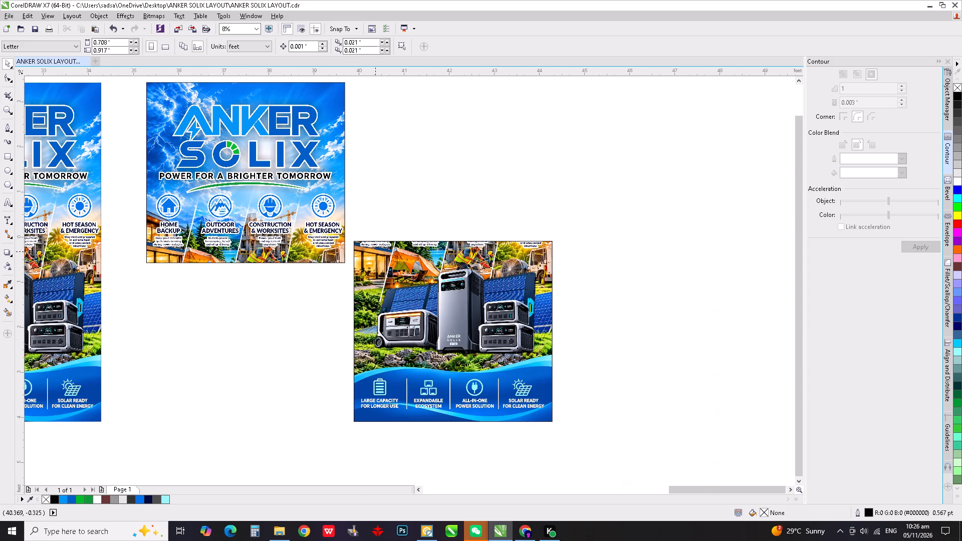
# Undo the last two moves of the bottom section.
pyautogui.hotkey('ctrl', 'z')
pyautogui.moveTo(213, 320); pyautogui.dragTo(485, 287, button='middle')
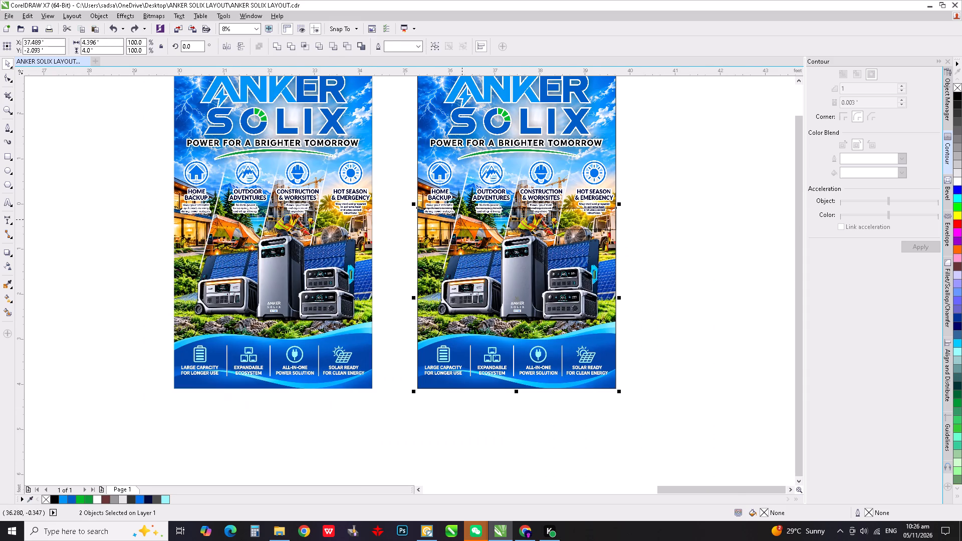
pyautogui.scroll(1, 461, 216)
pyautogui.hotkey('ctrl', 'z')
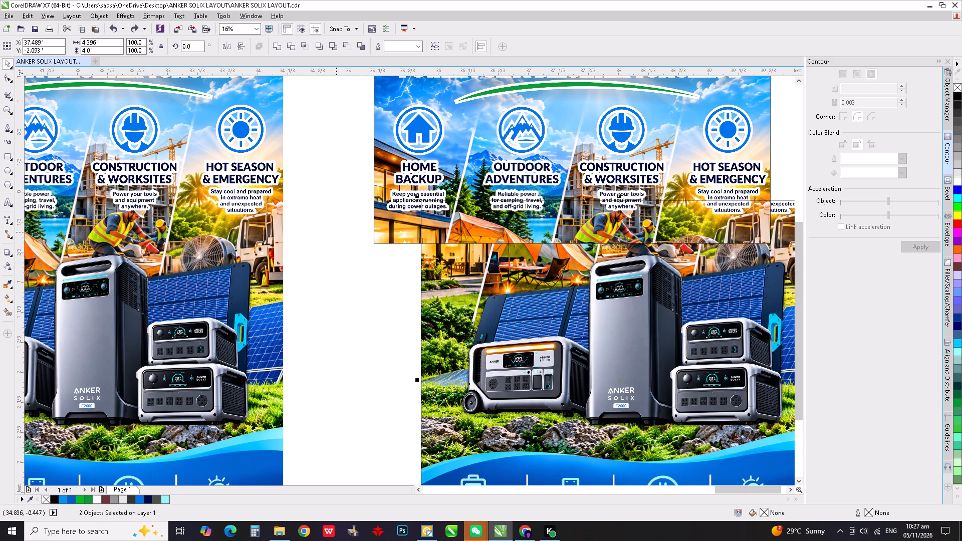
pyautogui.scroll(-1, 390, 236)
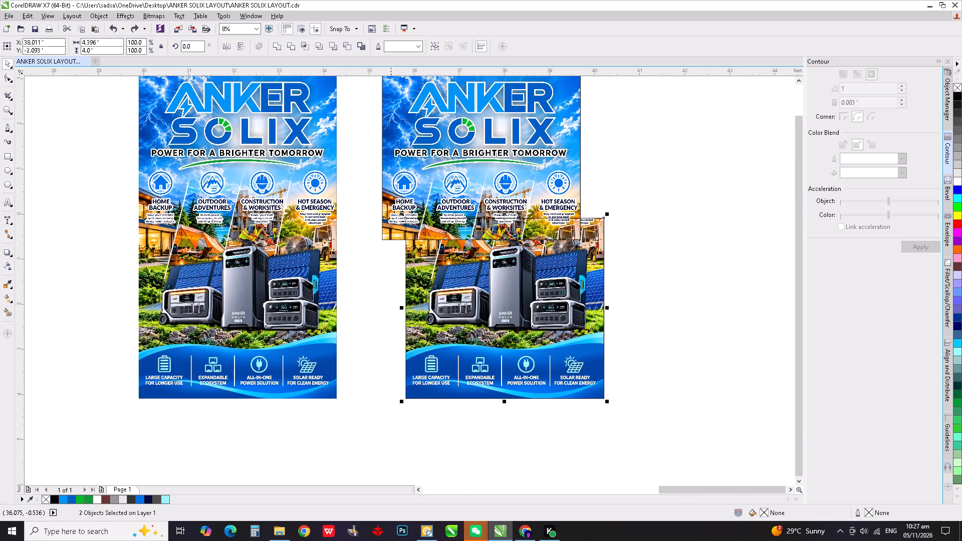
# Undo the cutting and moving of both poster sections, back to the whole poster with its two 4 ft outline rectangles.
pyautogui.moveTo(103, 50); pyautogui.dragTo(47, 53)
pyautogui.click(669, 187)
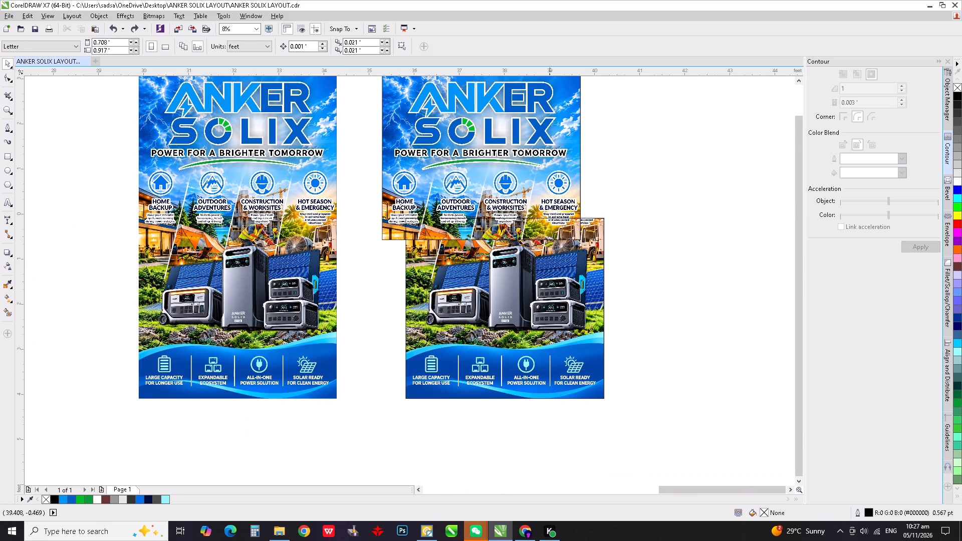
pyautogui.click(535, 266)
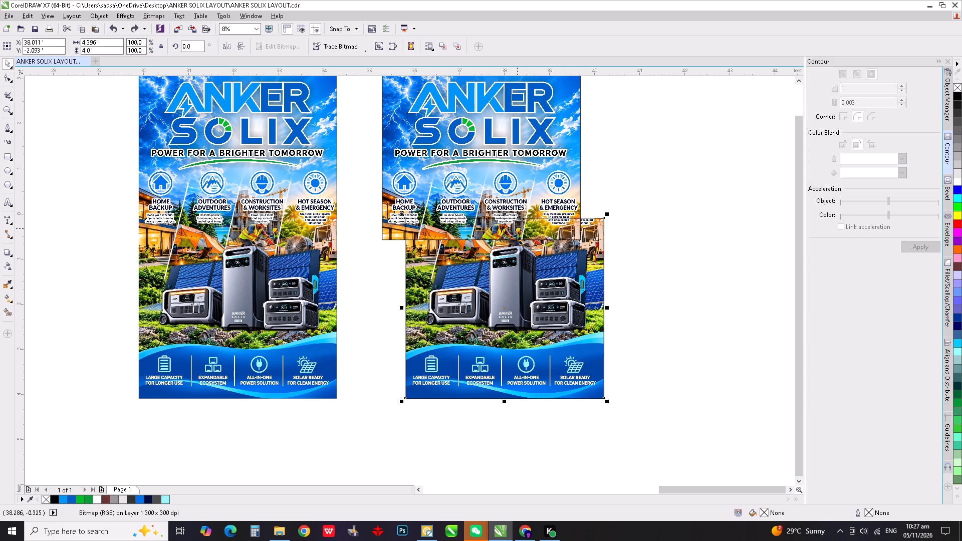
pyautogui.hotkey('ctrl', 'z')
pyautogui.hotkey('ctrl', 'z')
pyautogui.hotkey('ctrl', 'z')
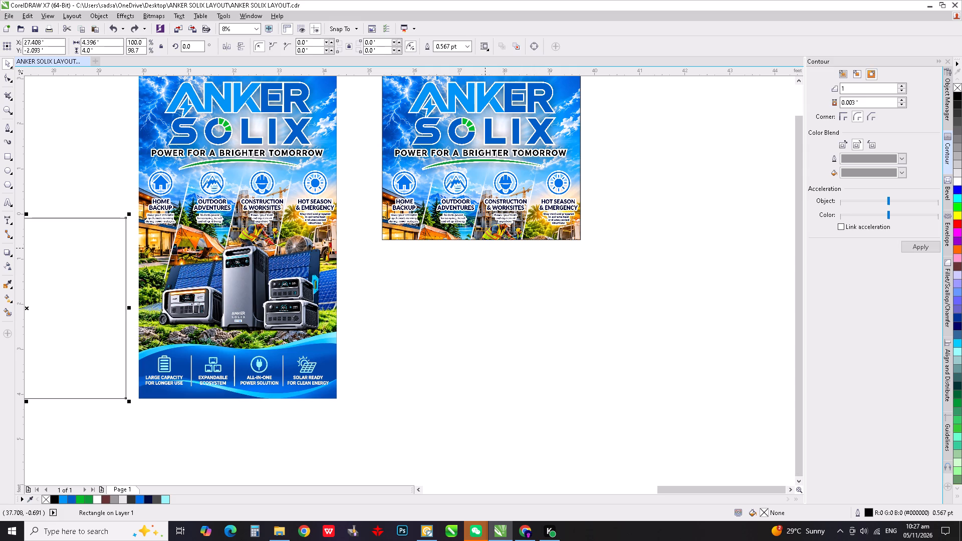
pyautogui.moveTo(340, 256); pyautogui.dragTo(357, 260, button='middle')
pyautogui.hotkey('ctrl', 'z')
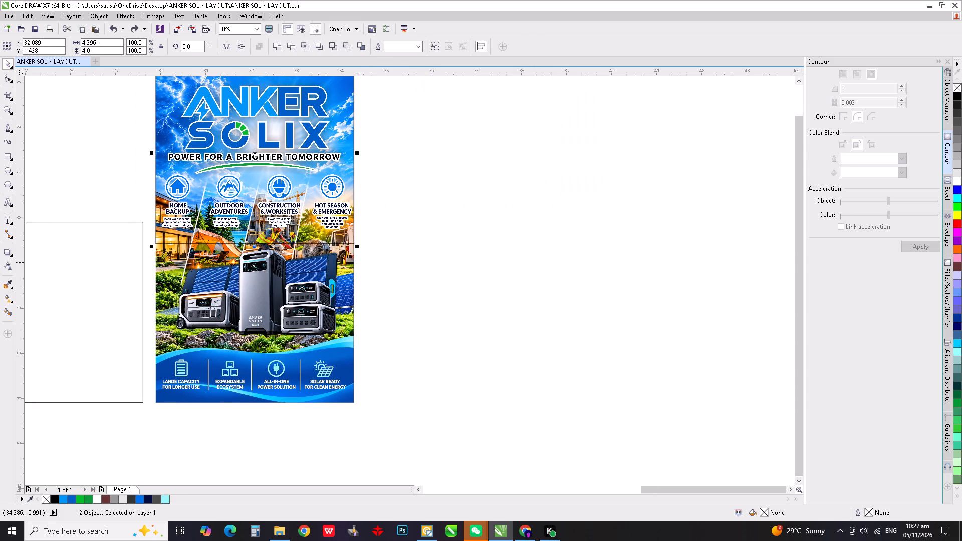
pyautogui.hotkey('ctrl', 'z')
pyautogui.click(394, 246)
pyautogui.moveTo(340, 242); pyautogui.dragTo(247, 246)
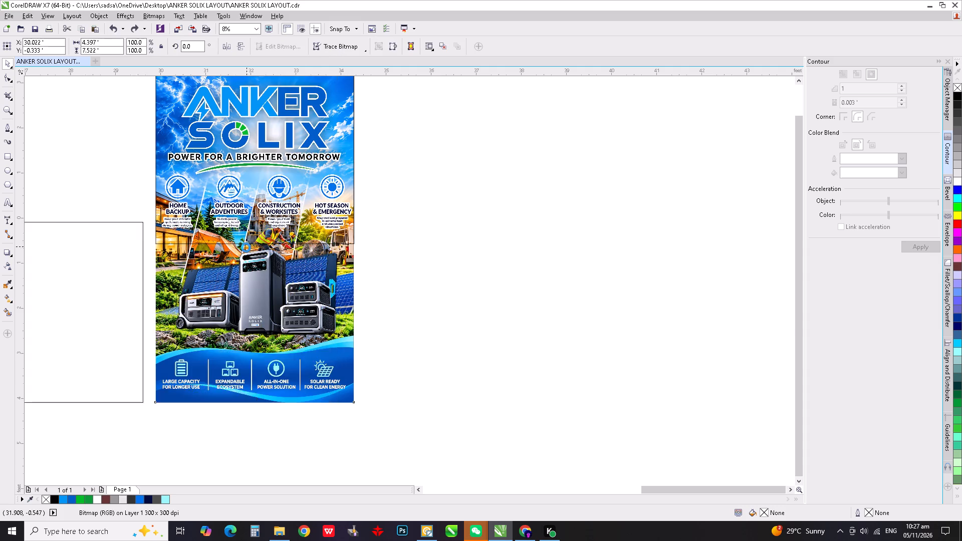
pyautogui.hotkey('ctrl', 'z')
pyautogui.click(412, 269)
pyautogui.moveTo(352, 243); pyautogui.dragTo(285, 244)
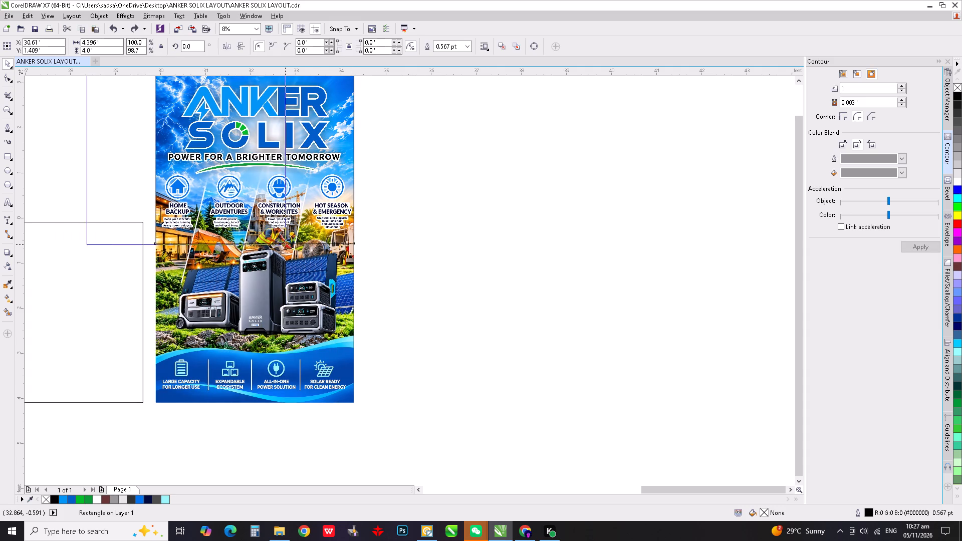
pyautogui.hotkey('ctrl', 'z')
# Move the empty 4 ft rectangle straight across onto the poster's lower half, aligned with the poster's side edges.
pyautogui.moveTo(167, 283); pyautogui.dragTo(292, 273, button='middle')
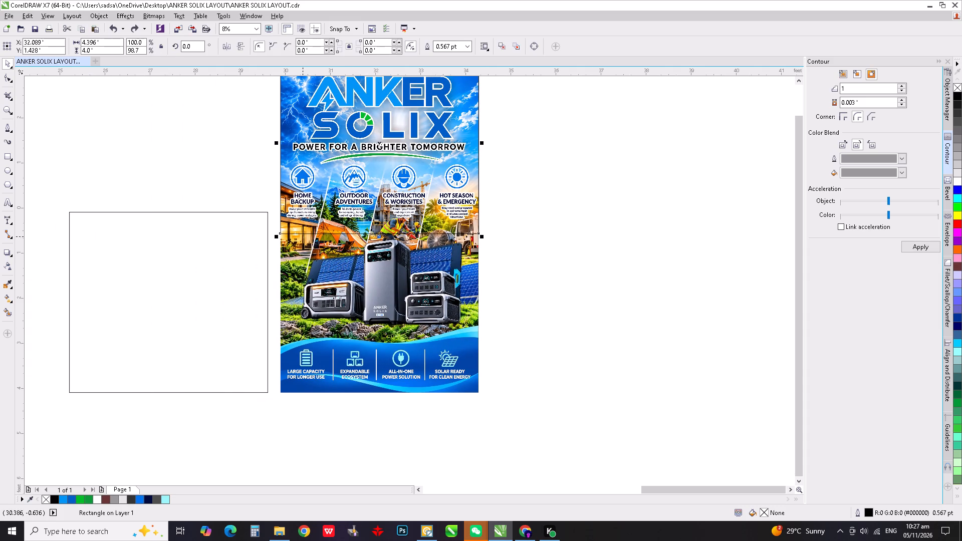
pyautogui.moveTo(268, 219); pyautogui.dragTo(460, 218)
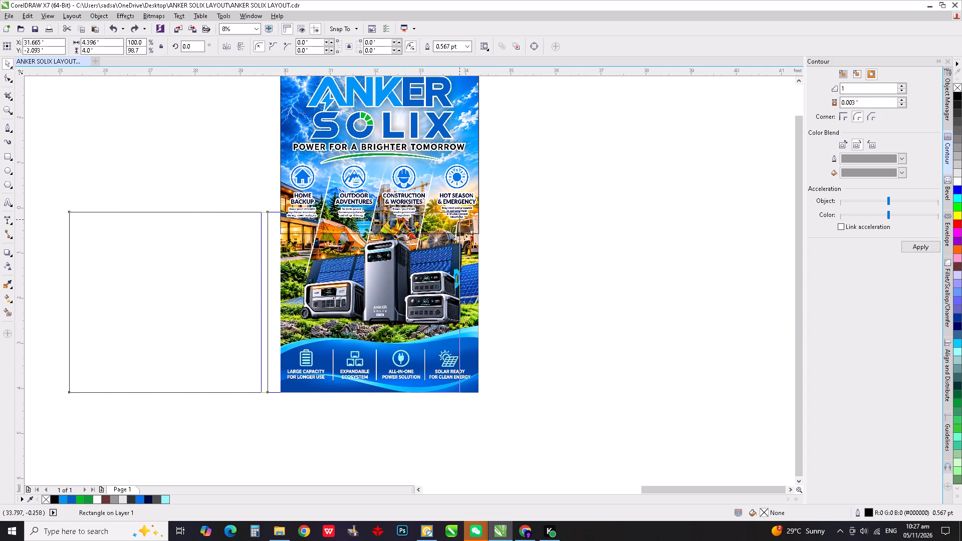
pyautogui.moveTo(460, 218); pyautogui.dragTo(480, 218)
# Shorten the lower rectangle to about 3.424 ft high so its top edge meets the upper rectangle's bottom edge.
pyautogui.scroll(1, 386, 214)
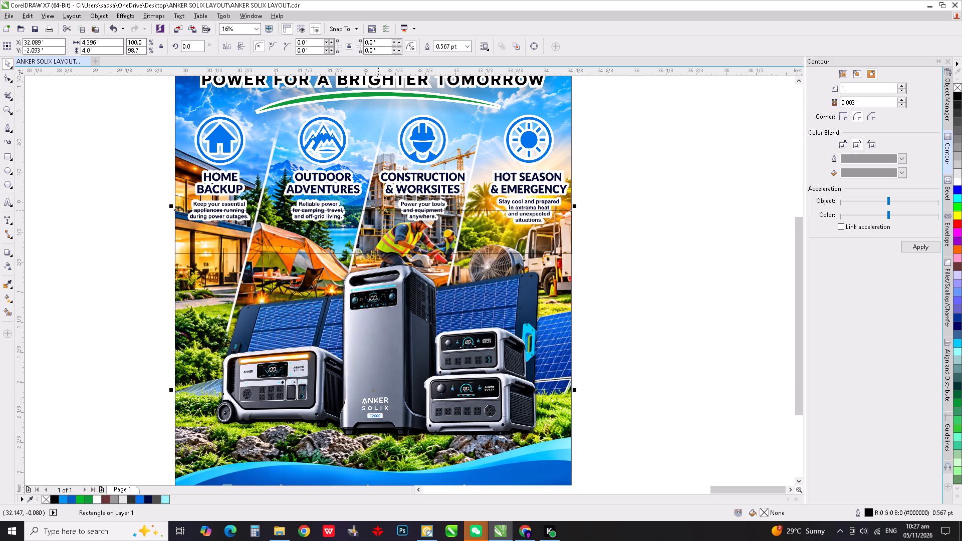
pyautogui.moveTo(373, 206); pyautogui.dragTo(374, 221)
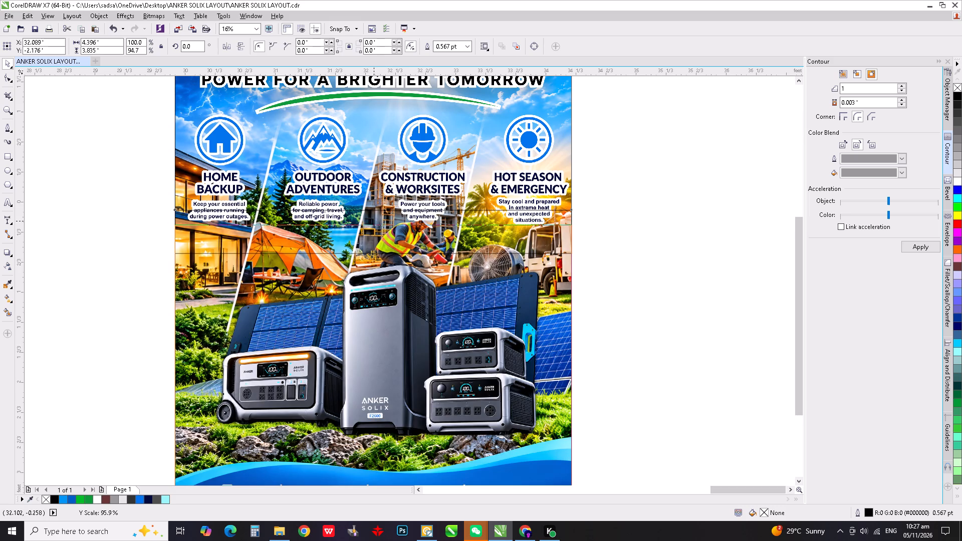
pyautogui.moveTo(374, 221); pyautogui.dragTo(374, 240)
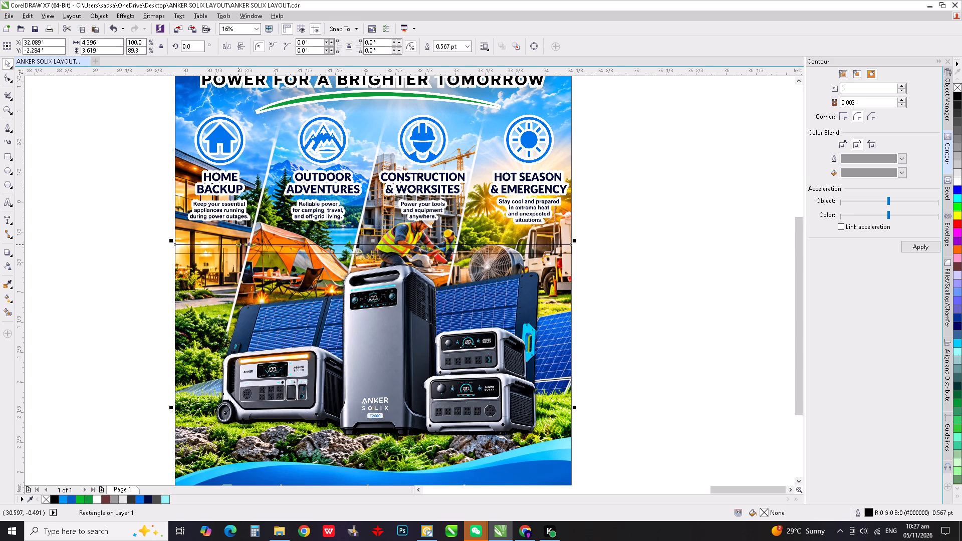
pyautogui.scroll(1, 369, 253)
pyautogui.moveTo(378, 233); pyautogui.dragTo(380, 236)
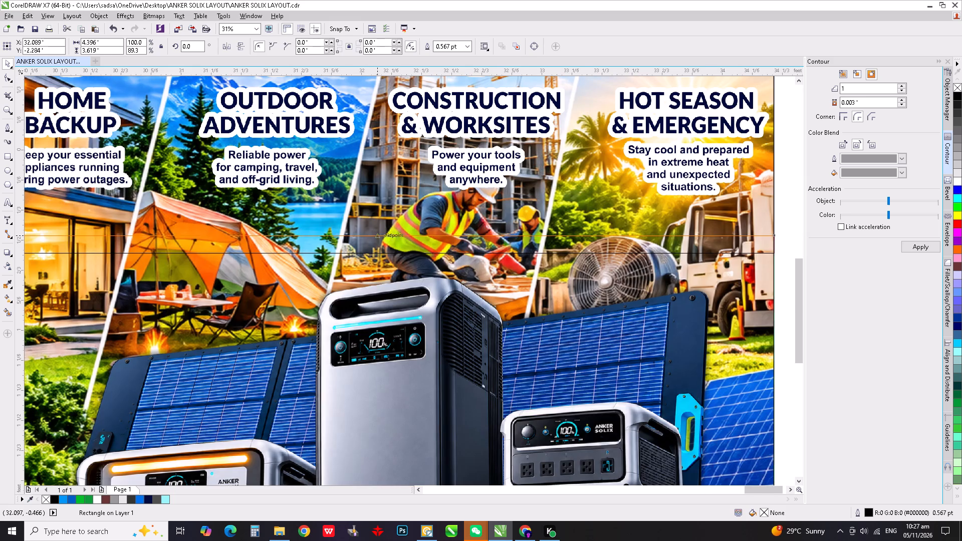
pyautogui.moveTo(380, 236); pyautogui.dragTo(379, 252)
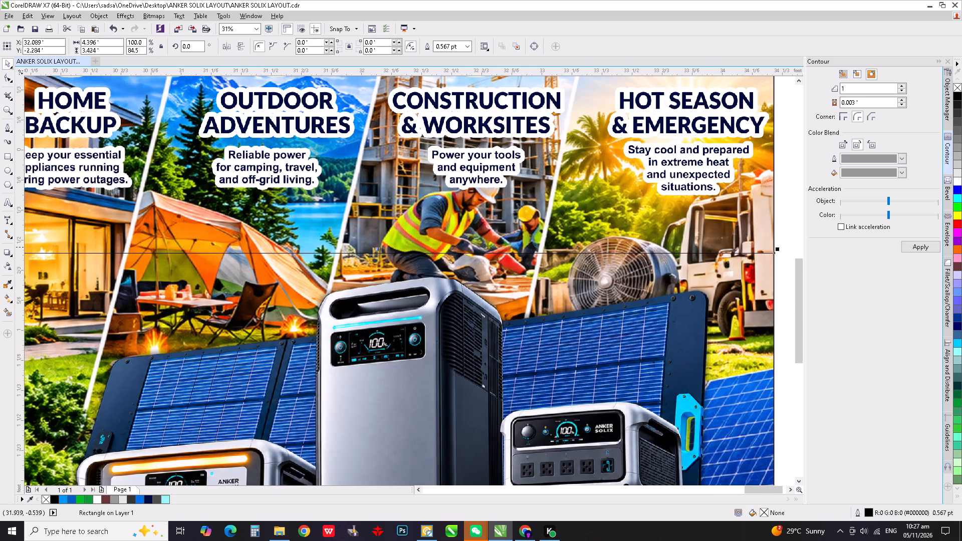
pyautogui.scroll(-1, 334, 247)
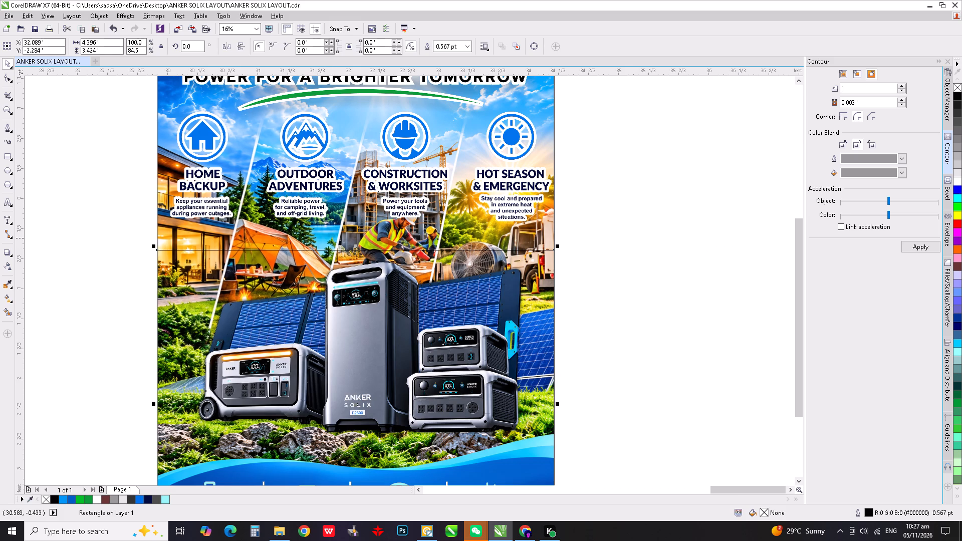
pyautogui.click(127, 241)
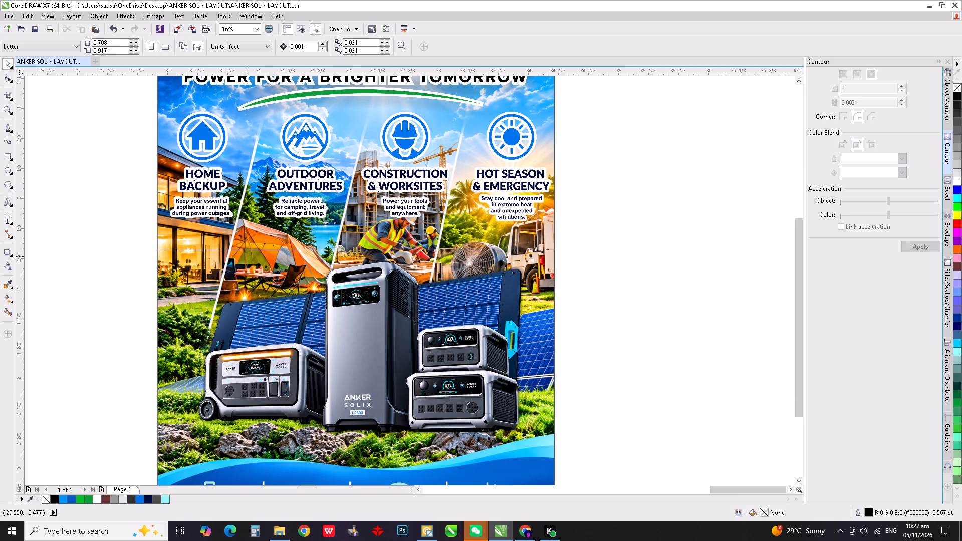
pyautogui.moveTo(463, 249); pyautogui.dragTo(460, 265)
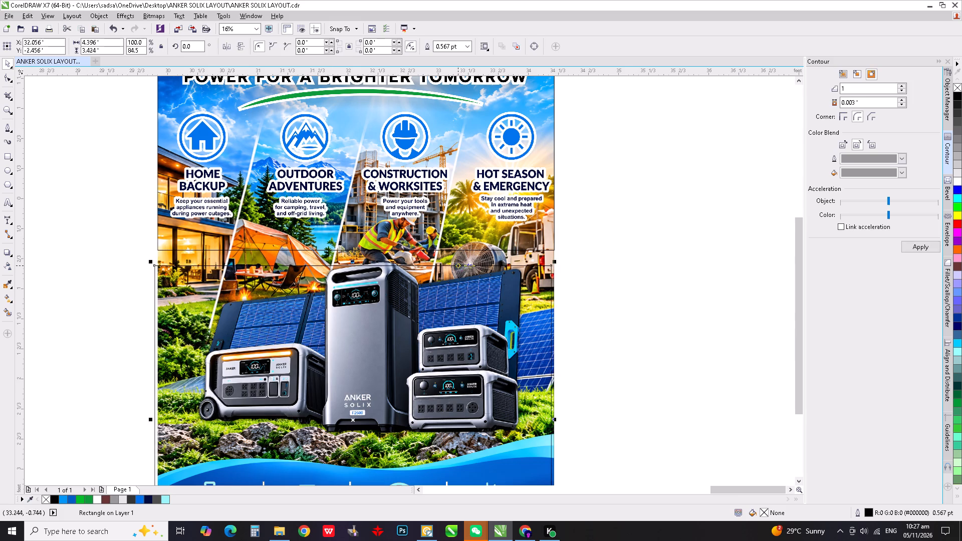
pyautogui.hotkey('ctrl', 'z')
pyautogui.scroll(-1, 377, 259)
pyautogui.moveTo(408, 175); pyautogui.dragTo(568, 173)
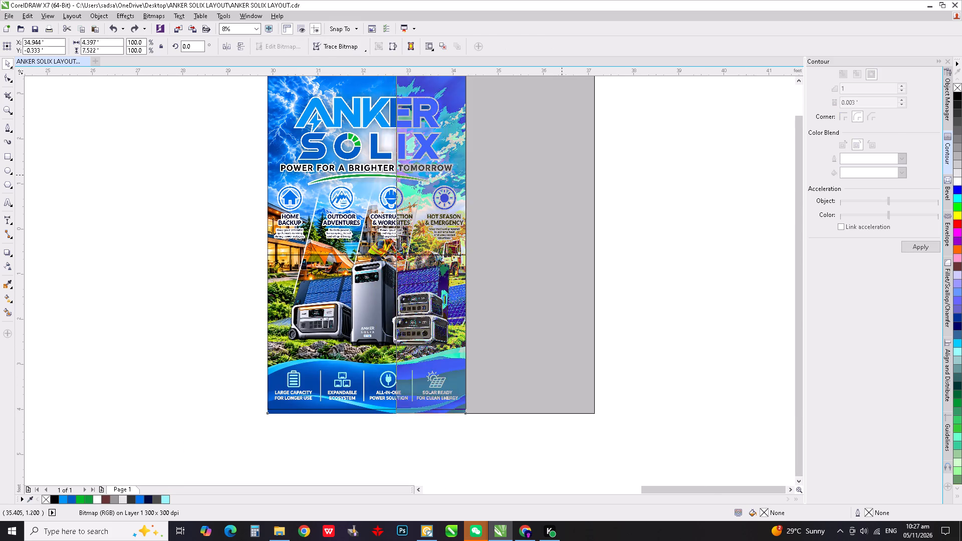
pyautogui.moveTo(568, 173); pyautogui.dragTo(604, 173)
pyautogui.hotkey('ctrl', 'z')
# Move the shortened rectangle straight across, off the poster into the empty area on its left side.
pyautogui.click(530, 208)
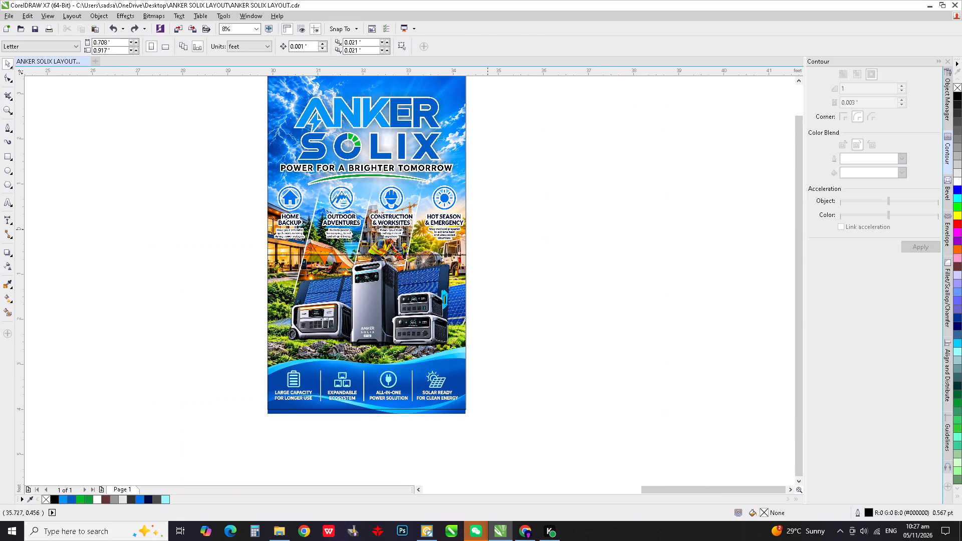
pyautogui.moveTo(461, 254); pyautogui.dragTo(222, 258)
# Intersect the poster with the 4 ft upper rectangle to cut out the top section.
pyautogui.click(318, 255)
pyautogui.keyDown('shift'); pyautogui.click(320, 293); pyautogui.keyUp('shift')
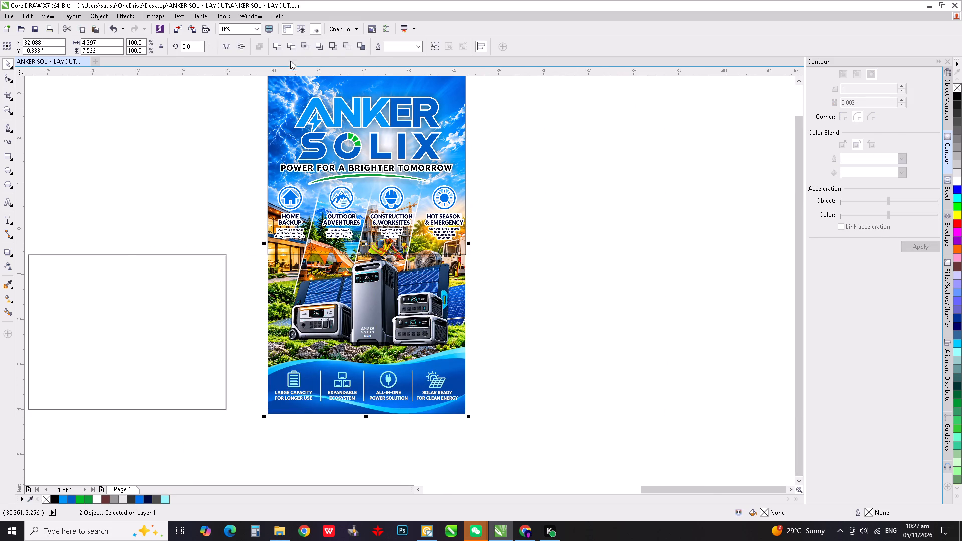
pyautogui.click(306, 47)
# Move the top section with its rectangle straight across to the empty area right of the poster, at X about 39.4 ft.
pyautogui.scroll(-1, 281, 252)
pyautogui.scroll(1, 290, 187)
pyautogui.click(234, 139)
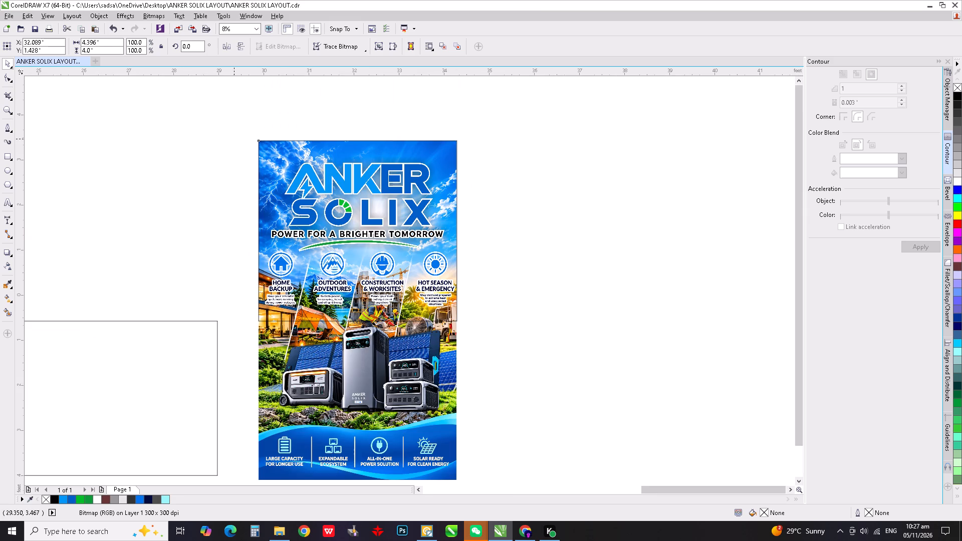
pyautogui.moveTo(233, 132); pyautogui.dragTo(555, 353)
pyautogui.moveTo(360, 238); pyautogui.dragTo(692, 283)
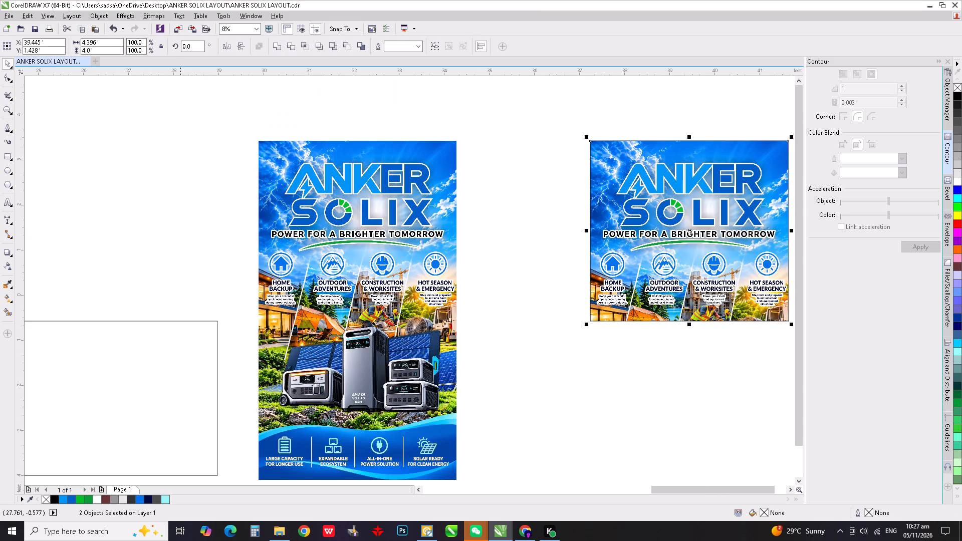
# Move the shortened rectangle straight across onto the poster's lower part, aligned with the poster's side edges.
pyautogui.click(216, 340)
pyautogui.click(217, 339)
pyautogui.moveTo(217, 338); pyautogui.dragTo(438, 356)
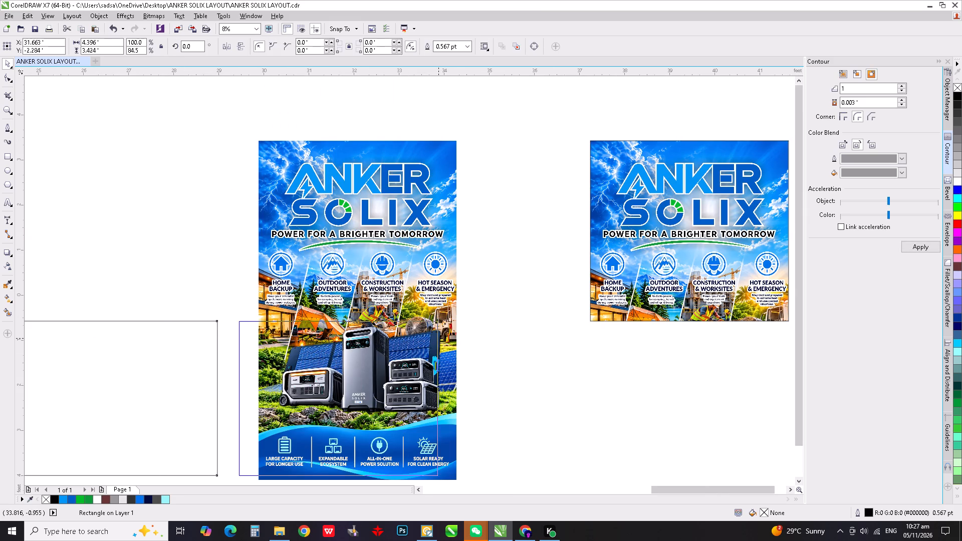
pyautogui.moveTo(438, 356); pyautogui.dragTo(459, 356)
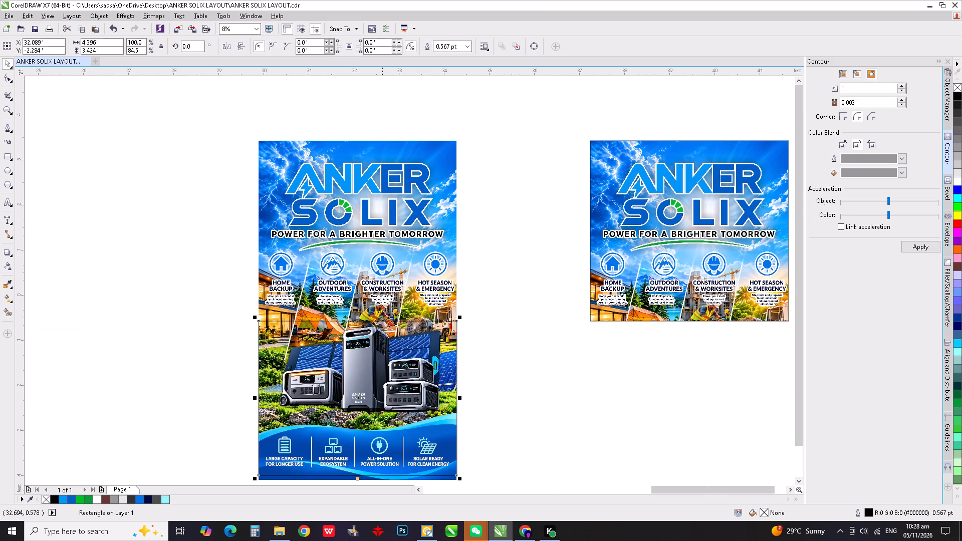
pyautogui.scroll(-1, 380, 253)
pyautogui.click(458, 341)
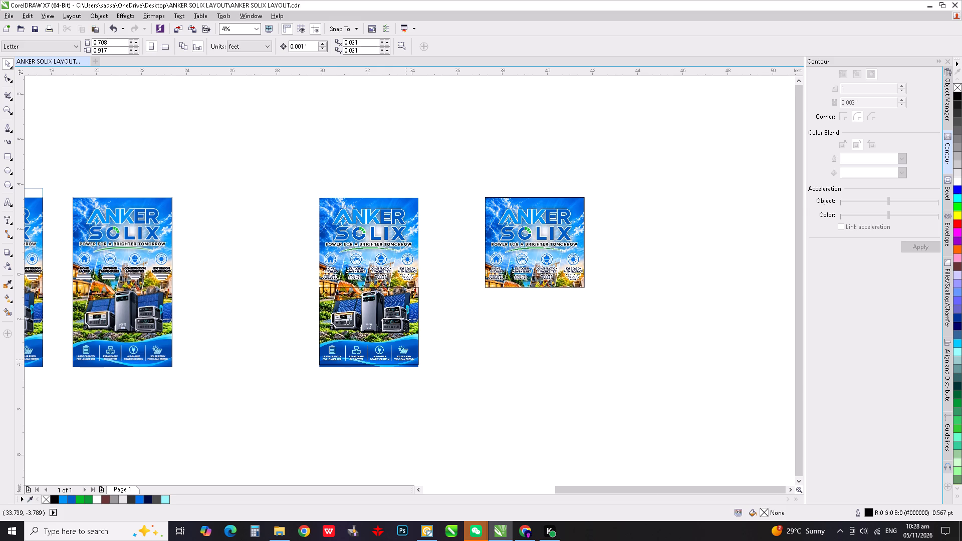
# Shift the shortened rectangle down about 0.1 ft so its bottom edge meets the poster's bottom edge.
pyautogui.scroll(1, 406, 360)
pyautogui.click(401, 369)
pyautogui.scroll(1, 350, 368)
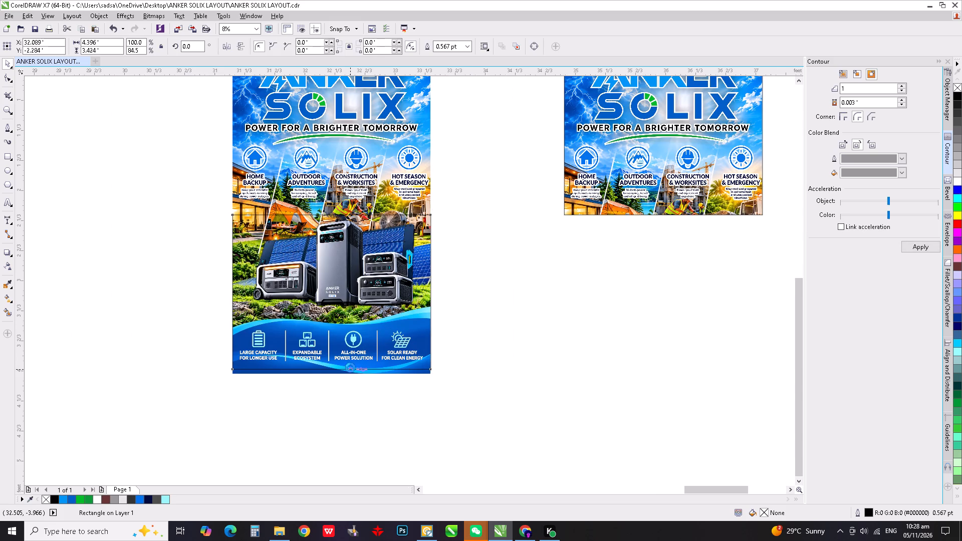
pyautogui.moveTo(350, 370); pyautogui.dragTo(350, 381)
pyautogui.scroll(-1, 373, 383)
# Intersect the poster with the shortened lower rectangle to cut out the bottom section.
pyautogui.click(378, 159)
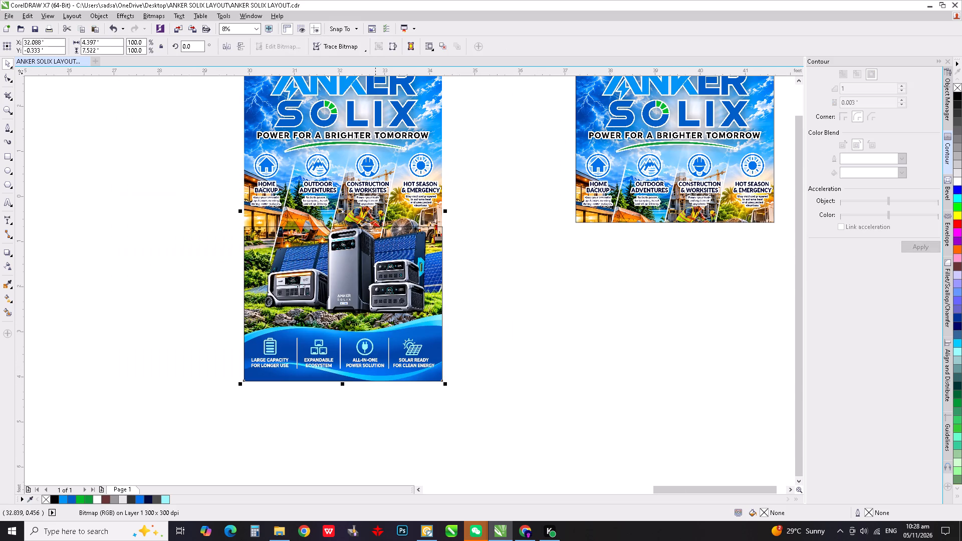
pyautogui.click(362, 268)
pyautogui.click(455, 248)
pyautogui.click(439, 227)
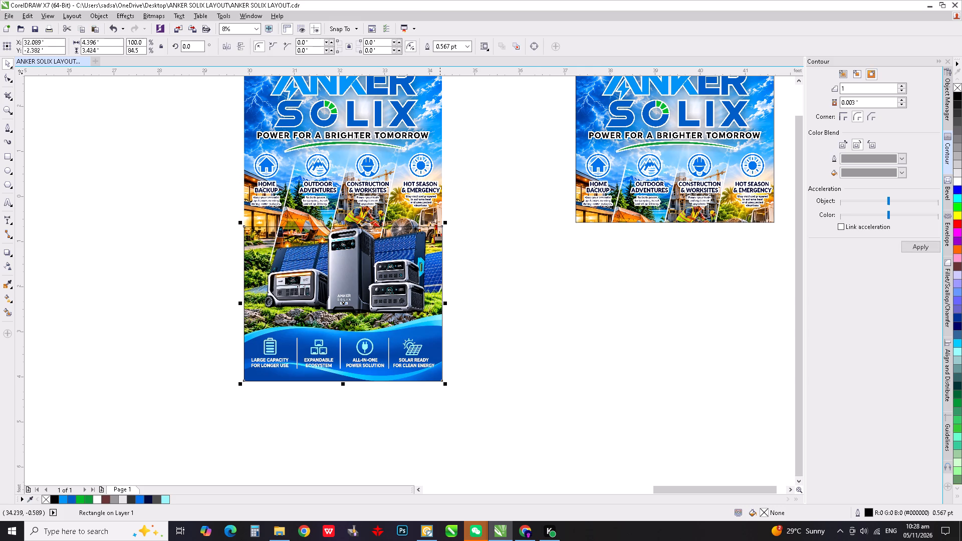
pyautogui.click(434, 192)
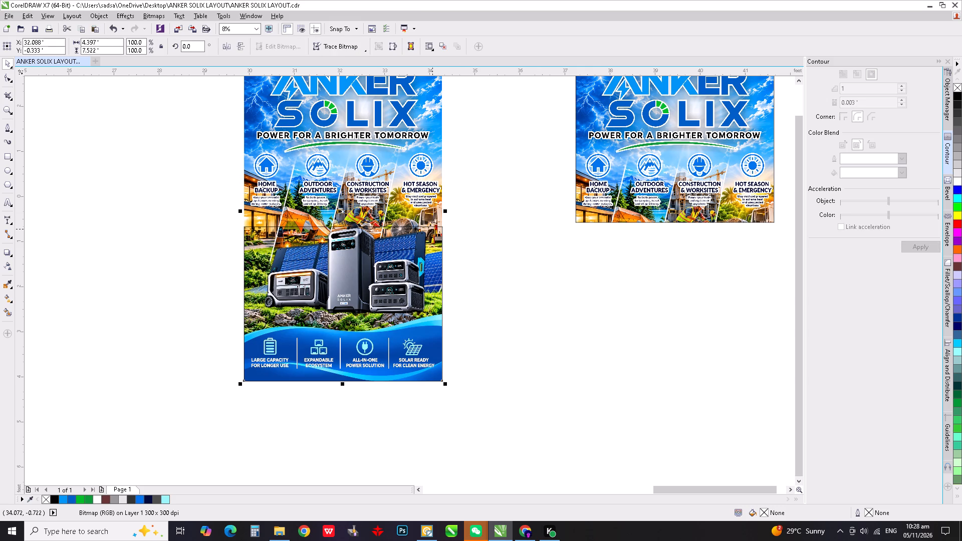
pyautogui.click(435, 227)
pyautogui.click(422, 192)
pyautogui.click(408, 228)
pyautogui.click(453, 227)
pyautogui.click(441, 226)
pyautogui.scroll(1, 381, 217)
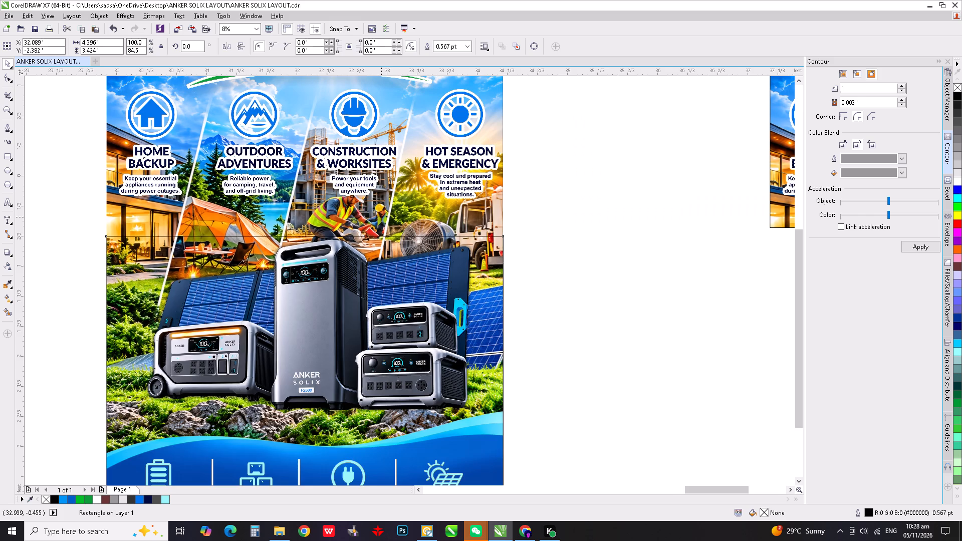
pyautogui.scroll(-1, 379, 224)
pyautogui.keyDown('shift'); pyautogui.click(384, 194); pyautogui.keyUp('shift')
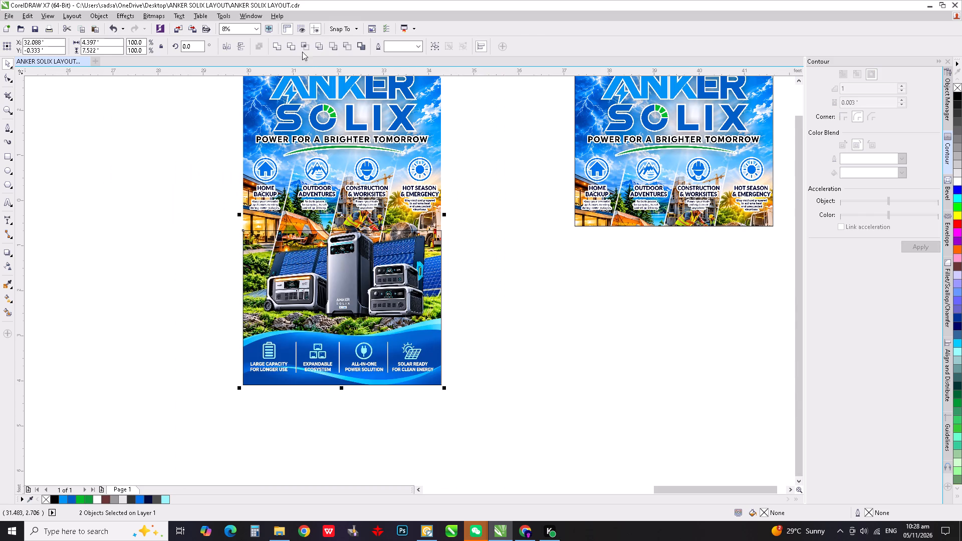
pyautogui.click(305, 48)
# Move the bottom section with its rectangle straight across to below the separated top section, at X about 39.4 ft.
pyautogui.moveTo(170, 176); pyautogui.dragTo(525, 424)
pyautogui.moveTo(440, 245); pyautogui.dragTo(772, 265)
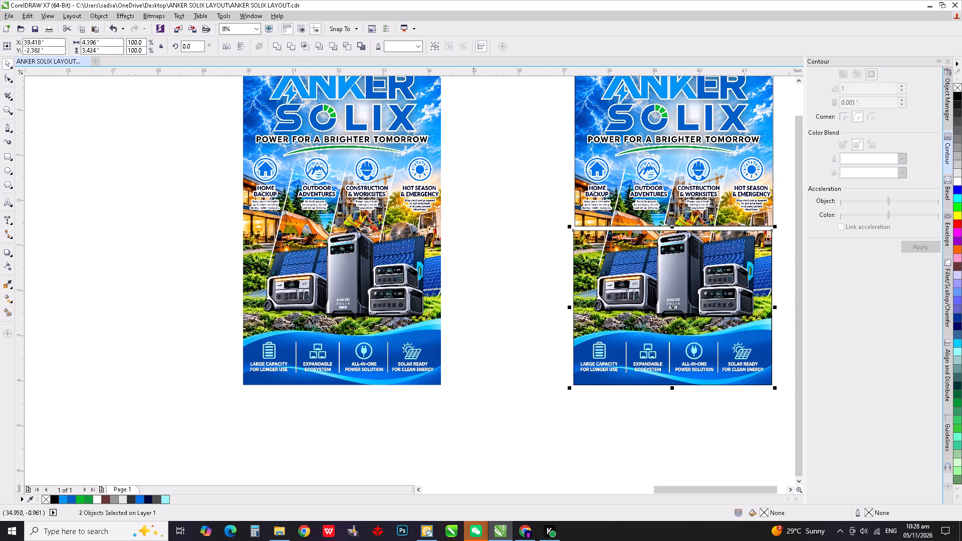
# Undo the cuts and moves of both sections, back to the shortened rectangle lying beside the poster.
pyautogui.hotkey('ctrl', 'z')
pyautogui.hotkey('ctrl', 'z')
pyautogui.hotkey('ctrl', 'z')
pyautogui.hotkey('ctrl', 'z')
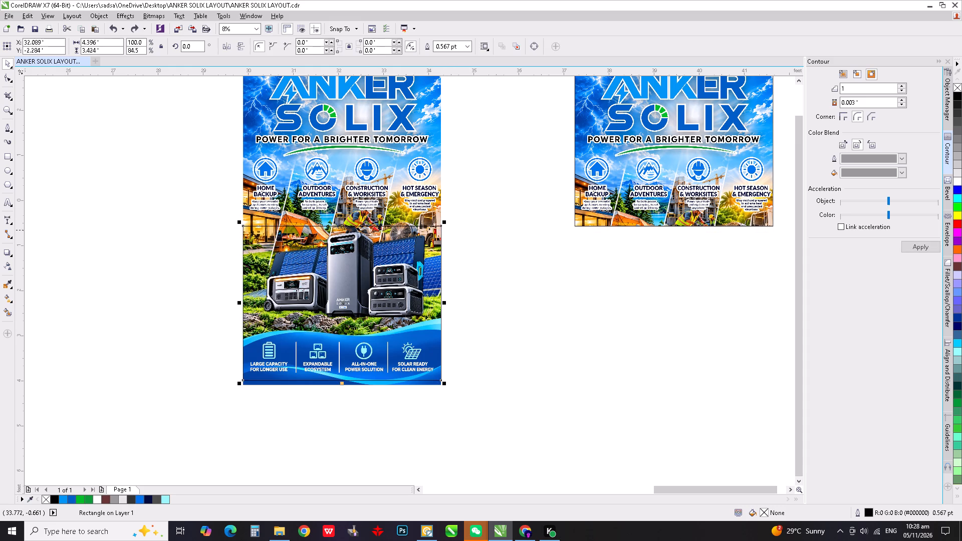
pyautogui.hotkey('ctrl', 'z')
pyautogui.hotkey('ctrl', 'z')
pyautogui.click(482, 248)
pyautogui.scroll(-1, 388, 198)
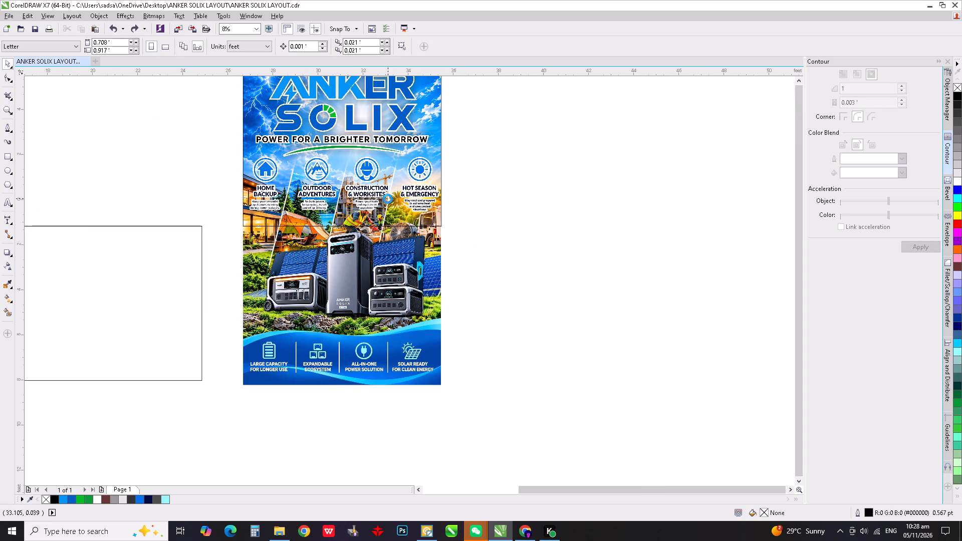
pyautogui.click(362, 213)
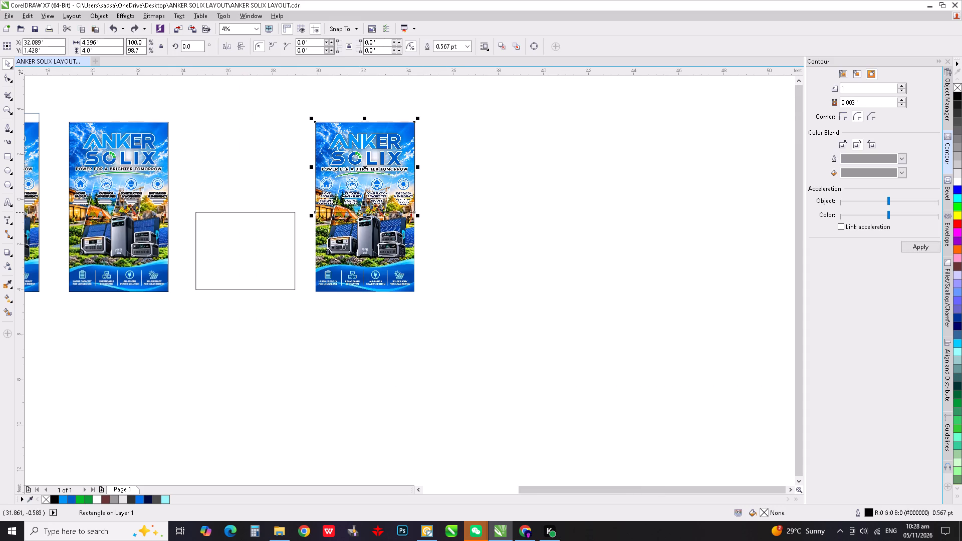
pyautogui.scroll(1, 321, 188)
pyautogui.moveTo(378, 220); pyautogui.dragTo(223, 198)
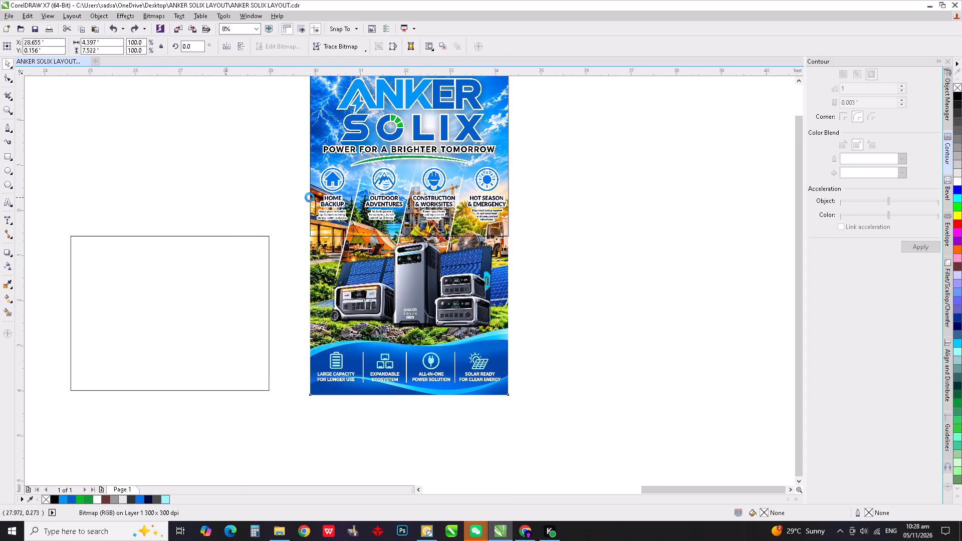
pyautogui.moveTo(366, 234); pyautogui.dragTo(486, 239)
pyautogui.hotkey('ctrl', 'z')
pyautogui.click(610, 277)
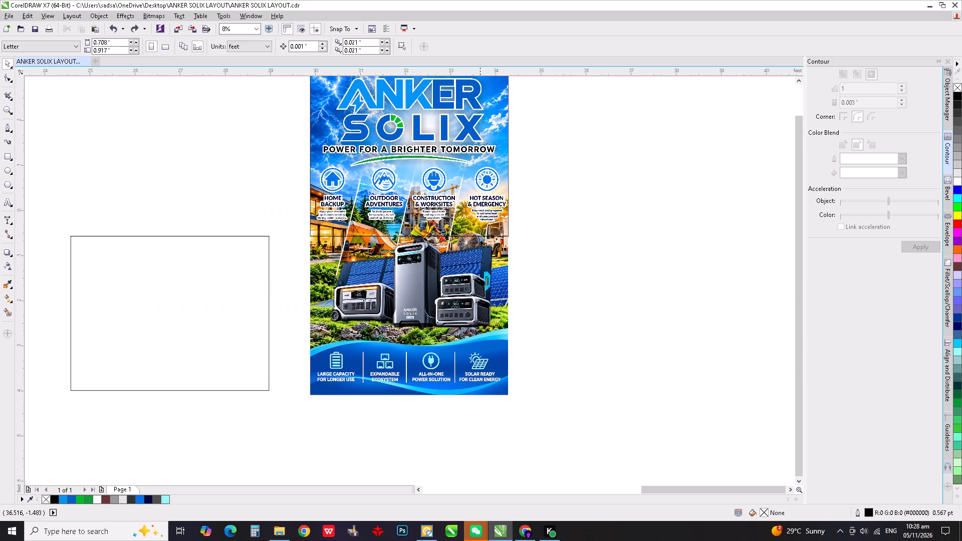
# Move the shortened rectangle onto the poster's lower part and extend its bottom edge to the poster's bottom, about 3.52 ft high.
pyautogui.doubleClick(271, 359)
pyautogui.moveTo(268, 360); pyautogui.dragTo(275, 360)
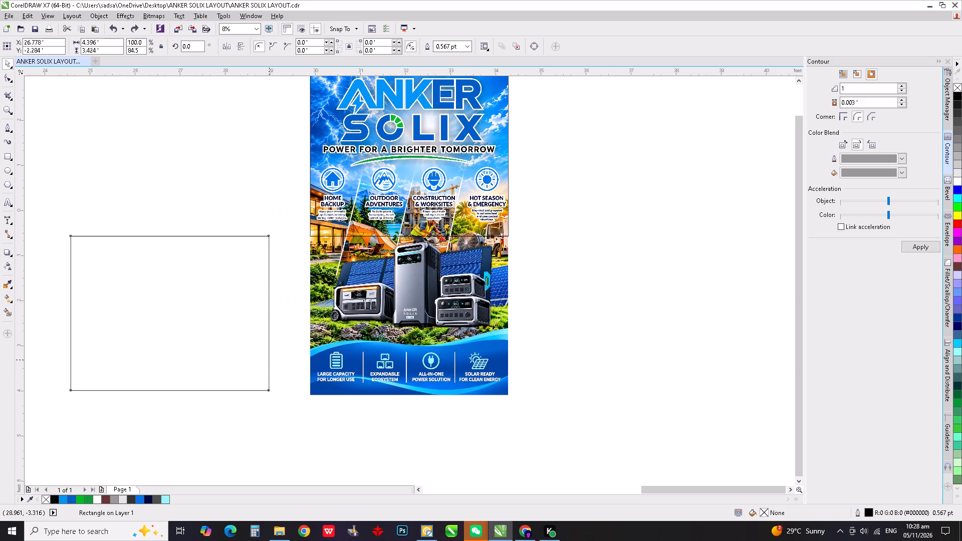
pyautogui.moveTo(275, 360); pyautogui.dragTo(507, 353)
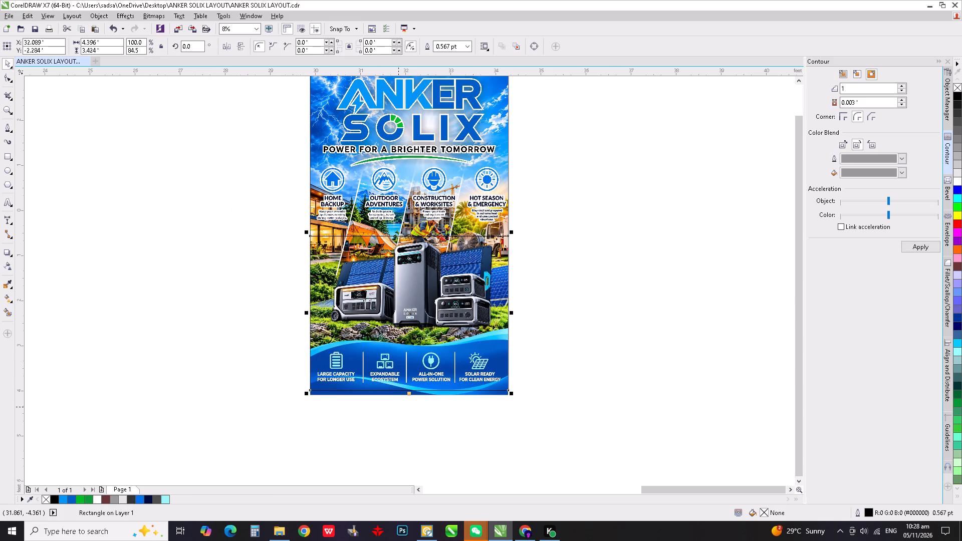
pyautogui.moveTo(409, 393); pyautogui.dragTo(409, 399)
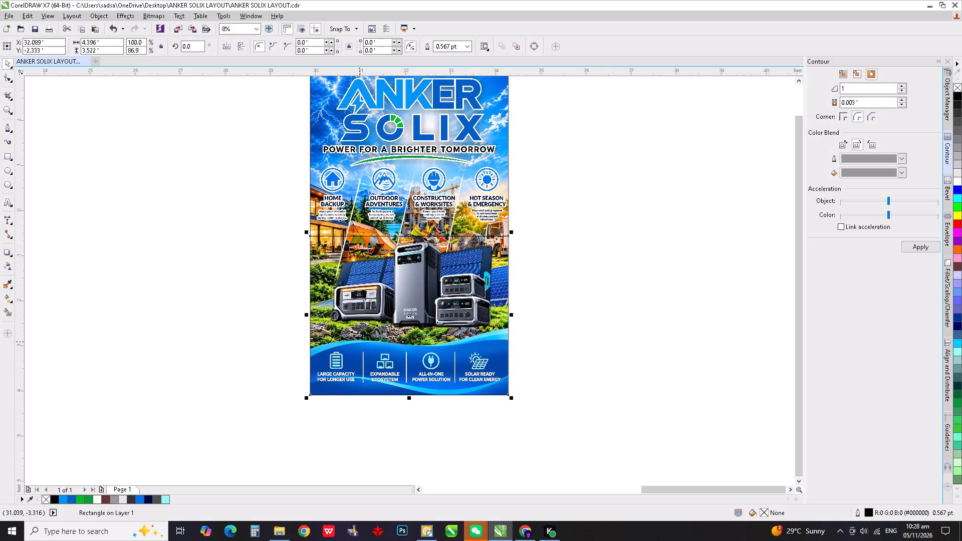
# Move the lower rectangle straight off the poster into the empty space beside it.
pyautogui.scroll(1, 390, 404)
pyautogui.scroll(-2, 369, 385)
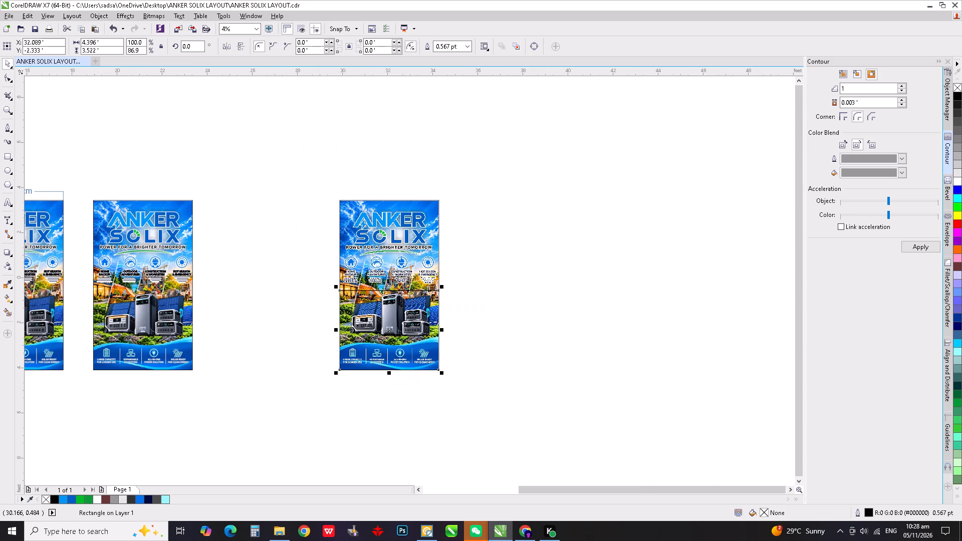
pyautogui.scroll(1, 350, 284)
pyautogui.moveTo(330, 311); pyautogui.dragTo(115, 317)
# Intersect the poster with the 4 ft upper rectangle to cut out the top section.
pyautogui.click(390, 296)
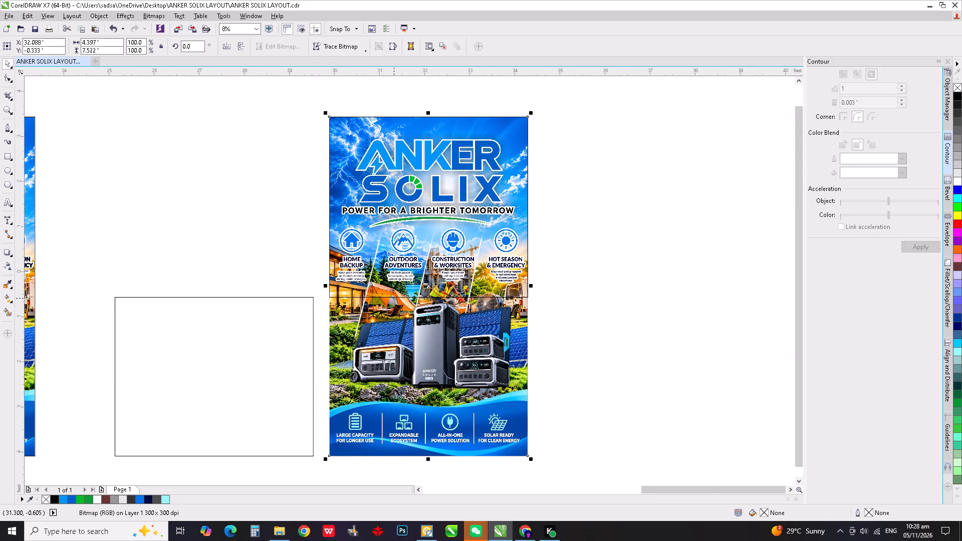
pyautogui.click(395, 298)
pyautogui.keyDown('shift'); pyautogui.click(397, 327); pyautogui.keyUp('shift')
pyautogui.click(308, 46)
# Move the top section with its rectangle straight across beside the original poster, at X about 37.4 ft.
pyautogui.moveTo(299, 94); pyautogui.dragTo(564, 274)
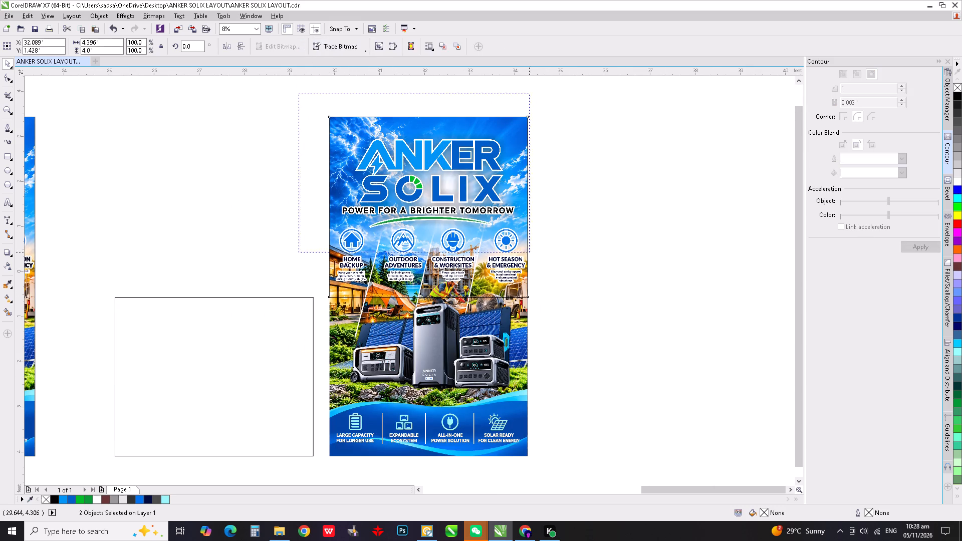
pyautogui.moveTo(564, 274); pyautogui.dragTo(685, 338)
pyautogui.moveTo(431, 198); pyautogui.dragTo(670, 225)
# Place the lower rectangle back over the poster's bottom part and intersect it with the poster to cut out the bottom section.
pyautogui.moveTo(312, 308); pyautogui.dragTo(526, 333)
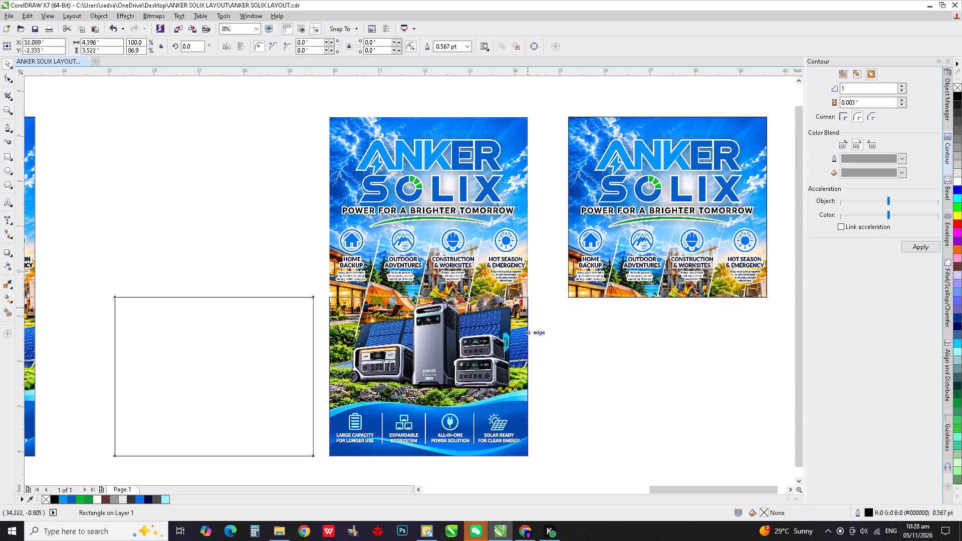
pyautogui.moveTo(526, 333); pyautogui.dragTo(528, 332)
pyautogui.keyDown('shift'); pyautogui.click(440, 219); pyautogui.keyUp('shift')
pyautogui.click(305, 47)
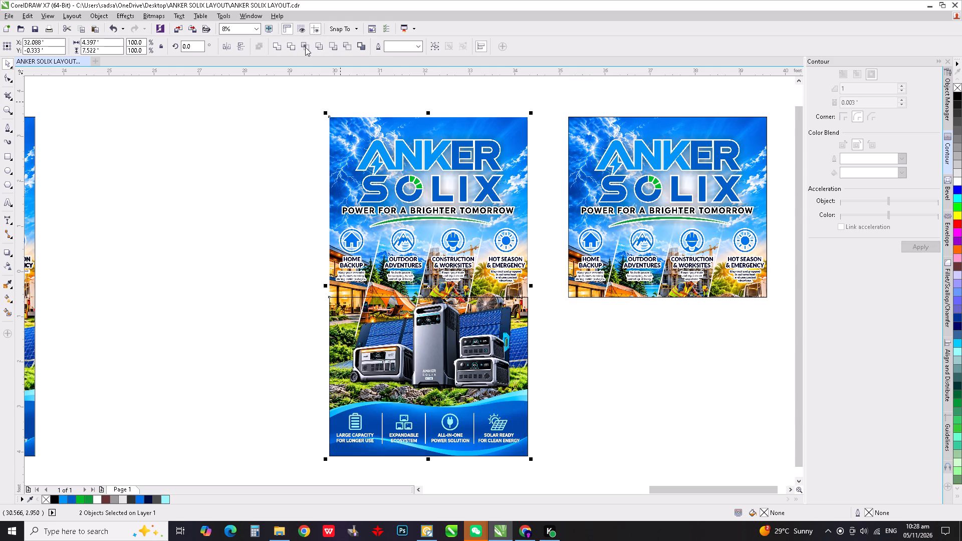
# Move the bottom section with its rectangle directly below the separated top section, aligning its left edge at X about 37.389 ft.
pyautogui.moveTo(215, 312); pyautogui.dragTo(546, 449)
pyautogui.moveTo(281, 265); pyautogui.dragTo(575, 480)
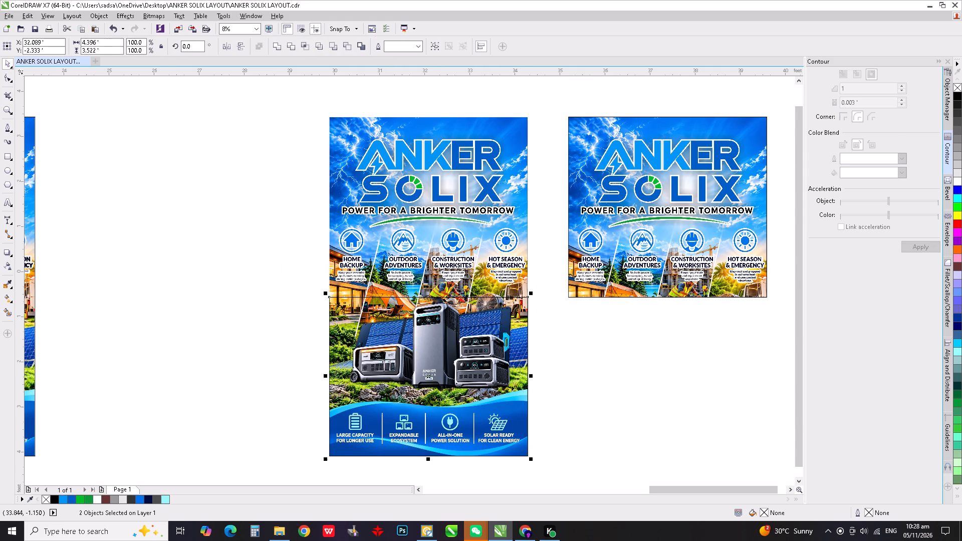
pyautogui.moveTo(500, 296); pyautogui.dragTo(741, 316)
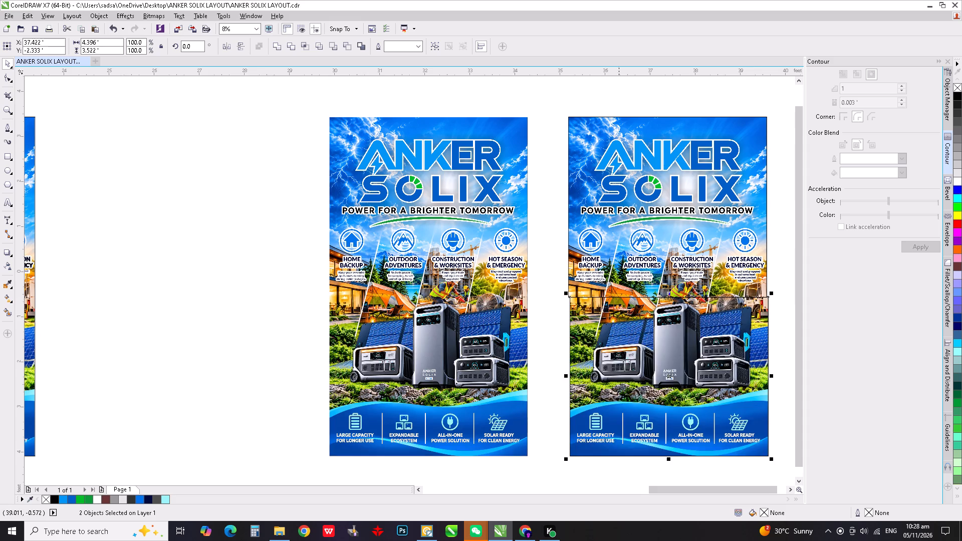
pyautogui.scroll(1, 596, 301)
pyautogui.click(546, 295)
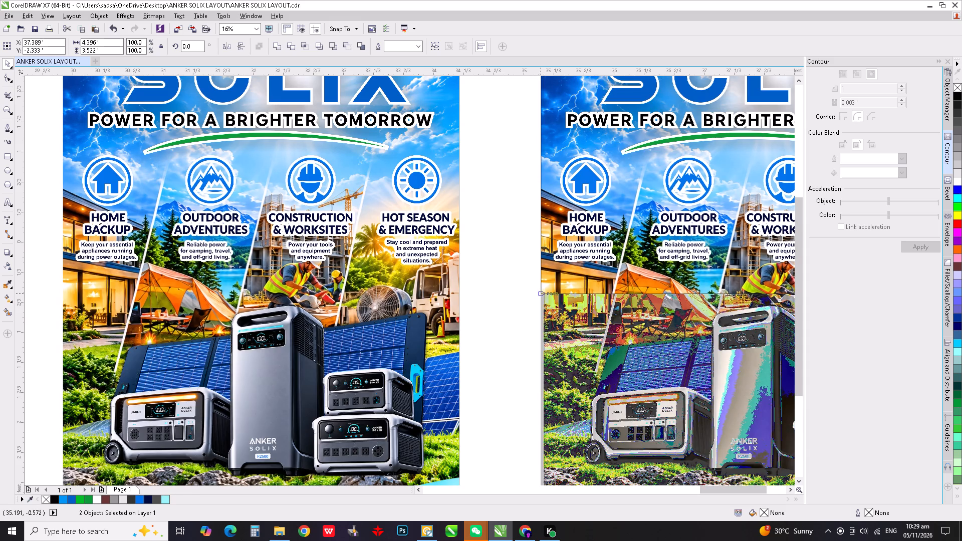
pyautogui.scroll(3, 543, 302)
pyautogui.scroll(-12, 500, 288)
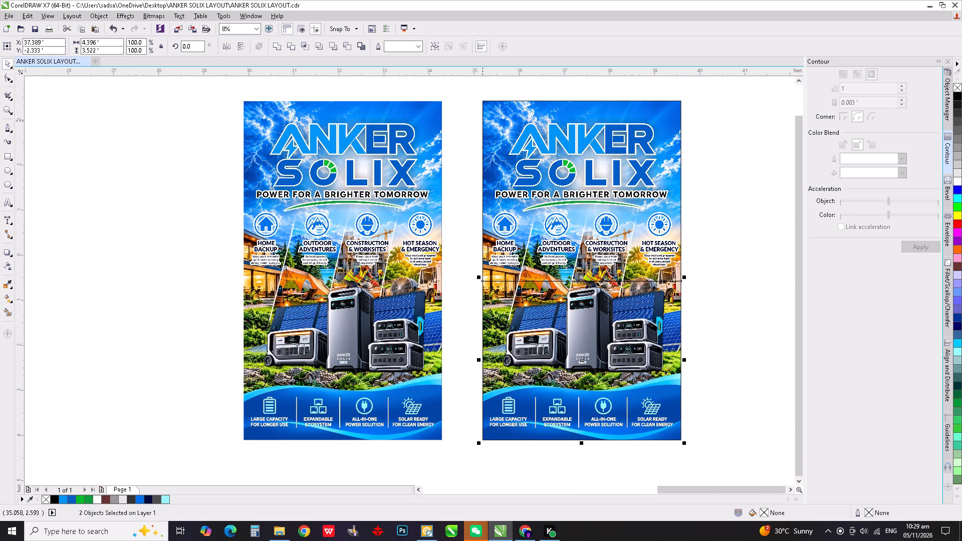
# Select the original poster and the assembled sections in turn to compare their sizes.
pyautogui.moveTo(465, 90); pyautogui.dragTo(743, 472)
pyautogui.click(281, 154)
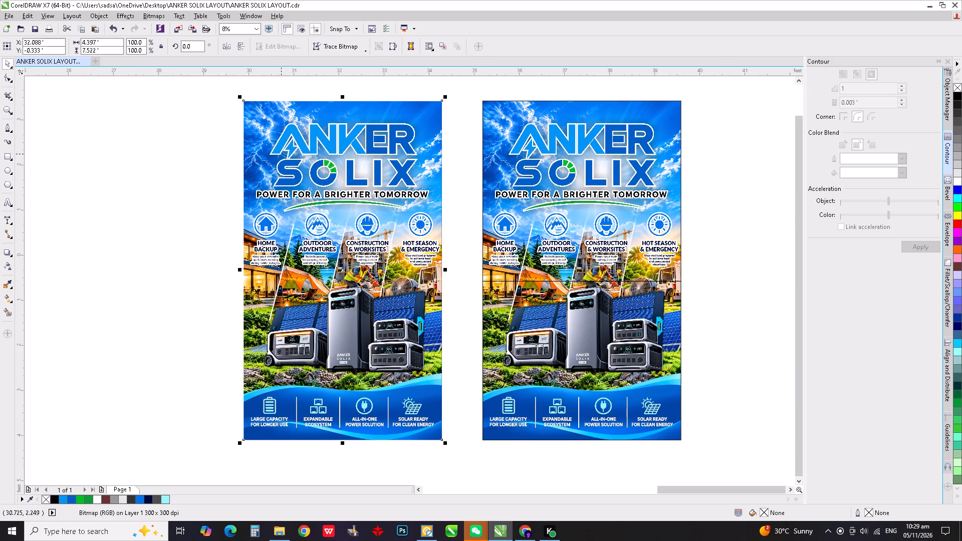
pyautogui.moveTo(471, 95); pyautogui.dragTo(718, 428)
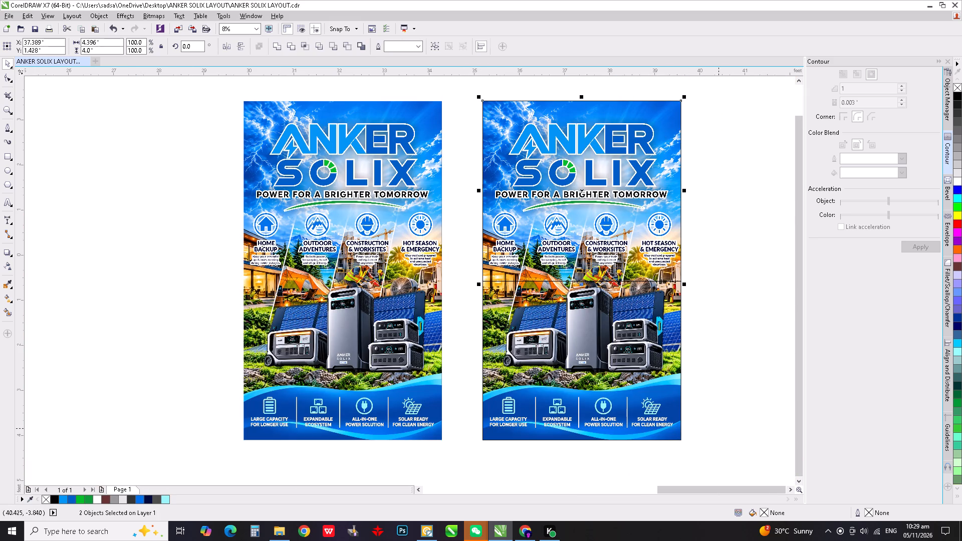
pyautogui.moveTo(203, 88); pyautogui.dragTo(457, 429)
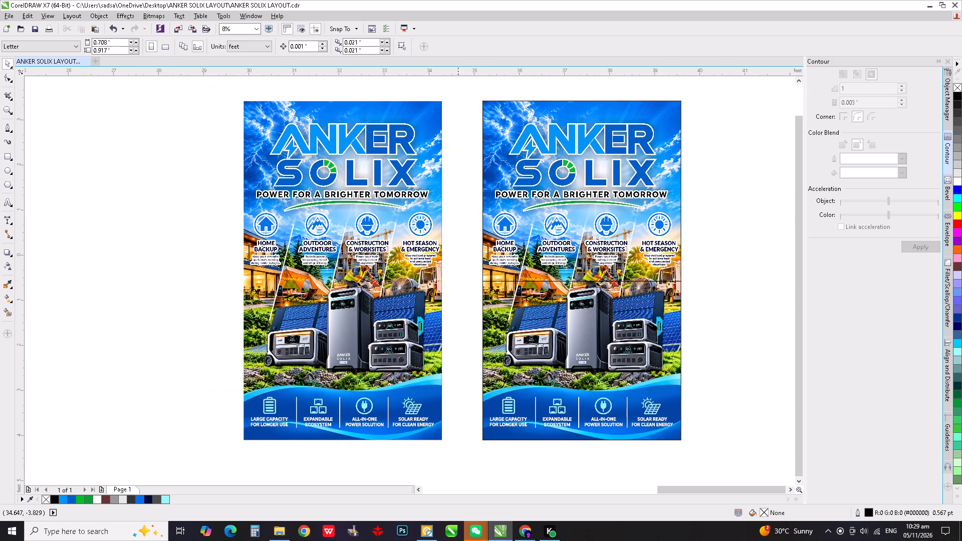
pyautogui.moveTo(223, 86); pyautogui.dragTo(458, 451)
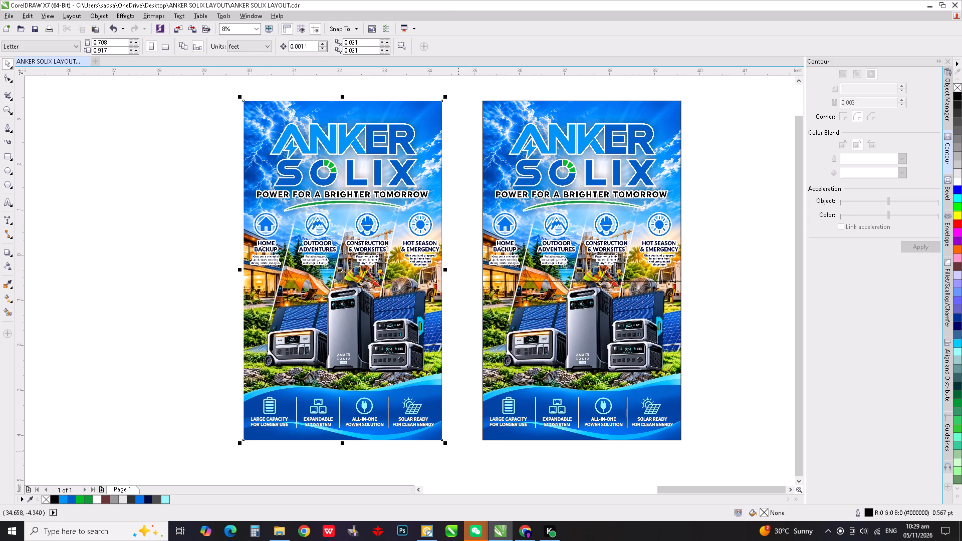
pyautogui.moveTo(474, 88); pyautogui.dragTo(618, 352)
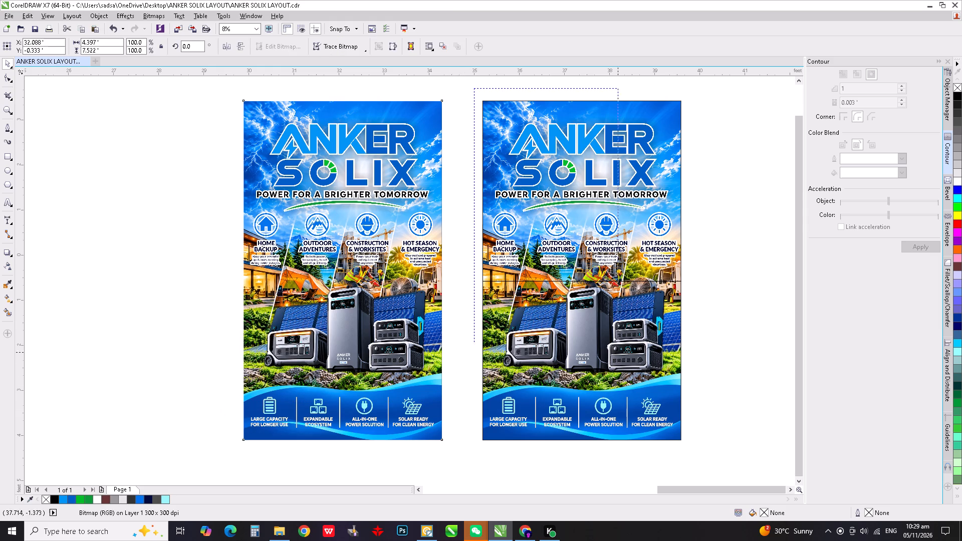
pyautogui.moveTo(618, 352); pyautogui.dragTo(702, 464)
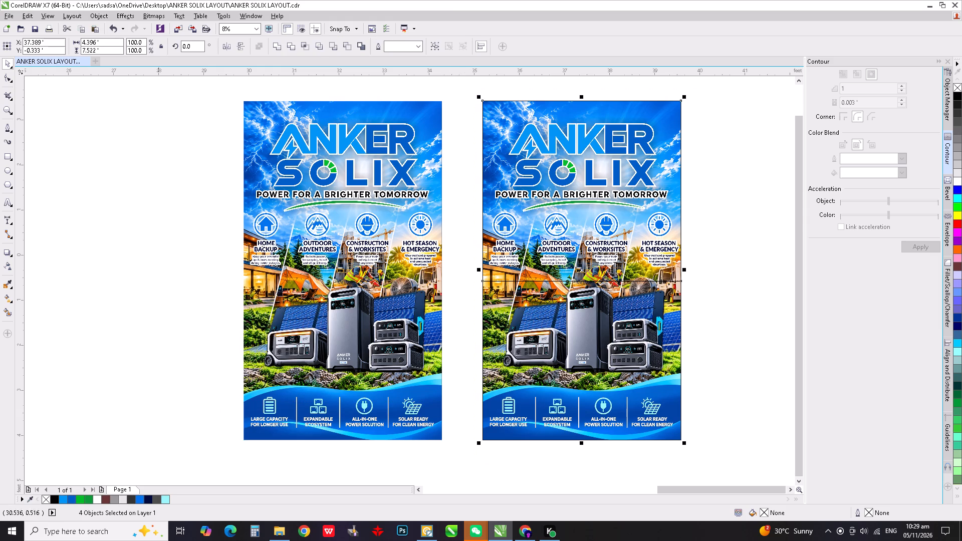
pyautogui.moveTo(219, 87); pyautogui.dragTo(456, 453)
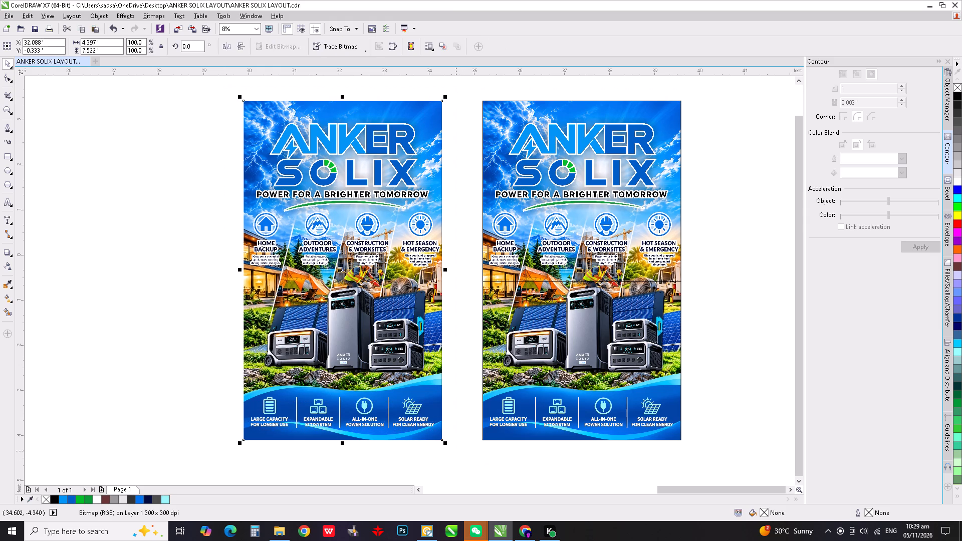
pyautogui.click(463, 279)
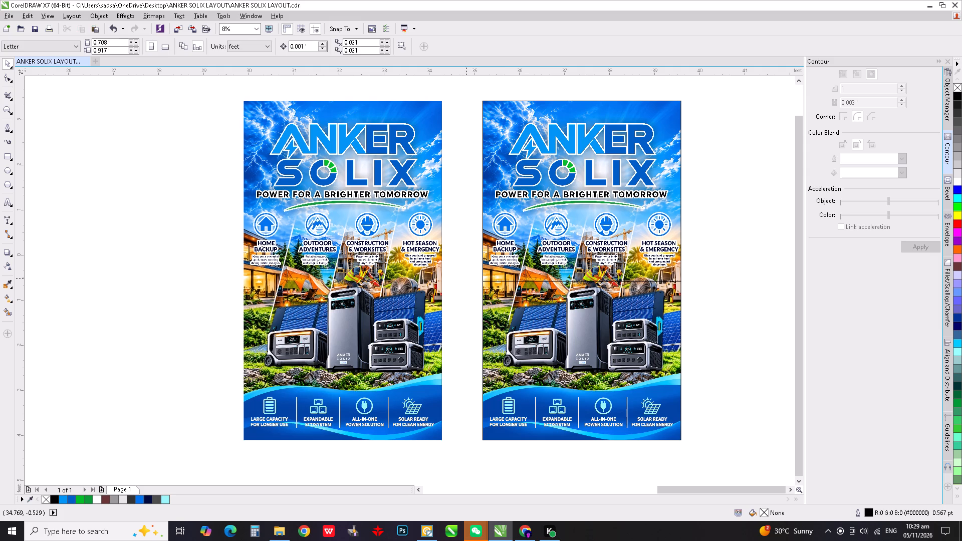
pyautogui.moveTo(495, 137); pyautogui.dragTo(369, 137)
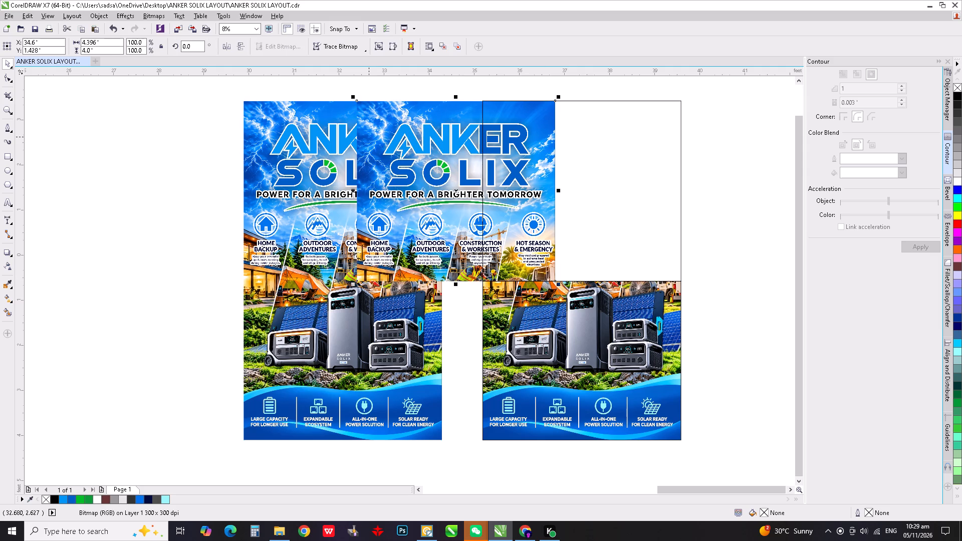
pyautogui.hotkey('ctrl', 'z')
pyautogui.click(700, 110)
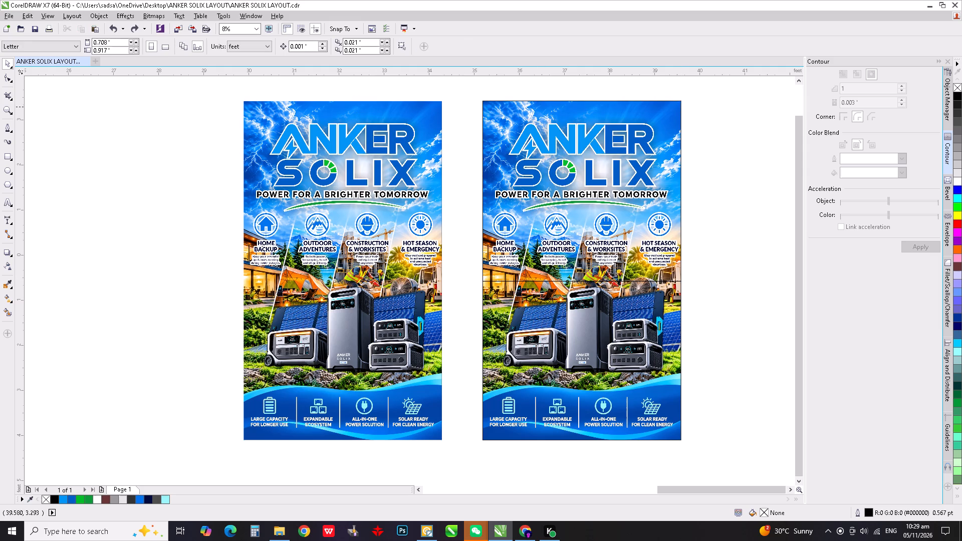
# Move the upper rectangle outline alone from the separated top section back onto the original poster, at X about 32.089 ft.
pyautogui.moveTo(681, 107); pyautogui.dragTo(441, 121)
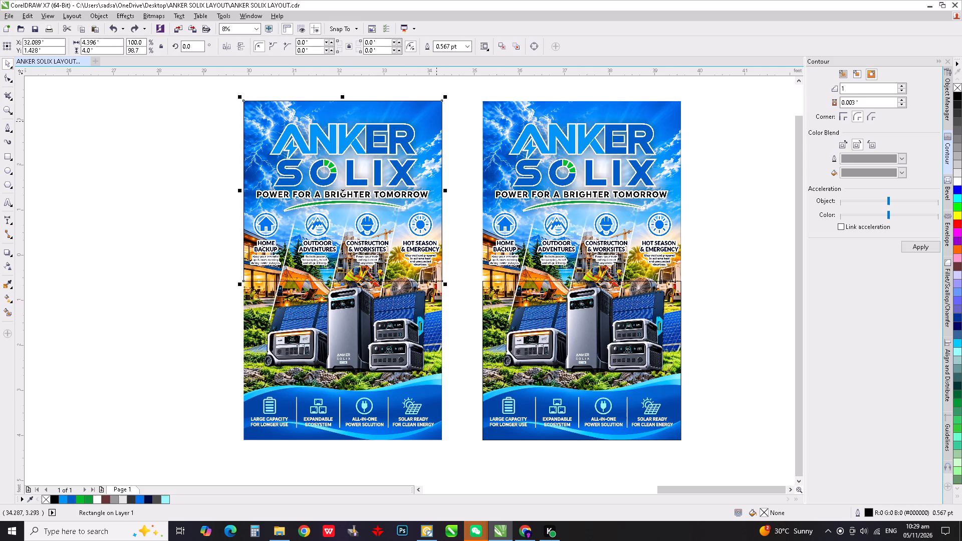
pyautogui.scroll(2, 441, 124)
pyautogui.moveTo(442, 128); pyautogui.dragTo(402, 137)
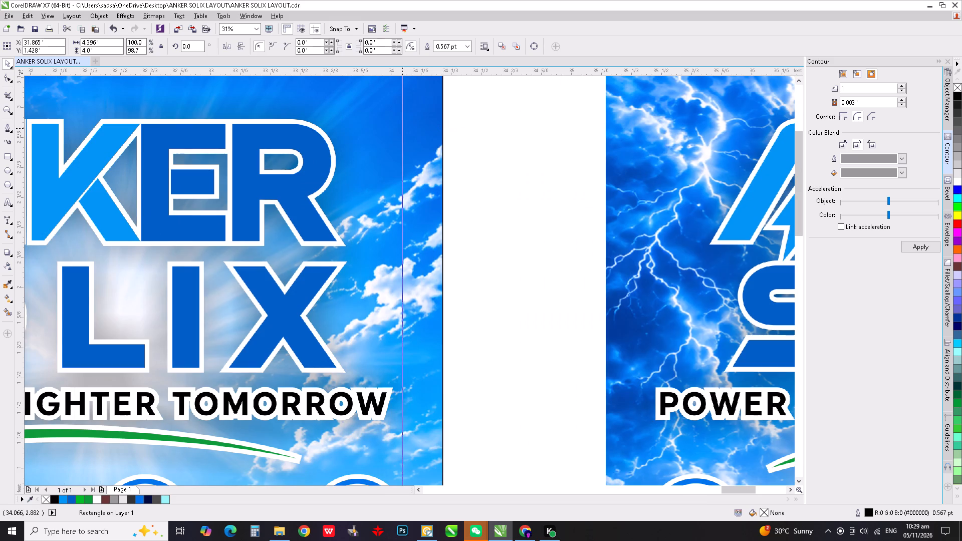
pyautogui.moveTo(402, 137); pyautogui.dragTo(443, 145)
# Move the lower rectangle outline alone from the bottom section back onto the original poster's lower part, at X about 32.088 ft.
pyautogui.scroll(-5, 361, 138)
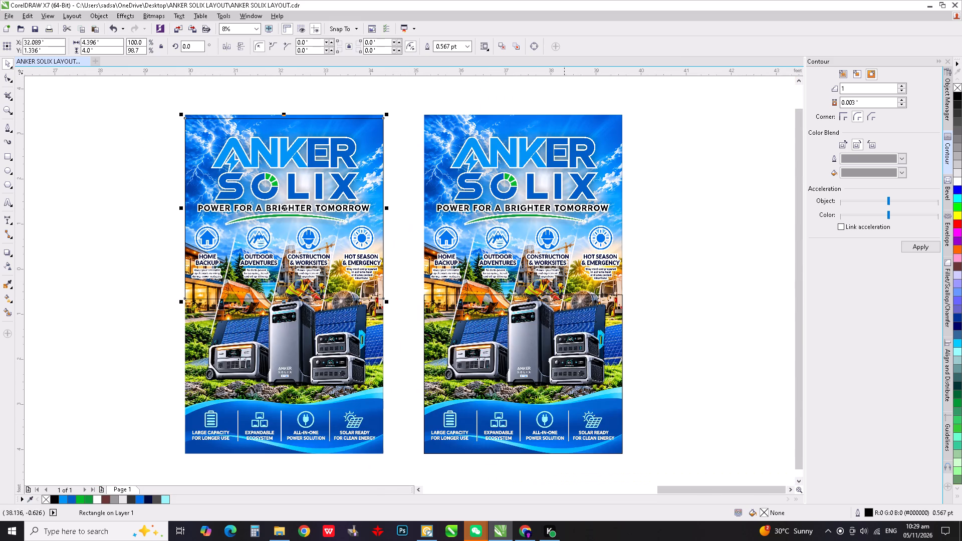
pyautogui.click(588, 294)
pyautogui.moveTo(425, 306); pyautogui.dragTo(423, 306)
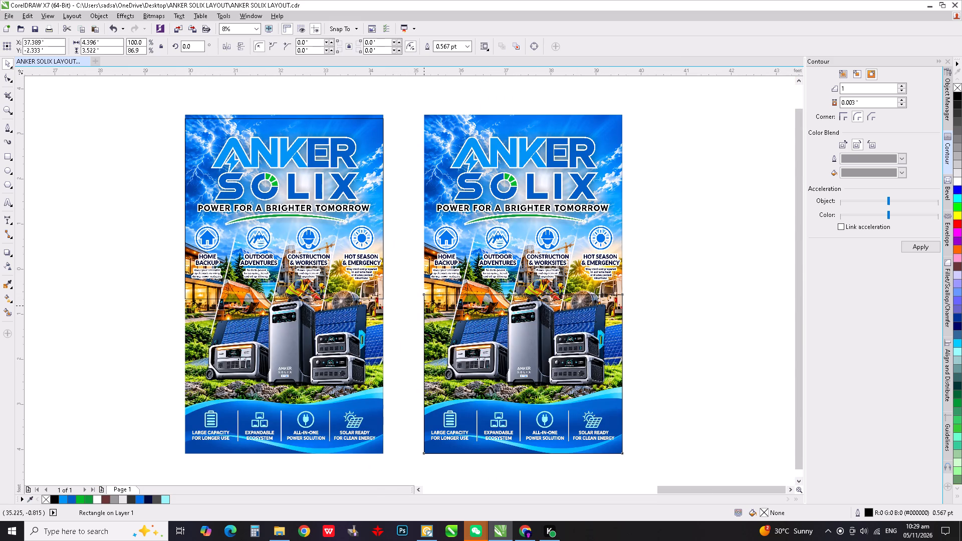
pyautogui.moveTo(423, 306); pyautogui.dragTo(185, 313)
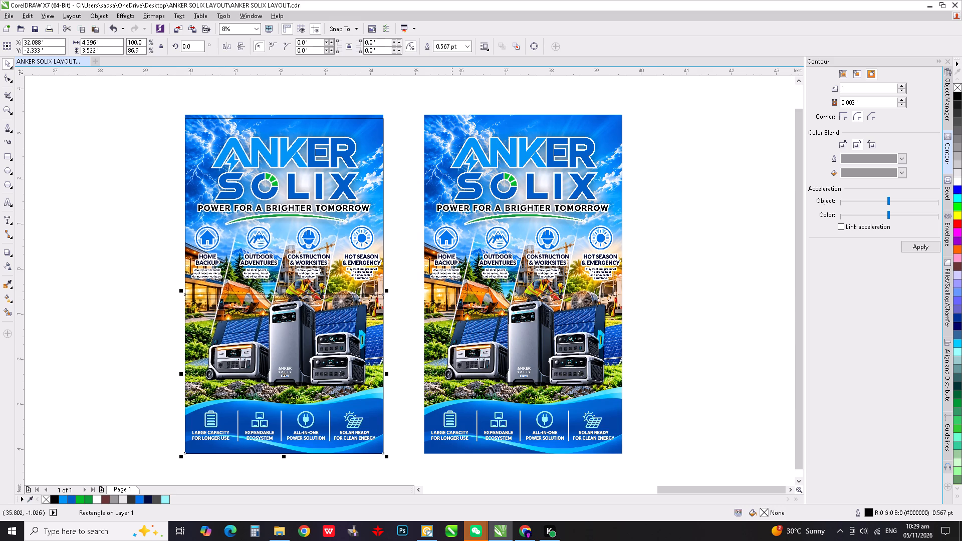
# Shift the upper rectangle up slightly so its top edge meets the original poster's top edge.
pyautogui.moveTo(445, 316); pyautogui.dragTo(398, 286, button='middle')
pyautogui.scroll(1, 113, 91)
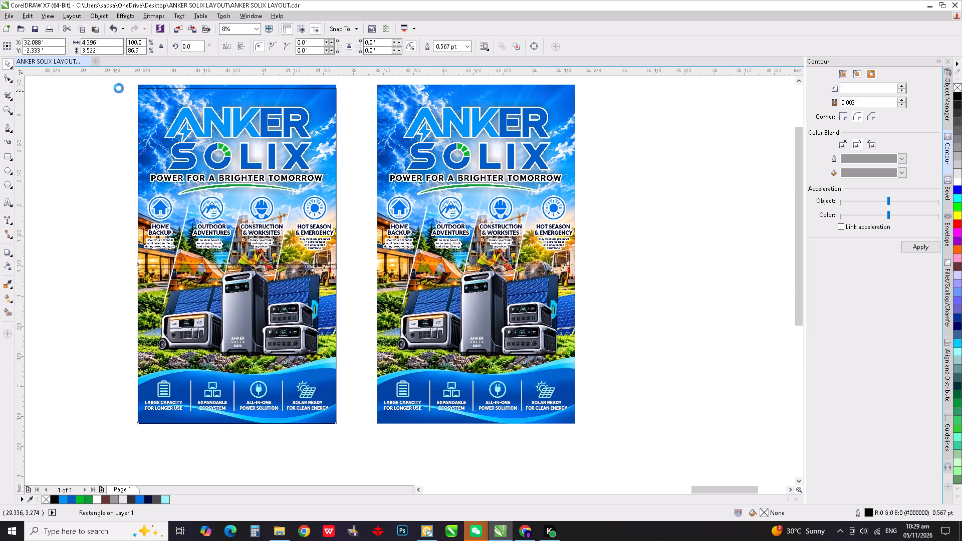
pyautogui.scroll(1, 119, 88)
pyautogui.scroll(-2, 237, 223)
pyautogui.scroll(1, 226, 168)
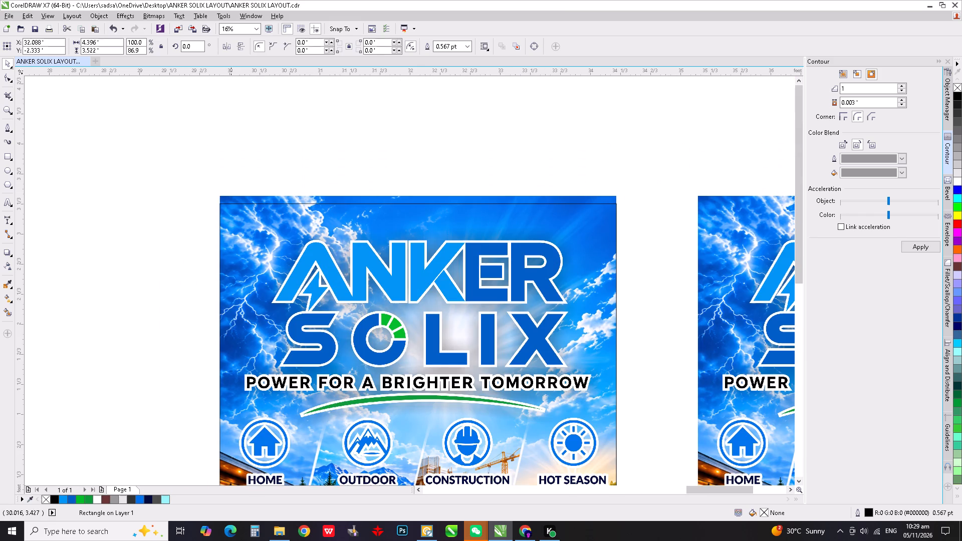
pyautogui.moveTo(231, 203); pyautogui.dragTo(231, 195)
pyautogui.scroll(-2, 231, 195)
pyautogui.click(170, 322)
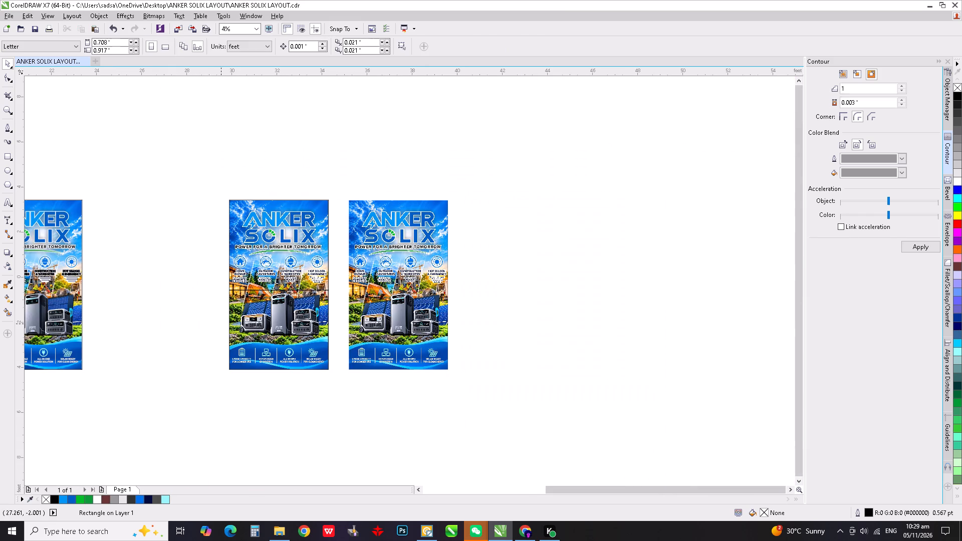
# Shift the upper outline rectangle slightly left so its left edge lines up with the lower rectangle's.
pyautogui.scroll(5, 236, 291)
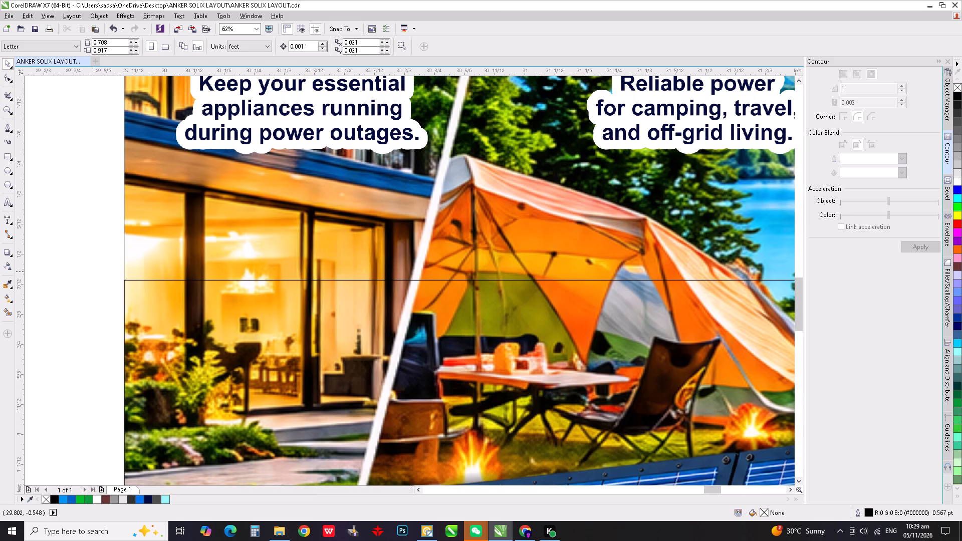
pyautogui.scroll(2, 93, 273)
pyautogui.scroll(2, 166, 304)
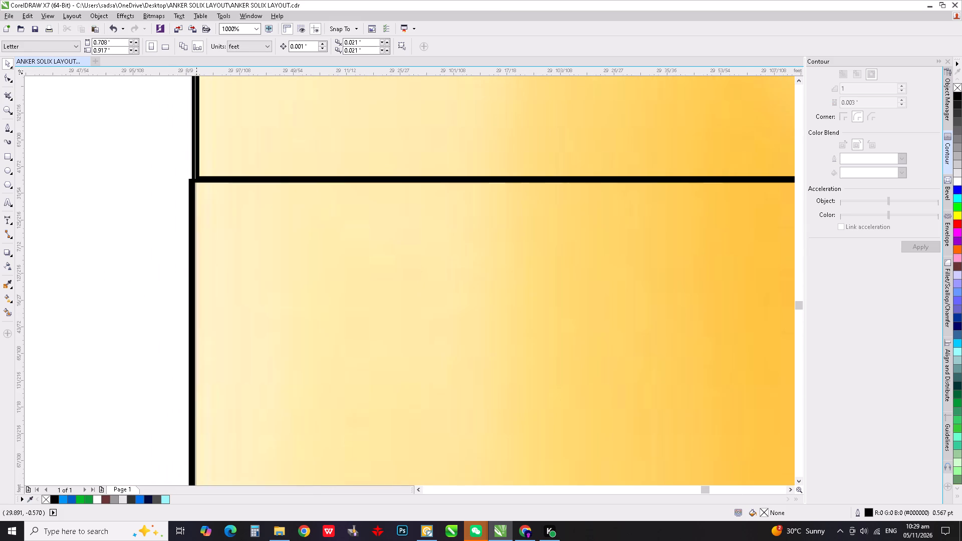
pyautogui.moveTo(197, 170); pyautogui.dragTo(190, 169)
pyautogui.scroll(-3, 131, 225)
pyautogui.click(131, 231)
pyautogui.scroll(-4, 131, 239)
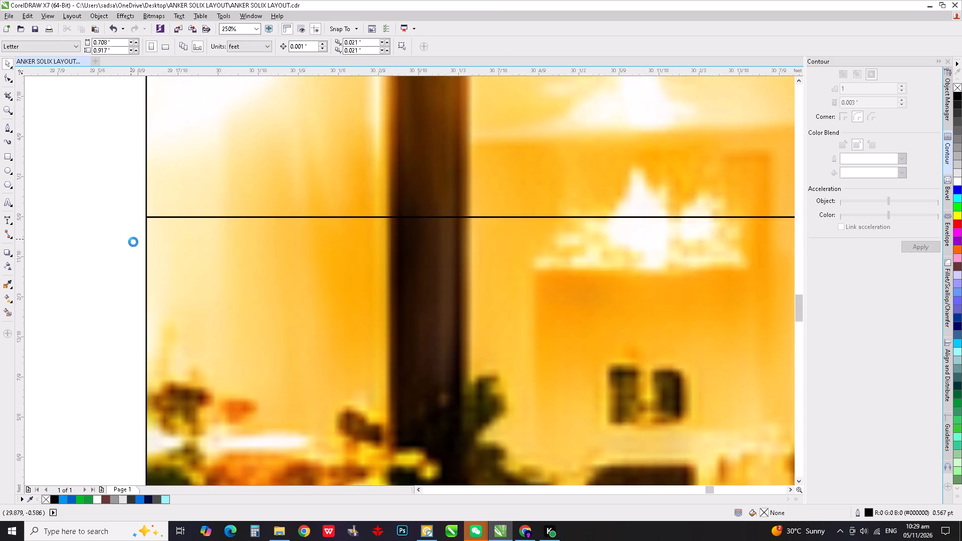
pyautogui.scroll(-4, 133, 242)
# Draw a small rectangle about 0.147 ft by 0.092 ft across the seam at the original poster's left edge.
pyautogui.click(8, 156)
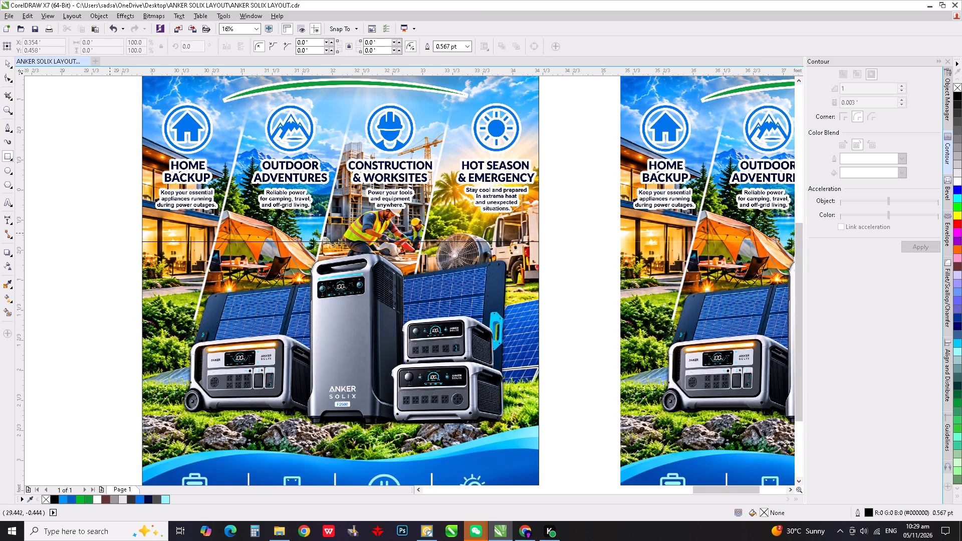
pyautogui.scroll(1, 118, 236)
pyautogui.moveTo(165, 238); pyautogui.dragTo(175, 256)
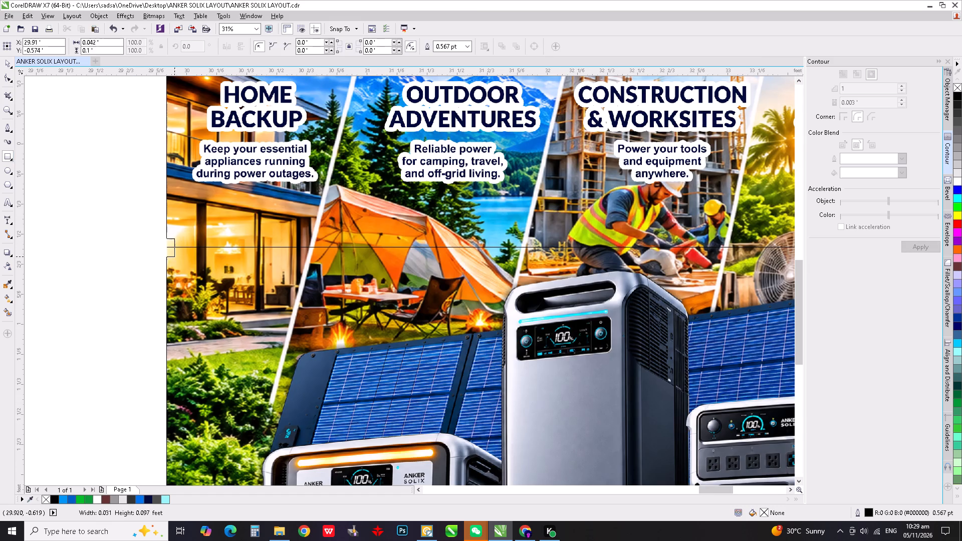
pyautogui.moveTo(175, 256); pyautogui.dragTo(193, 255)
pyautogui.click(9, 66)
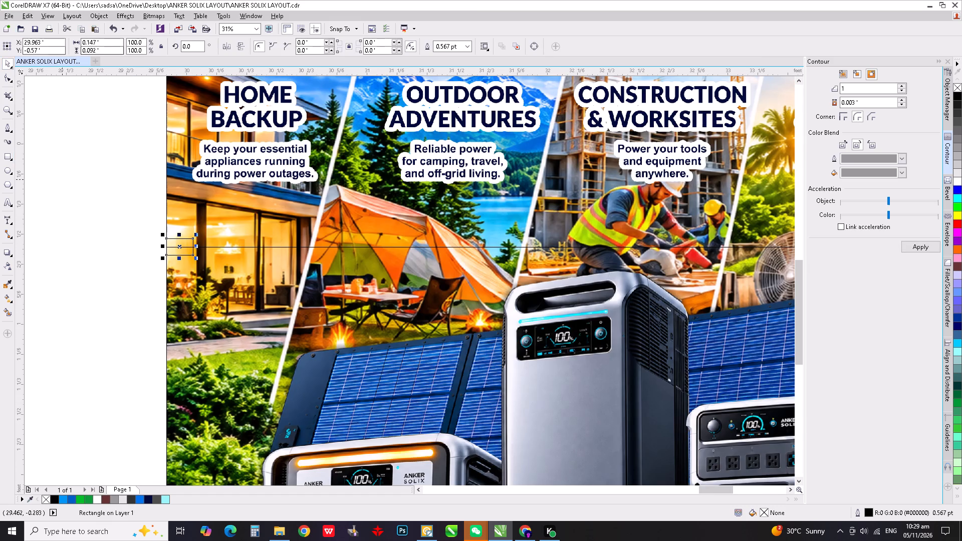
# Switch the document units to inches and set the small seam rectangle's height to 2 in.
pyautogui.click(129, 90)
pyautogui.click(241, 43)
pyautogui.click(242, 56)
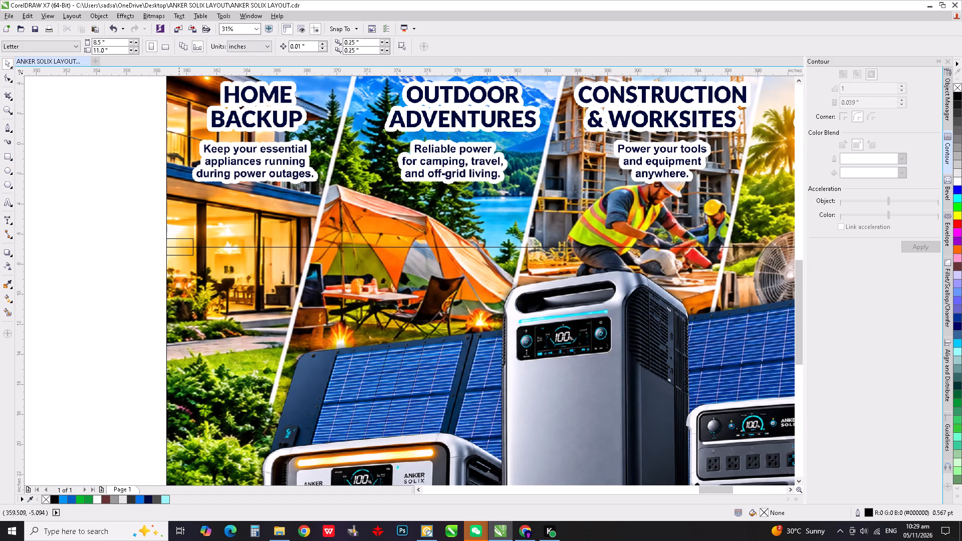
pyautogui.click(178, 238)
pyautogui.moveTo(110, 41); pyautogui.dragTo(1, 36)
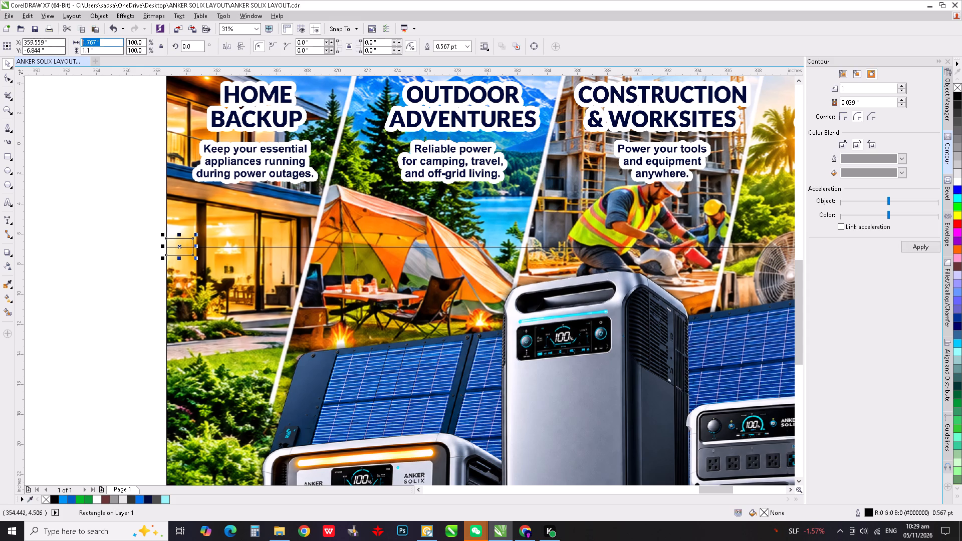
pyautogui.moveTo(106, 51); pyautogui.dragTo(0, 40)
pyautogui.press('2')
pyautogui.press('Return')
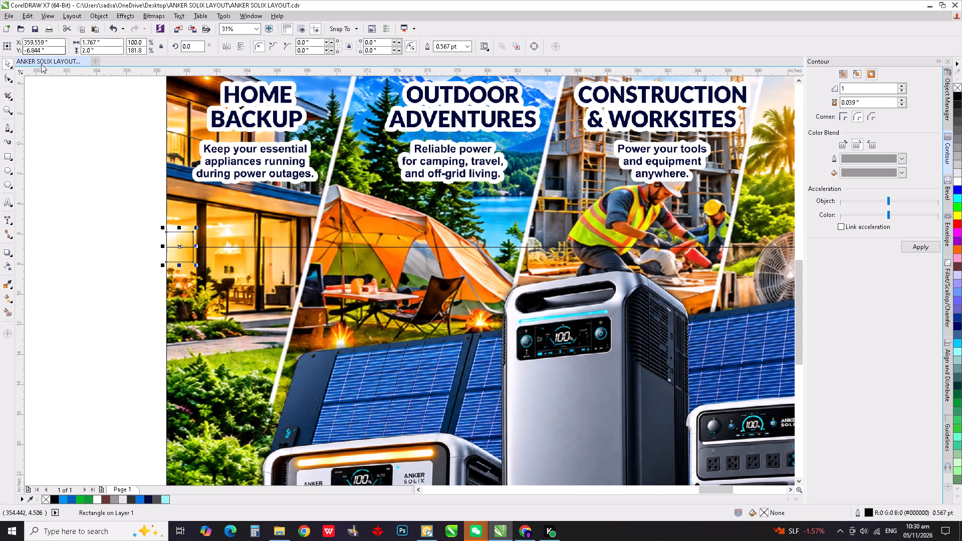
# Stretch the 2 in high seam rectangle sideways to the poster's right edge, giving a width of about 52.756 in.
pyautogui.scroll(-1, 0, 219)
pyautogui.scroll(-1, 81, 209)
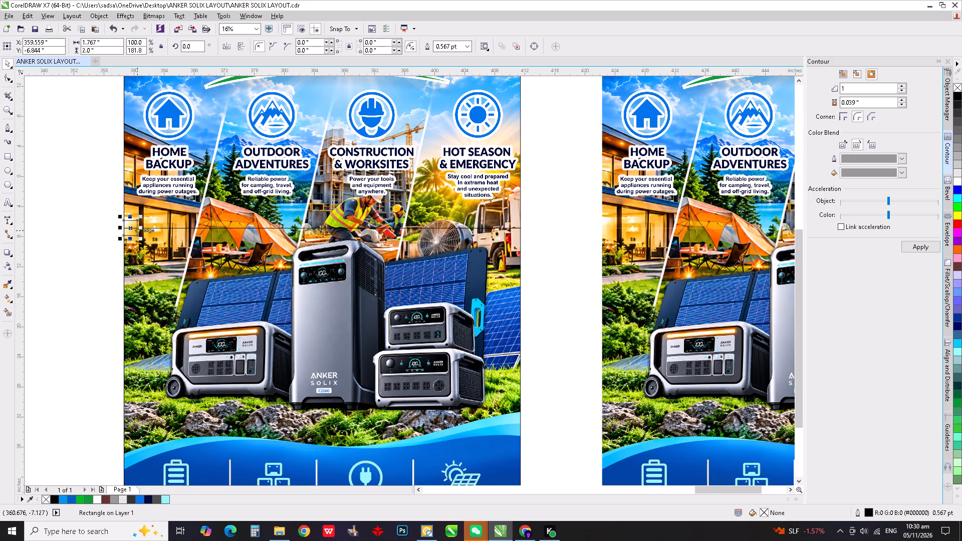
pyautogui.moveTo(142, 229); pyautogui.dragTo(529, 221)
pyautogui.scroll(4, 524, 226)
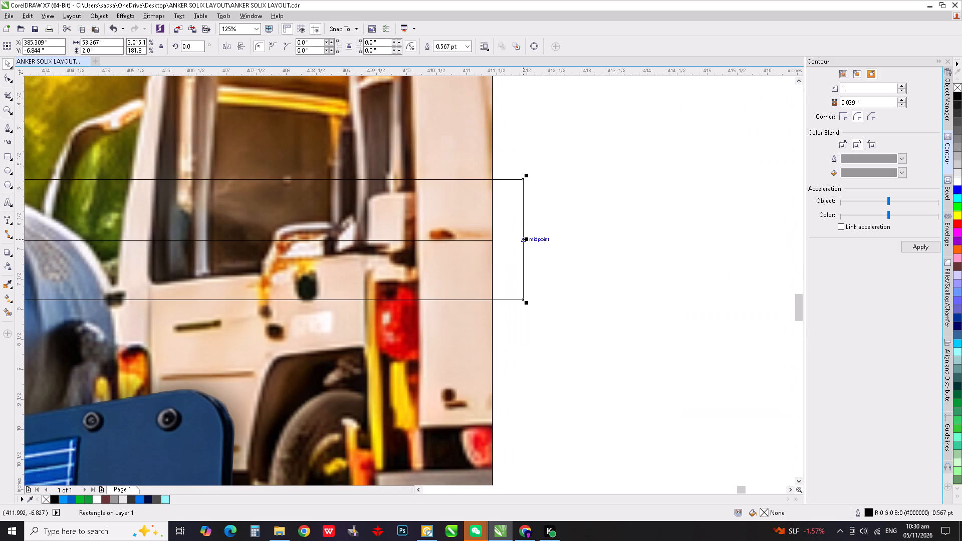
pyautogui.moveTo(527, 238); pyautogui.dragTo(498, 240)
pyautogui.click(544, 245)
# Delete the lower and upper outline rectangles from the original poster, keeping only the 2 in seam strip.
pyautogui.scroll(-2, 435, 229)
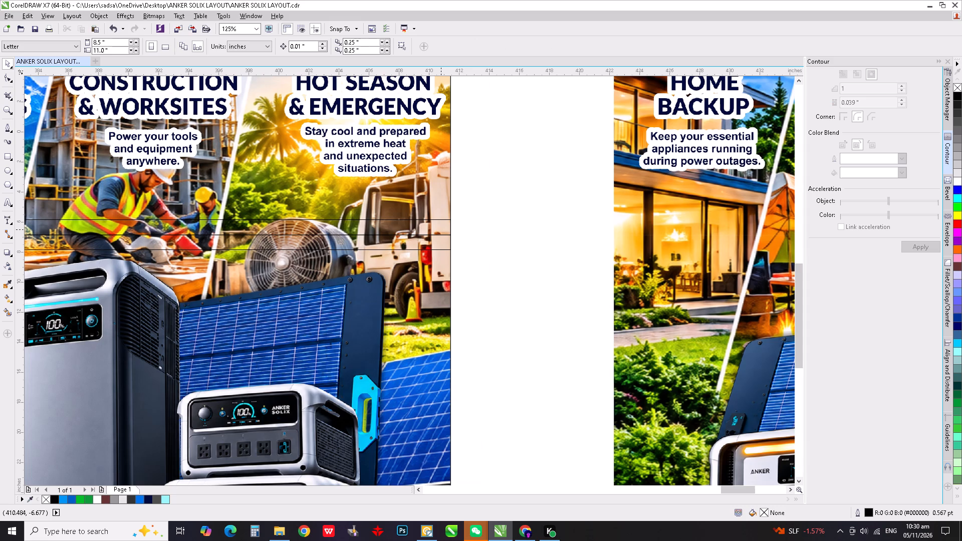
pyautogui.moveTo(445, 235); pyautogui.dragTo(412, 235)
pyautogui.press('Delete')
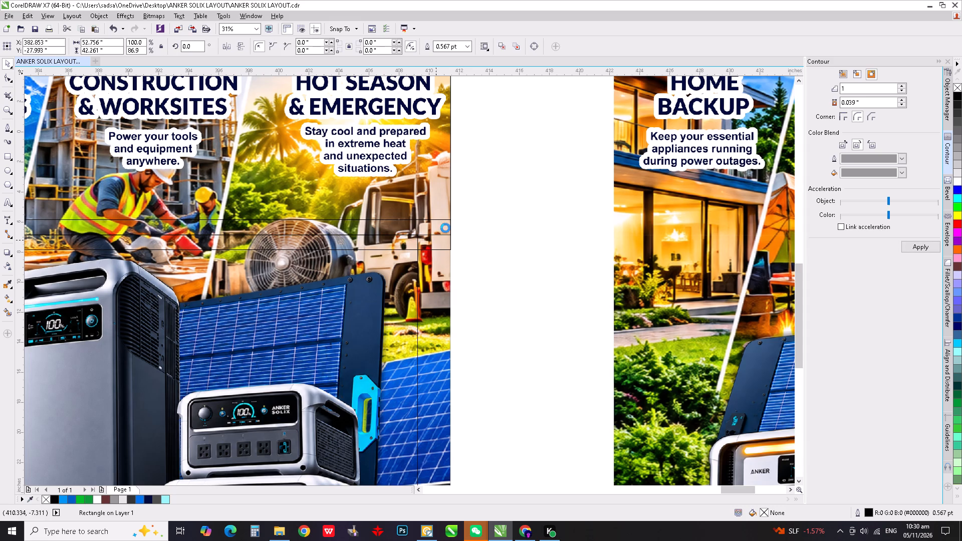
pyautogui.click(450, 202)
pyautogui.press('Delete')
pyautogui.click(485, 219)
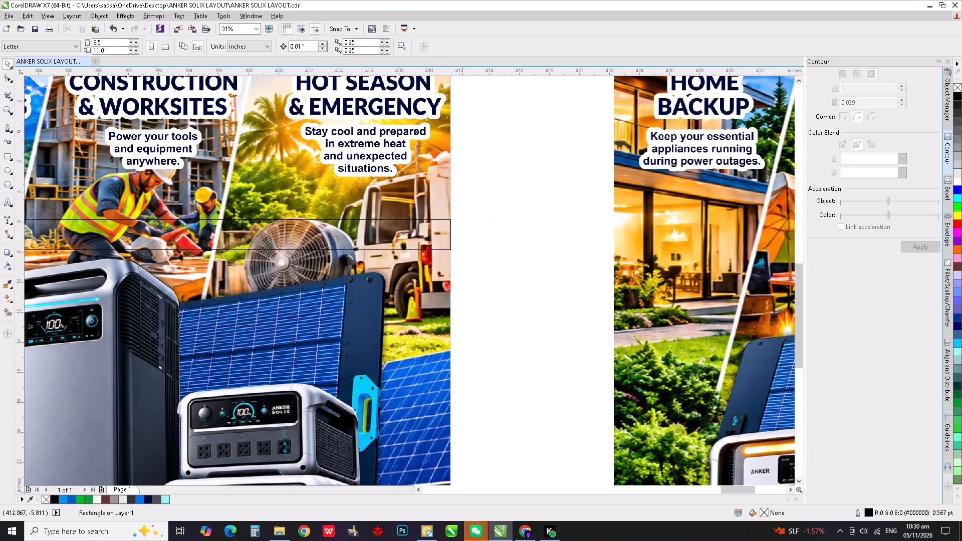
# Intersect the seam strip rectangle with the original poster to cut out a 2 in high piece of the image.
pyautogui.scroll(-1, 455, 239)
pyautogui.scroll(1, 29, 237)
pyautogui.scroll(2, 77, 241)
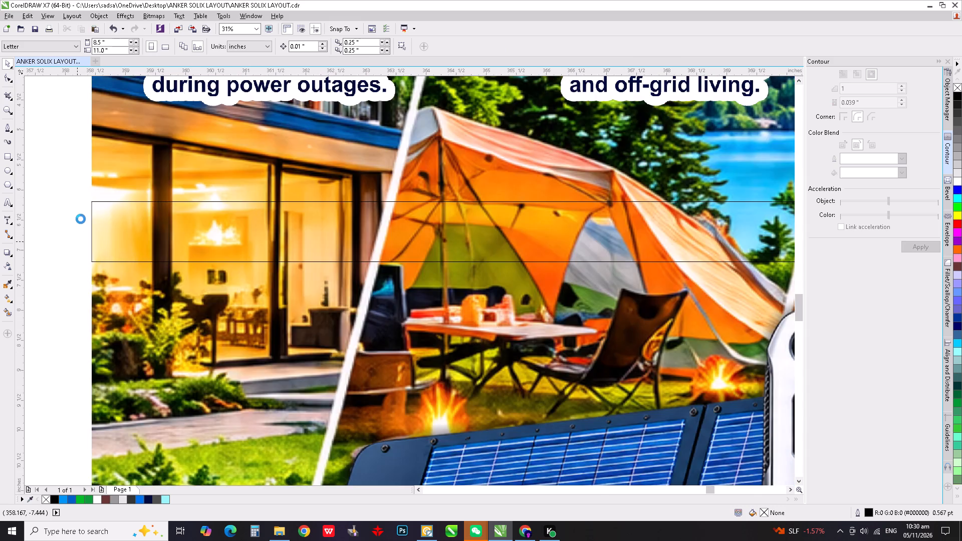
pyautogui.scroll(1, 96, 209)
pyautogui.scroll(-7, 97, 207)
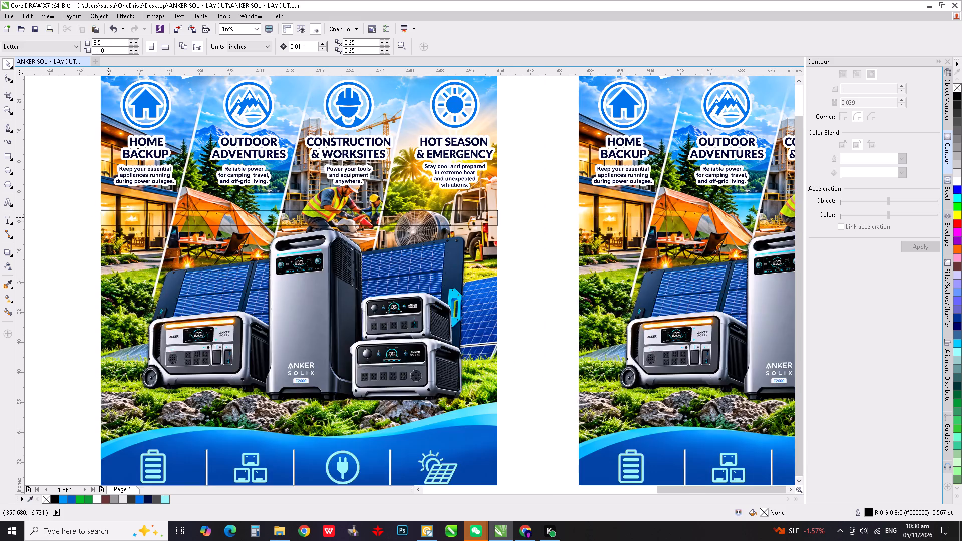
pyautogui.scroll(1, 210, 215)
pyautogui.click(211, 213)
pyautogui.keyDown('shift'); pyautogui.click(234, 191); pyautogui.keyUp('shift')
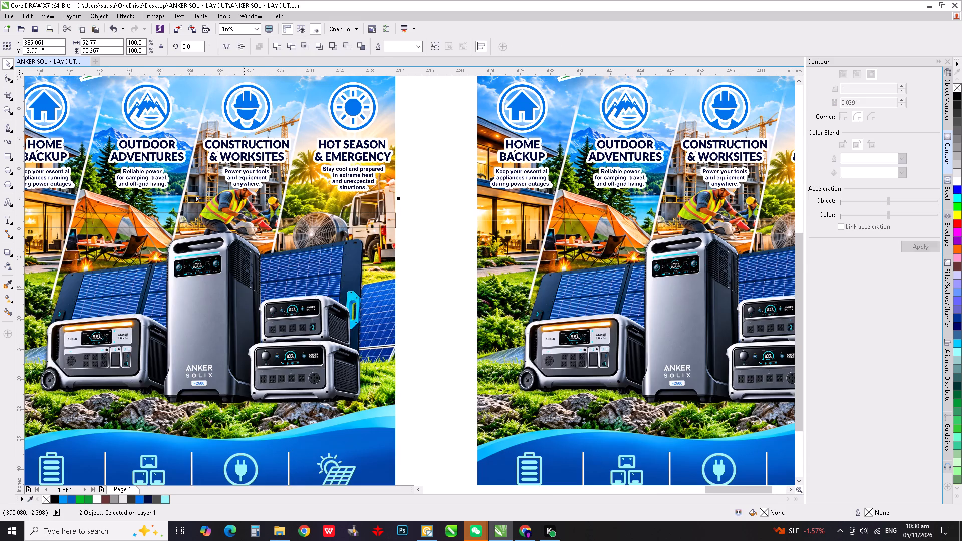
pyautogui.click(308, 45)
# Move the cut image strip together with its outline rectangle to empty space beyond the assembled sections.
pyautogui.scroll(-2, 279, 218)
pyautogui.moveTo(134, 211); pyautogui.dragTo(142, 211)
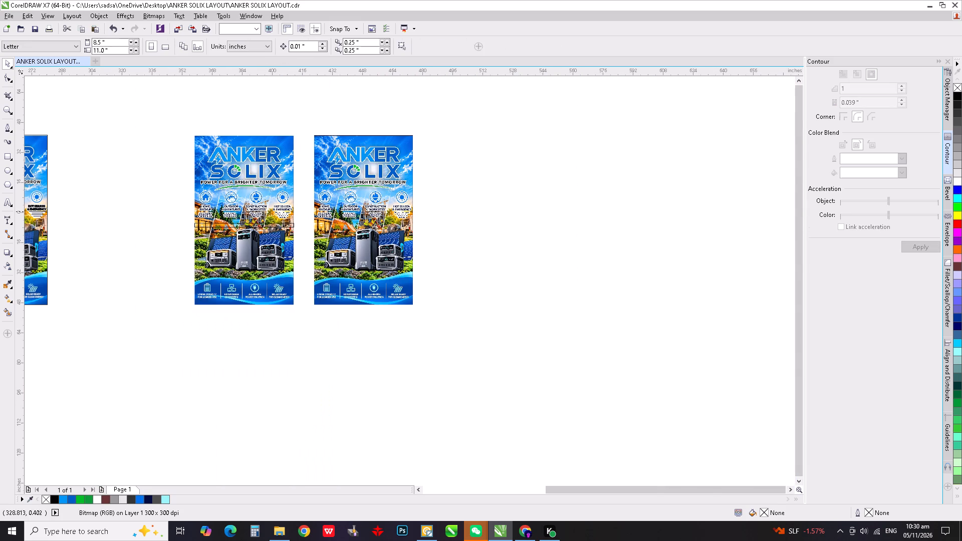
pyautogui.moveTo(165, 211); pyautogui.dragTo(314, 247)
pyautogui.scroll(1, 302, 225)
pyautogui.moveTo(284, 225); pyautogui.dragTo(286, 224)
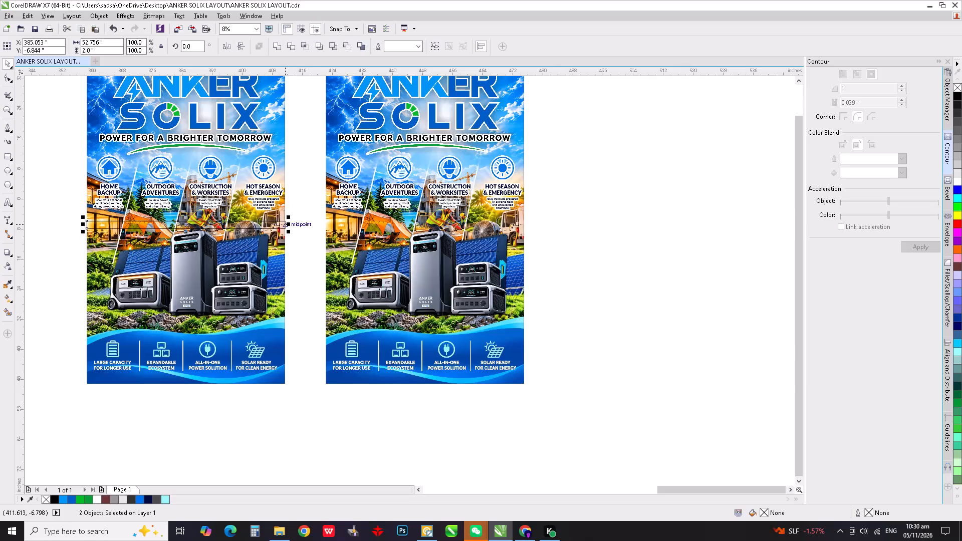
pyautogui.moveTo(286, 224); pyautogui.dragTo(760, 194)
pyautogui.click(665, 273)
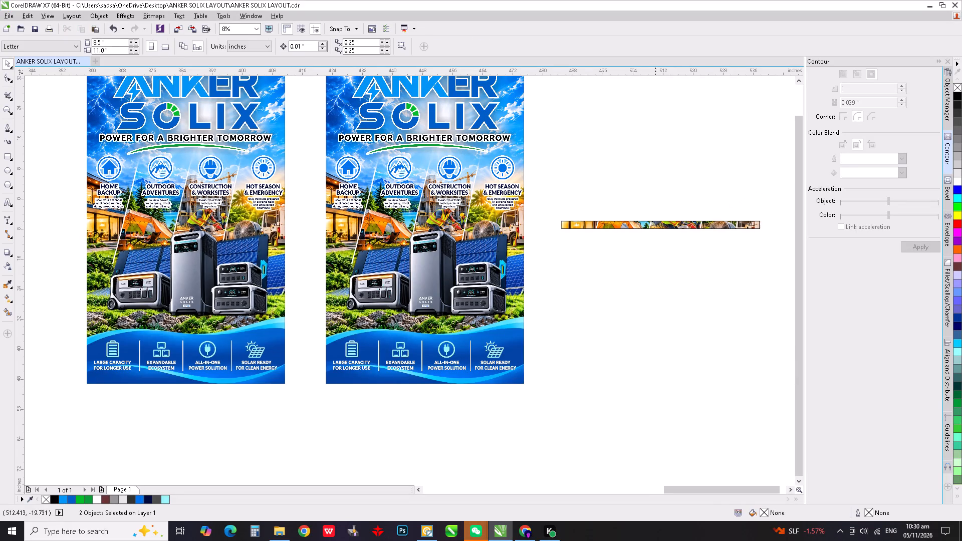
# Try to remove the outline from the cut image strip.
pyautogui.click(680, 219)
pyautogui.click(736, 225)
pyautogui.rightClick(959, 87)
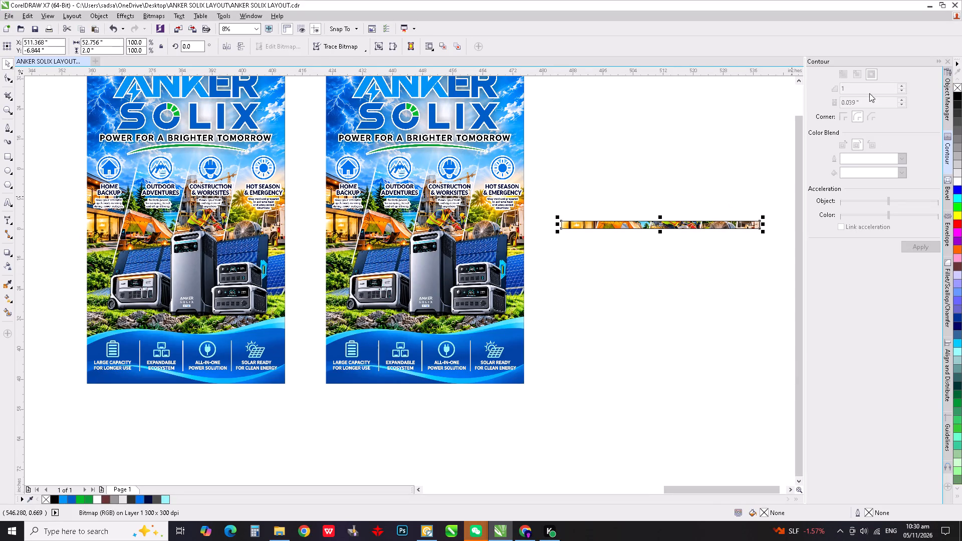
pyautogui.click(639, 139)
# Delete the original one-piece bitmap poster beside the assembled sections.
pyautogui.click(248, 261)
pyautogui.scroll(-1, 264, 298)
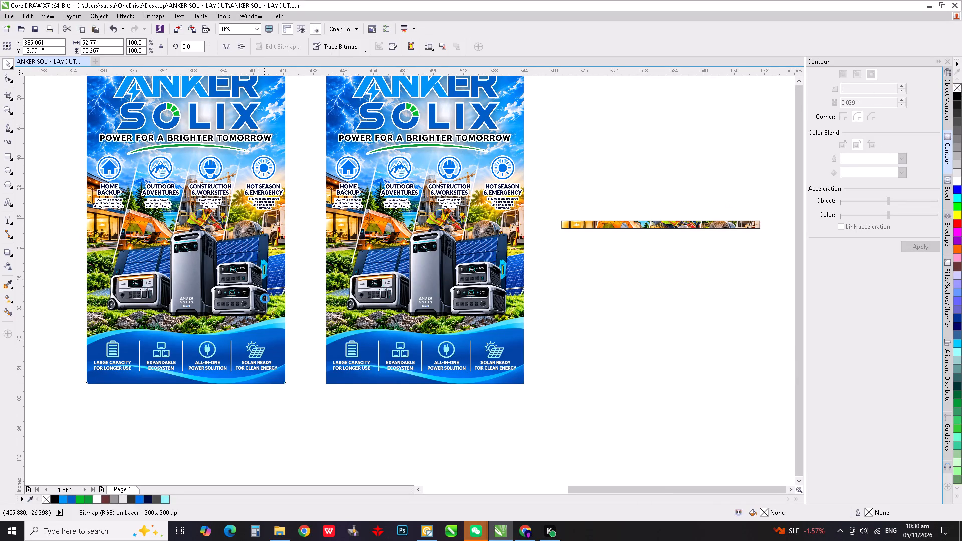
pyautogui.press('Delete')
# Move the top section sideways, clear of the bottom section.
pyautogui.scroll(1, 398, 260)
pyautogui.scroll(-1, 301, 247)
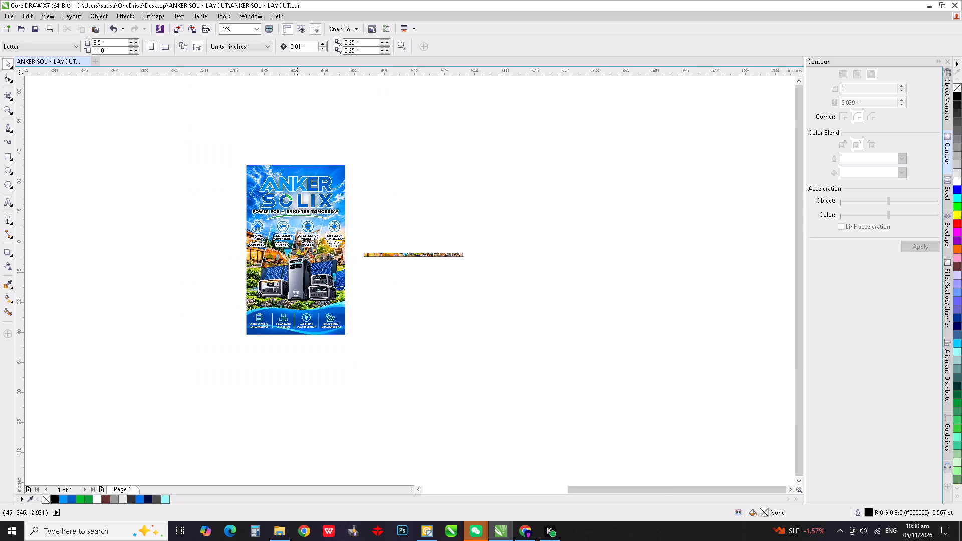
pyautogui.moveTo(296, 216); pyautogui.dragTo(188, 213)
# Separate the outline rectangle from the image strip and delete it.
pyautogui.click(388, 256)
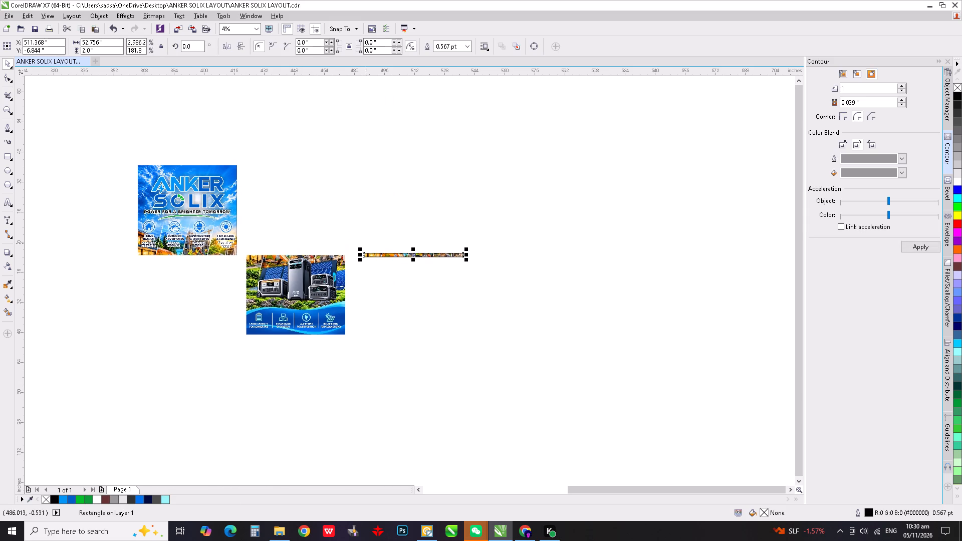
pyautogui.moveTo(450, 257); pyautogui.dragTo(445, 290)
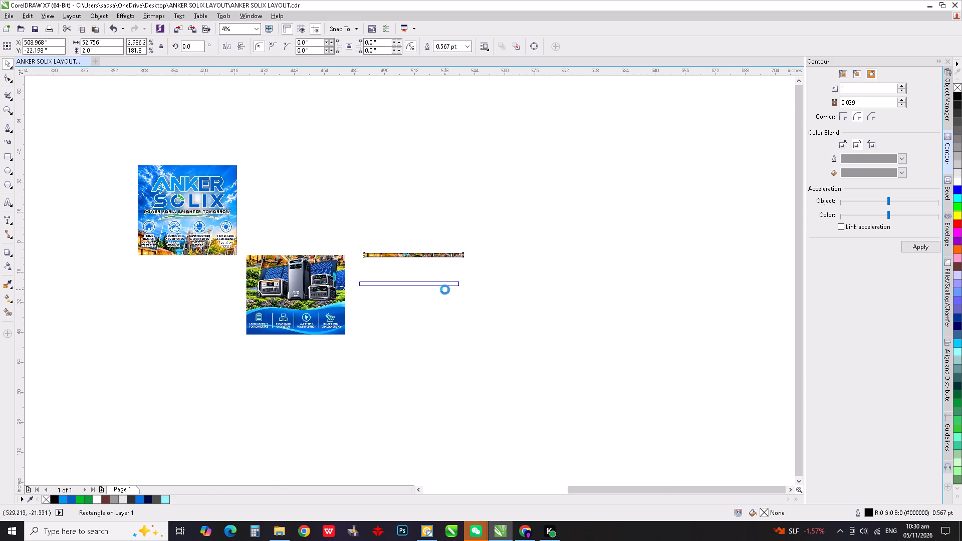
pyautogui.moveTo(445, 290); pyautogui.dragTo(445, 290)
pyautogui.press('Delete')
# Move the image strip just below the top section, at X about 391.368 in and Y about -11.265 in.
pyautogui.click(397, 249)
pyautogui.moveTo(400, 258); pyautogui.dragTo(139, 287)
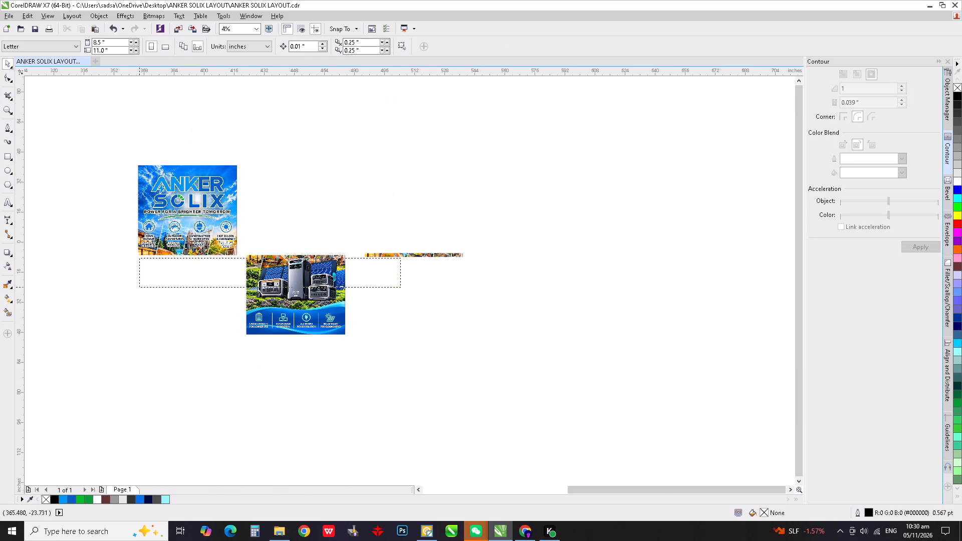
pyautogui.moveTo(139, 287); pyautogui.dragTo(144, 278)
pyautogui.moveTo(393, 255); pyautogui.dragTo(167, 265)
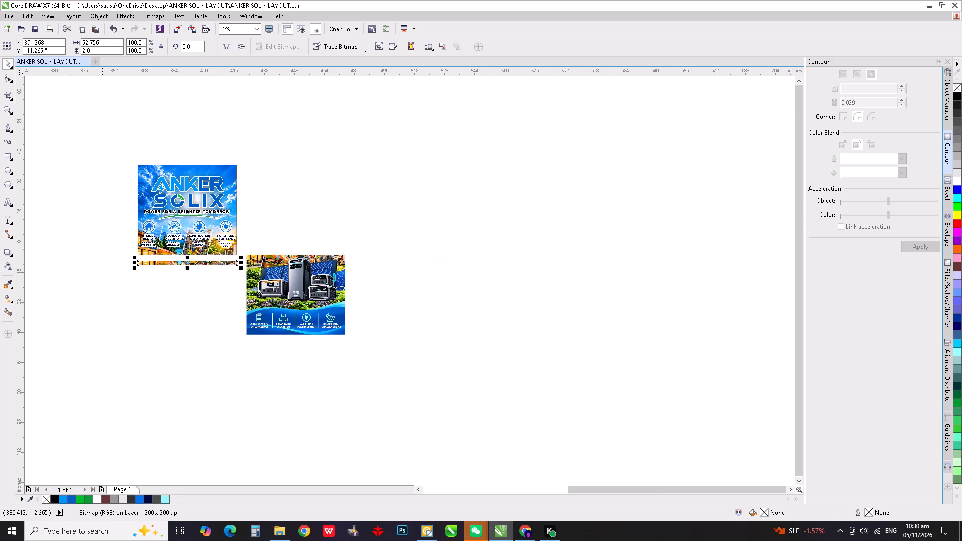
pyautogui.scroll(3, 102, 249)
pyautogui.click(206, 285)
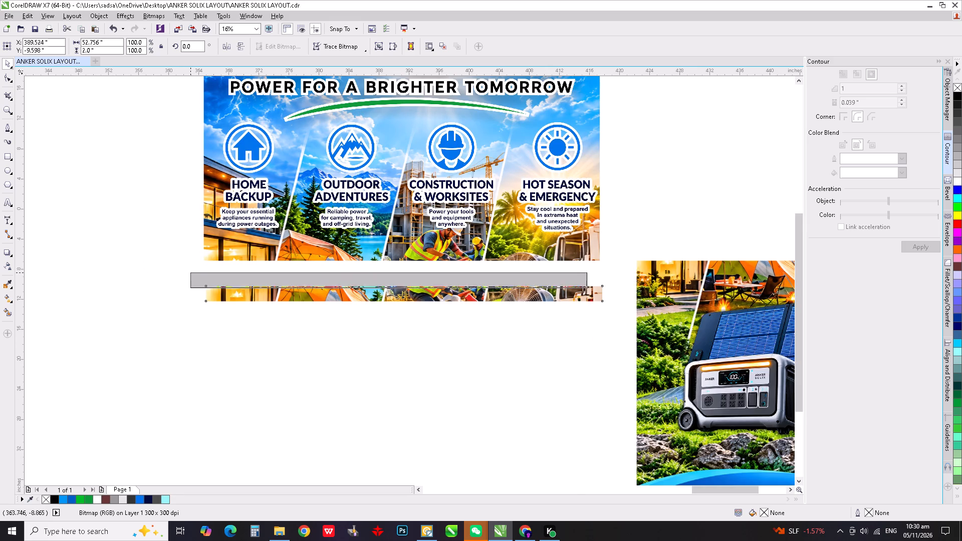
pyautogui.scroll(-3, 204, 275)
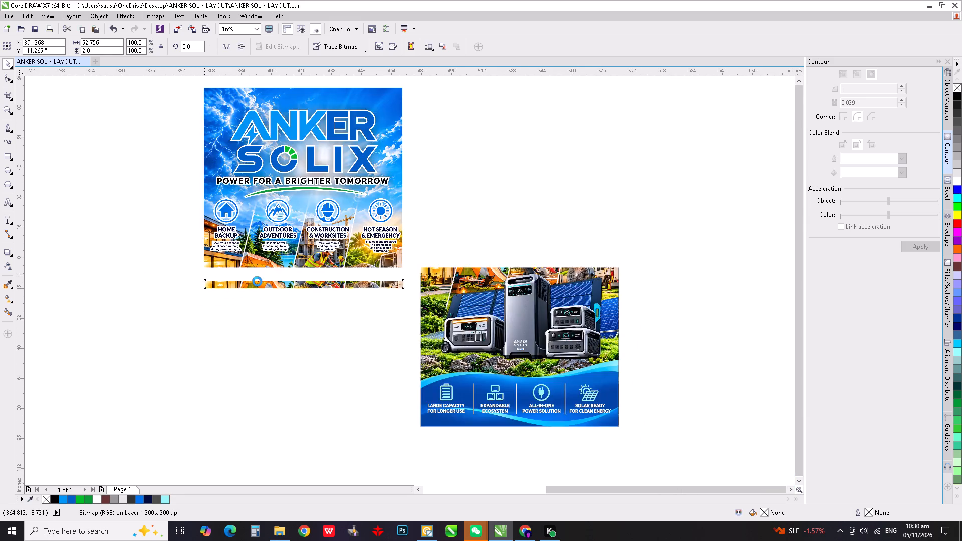
pyautogui.click(414, 242)
# Move the top section, strip and bottom section together leftward, close to the grouped poster.
pyautogui.moveTo(165, 144); pyautogui.dragTo(518, 413)
pyautogui.scroll(-1, 509, 370)
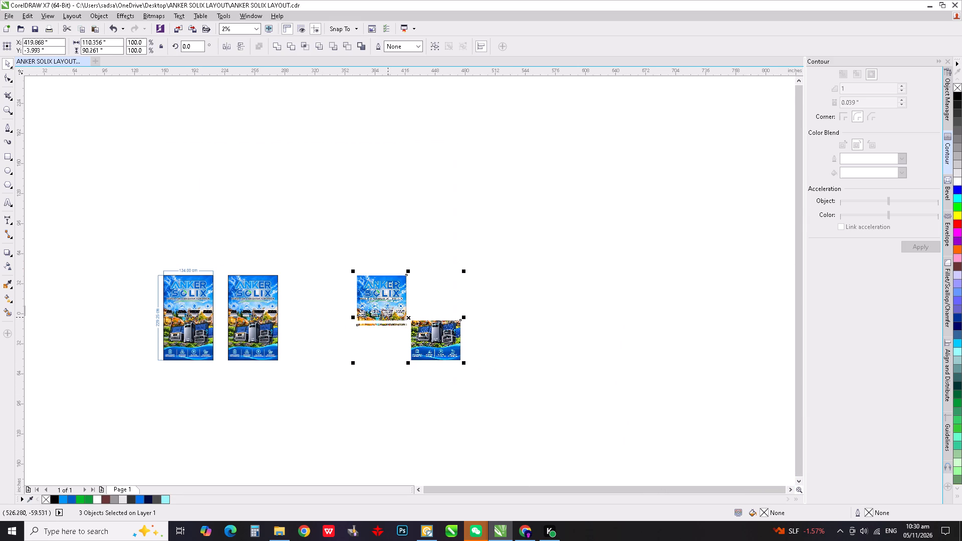
pyautogui.moveTo(377, 312); pyautogui.dragTo(304, 316)
pyautogui.click(212, 263)
# Move the grouped poster without dimension lines far right, to X about 545.361 in.
pyautogui.moveTo(212, 254); pyautogui.dragTo(275, 385)
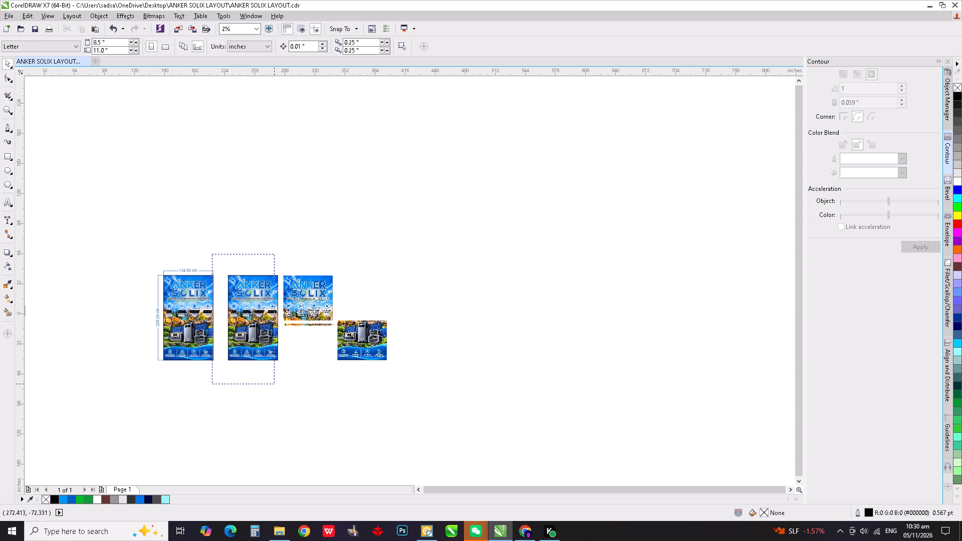
pyautogui.moveTo(275, 385); pyautogui.dragTo(287, 385)
pyautogui.moveTo(258, 316); pyautogui.dragTo(532, 328)
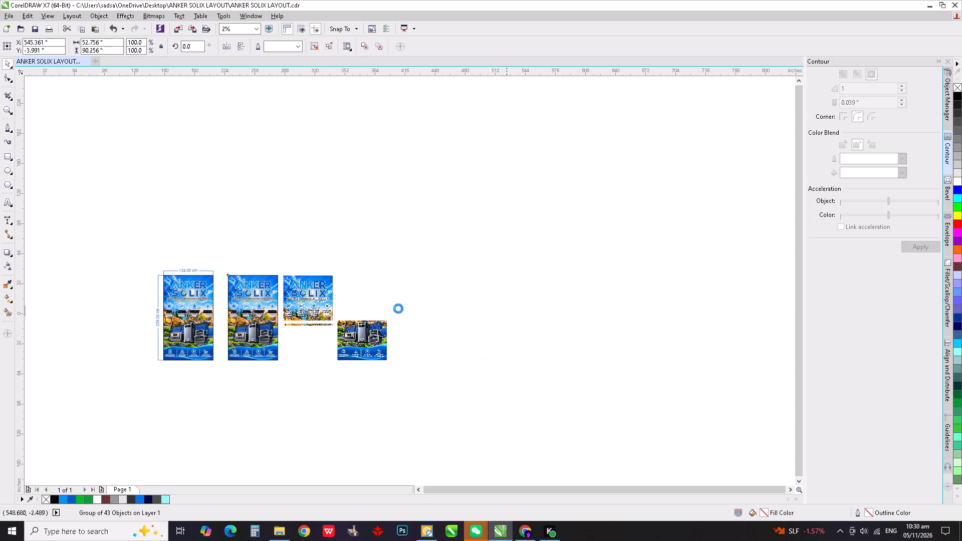
# Move the three cut pieces together beside the dimensioned poster, at X about 271.601 in.
pyautogui.moveTo(238, 266); pyautogui.dragTo(447, 413)
pyautogui.moveTo(313, 308); pyautogui.dragTo(248, 307)
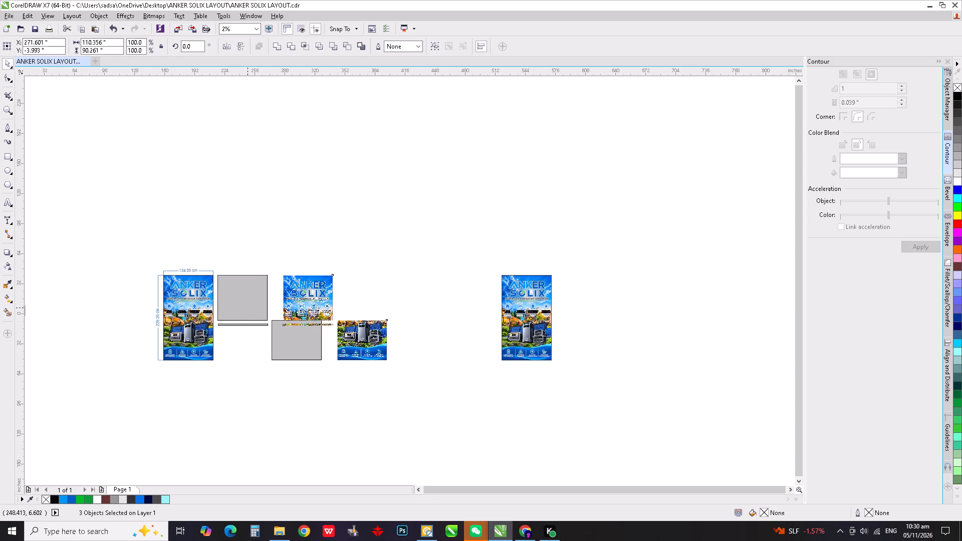
pyautogui.moveTo(248, 307); pyautogui.dragTo(247, 307)
pyautogui.click(425, 333)
pyautogui.scroll(1, 185, 354)
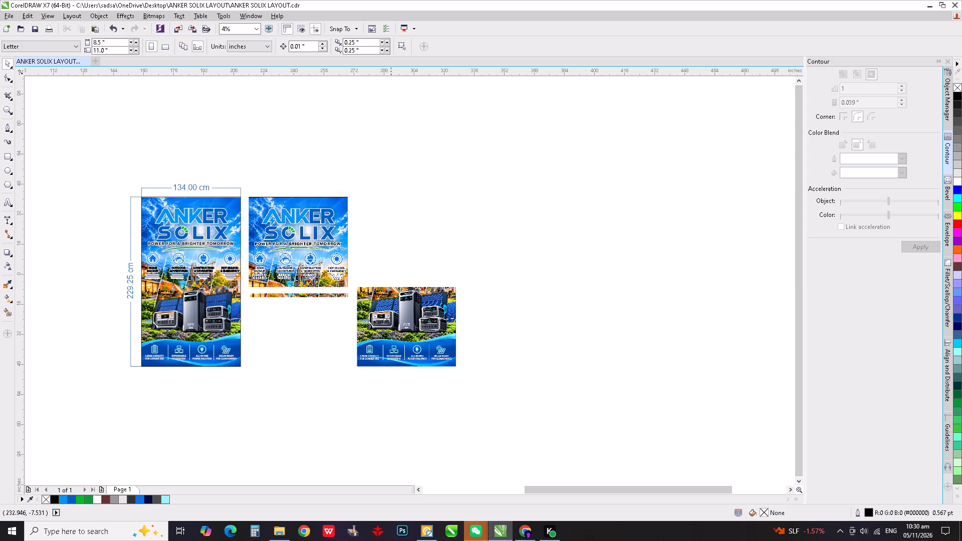
# Undo the stray move of the top section and shift the bottom section slightly left, closer to it.
pyautogui.moveTo(346, 264); pyautogui.dragTo(586, 424)
pyautogui.hotkey('ctrl', 'z')
pyautogui.scroll(1, 378, 312)
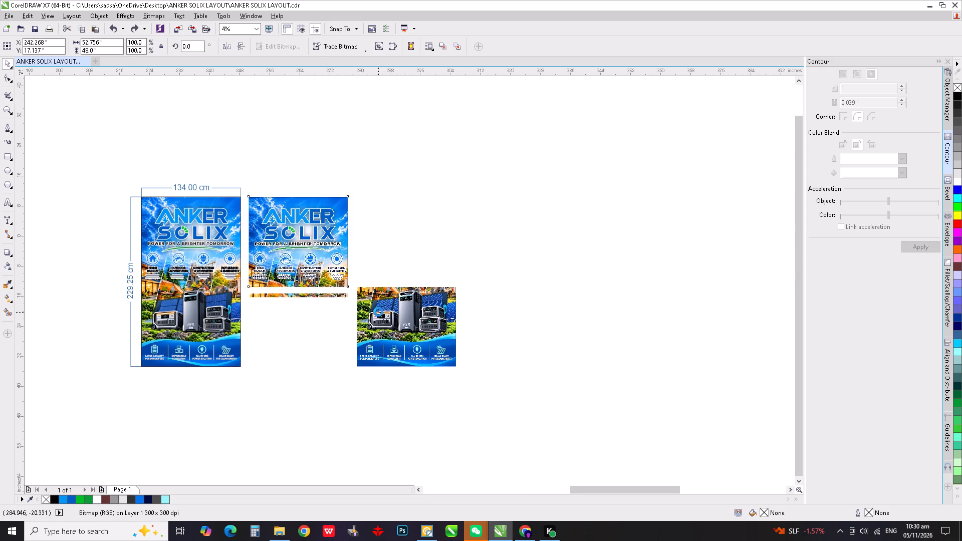
pyautogui.moveTo(389, 313); pyautogui.dragTo(379, 313)
pyautogui.scroll(-1, 394, 317)
pyautogui.click(556, 317)
# Capture a Weixin screenshot region of about 1400 x 789 around the dimensioned poster and the three cut pieces.
pyautogui.press('z')
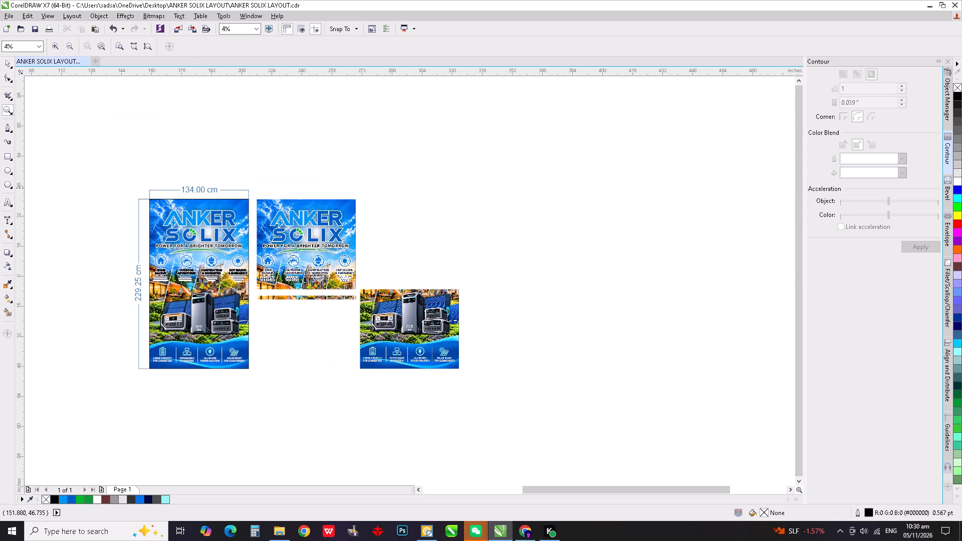
pyautogui.moveTo(122, 180); pyautogui.dragTo(468, 382)
pyautogui.hotkey('alt', 'a')
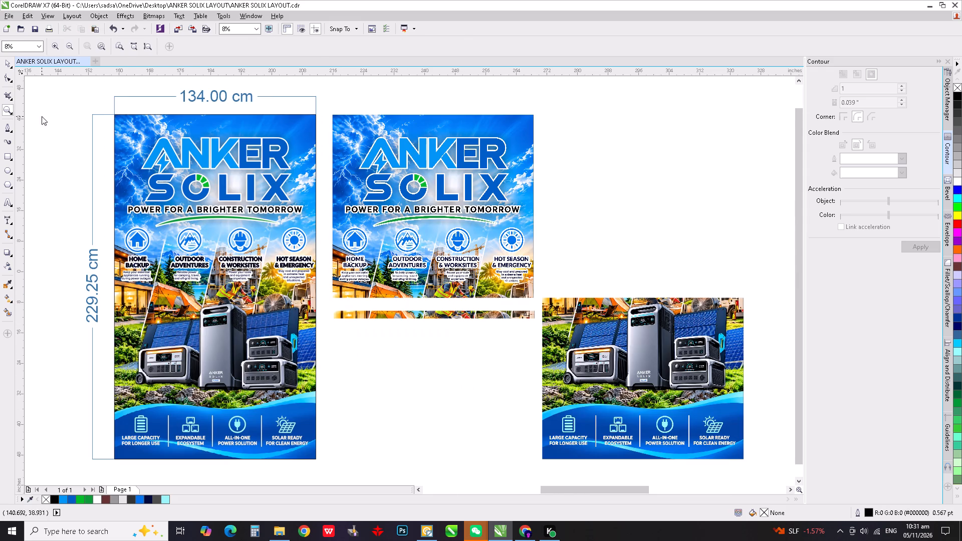
pyautogui.moveTo(66, 81); pyautogui.dragTo(767, 476)
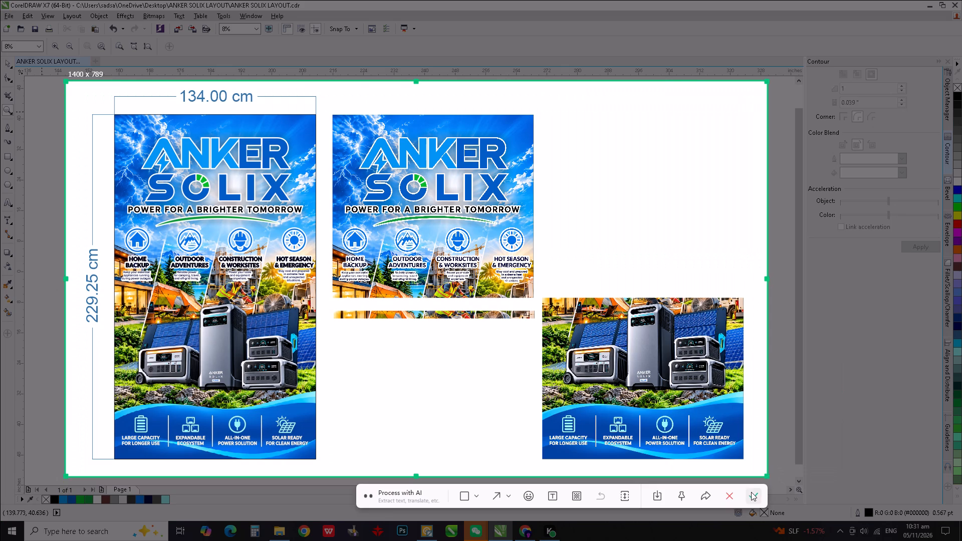
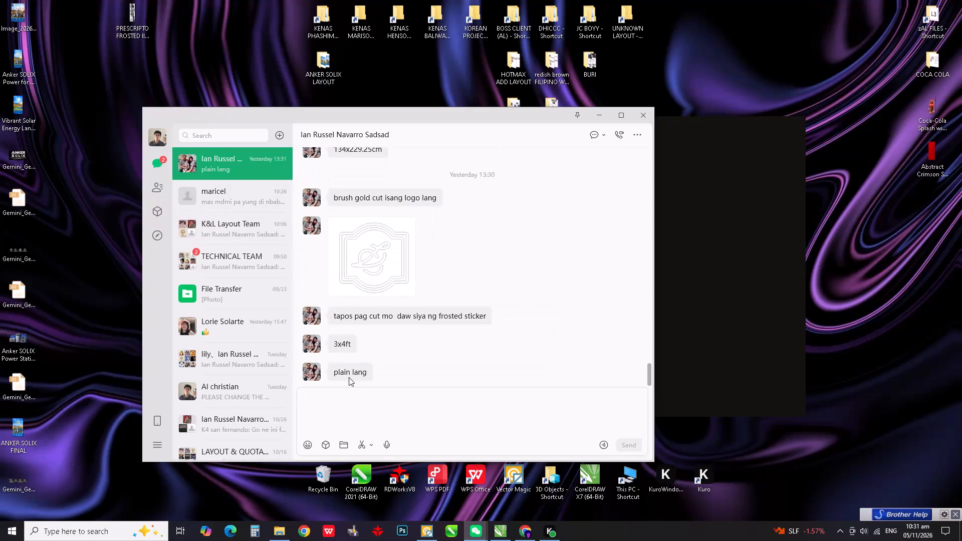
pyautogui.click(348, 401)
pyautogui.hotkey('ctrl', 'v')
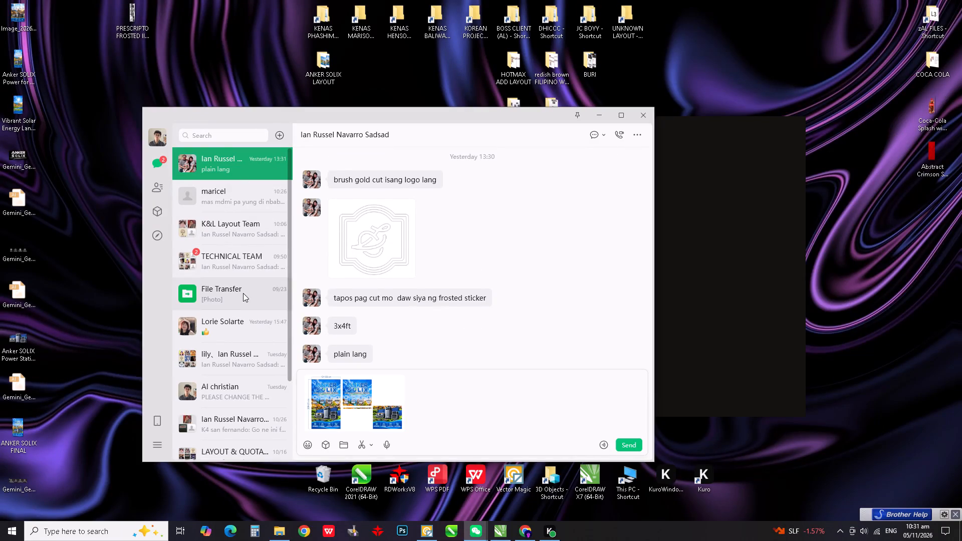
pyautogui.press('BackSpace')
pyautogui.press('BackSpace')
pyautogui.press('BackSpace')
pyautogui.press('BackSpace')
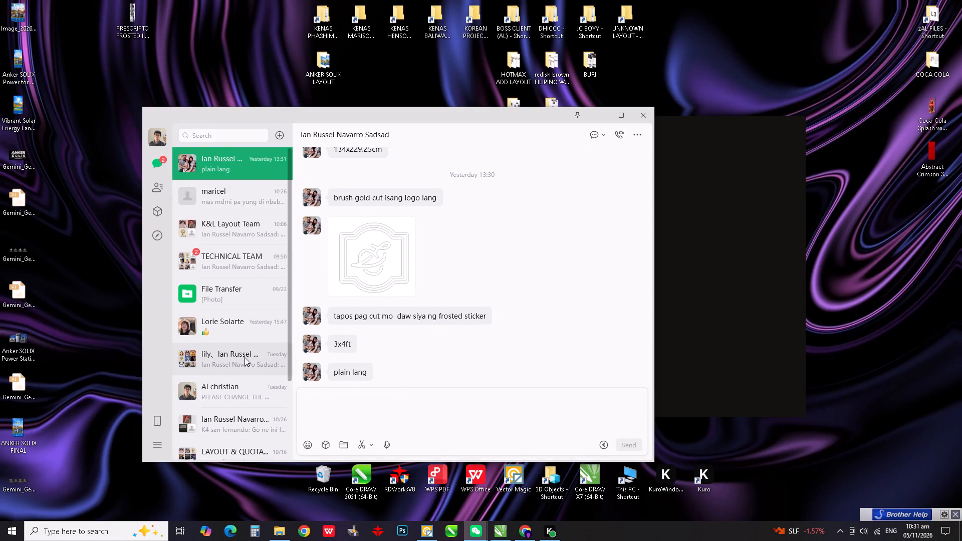
pyautogui.scroll(-3, 284, 319)
pyautogui.scroll(1, 280, 329)
pyautogui.click(253, 361)
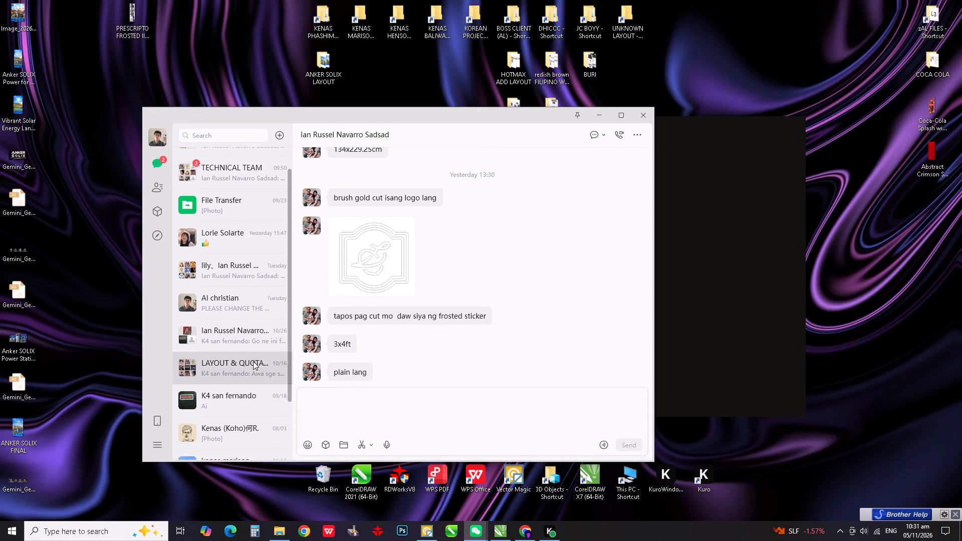
pyautogui.click(378, 397)
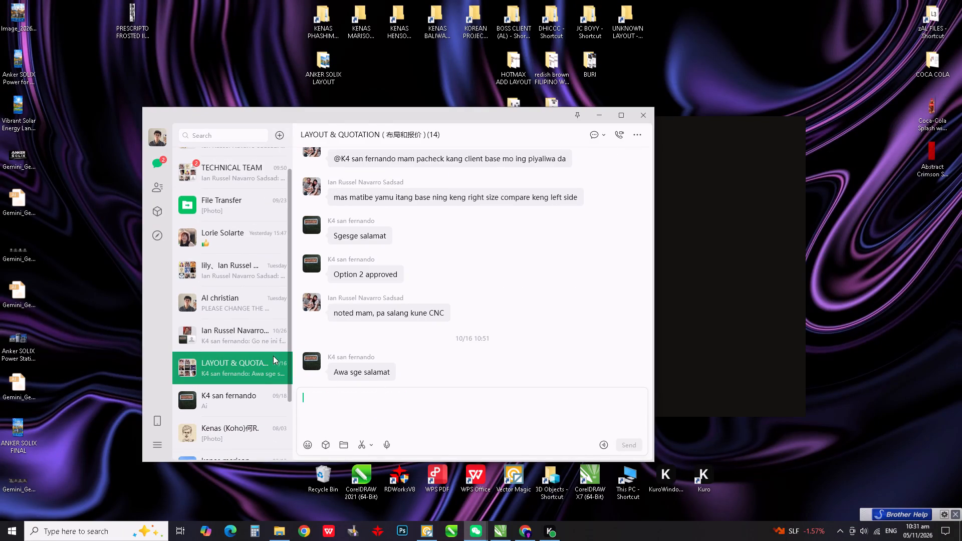
pyautogui.scroll(-2, 261, 364)
pyautogui.scroll(1, 236, 291)
pyautogui.click(239, 307)
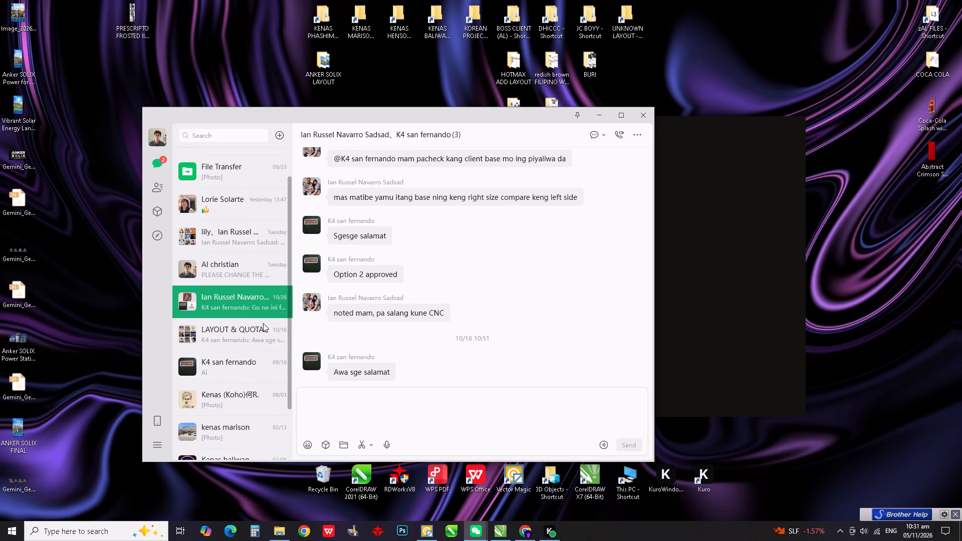
pyautogui.click(376, 393)
pyautogui.hotkey('ctrl', 'v')
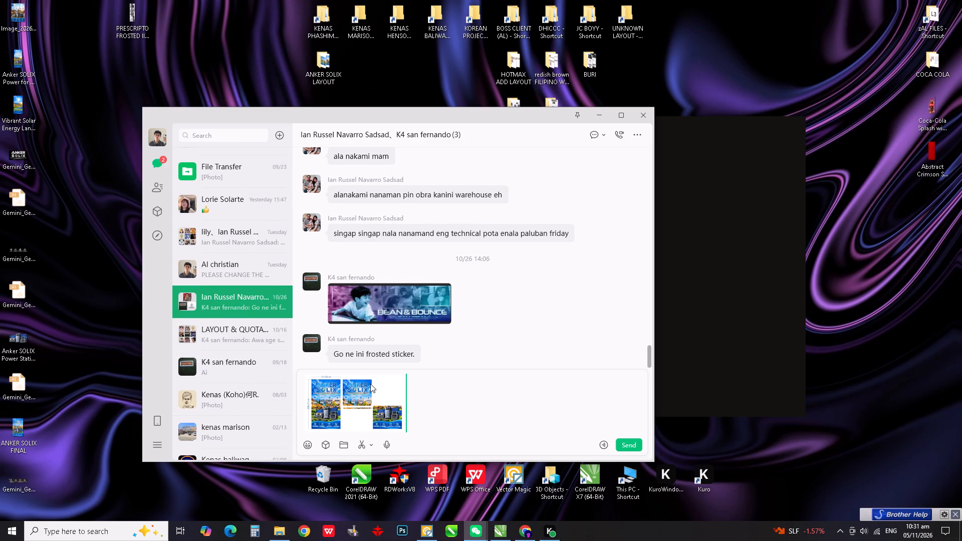
pyautogui.press('Return')
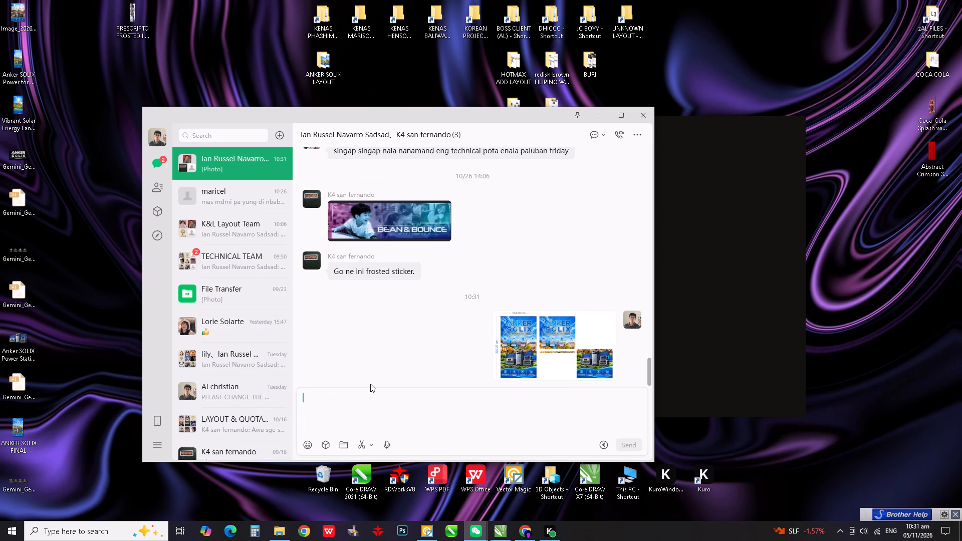
# View the sent layout screenshot enlarged to check the dimensioned poster and its cut pieces, and close the preview.
pyautogui.click(598, 354)
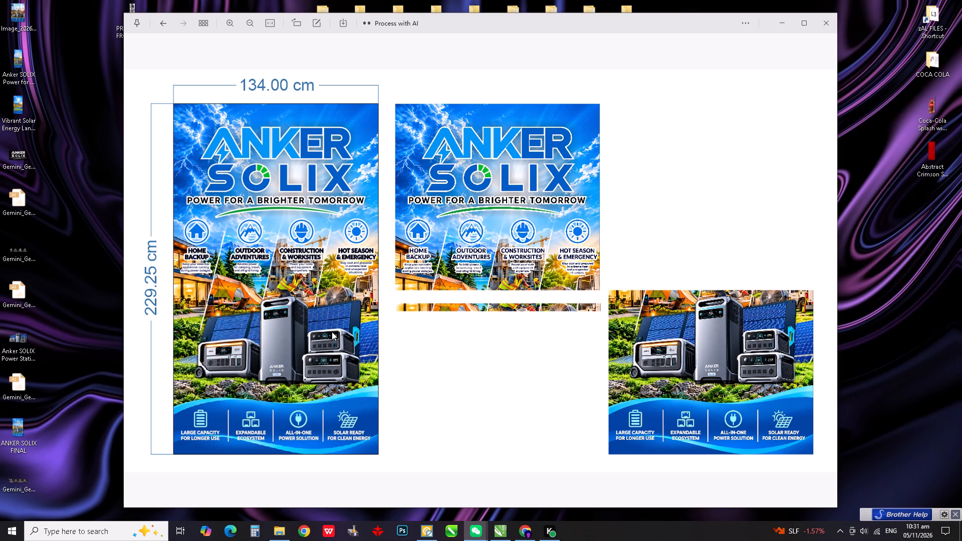
pyautogui.scroll(-1, 333, 336)
pyautogui.scroll(-2, 317, 290)
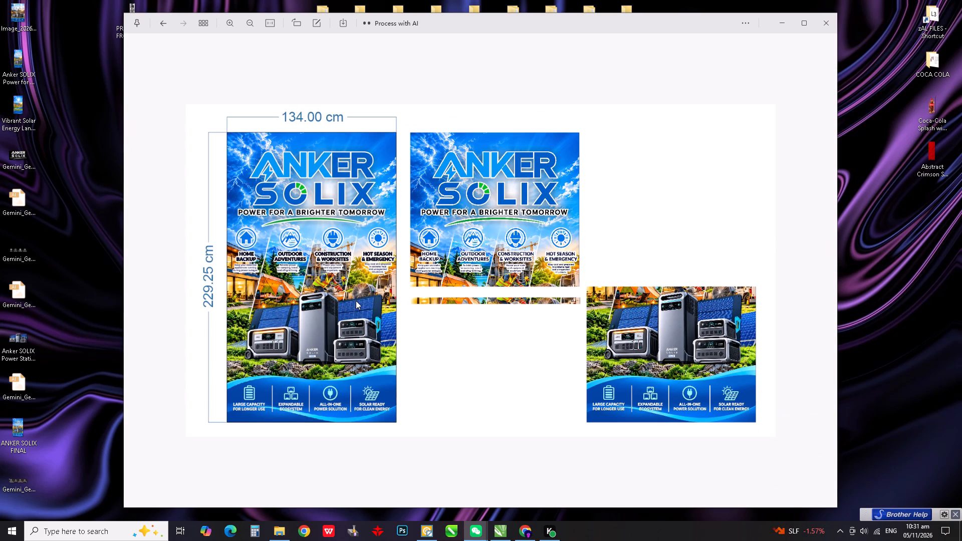
pyautogui.press('Escape')
# Check the messages in the TECHNICAL TEAM and K&L Layout Team group chats.
pyautogui.click(379, 318)
pyautogui.click(280, 265)
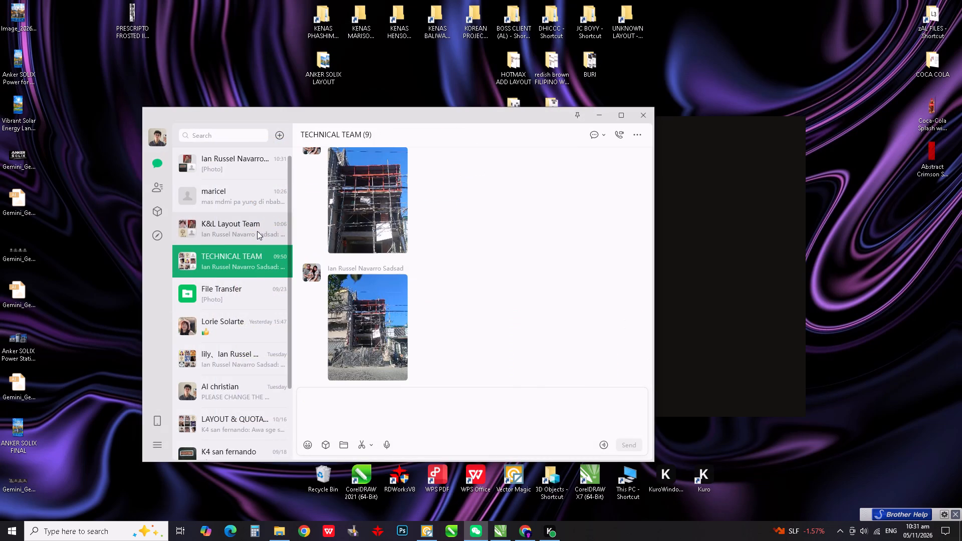
pyautogui.click(257, 229)
# Read the latest messages in the chat with maricel and start a reply.
pyautogui.click(250, 202)
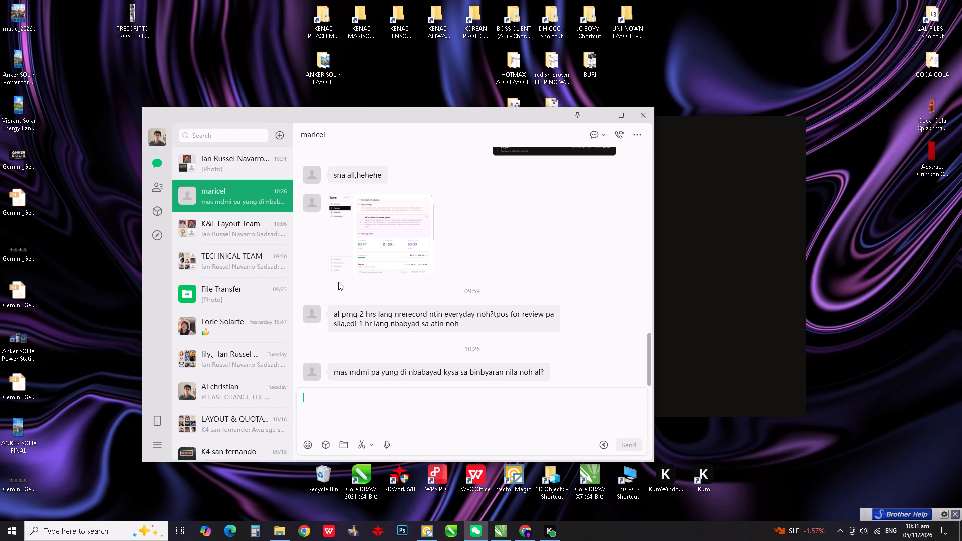
pyautogui.scroll(-3, 337, 286)
pyautogui.click(505, 404)
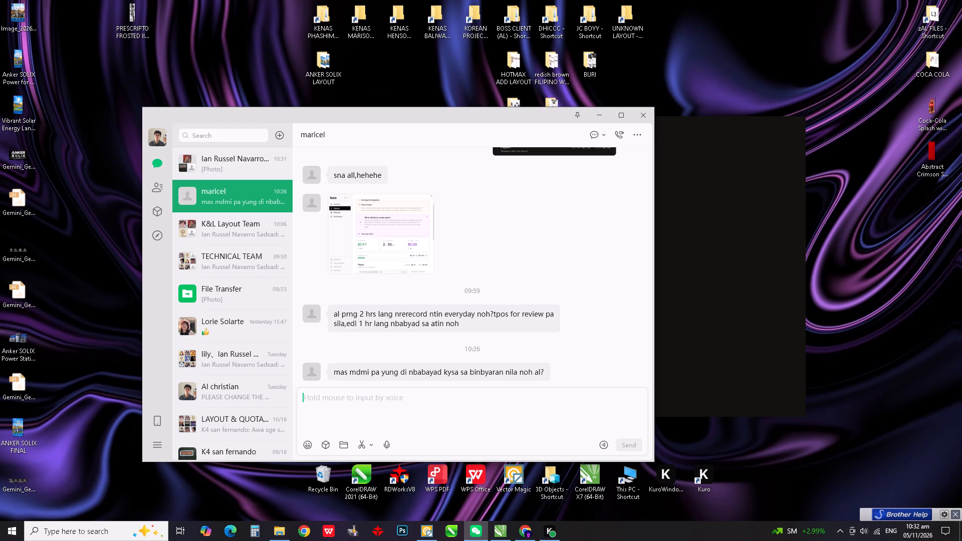
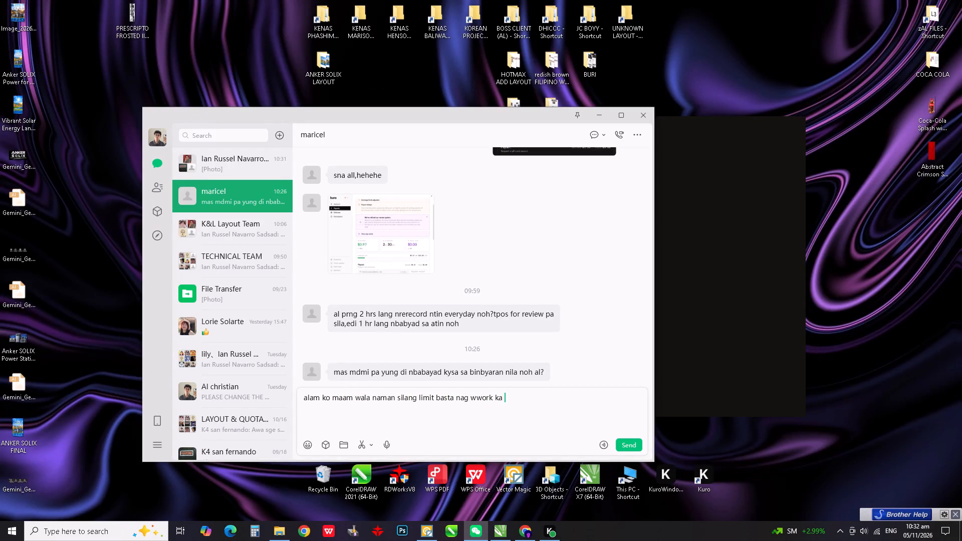
# Send maricel the drafted reply "alam ko maam wala naman silang limit basta nag wwork ka".
pyautogui.press('Return')
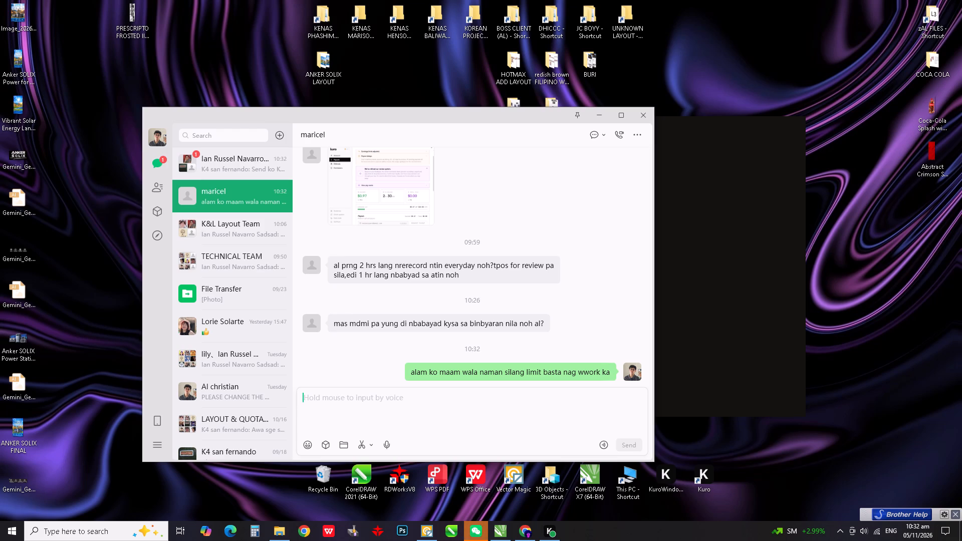
# Check the new message in the three-member K4 san fernando group chat and view the sent poster layout screenshot enlarged.
pyautogui.click(252, 175)
pyautogui.click(521, 311)
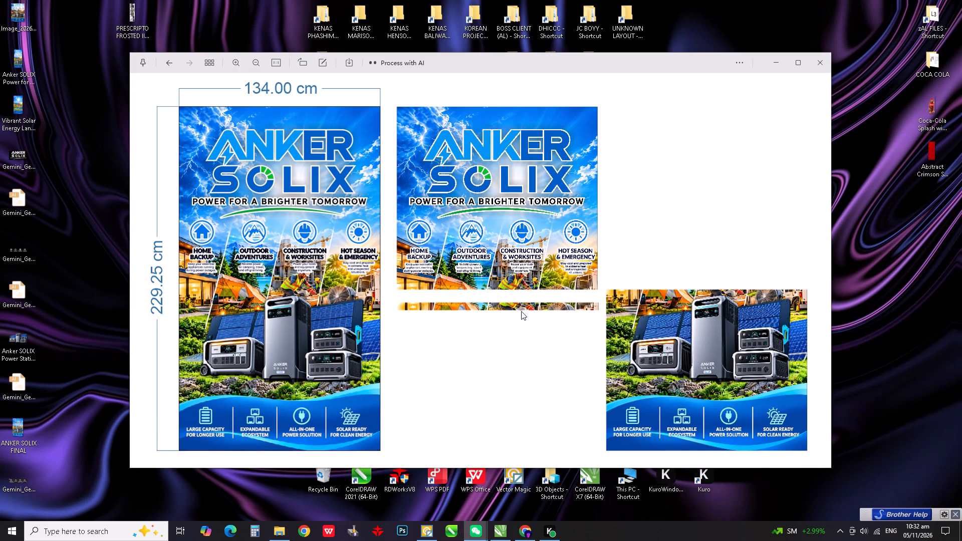
pyautogui.press('Escape')
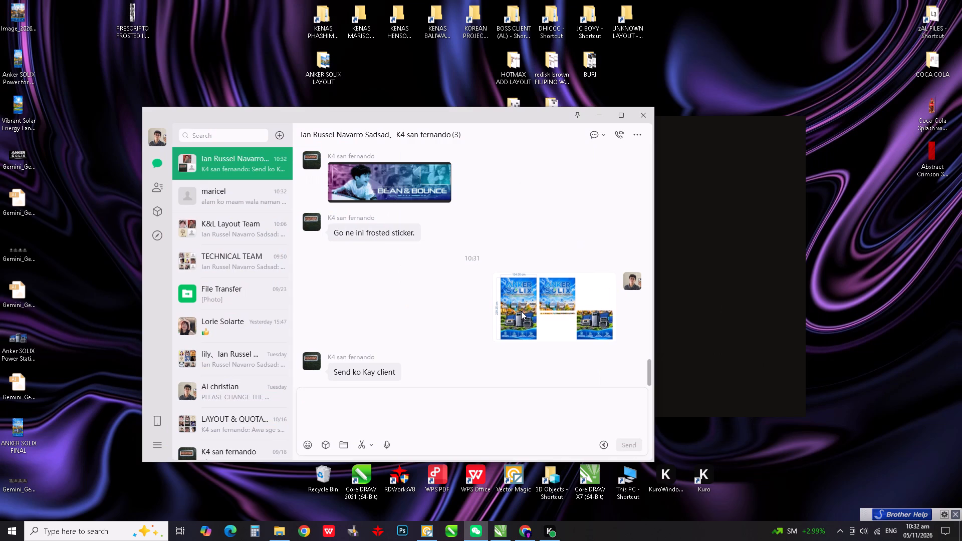
# Return to the chat with maricel and start a follow-up message.
pyautogui.click(236, 194)
pyautogui.click(368, 405)
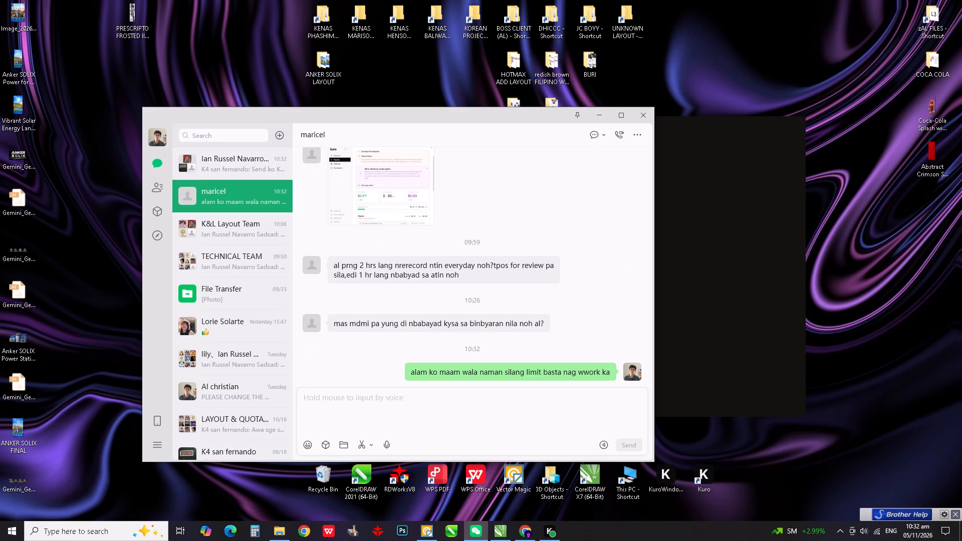
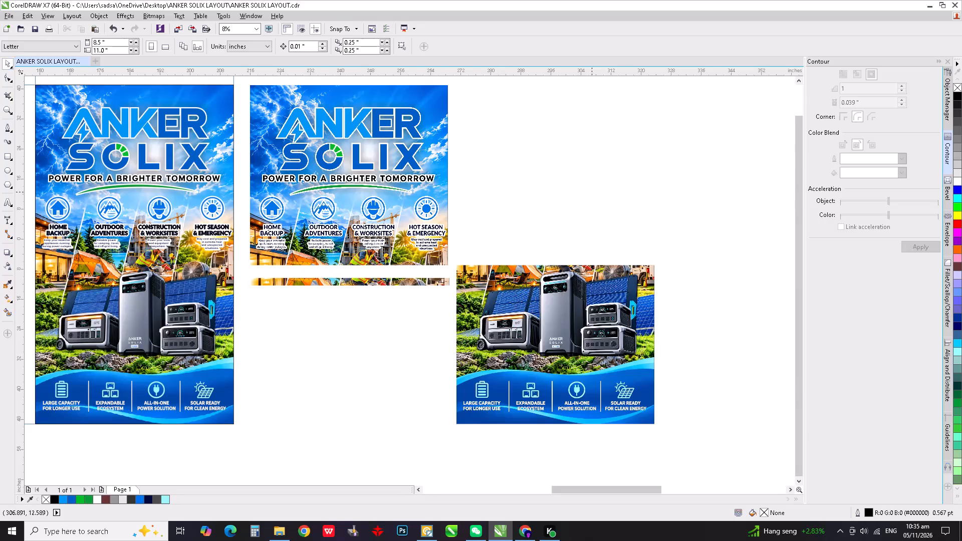
# Save the ANKER SOLIX LAYOUT document with the split poster sections under its existing name.
pyautogui.hotkey('ctrl', 's')
pyautogui.hotkey('ctrl', 's')
pyautogui.hotkey('ctrl', 's')
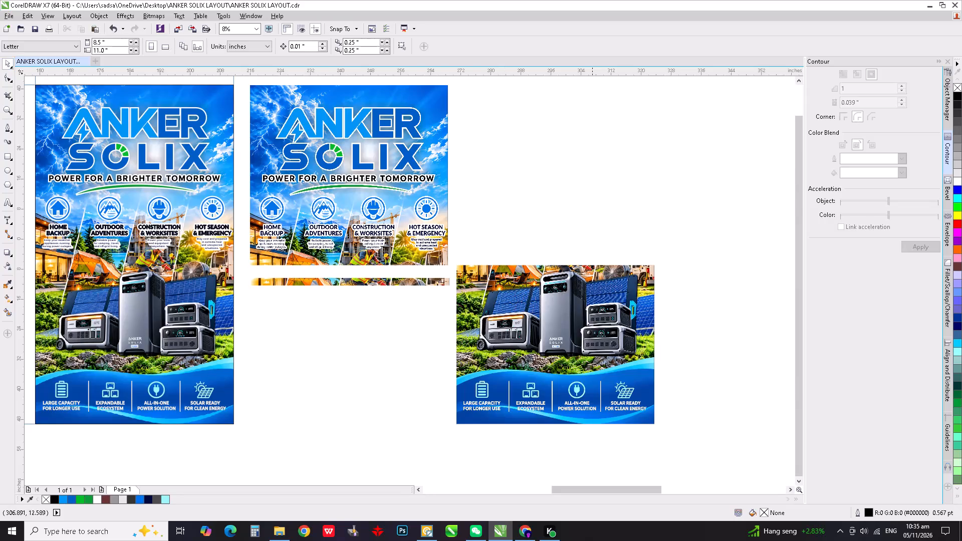